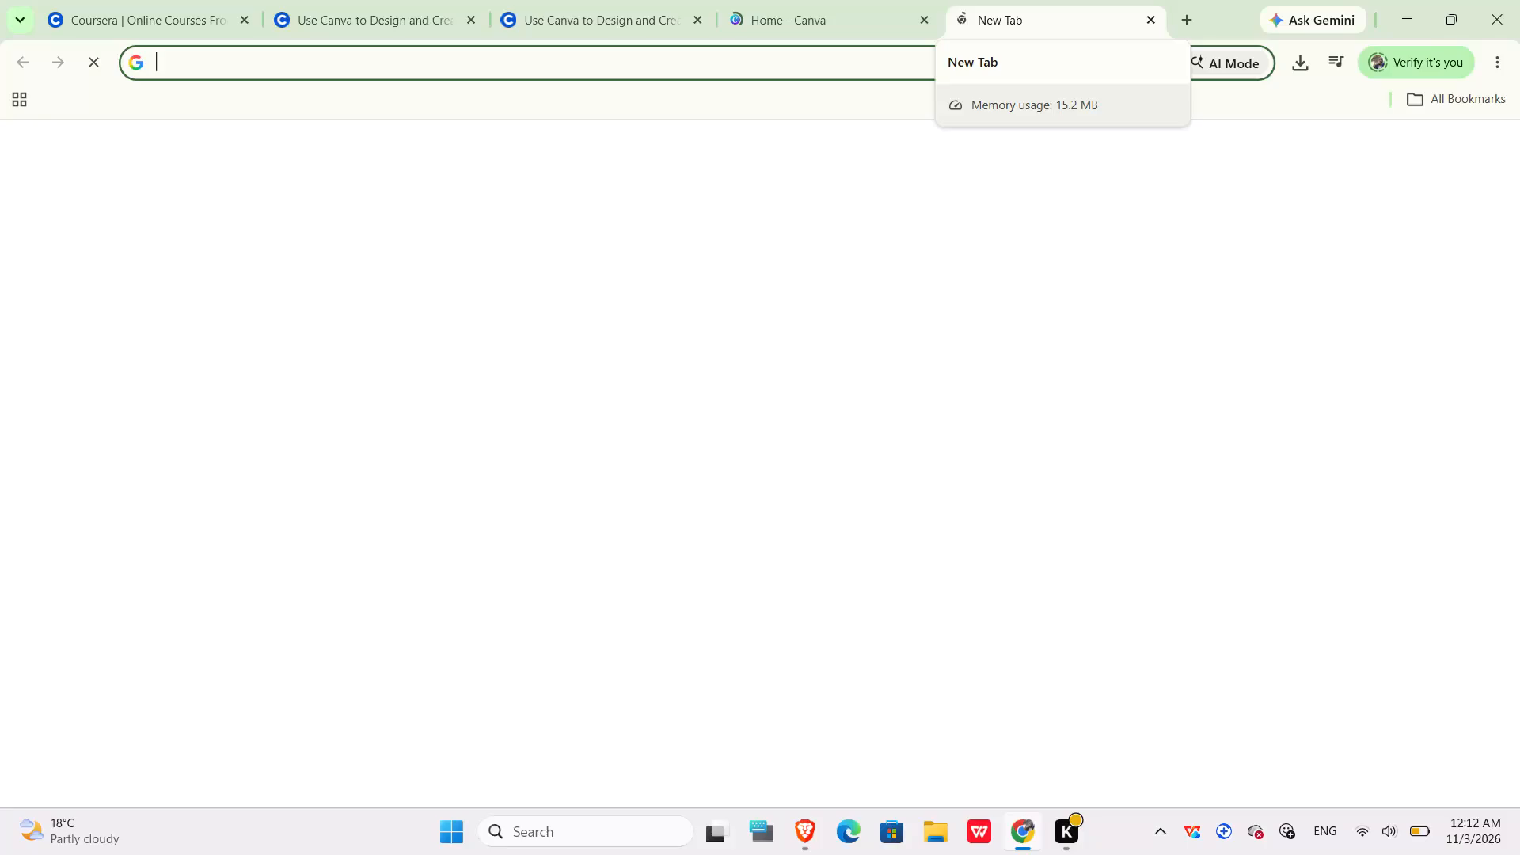
Search Google for "internet speed test" and run the Fast.com test to check the connection speed.
key("i")
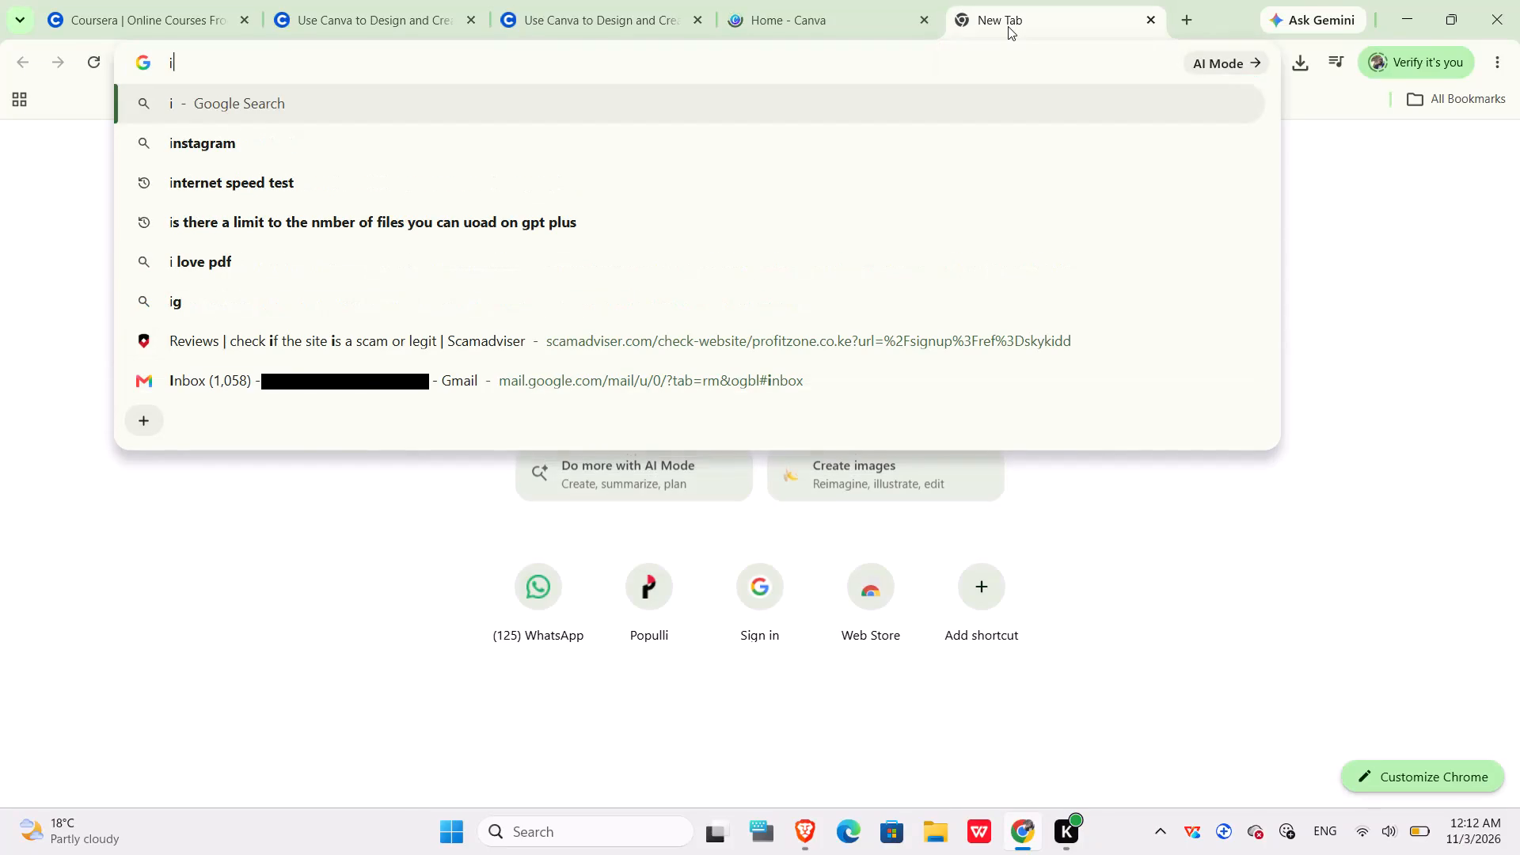
left_click(386, 181)
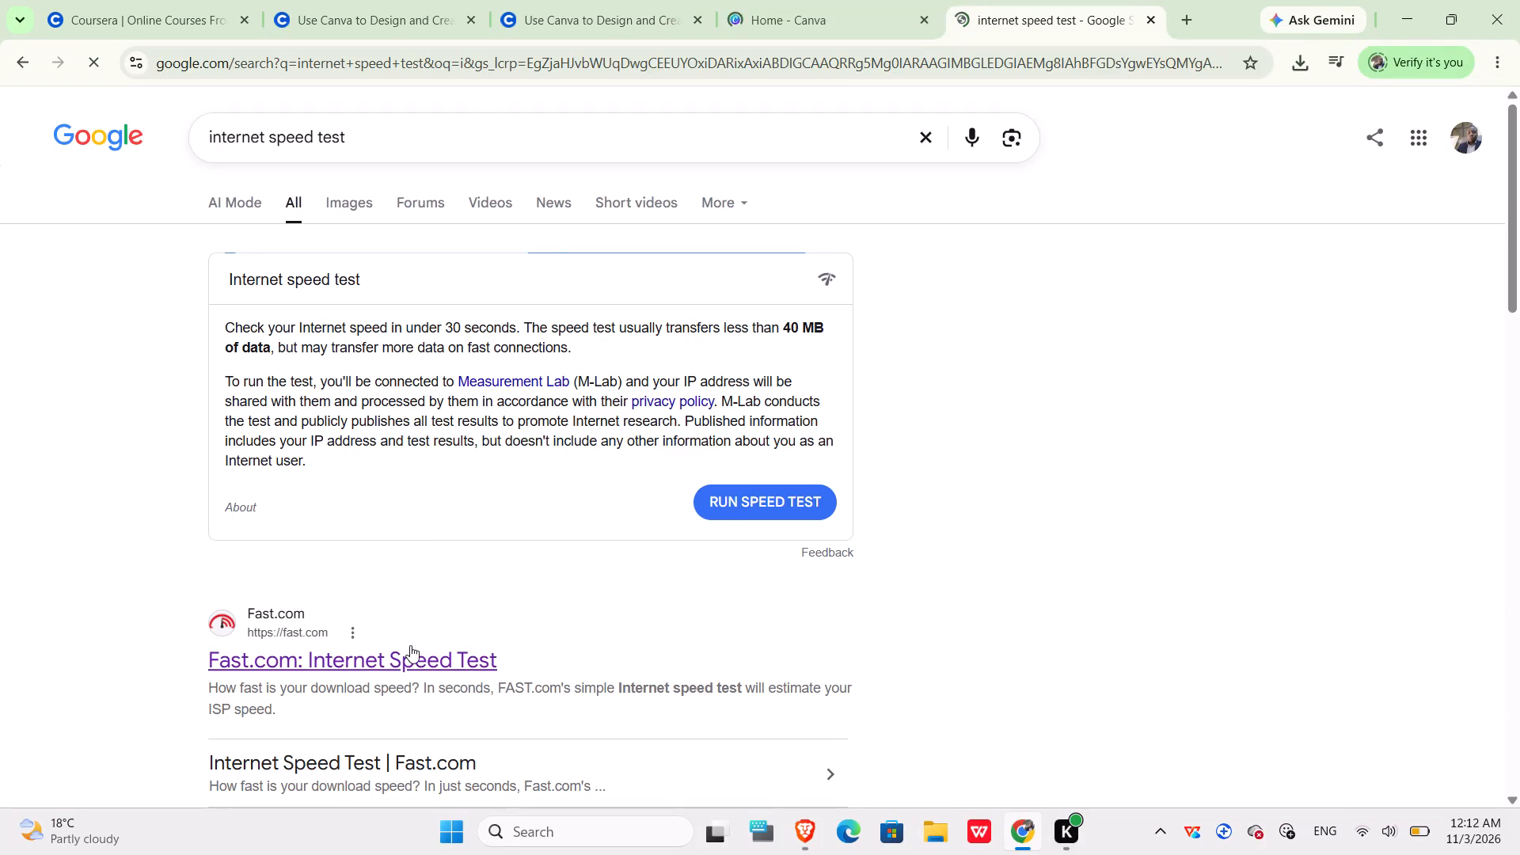
left_click(405, 660)
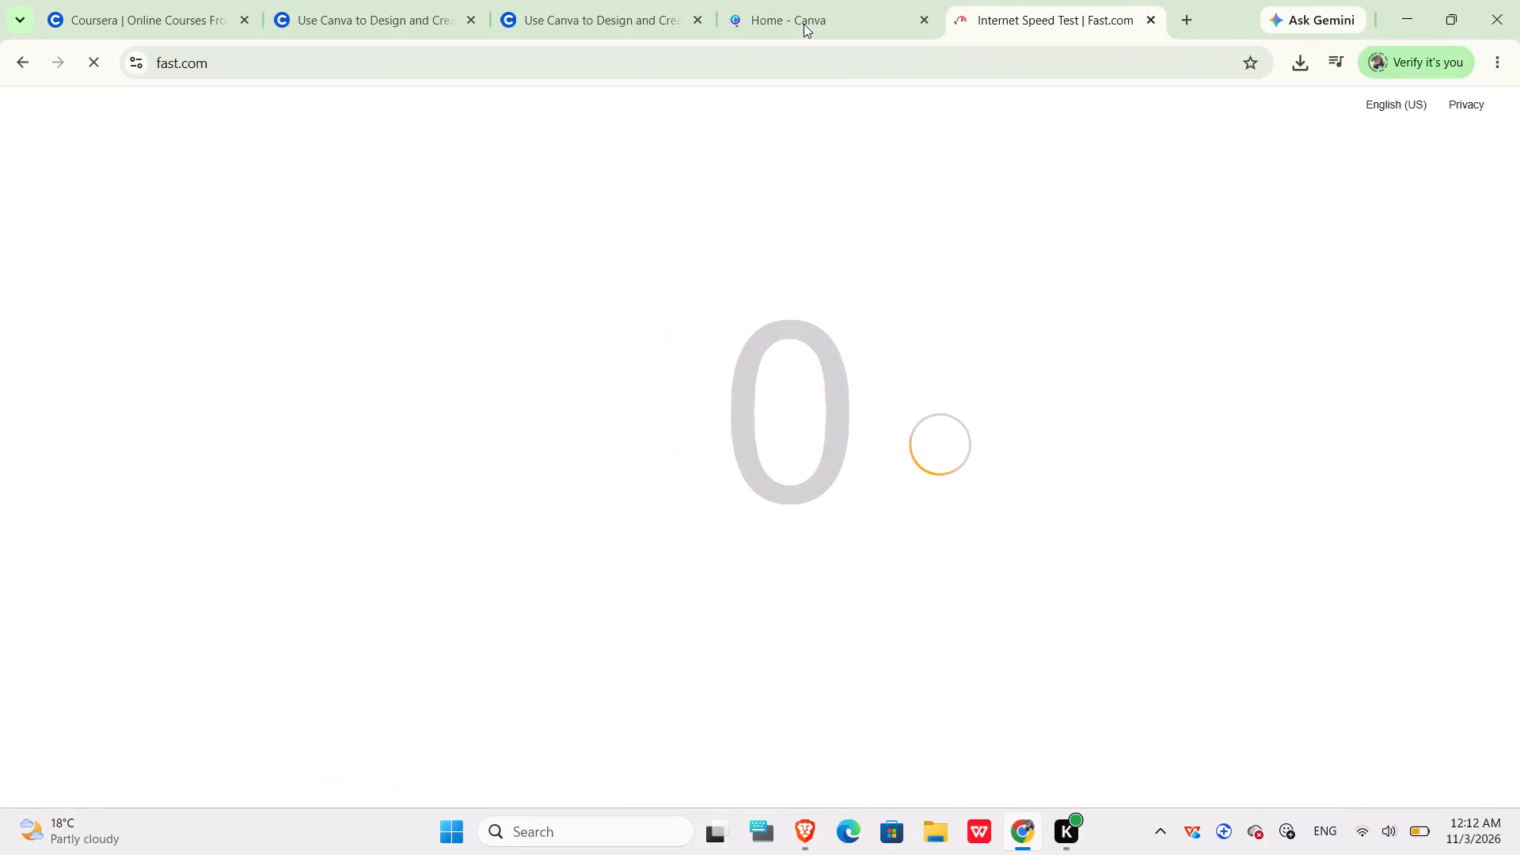
left_click(808, 13)
left_click(1049, 14)
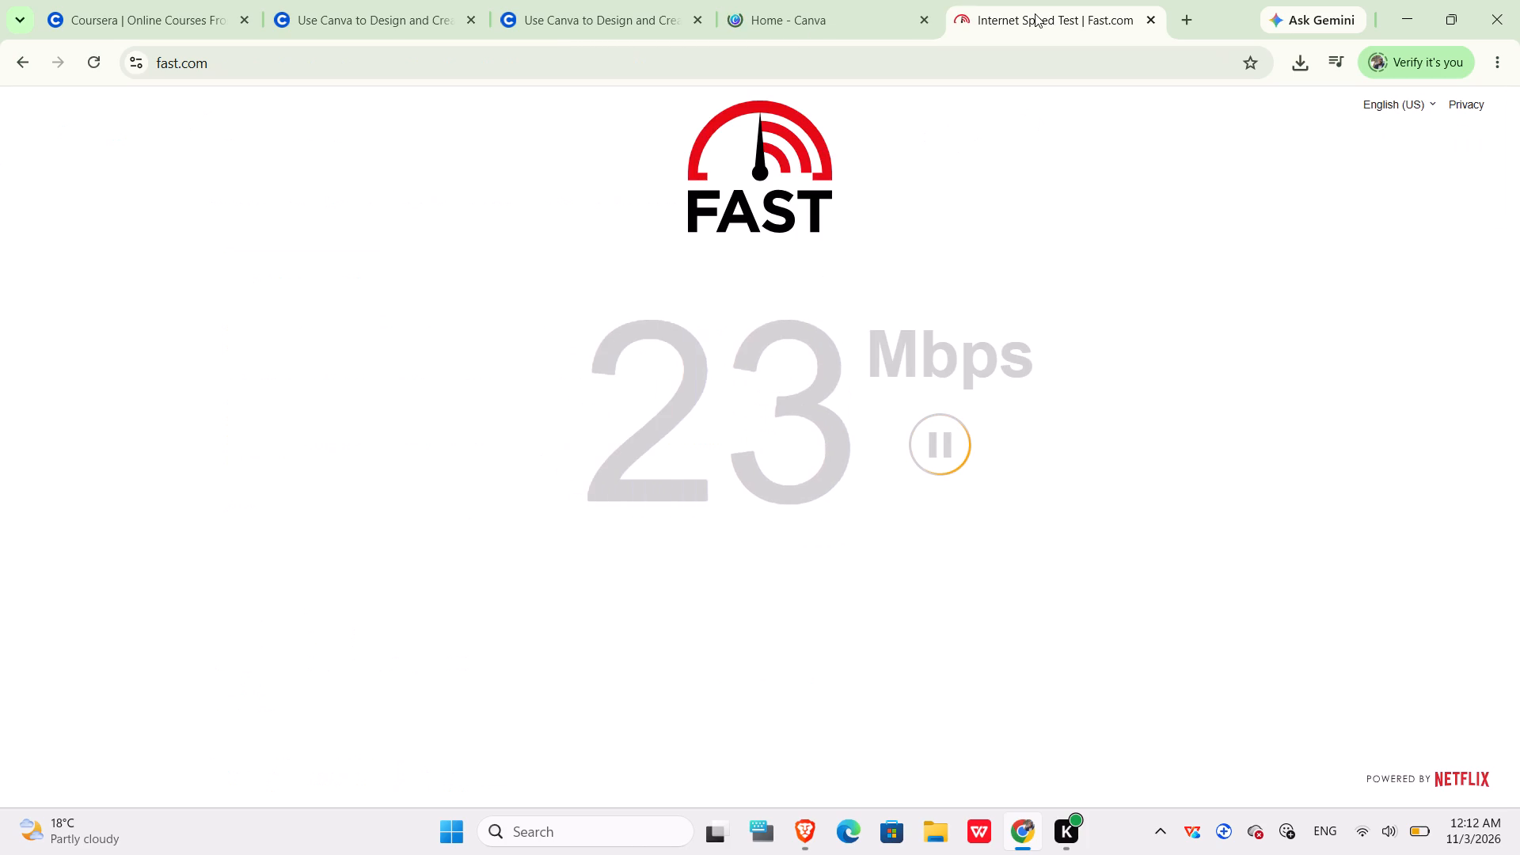
Return to the Canva home page with its Create a design window.
left_click(779, 9)
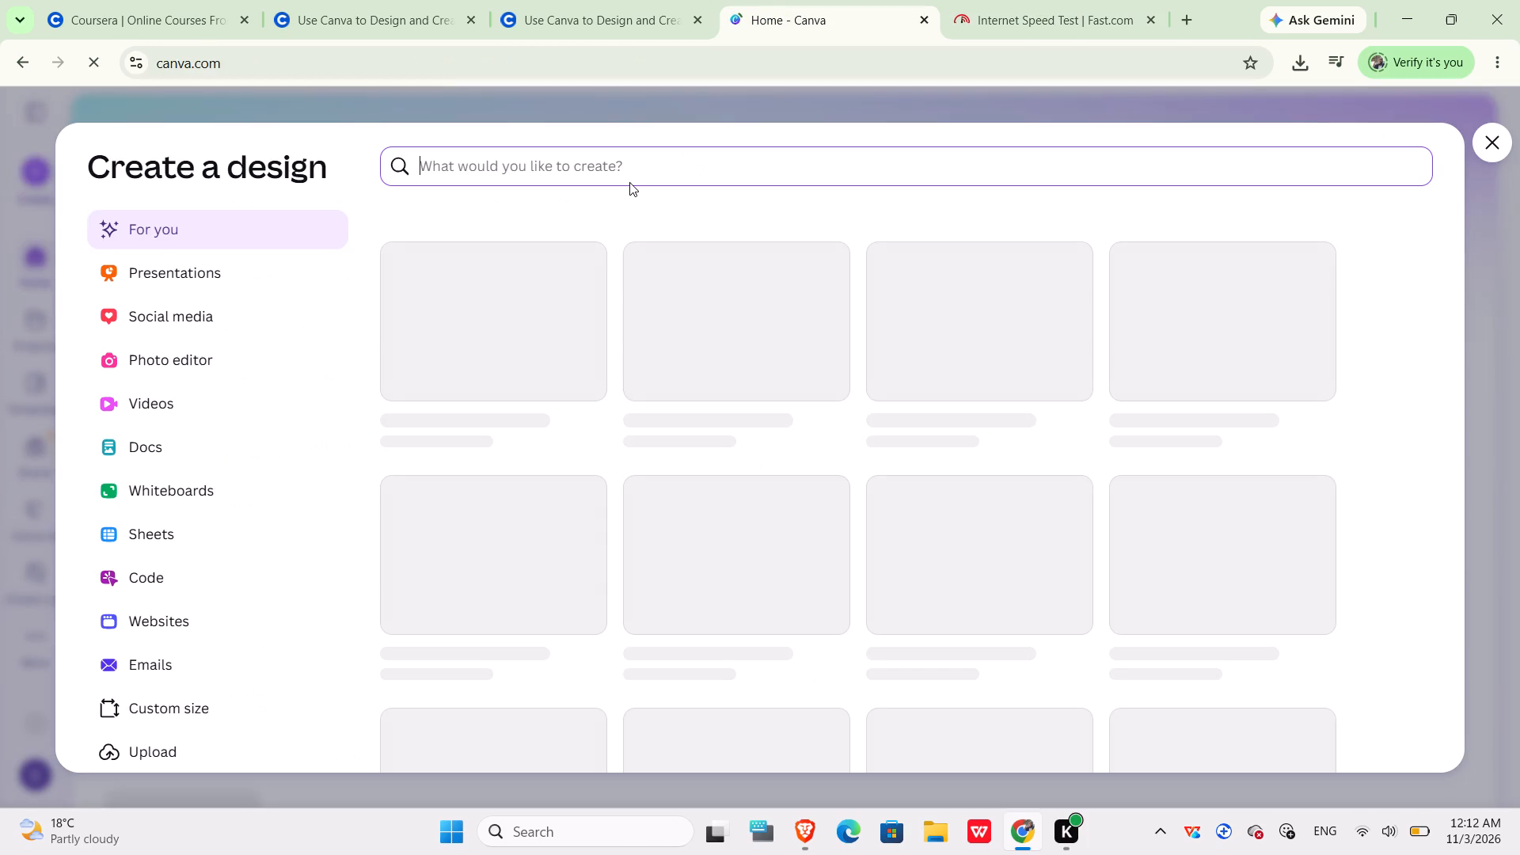
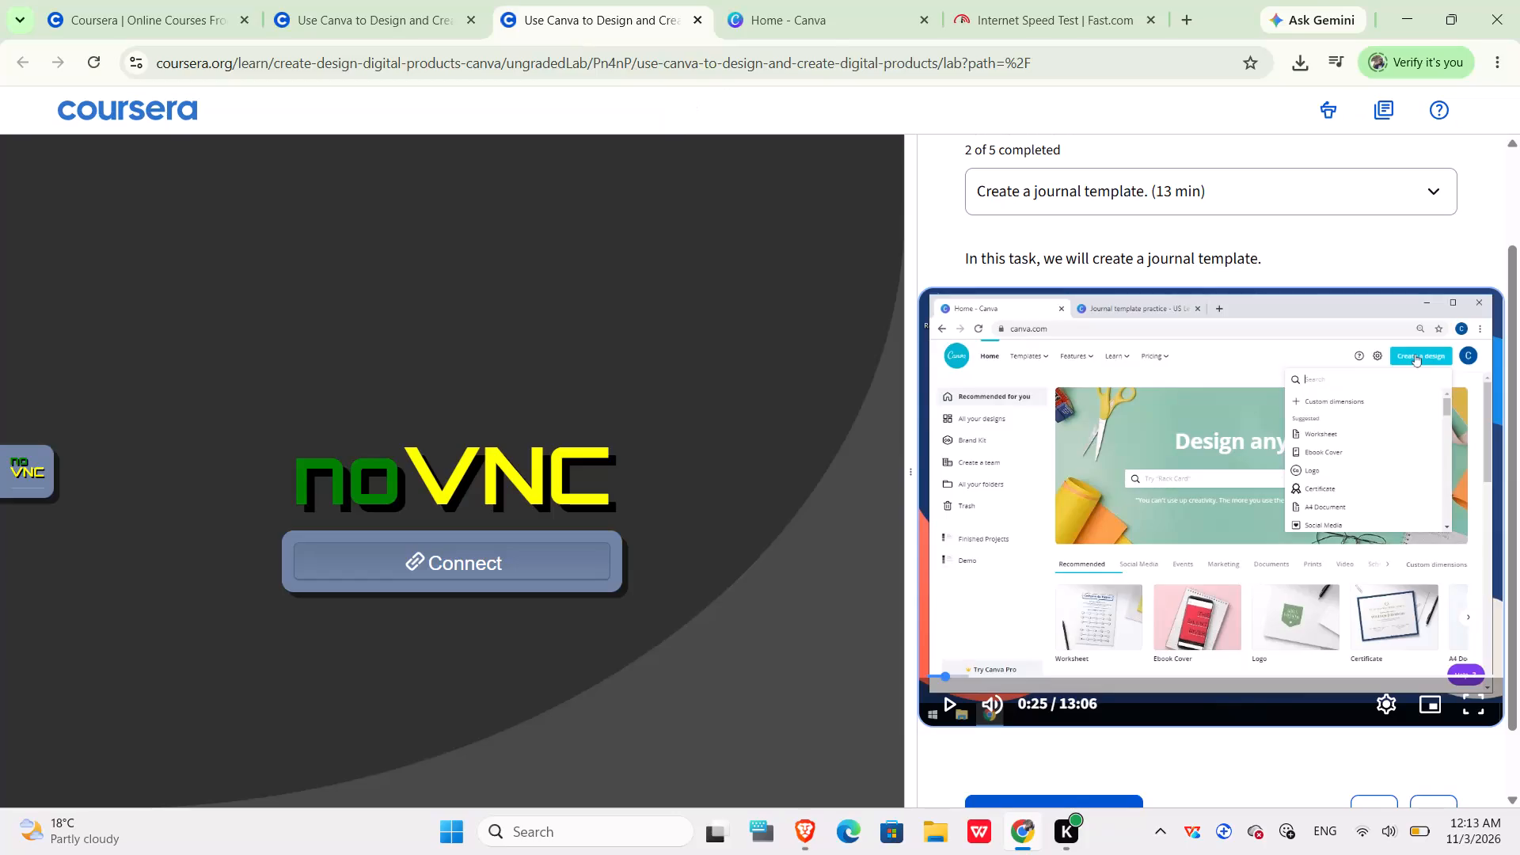
Replay the Coursera video on creating a journal template from its start up to about 0:28.
left_click(831, 13)
left_click(362, 26)
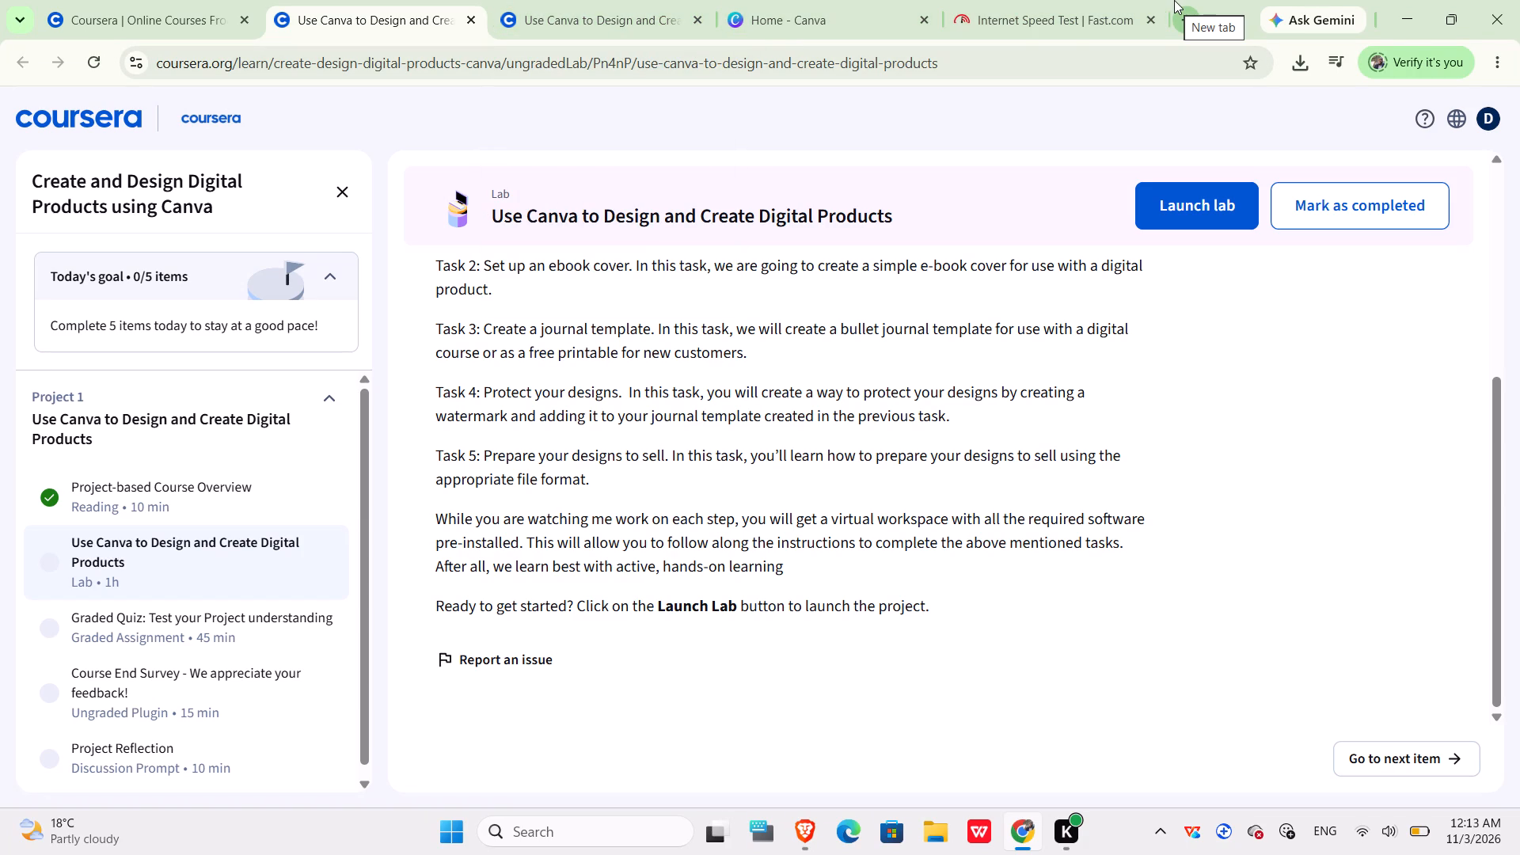
left_click(642, 5)
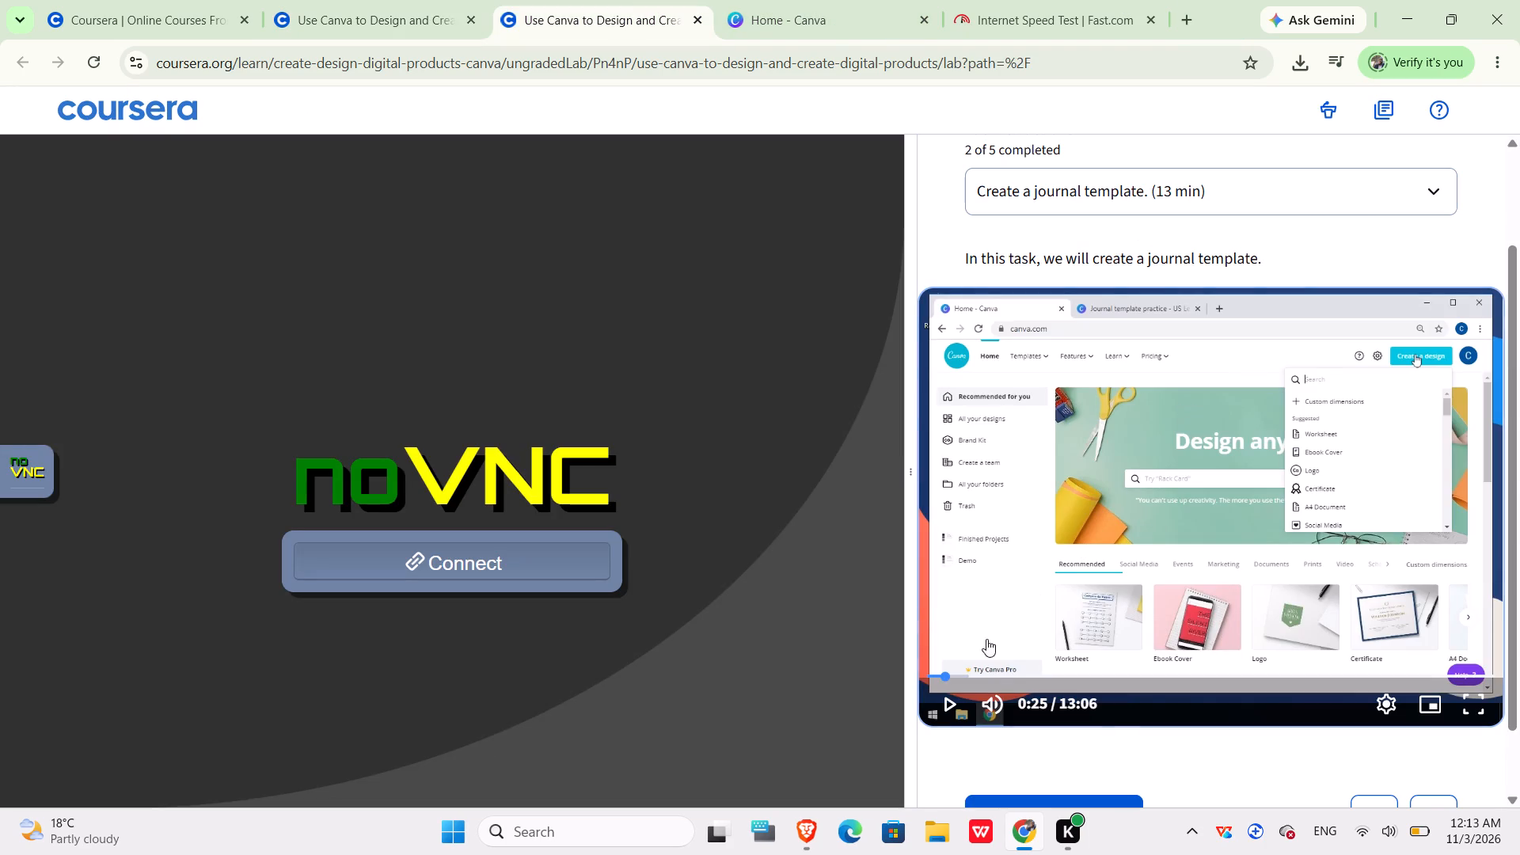
left_click(944, 712)
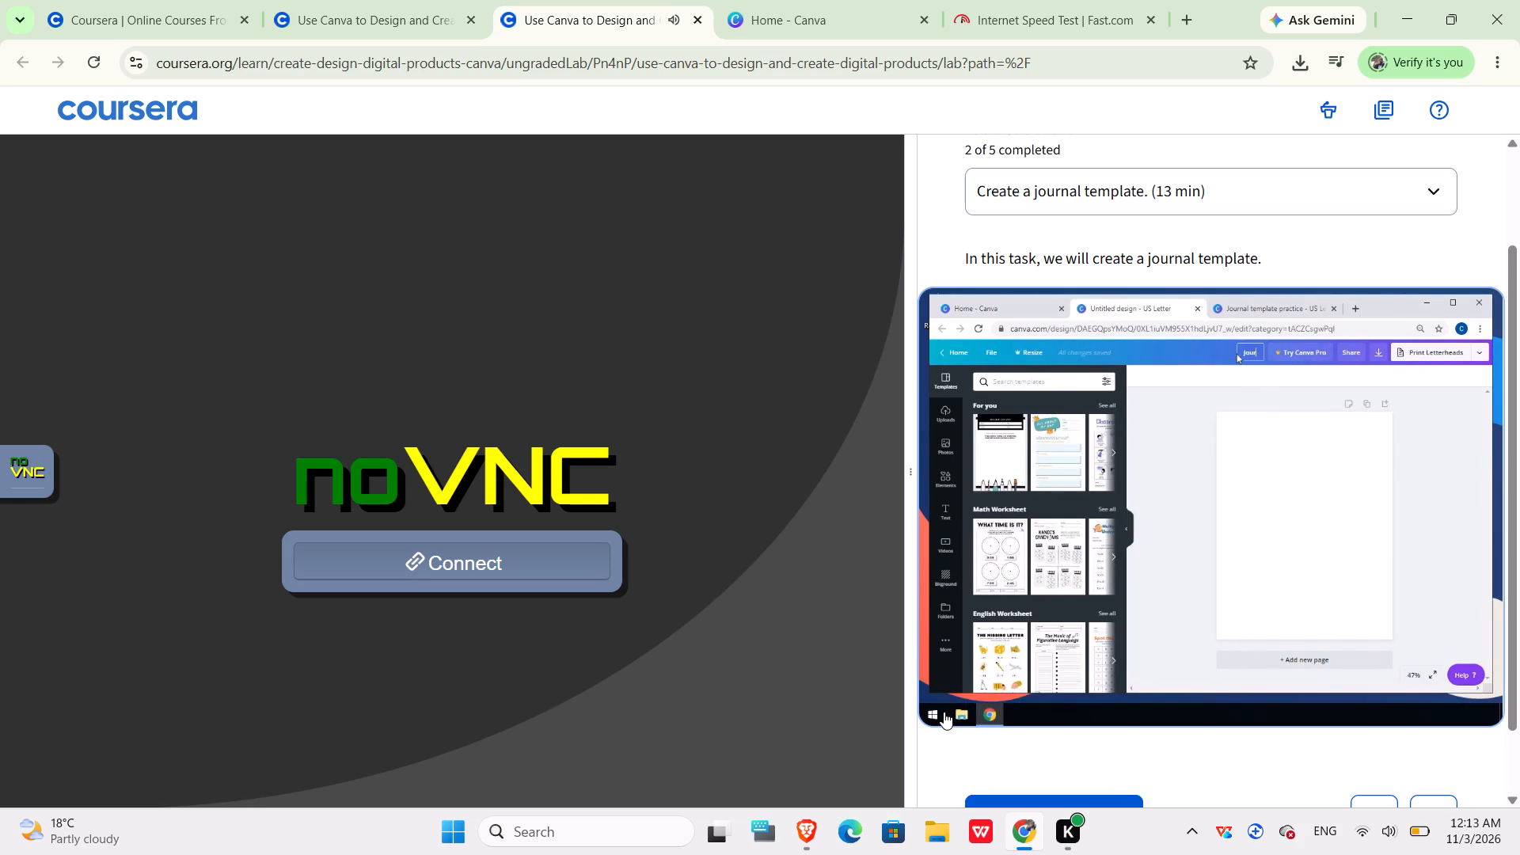
key("space")
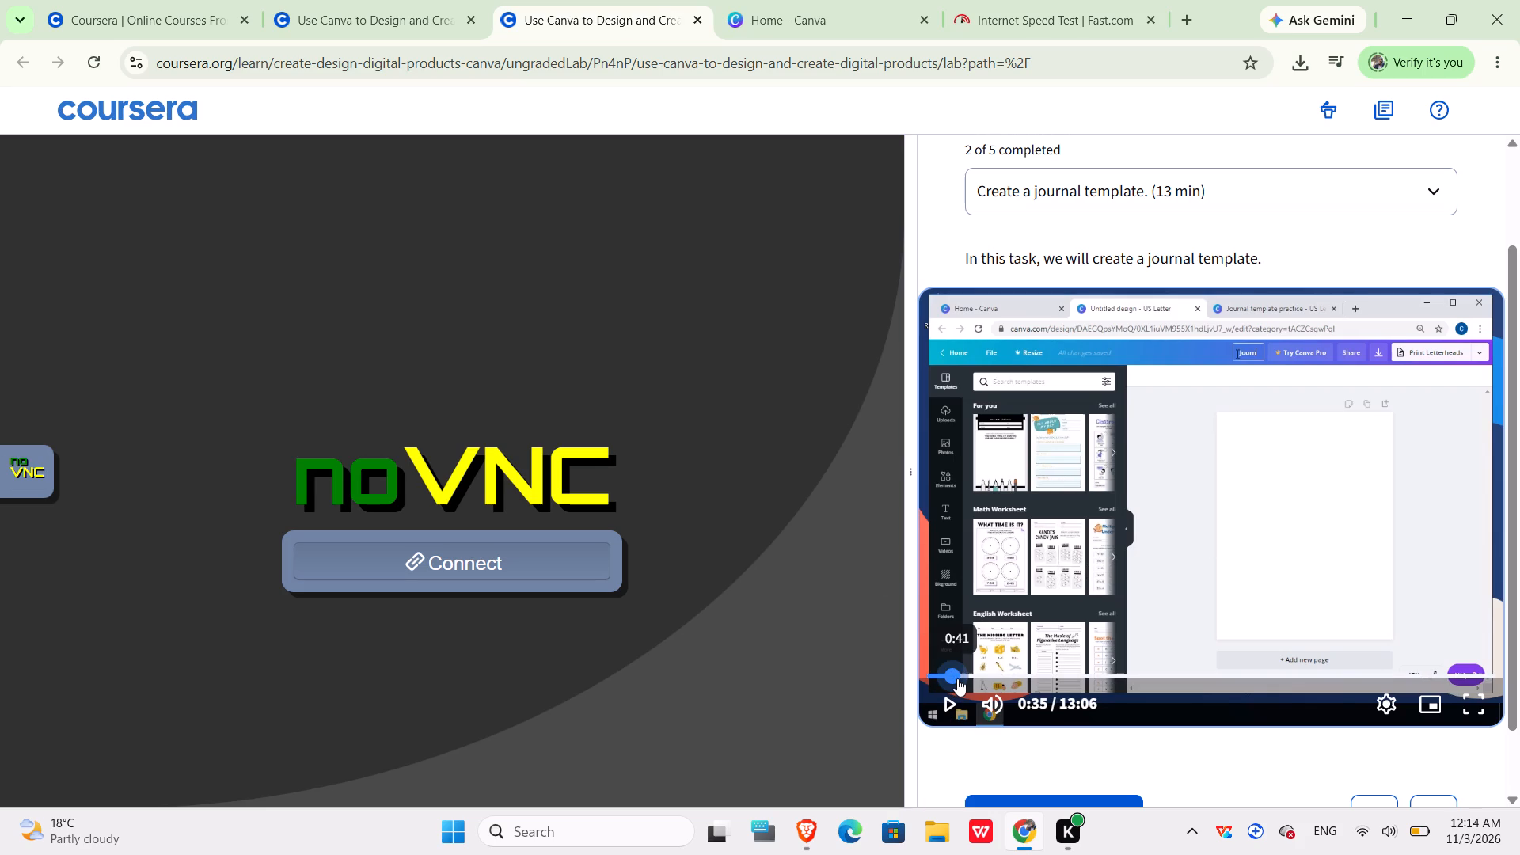
left_click_drag(957, 678, 910, 680)
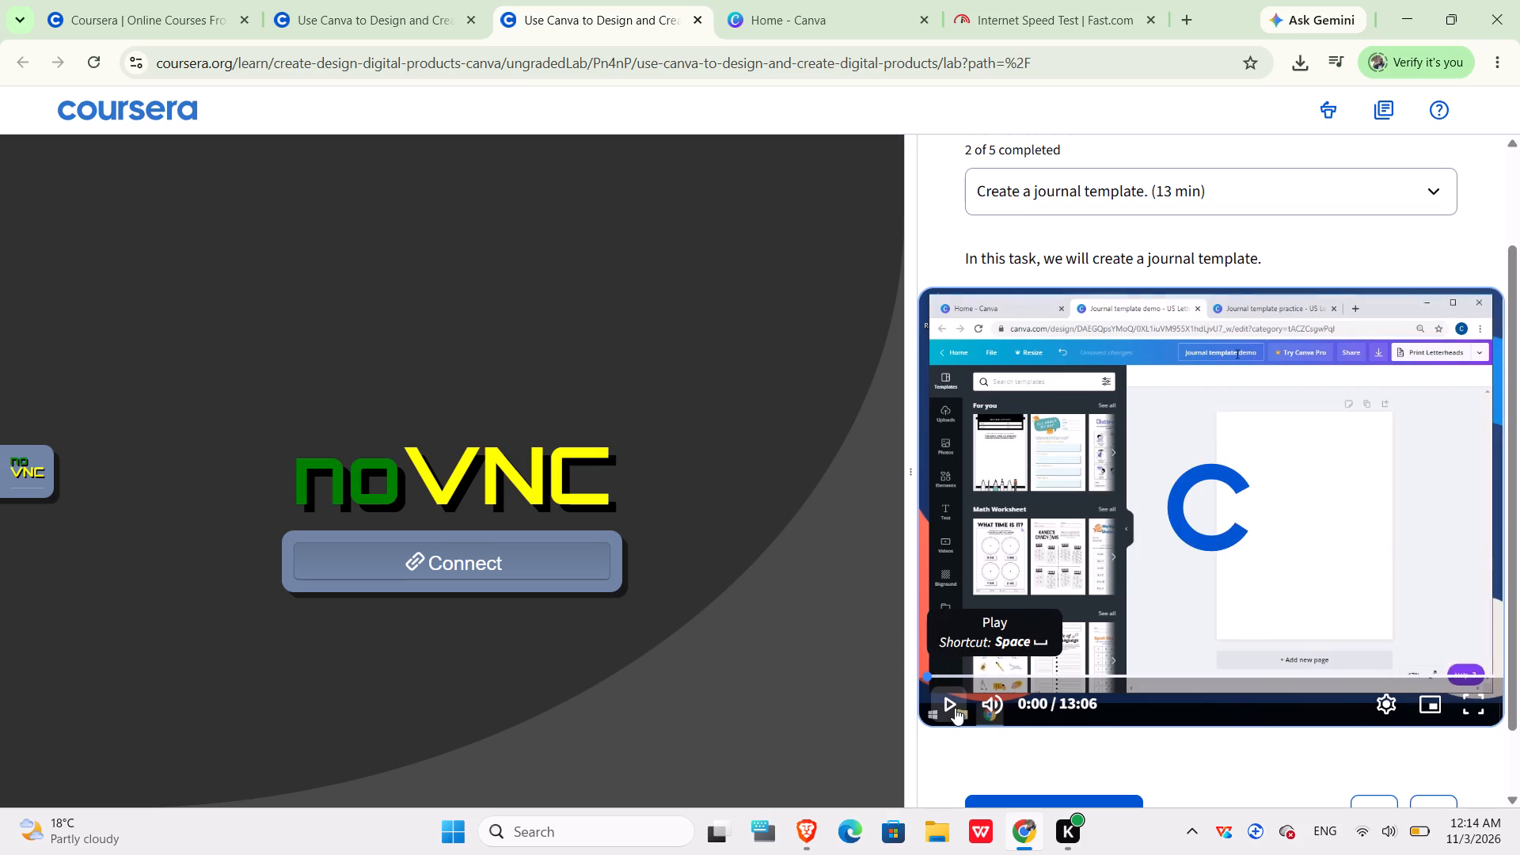
left_click(955, 708)
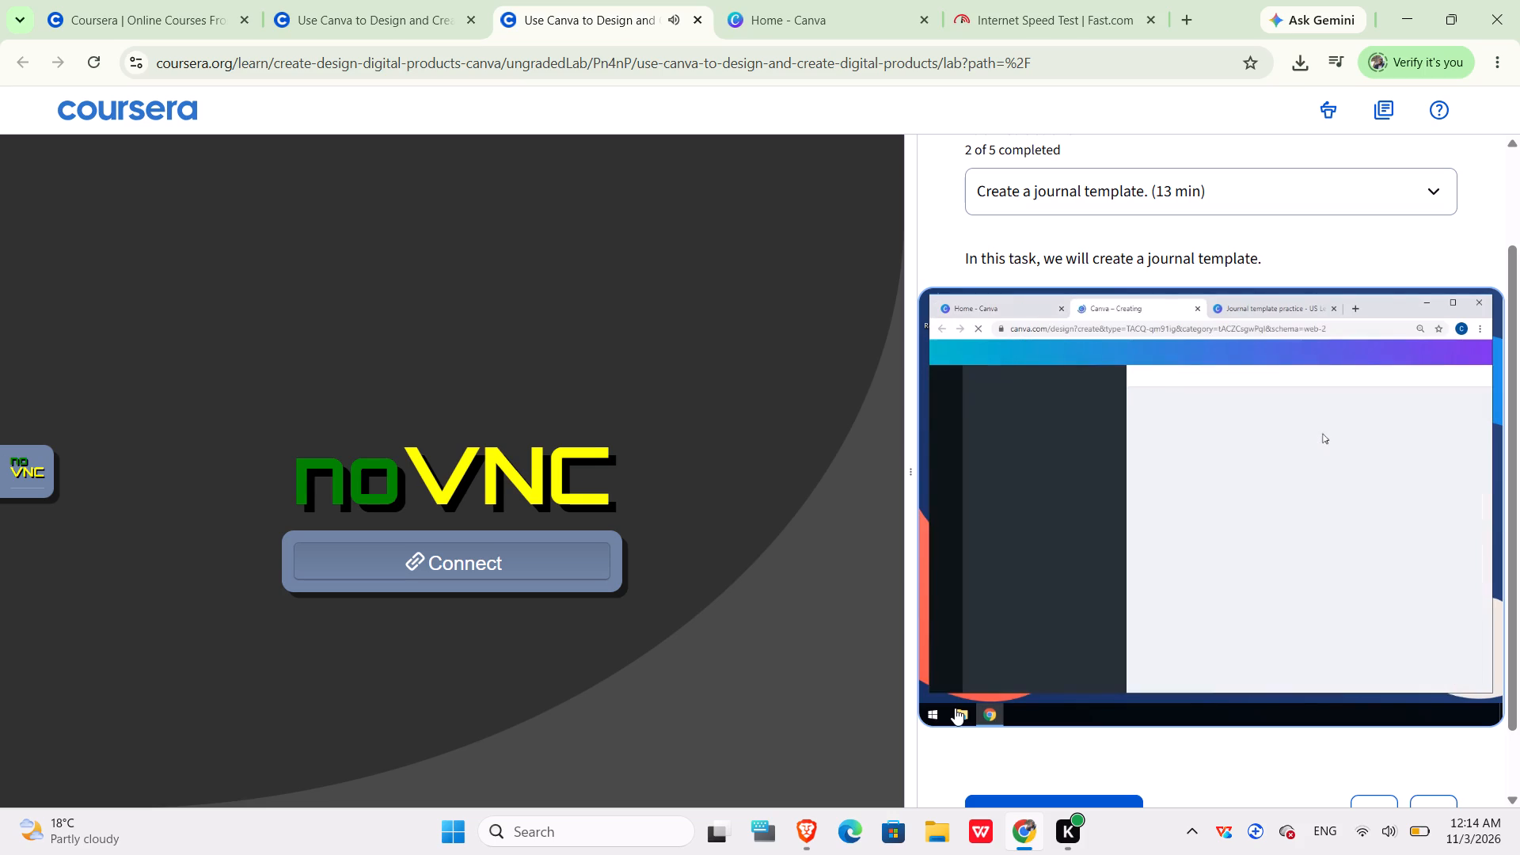
key("space")
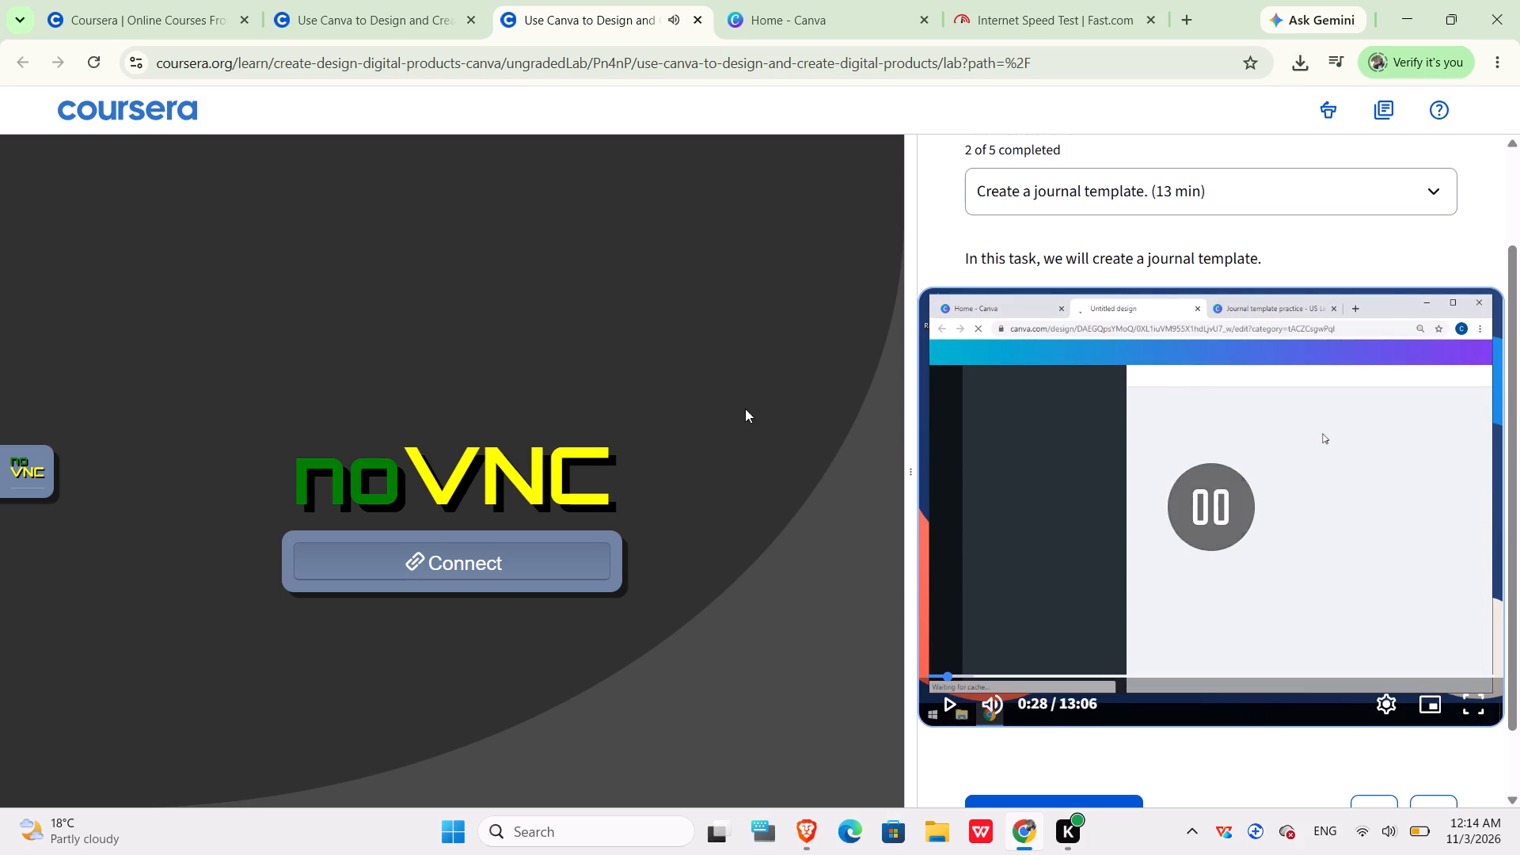
In Canva, search the design types for "wor" and create a blank Worksheet (A4, Portrait) design.
left_click(828, 15)
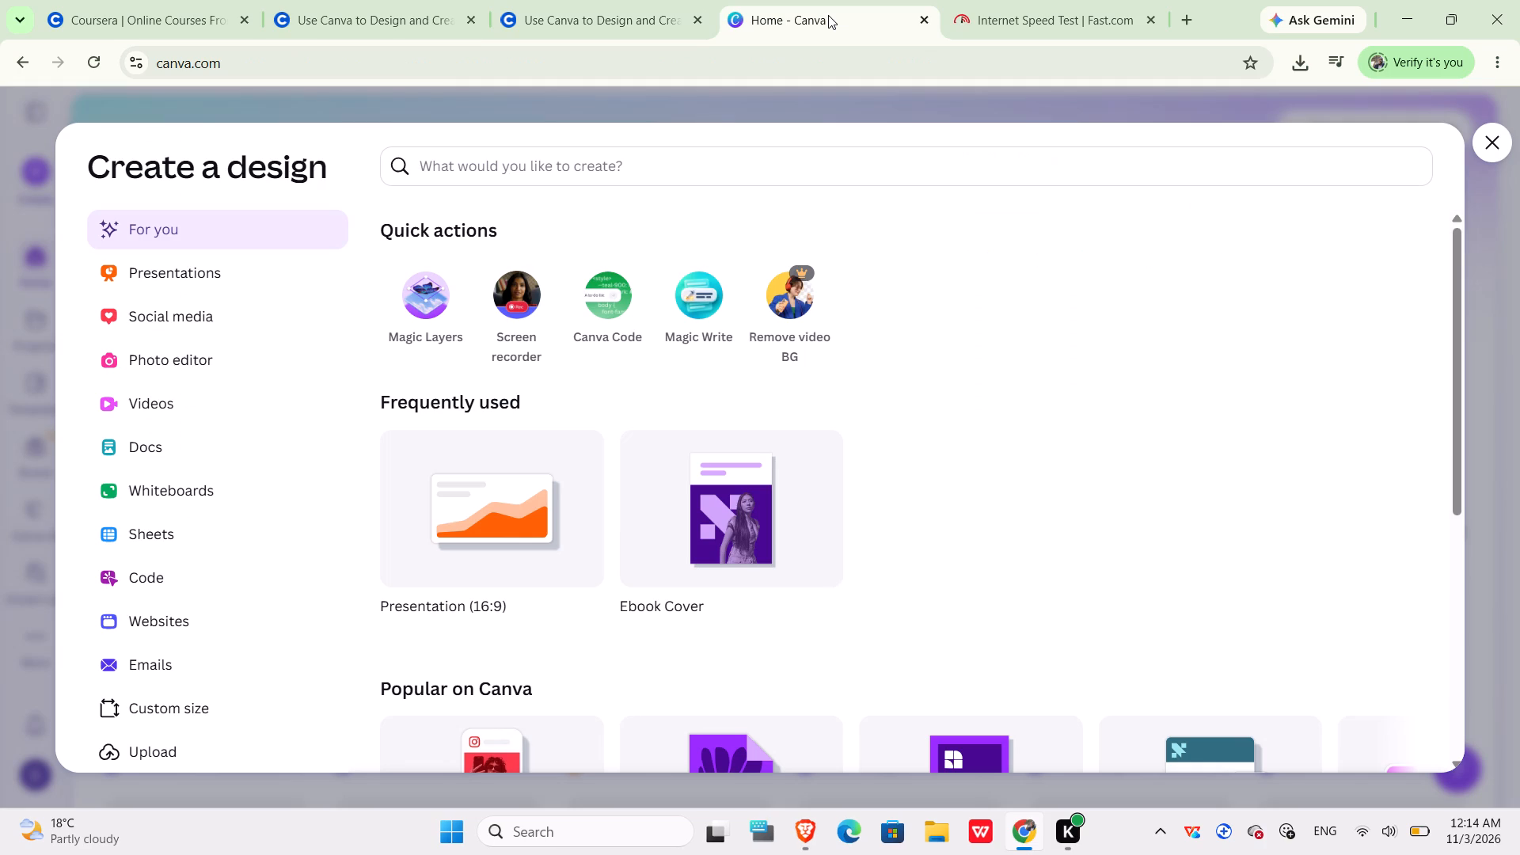
left_click(481, 177)
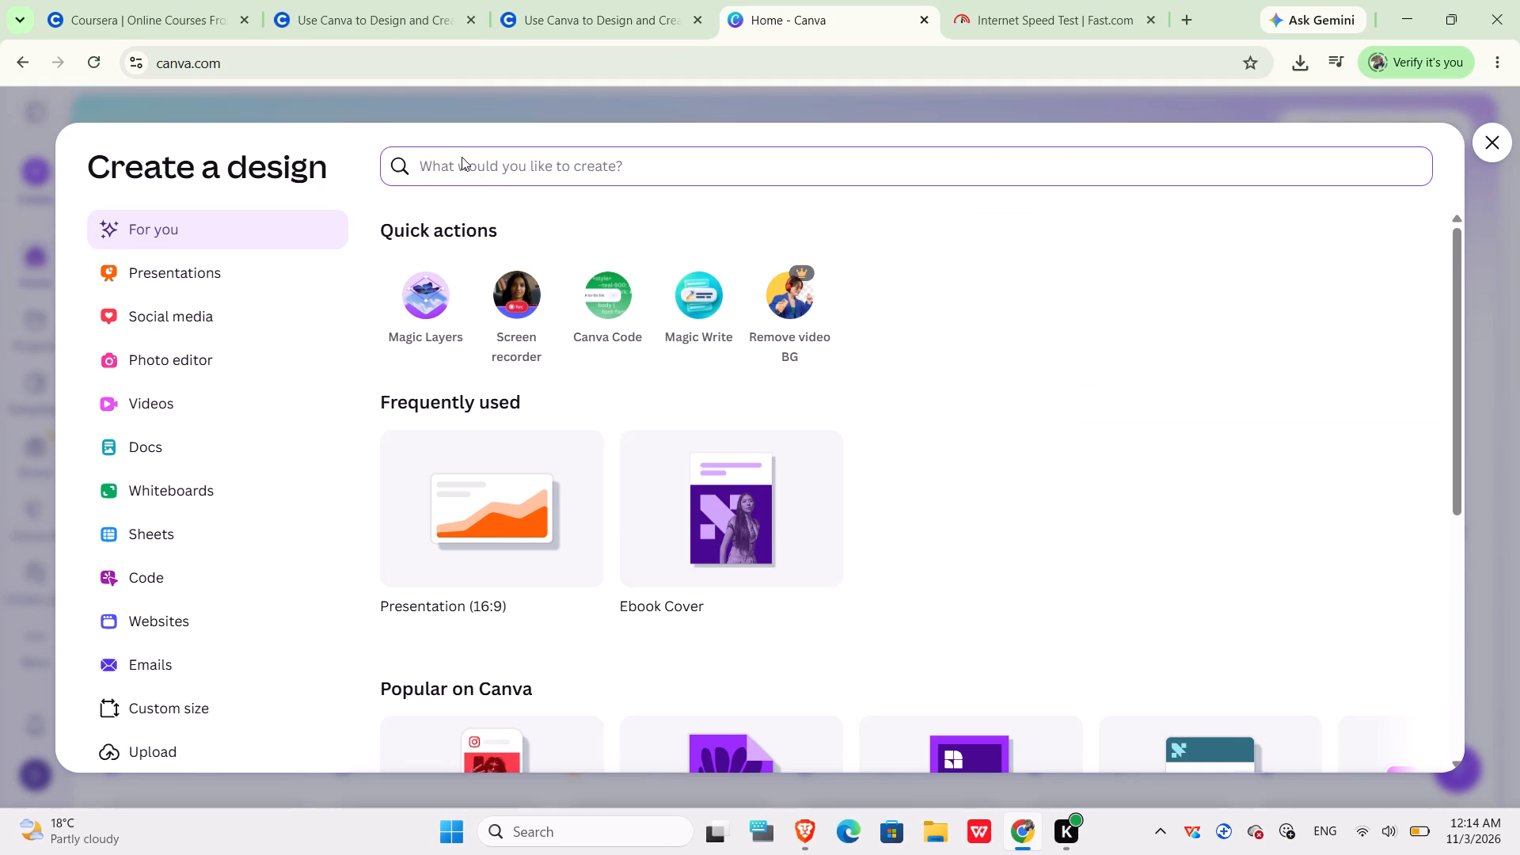
key("w")
left_click(448, 173)
left_click(433, 161)
left_click_drag(433, 161, 545, 298)
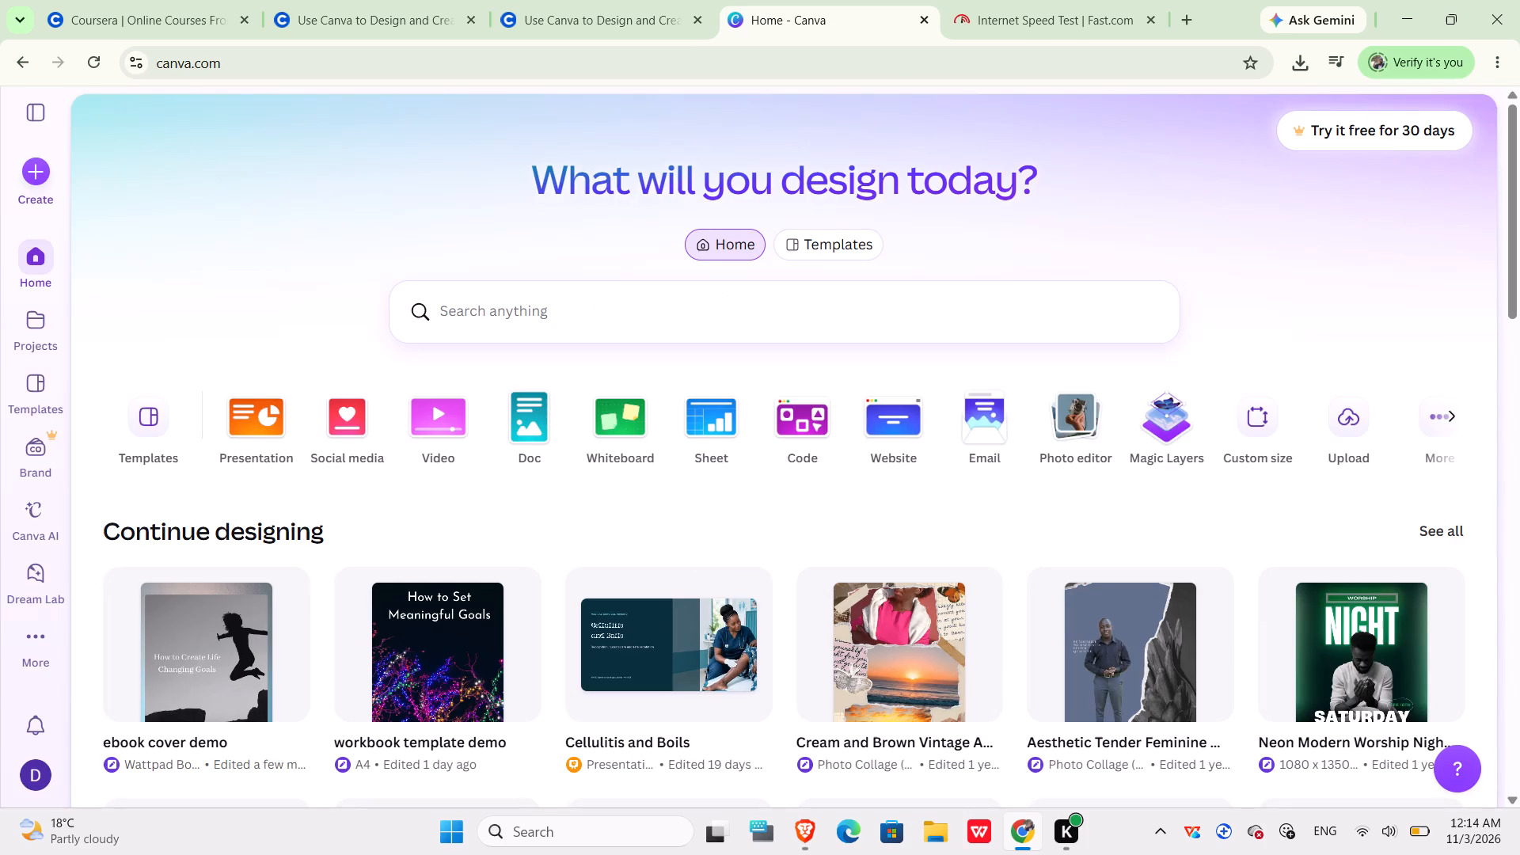
left_click(37, 176)
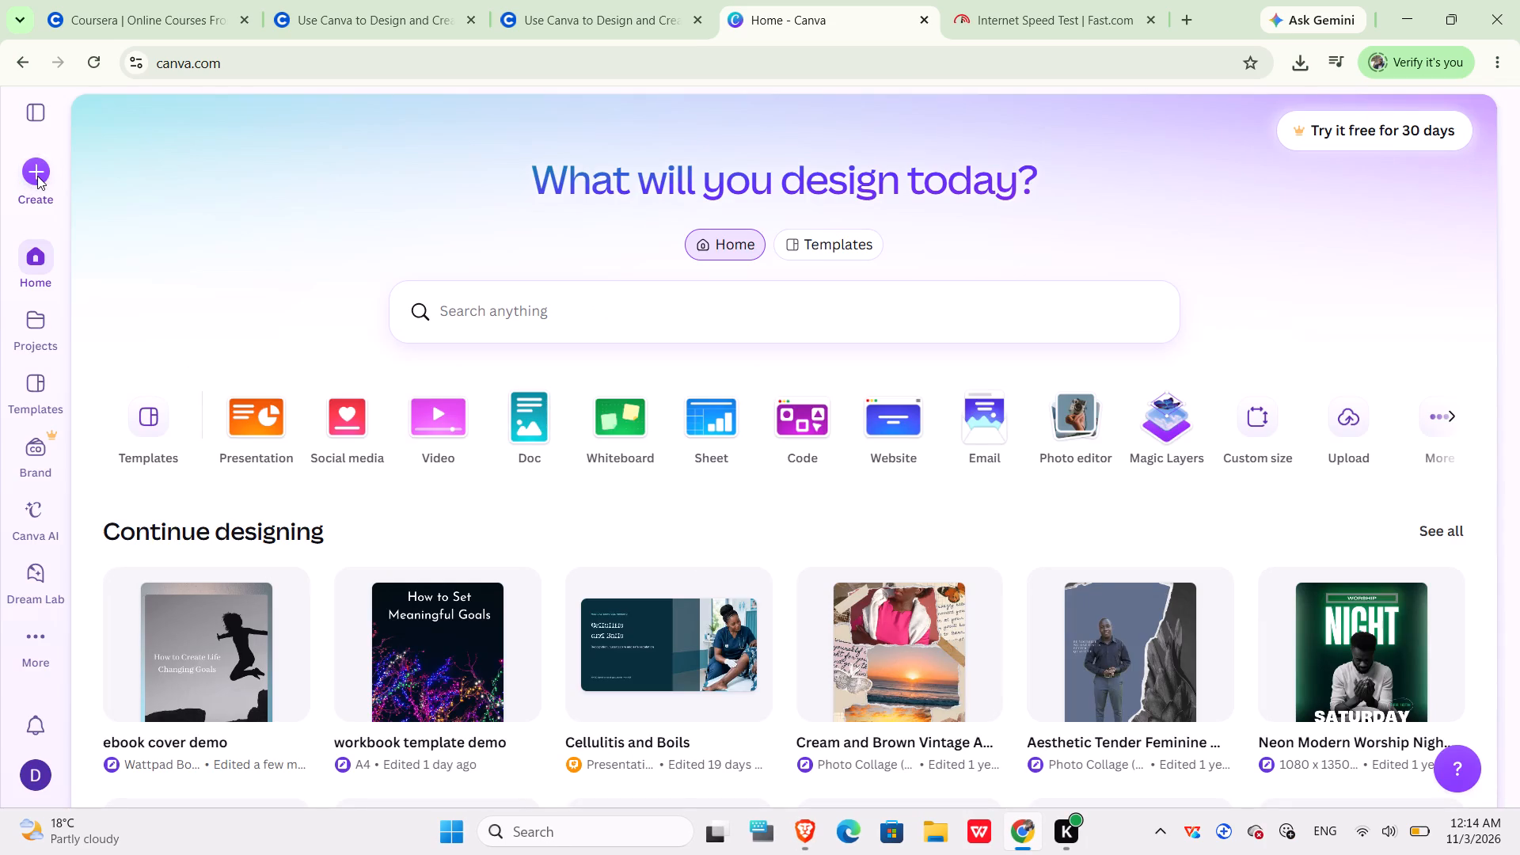
type("wo")
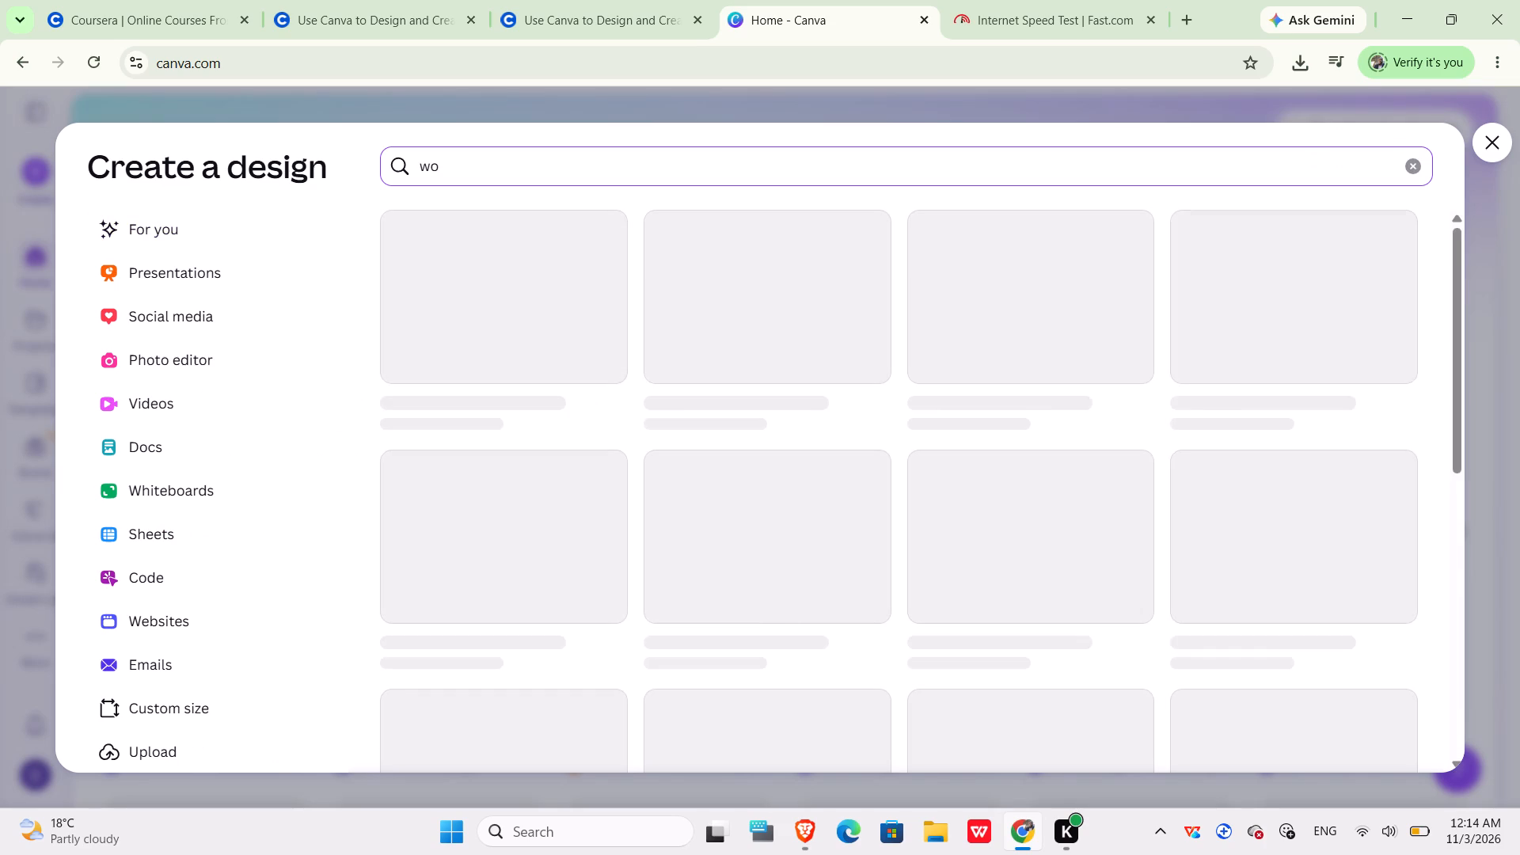
key("r")
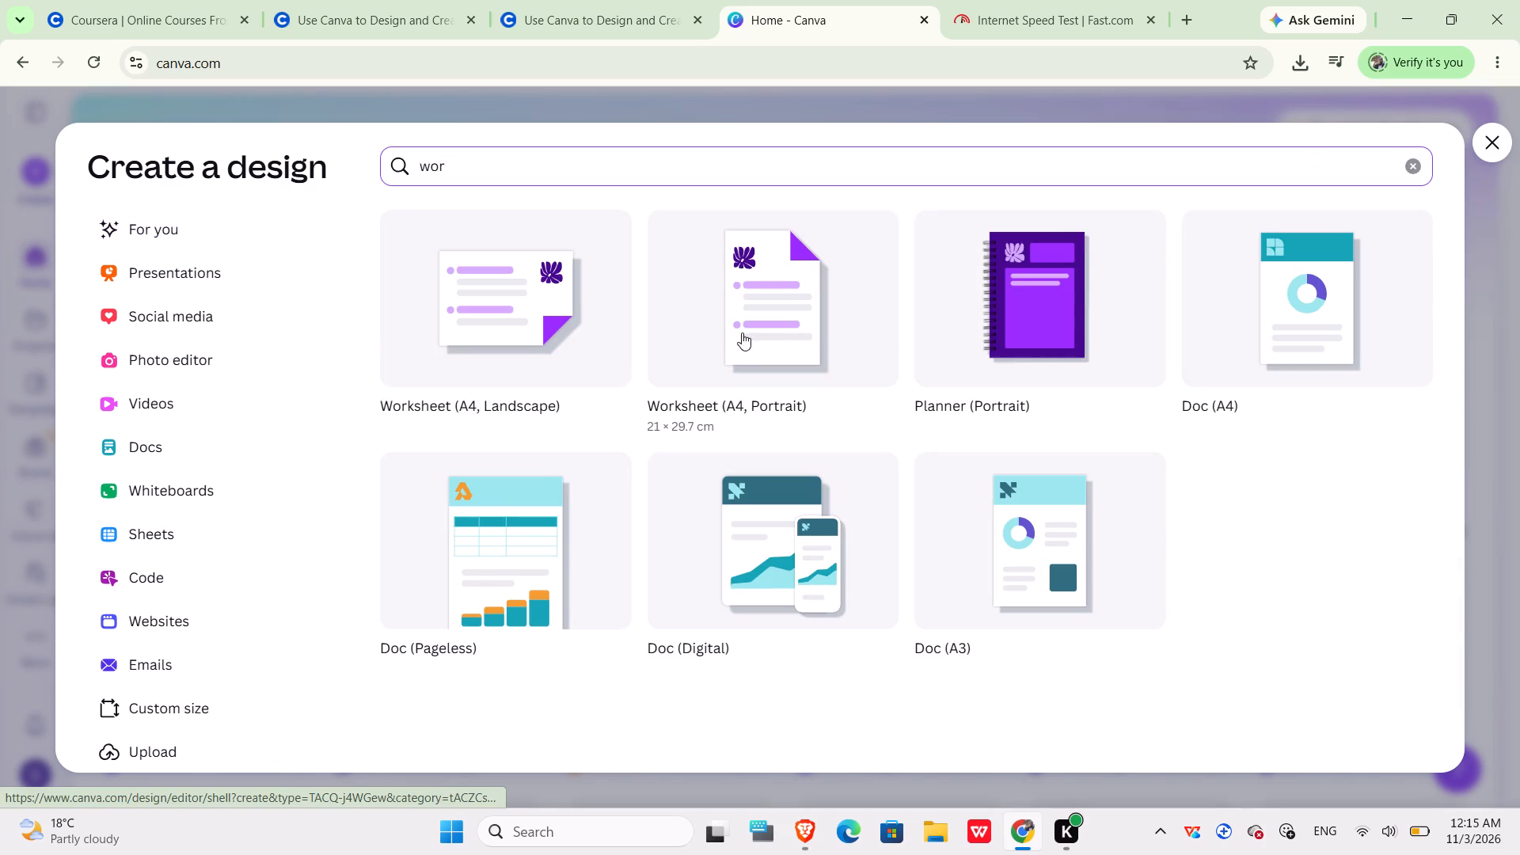
left_click(750, 333)
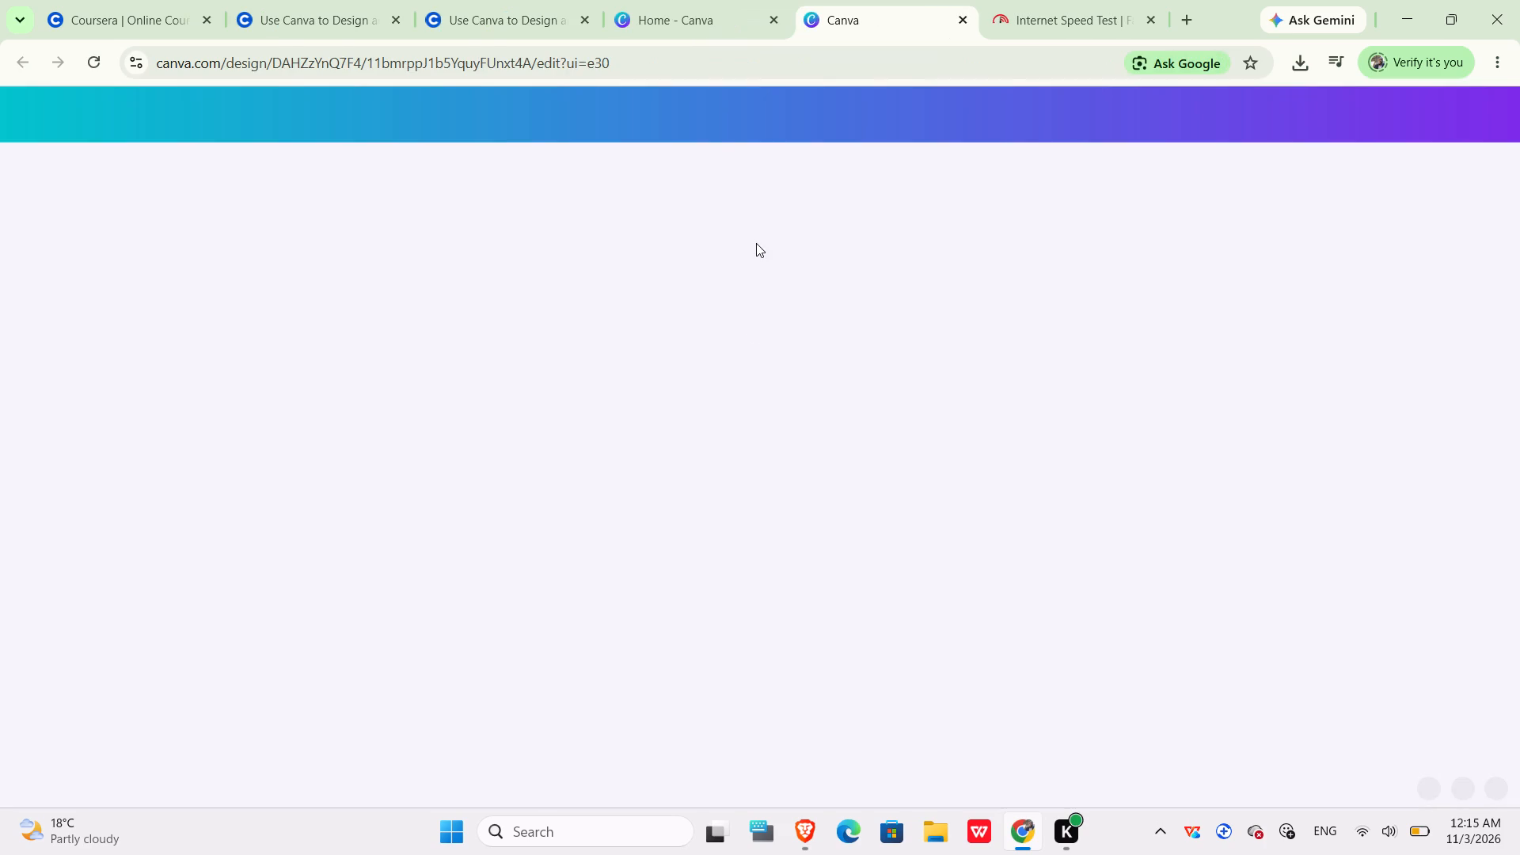
Play the Coursera journal video on to 0:35, and name the new Canva design "JOURNAL TEMPLATE DEMO".
left_click(553, 34)
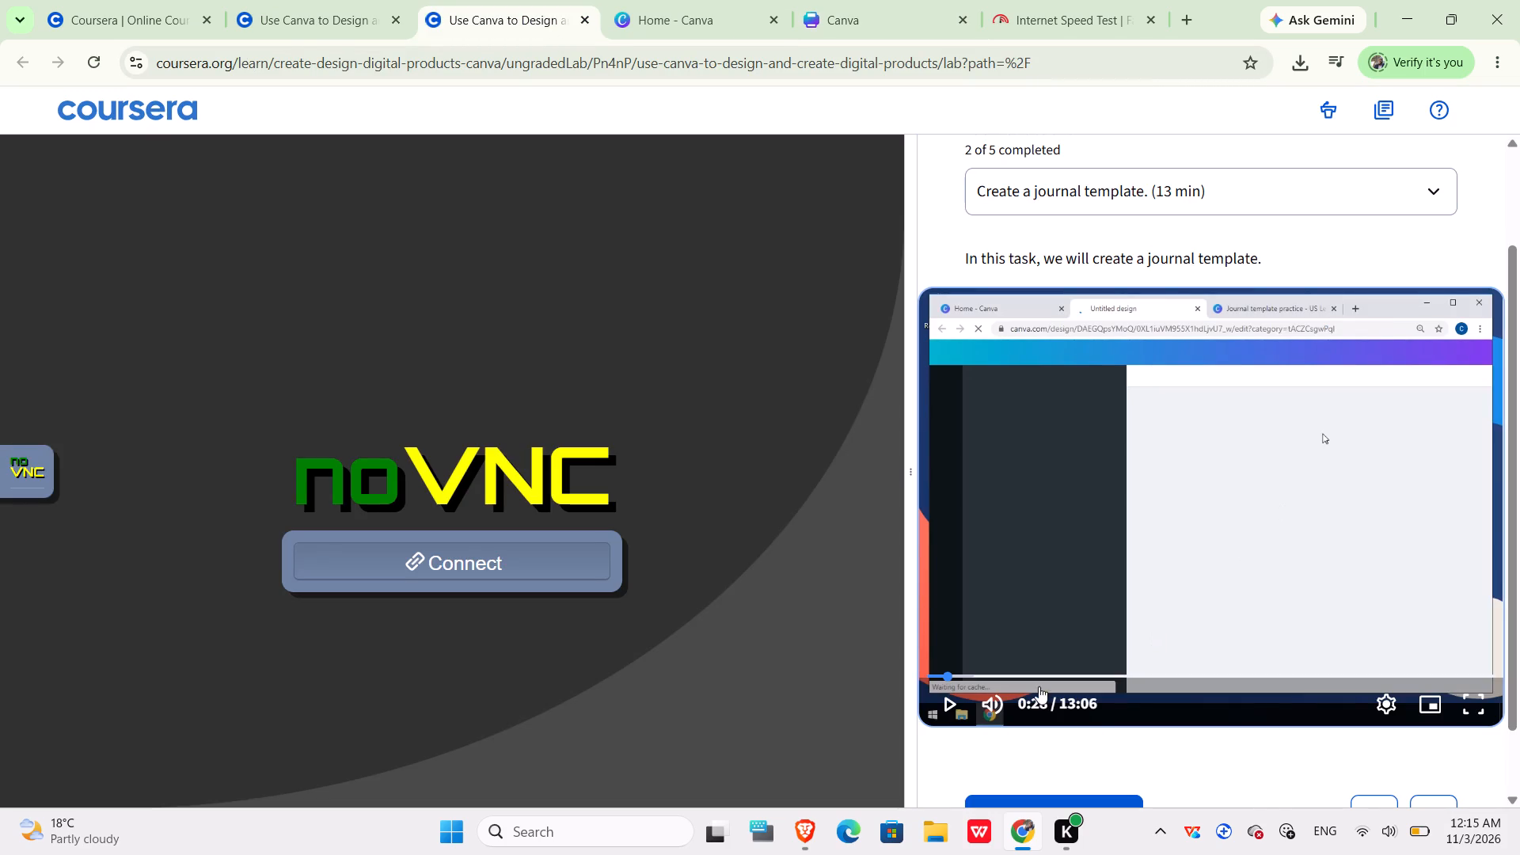
left_click(944, 701)
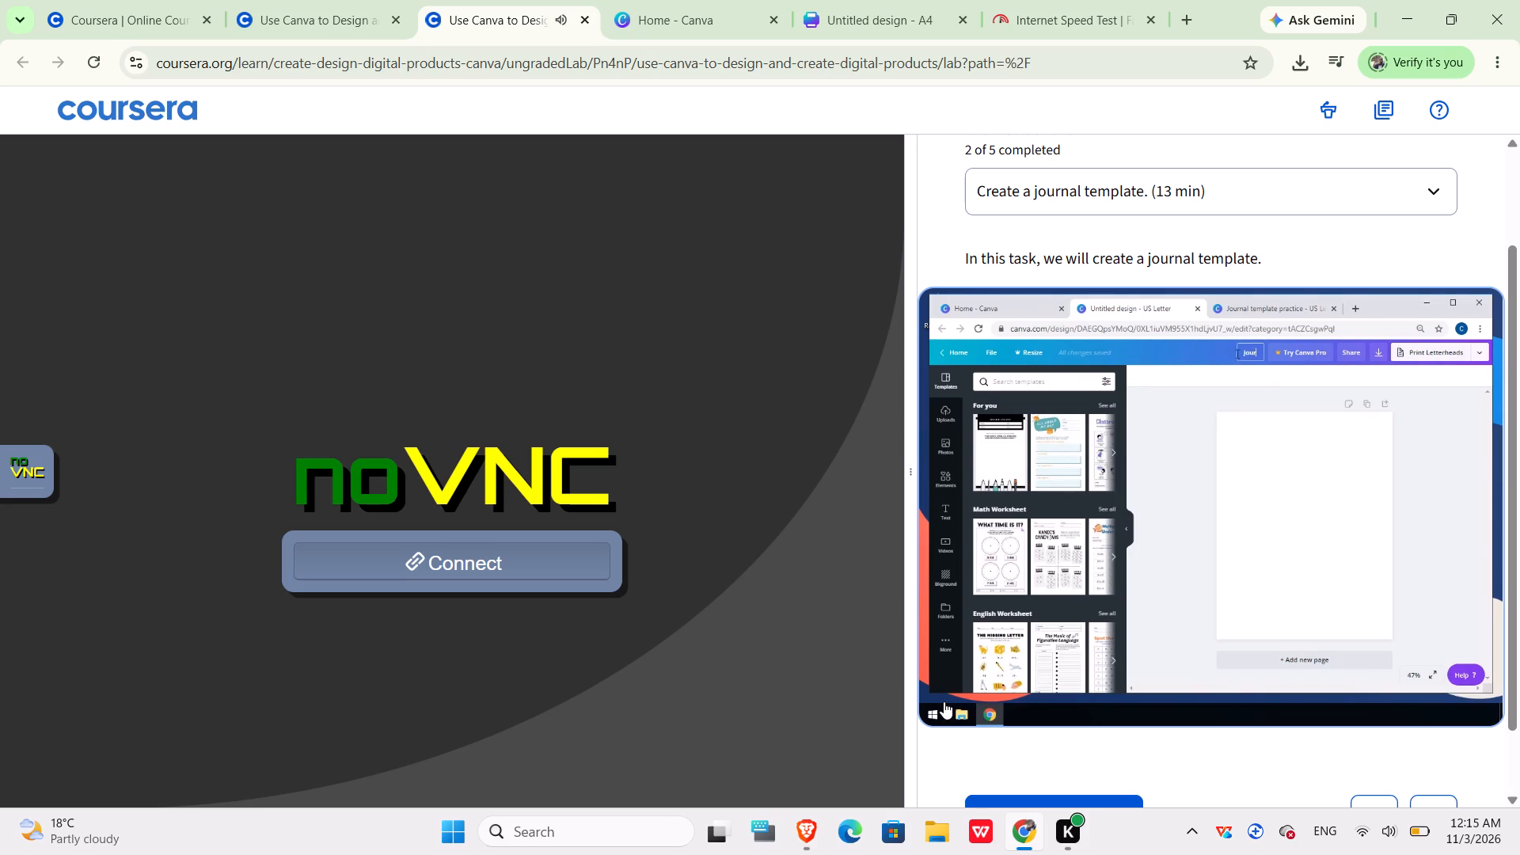
key("space")
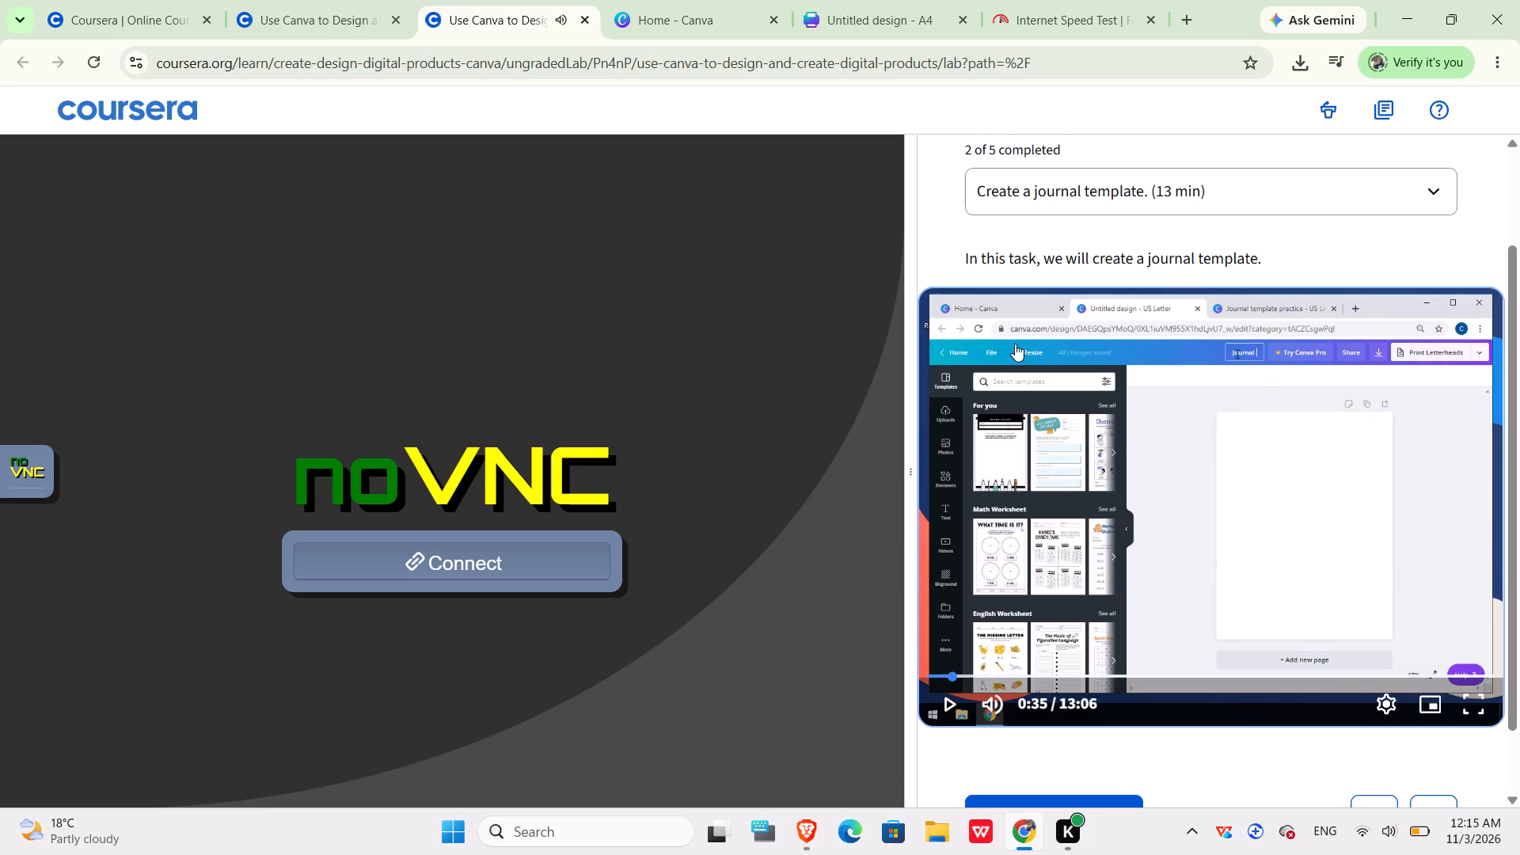
left_click(874, 0)
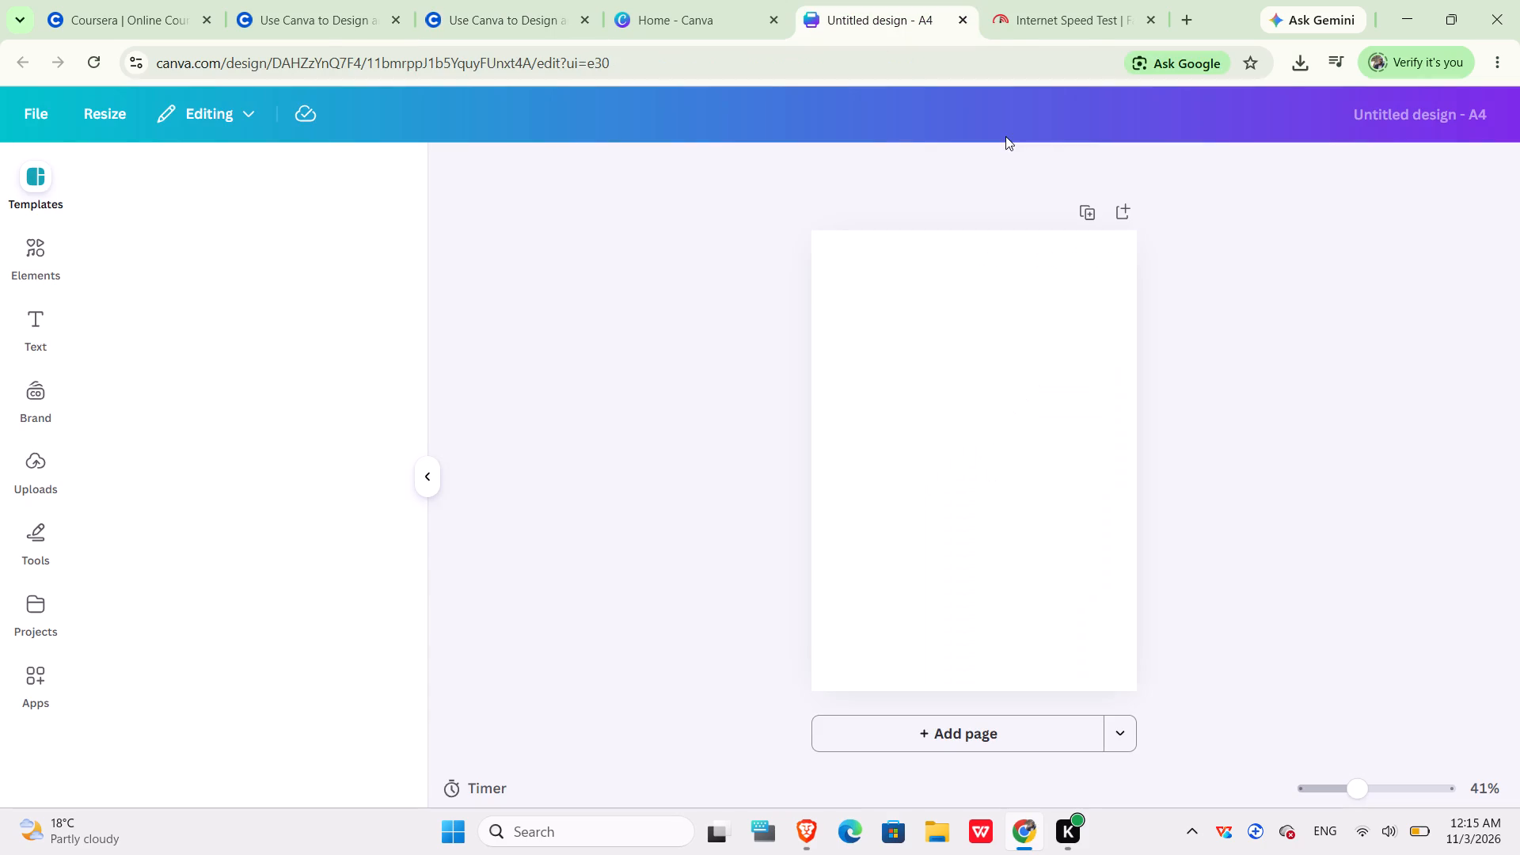
left_click(1359, 111)
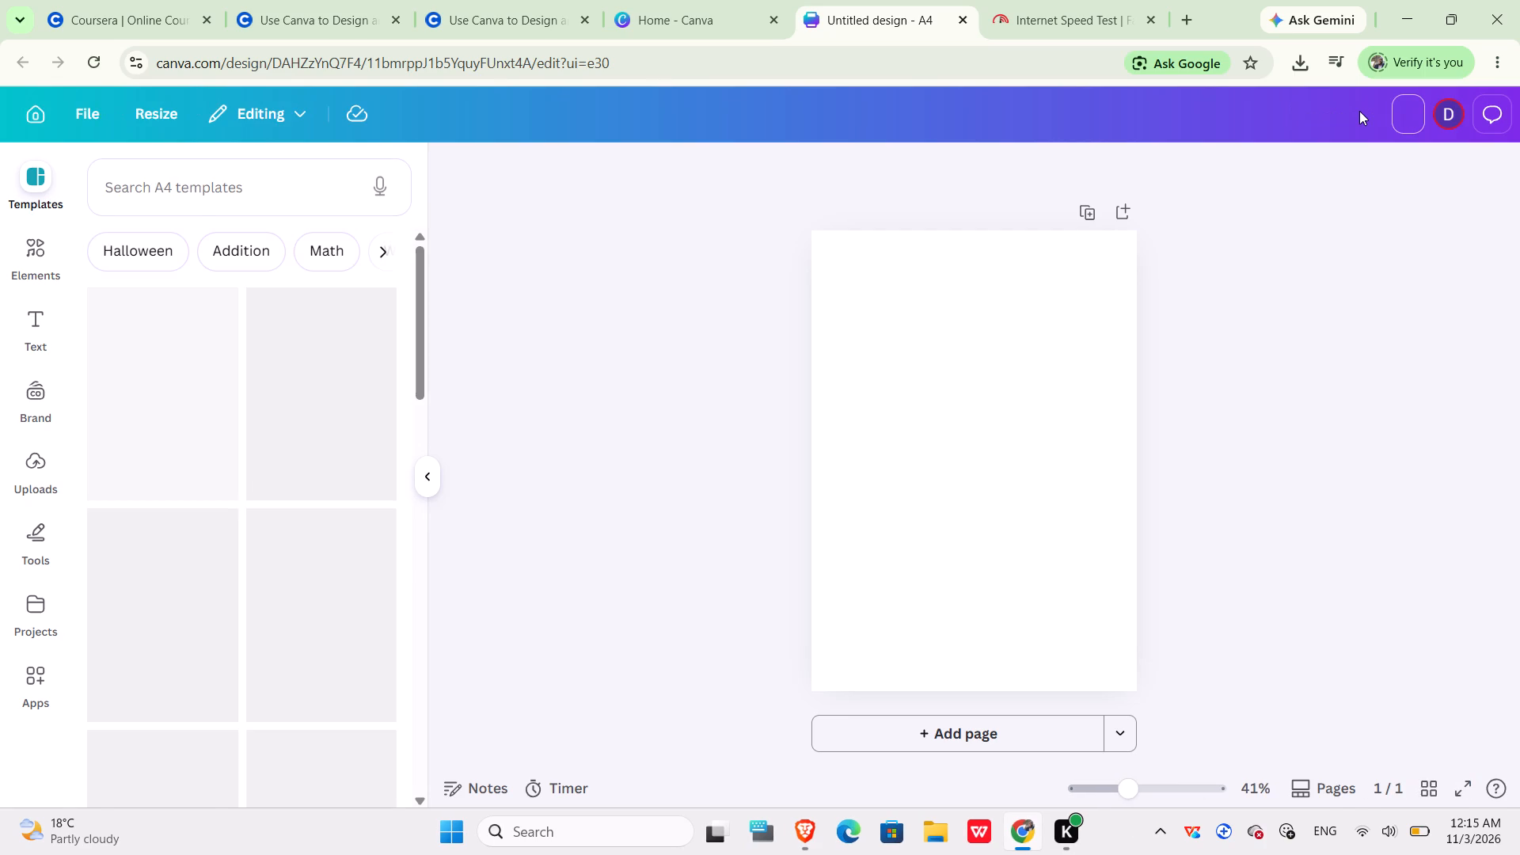
key("j")
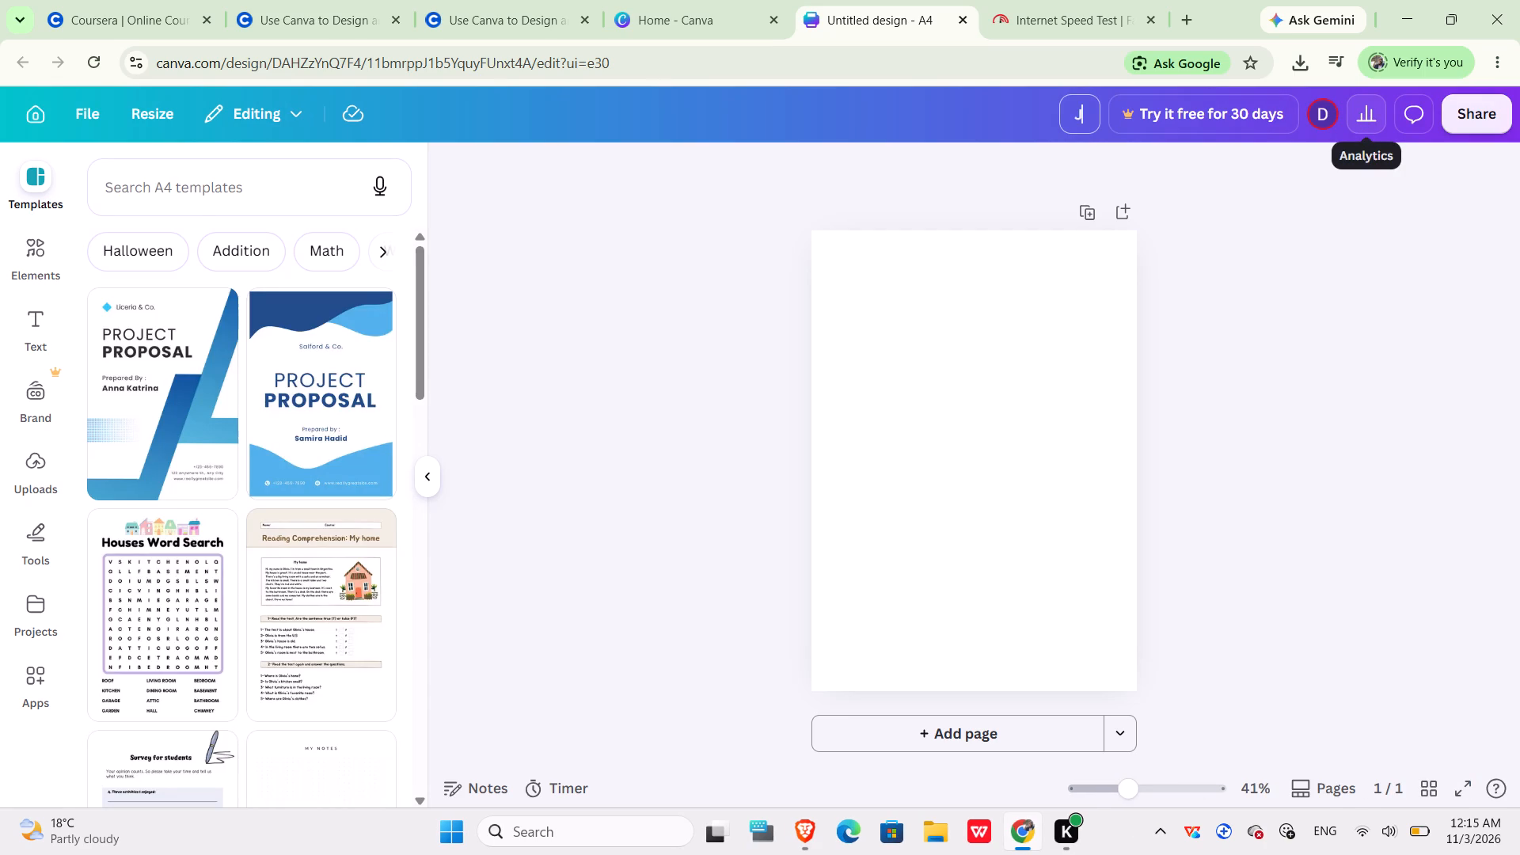
type("OURNA")
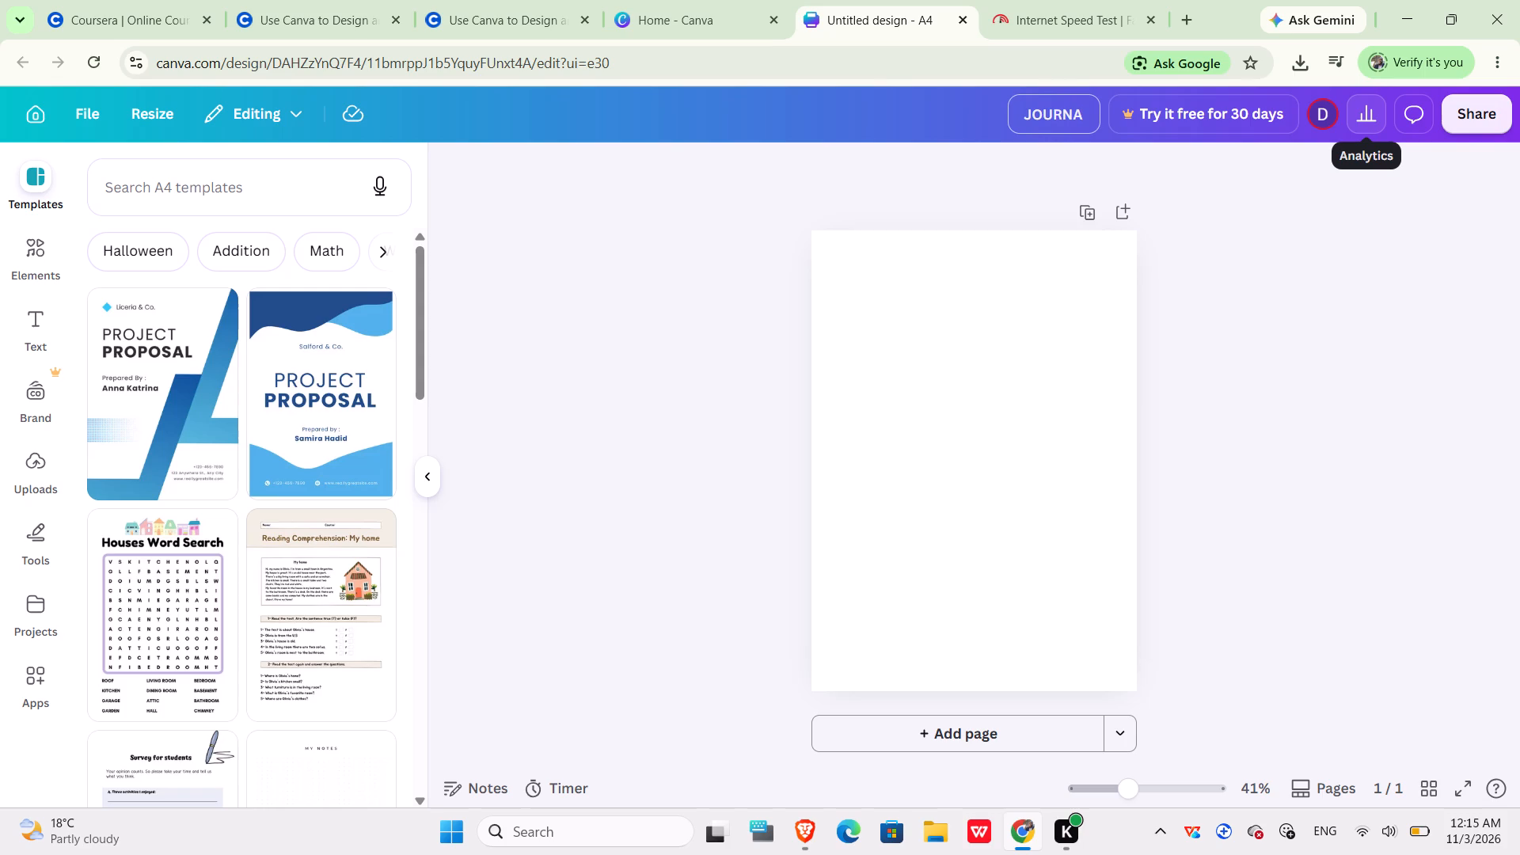
type("L T")
type("EM")
type("PLATE DEMO")
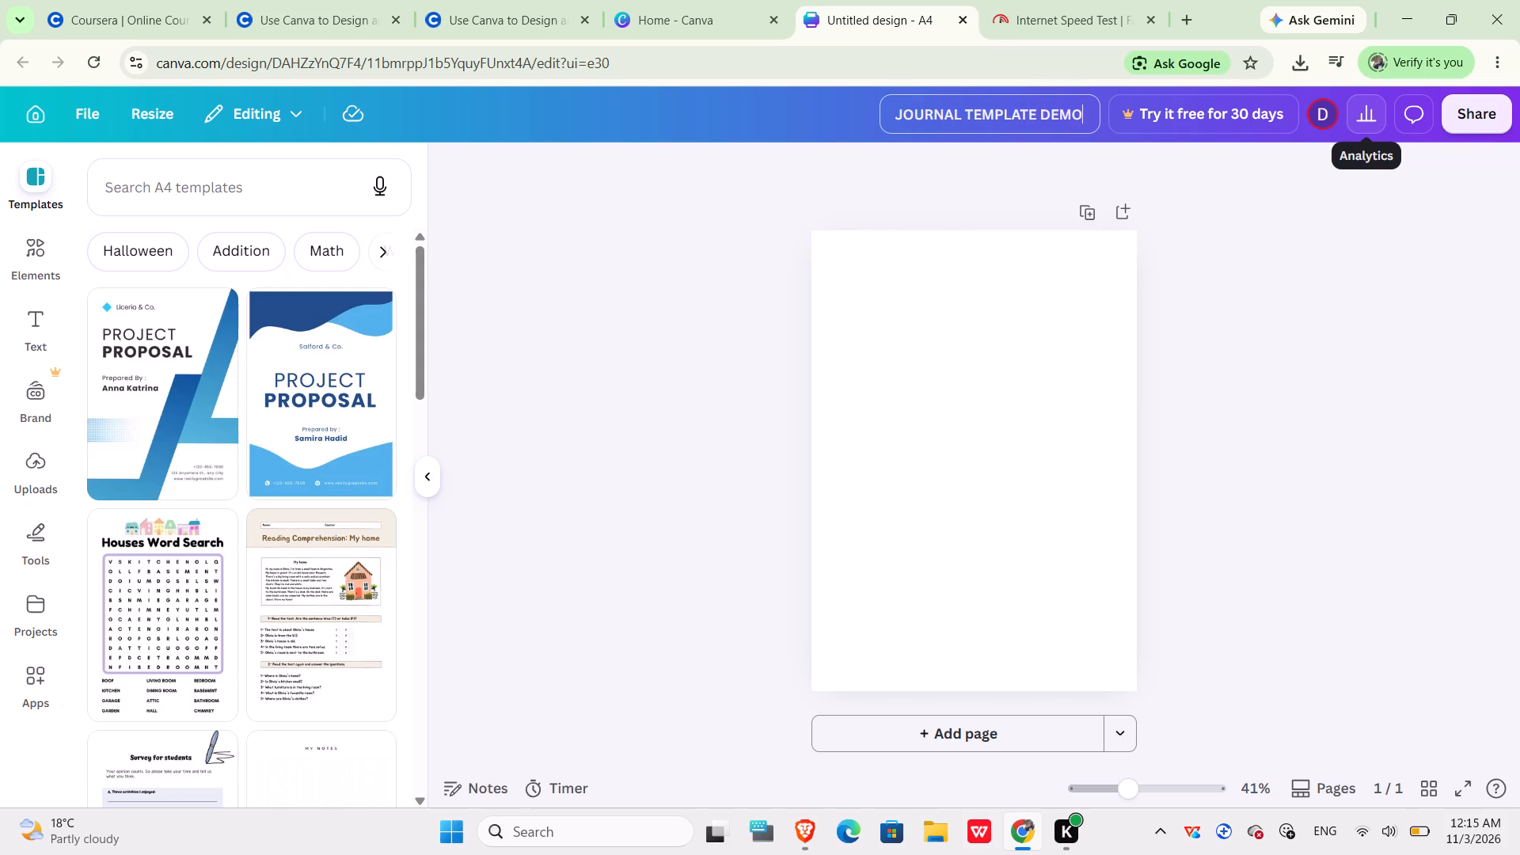
key("Return")
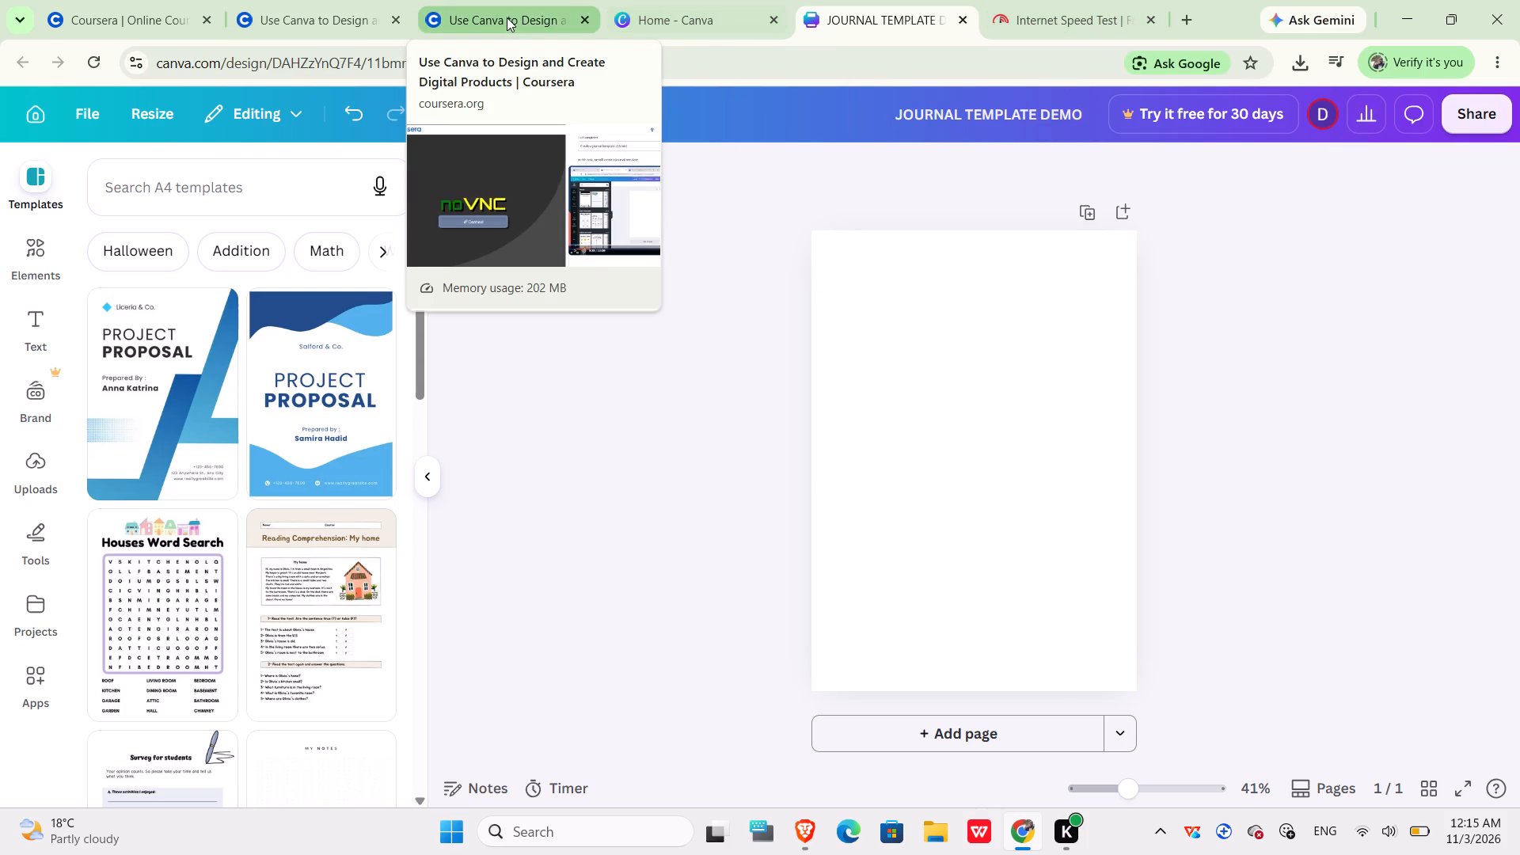
Play the Coursera journal video on to 0:55, and add a second blank page to the Canva journal design.
left_click_drag(506, 17, 675, 18)
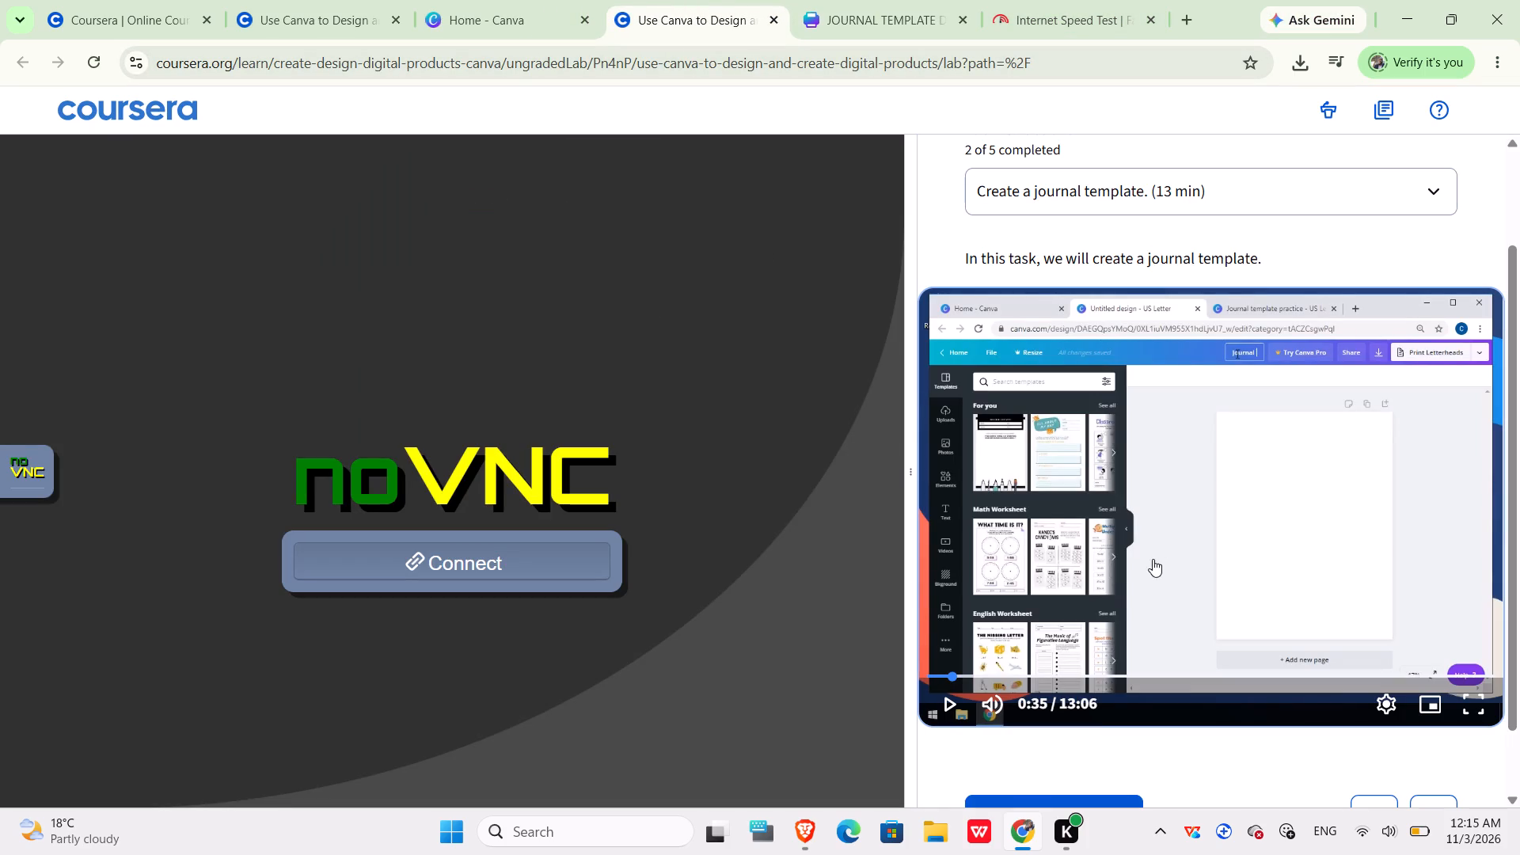
left_click(949, 708)
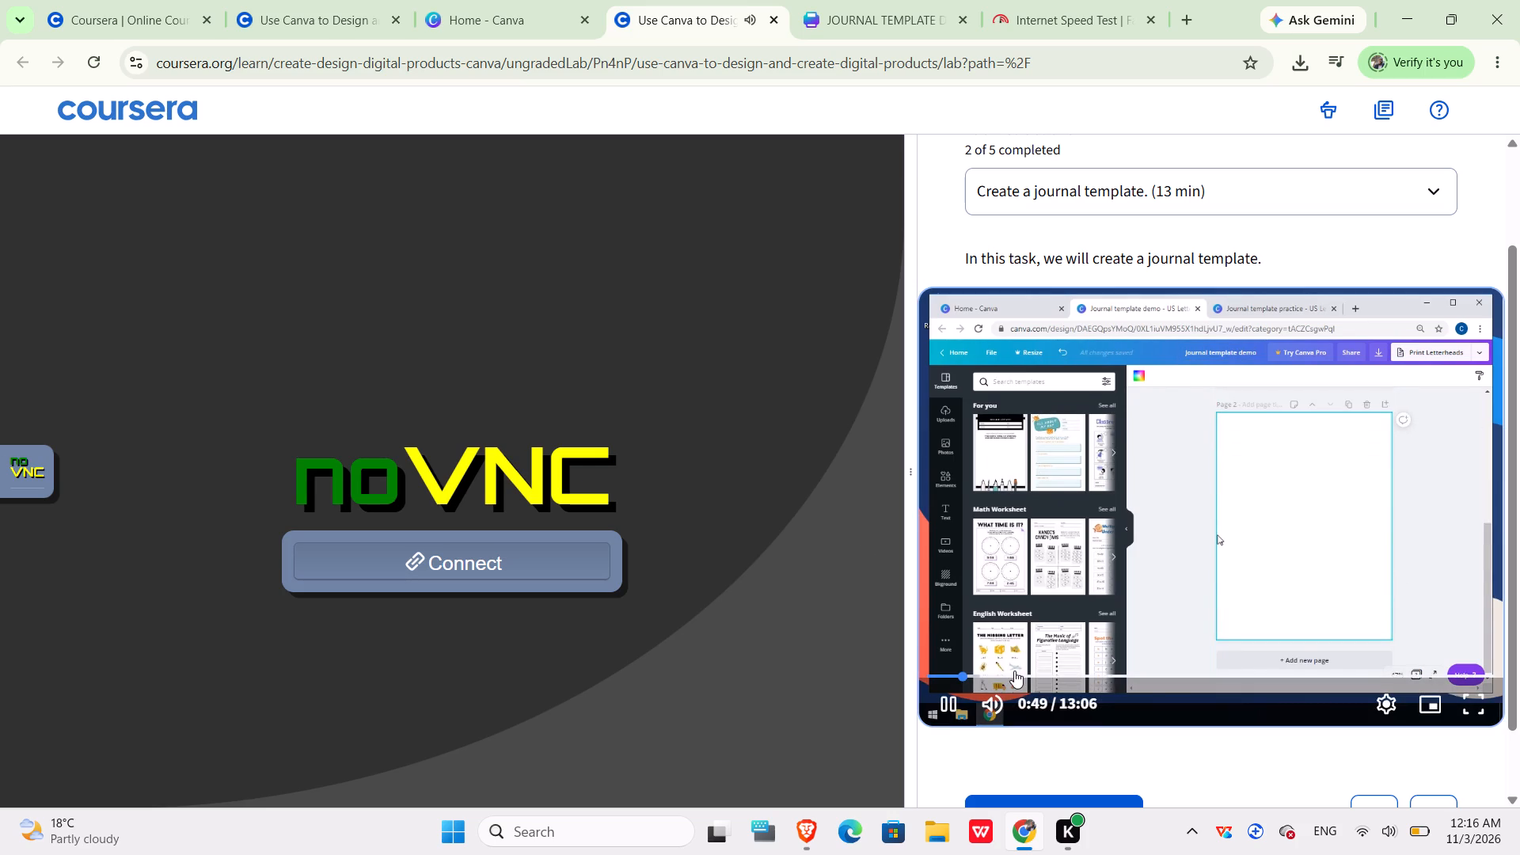
left_click(943, 704)
left_click(943, 704)
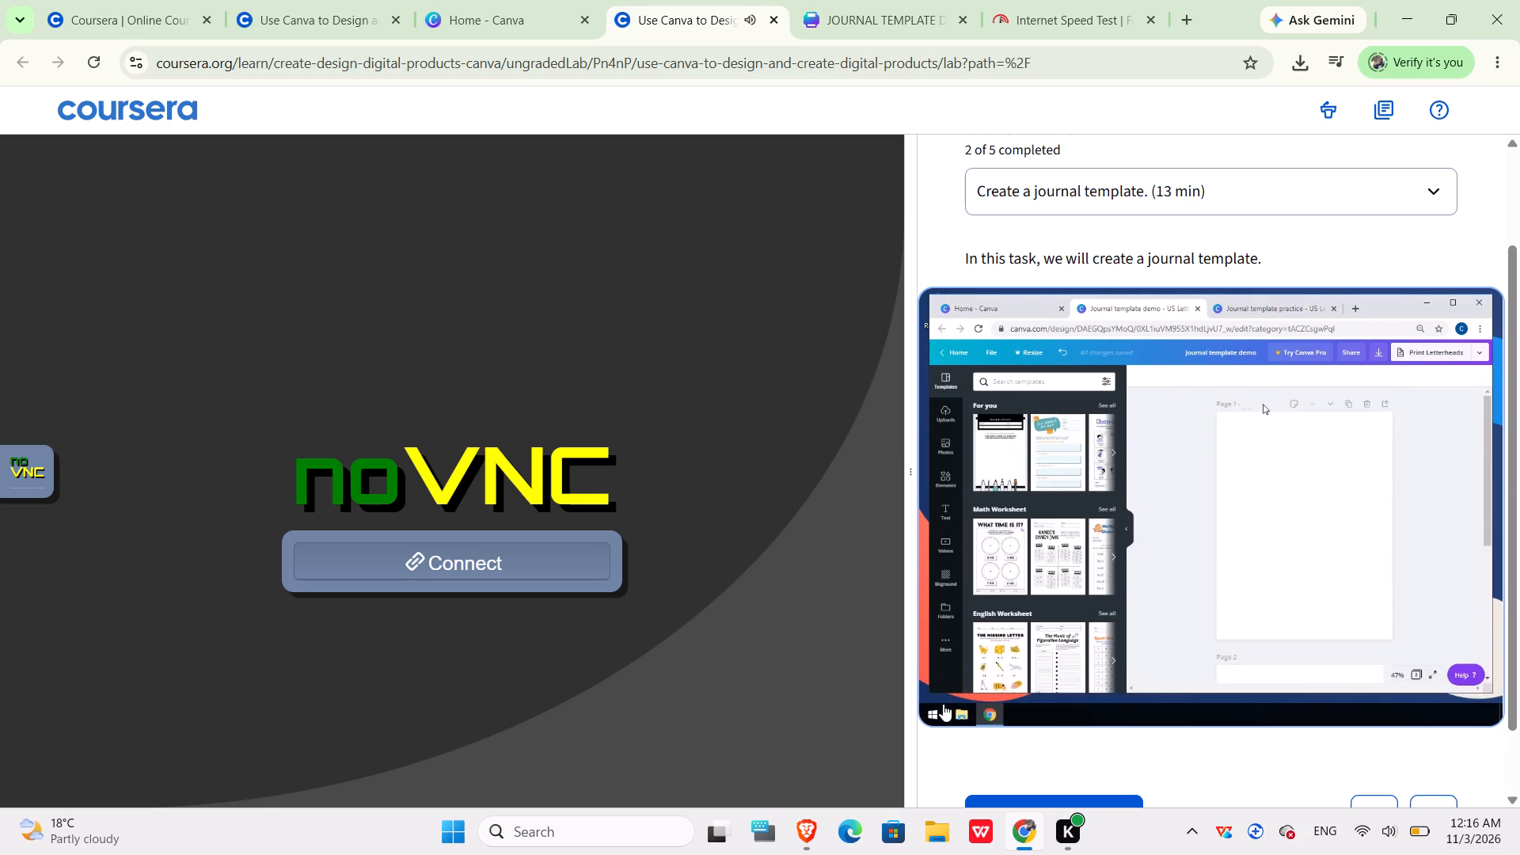
left_click(943, 704)
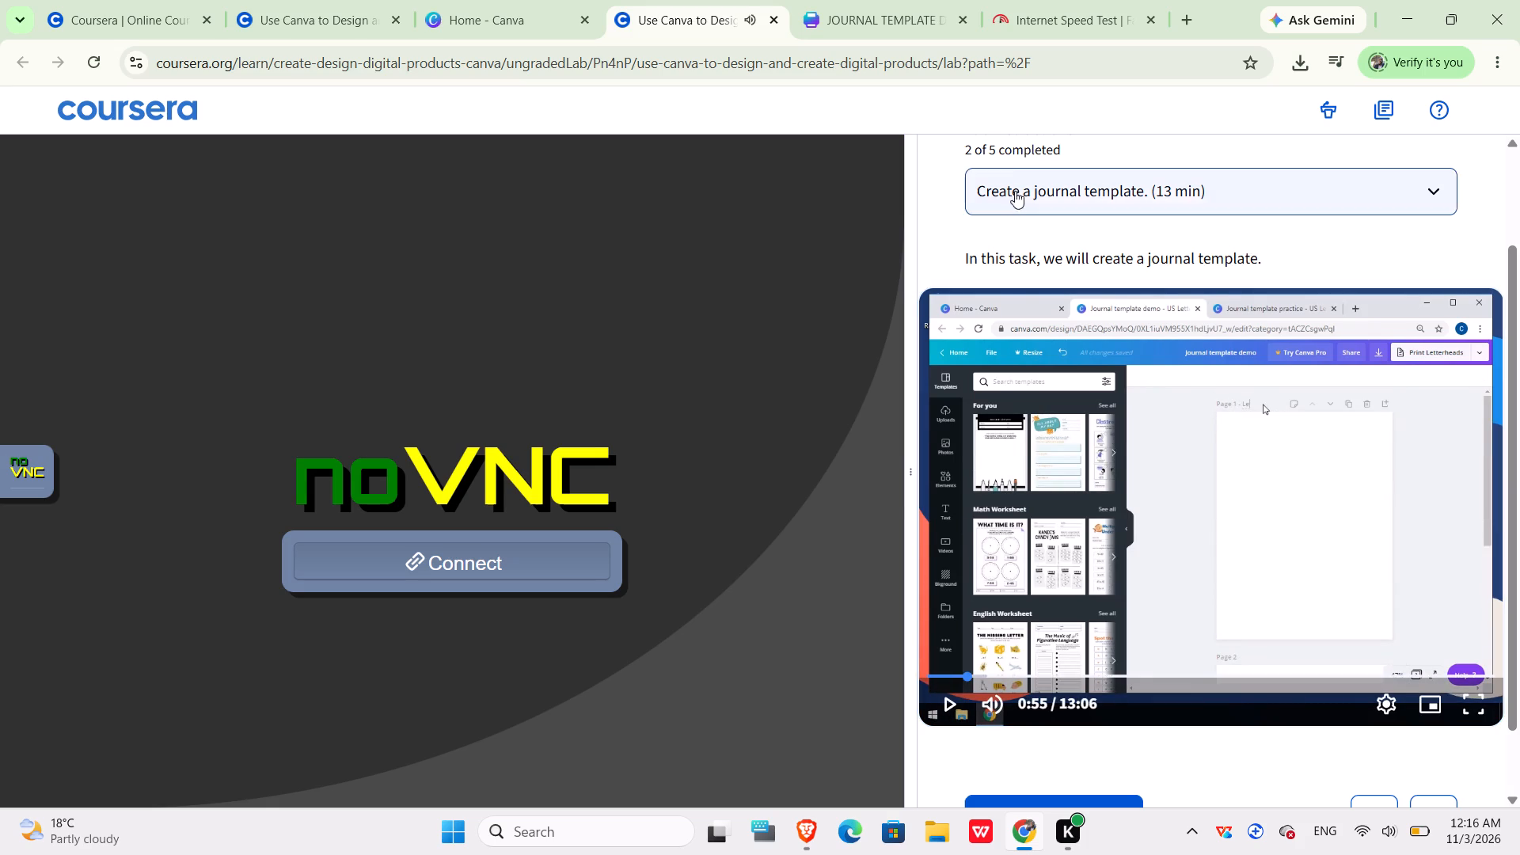
left_click(910, 28)
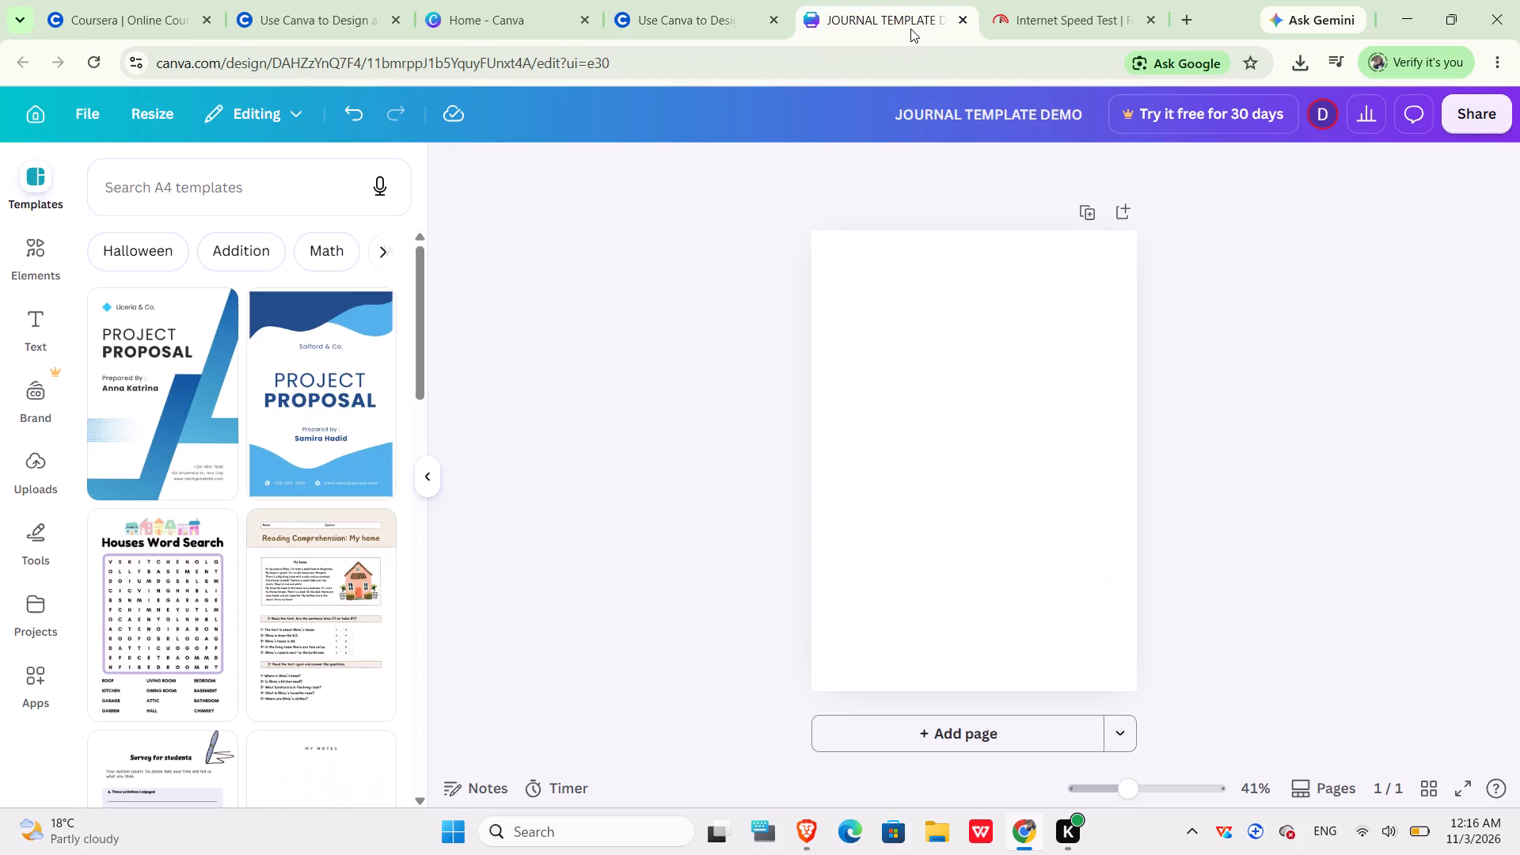
left_click(1118, 215)
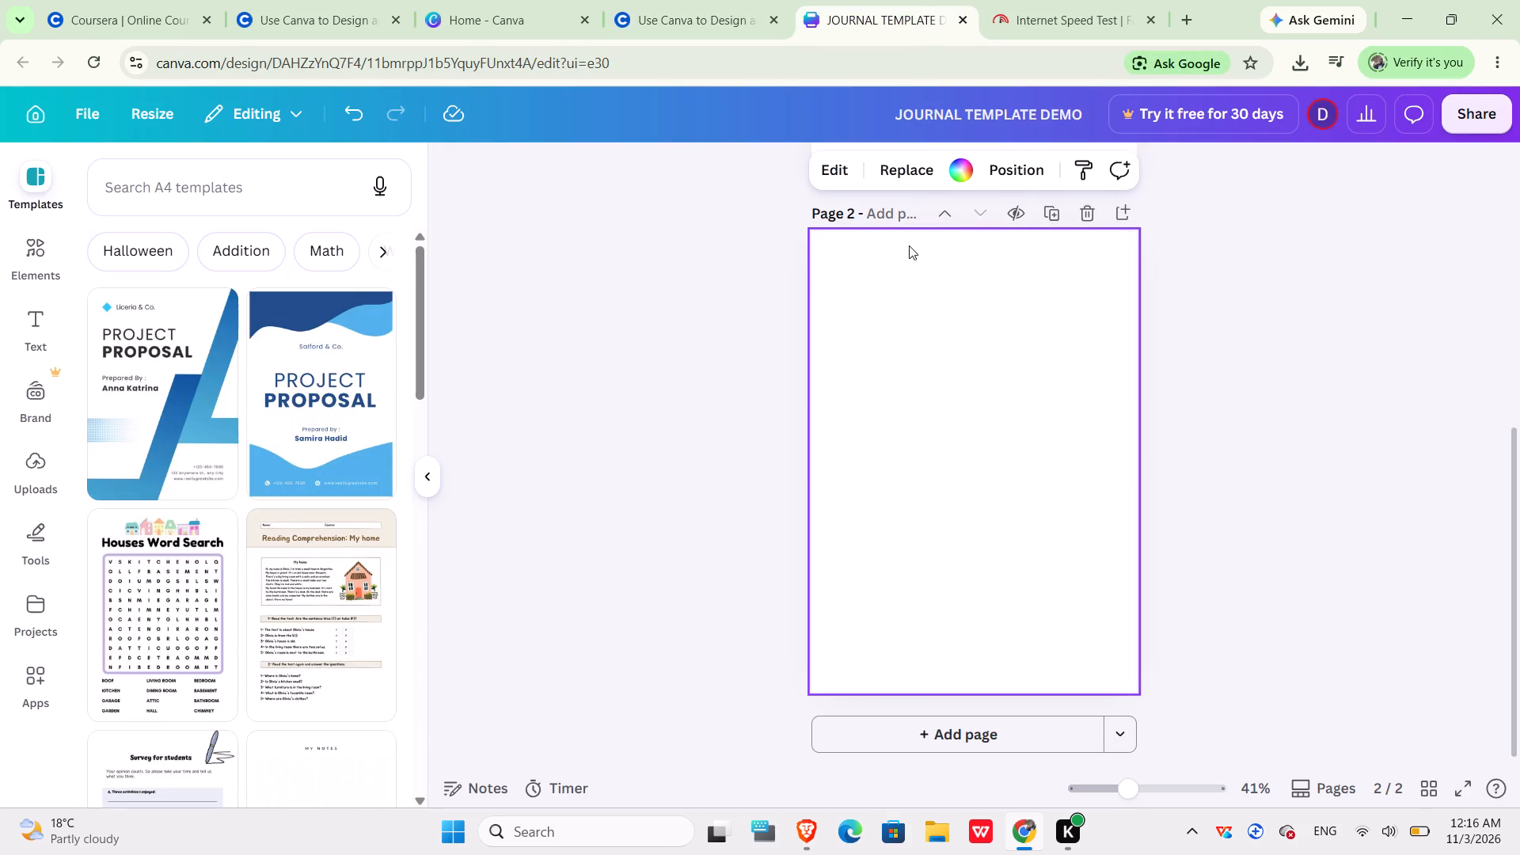
Title page 2 of the journal design "Right Side".
left_click(899, 217)
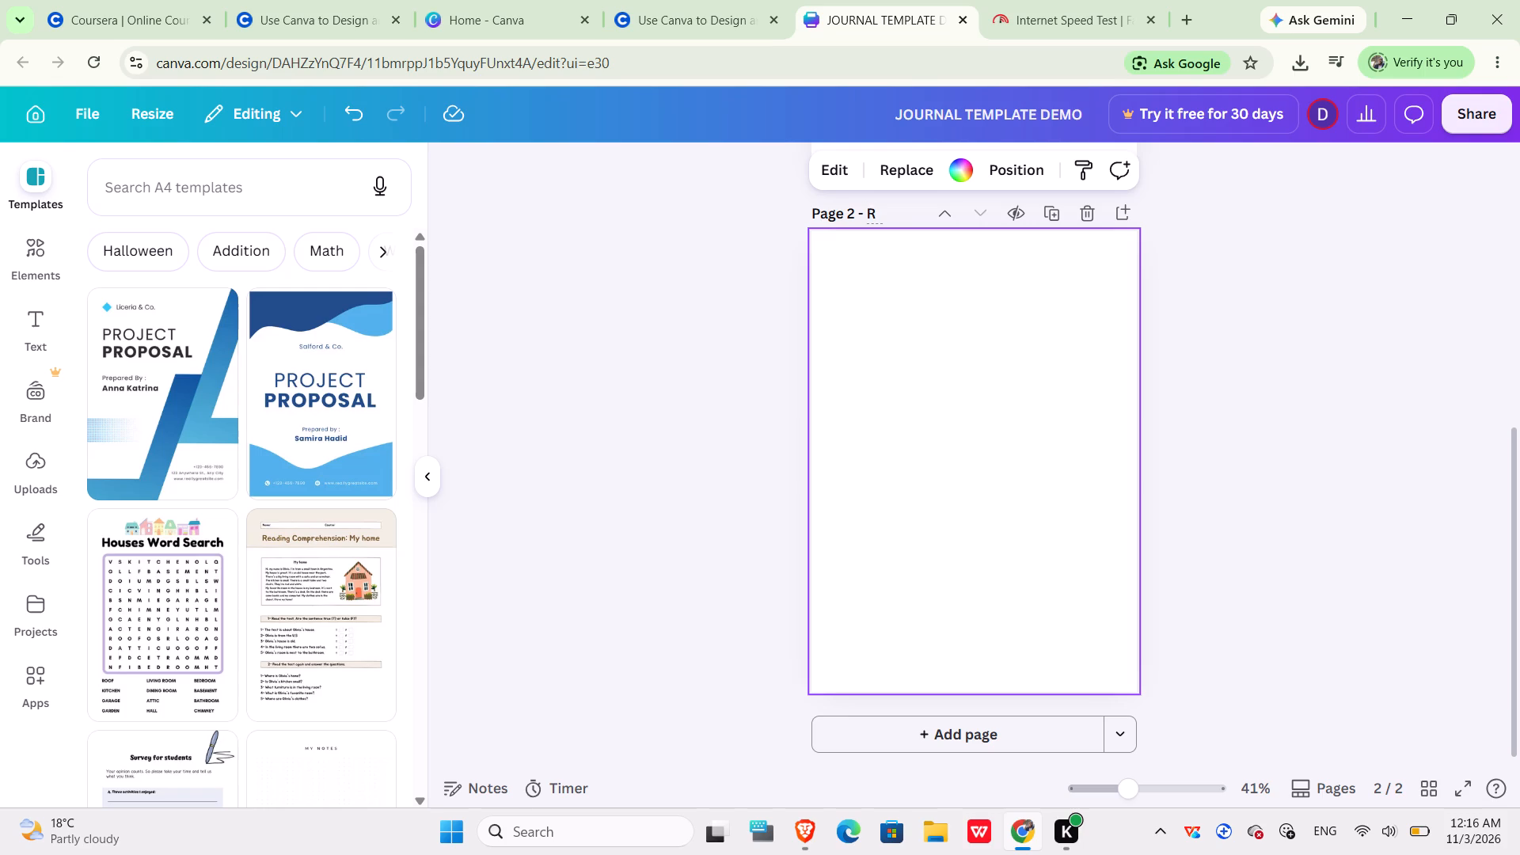
key("i")
type("ght")
key("space")
key("s")
key("i")
type("dde")
key("BackSpace")
key("BackSpace")
key("e")
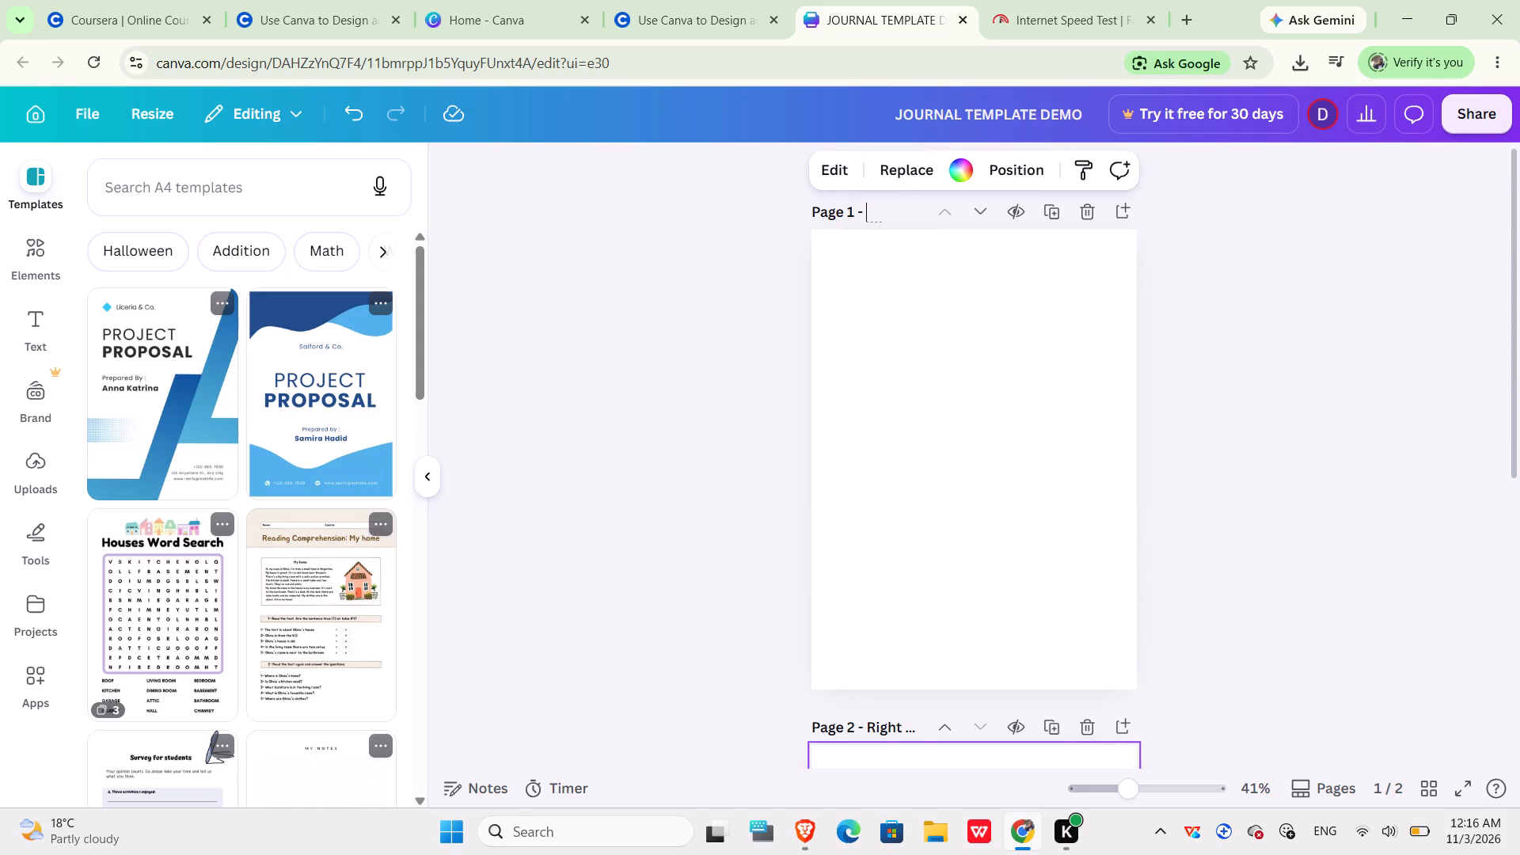
Title page 1 of the journal design "Left Side".
key("shift+l")
key("e")
type("ft")
key("space")
key("shift+s")
type("ide")
left_click(903, 402)
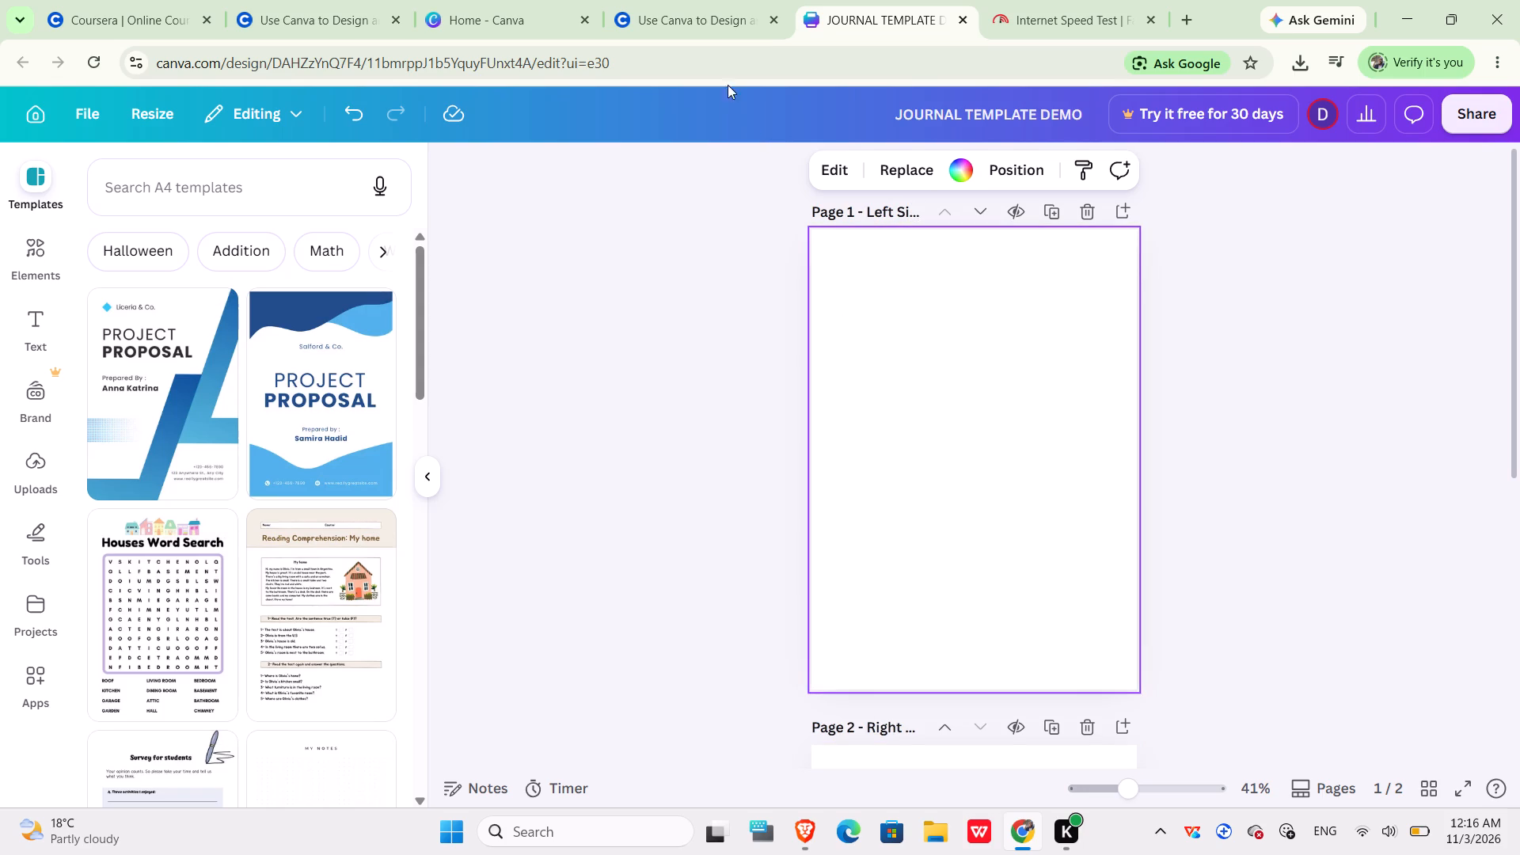
Switch to the Coursera lesson and play the journal video on to 1:28.
left_click(695, 17)
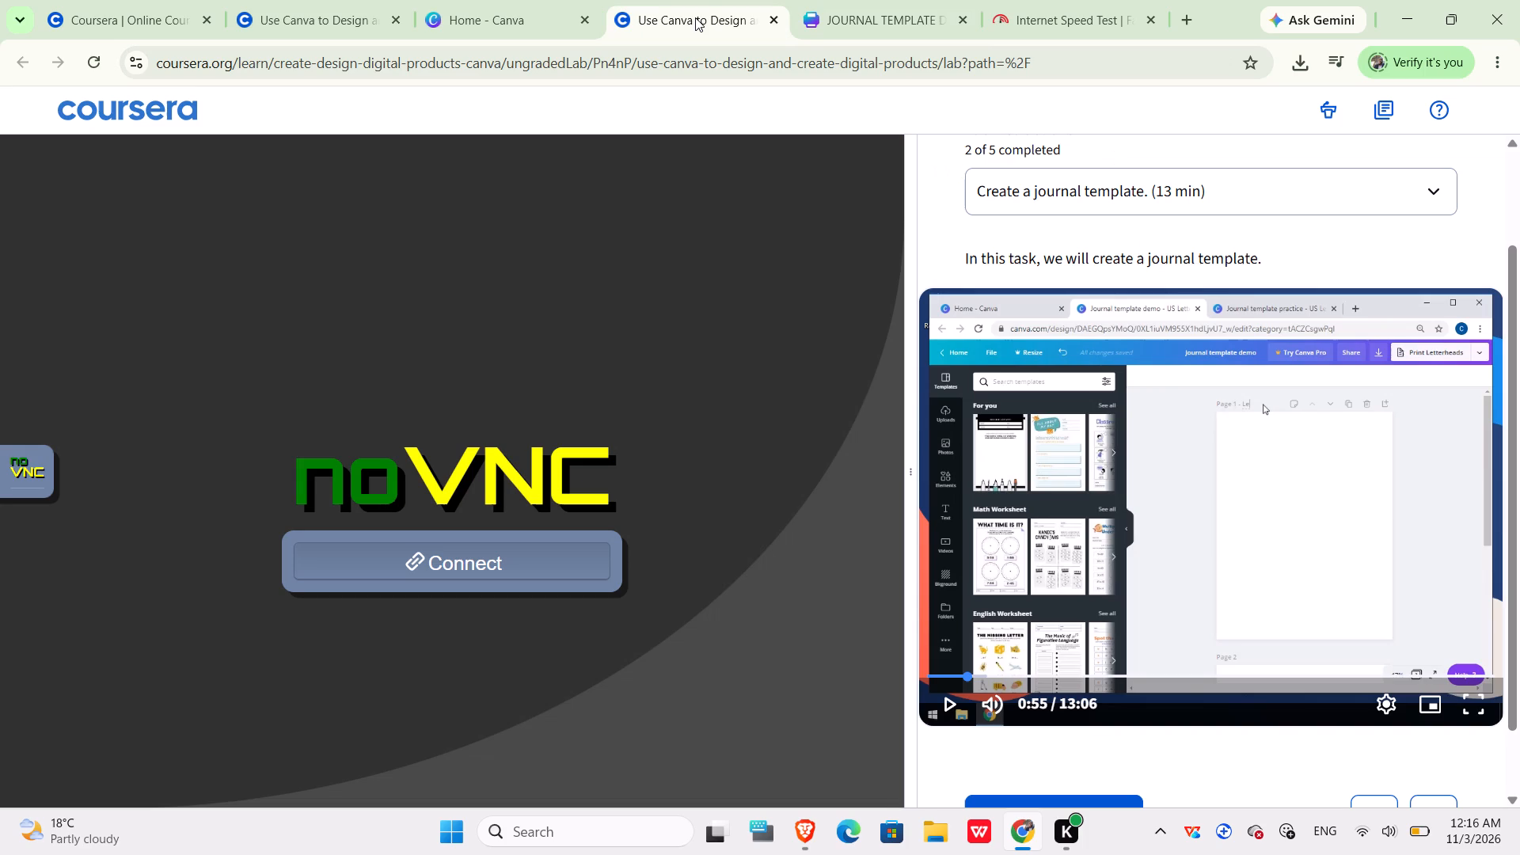
left_click(947, 703)
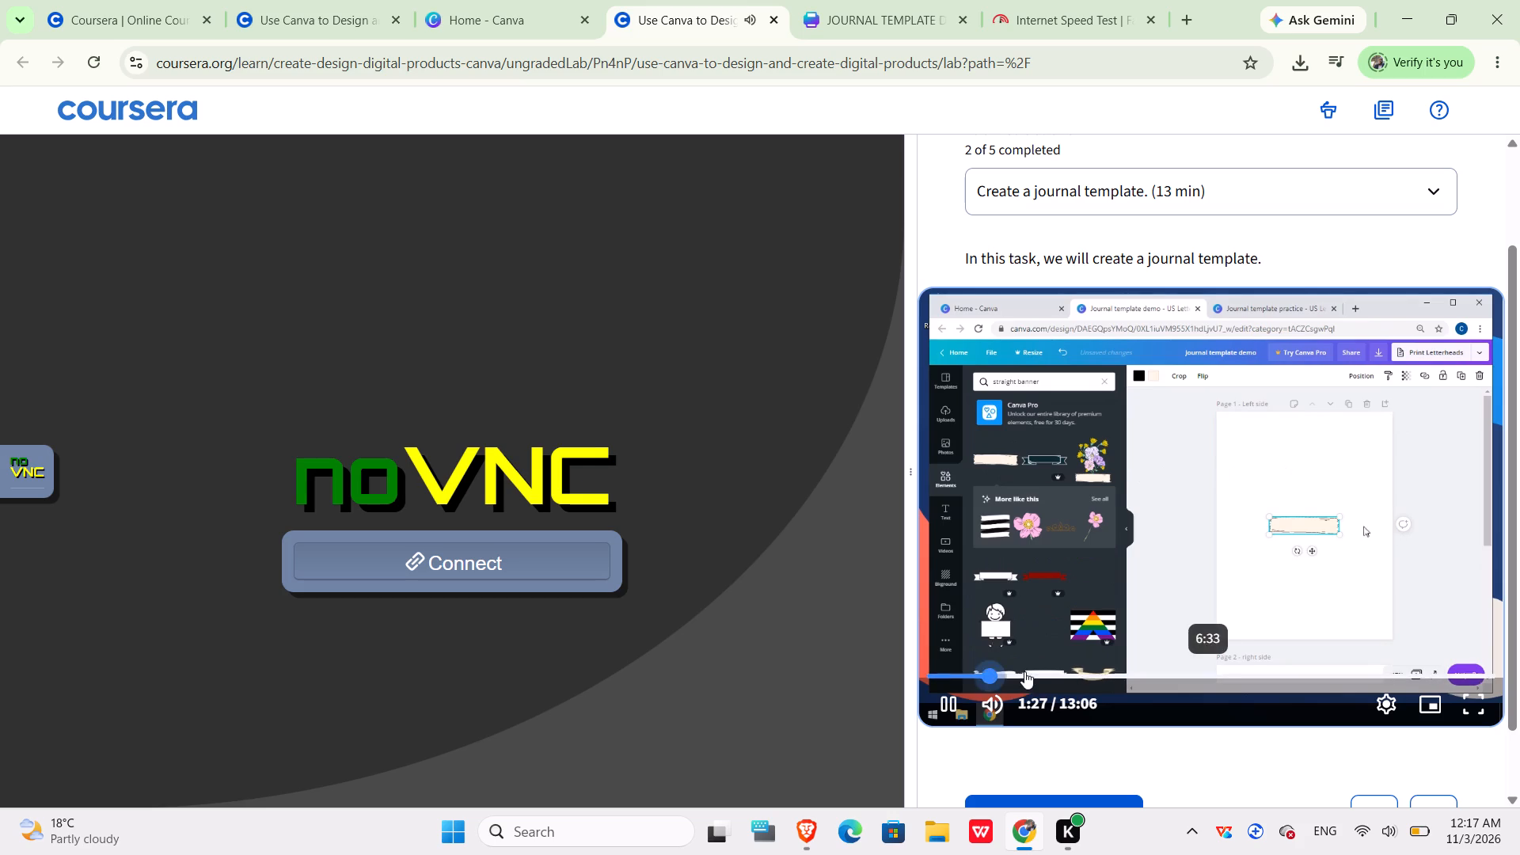
left_click(944, 697)
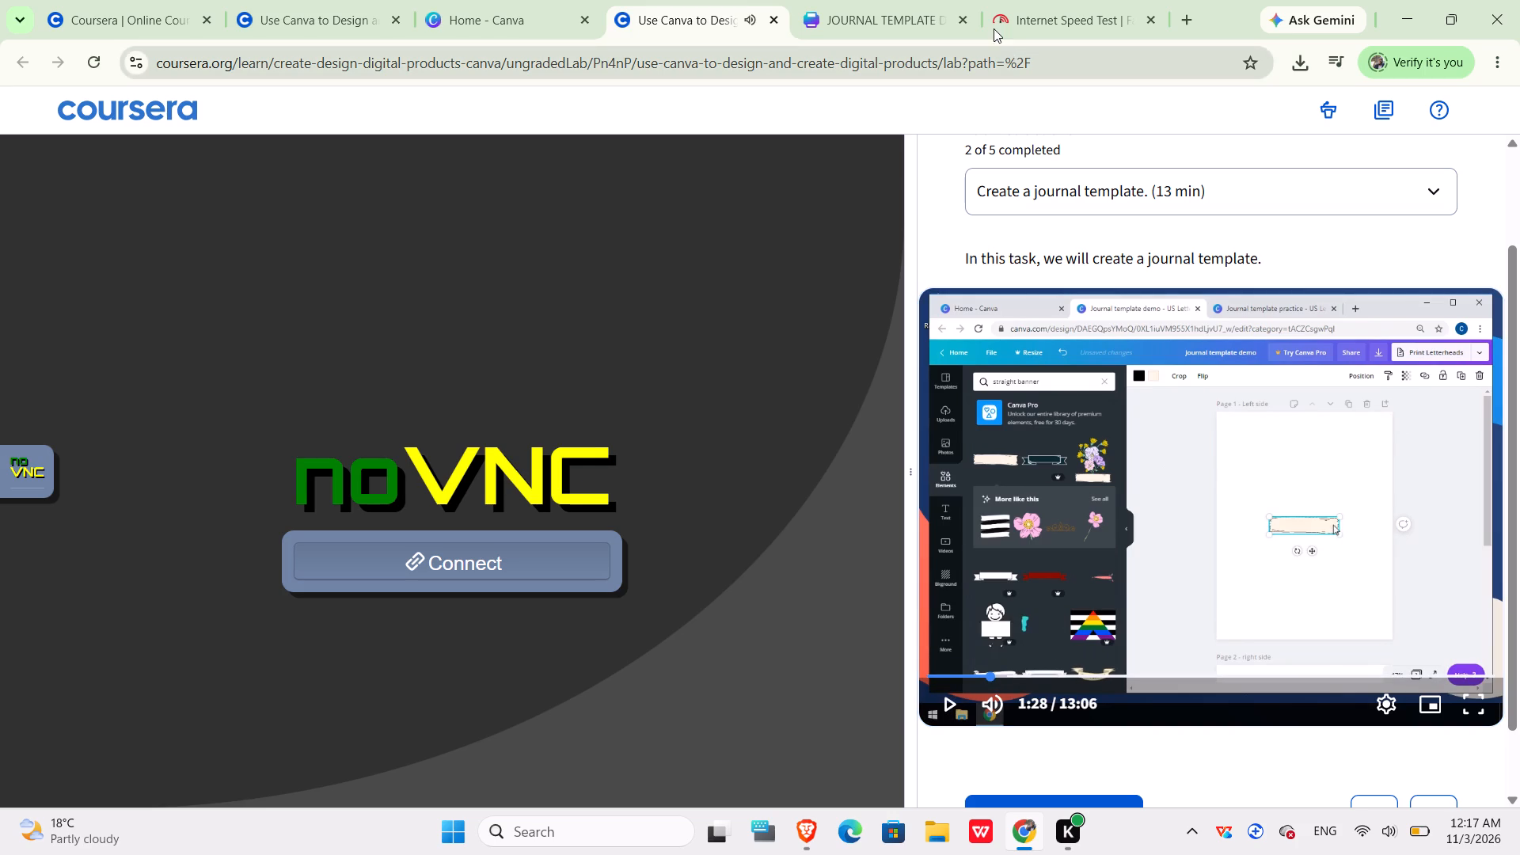
Back in the Canva design, search the elements for "straight banners" and add the cream rectangular banner graphic with black outlines to page 1.
left_click(887, 12)
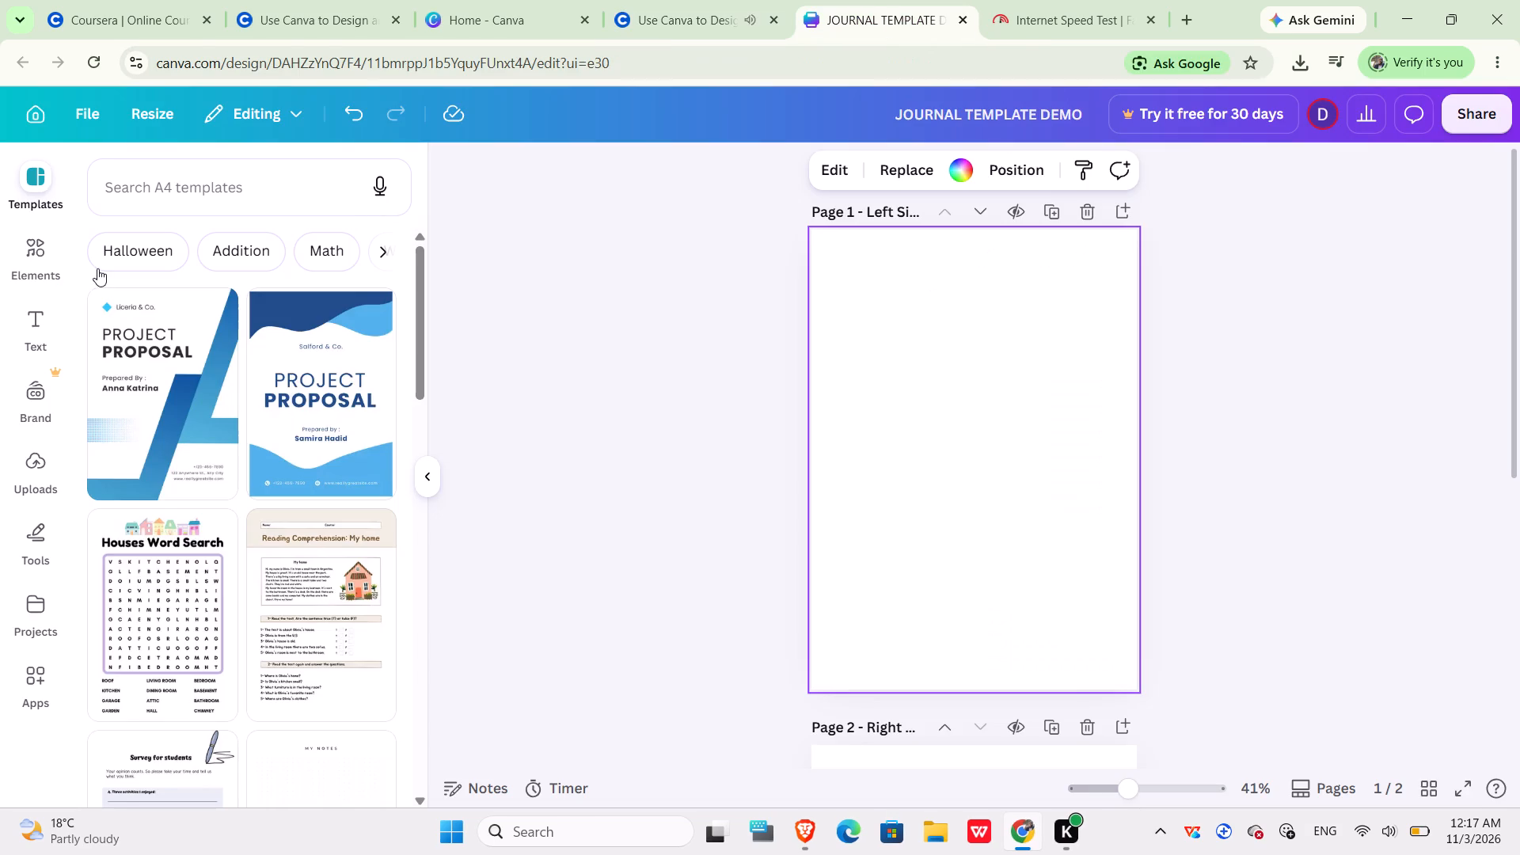
left_click(33, 267)
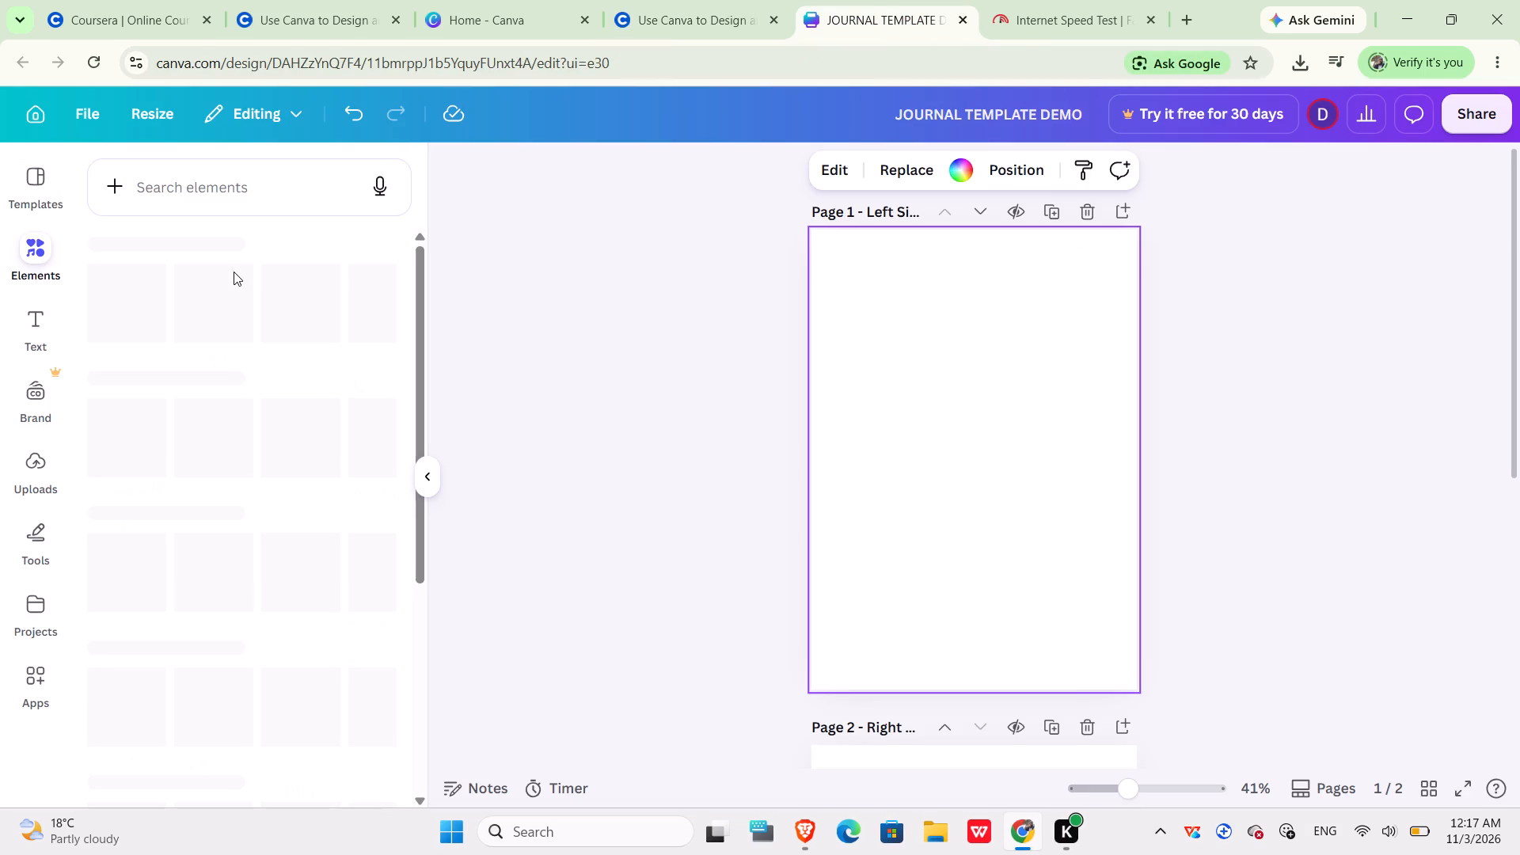
left_click(186, 194)
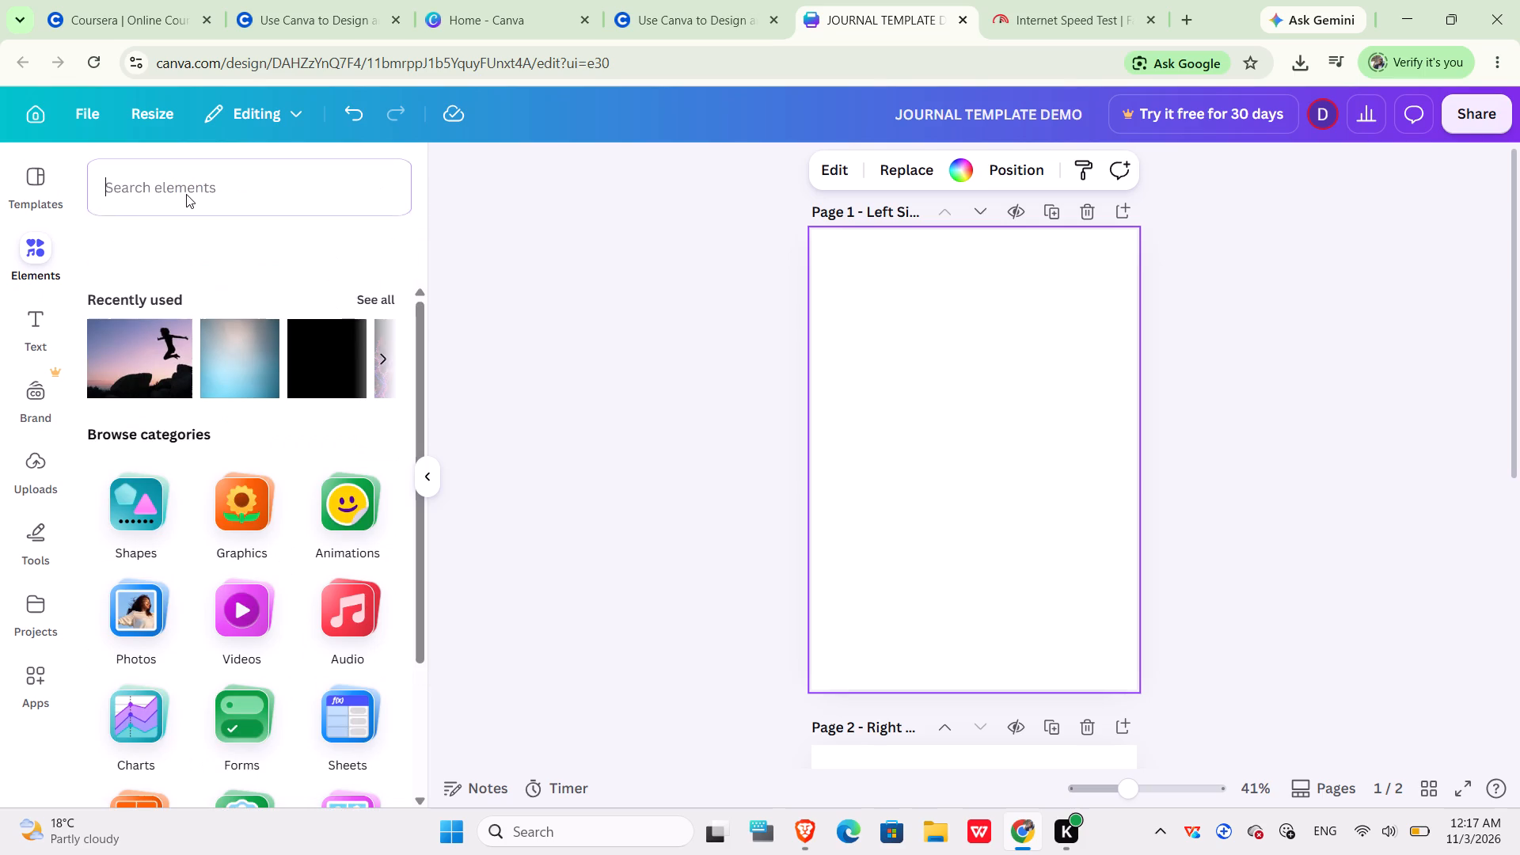
type("stra")
type("ight")
key("space")
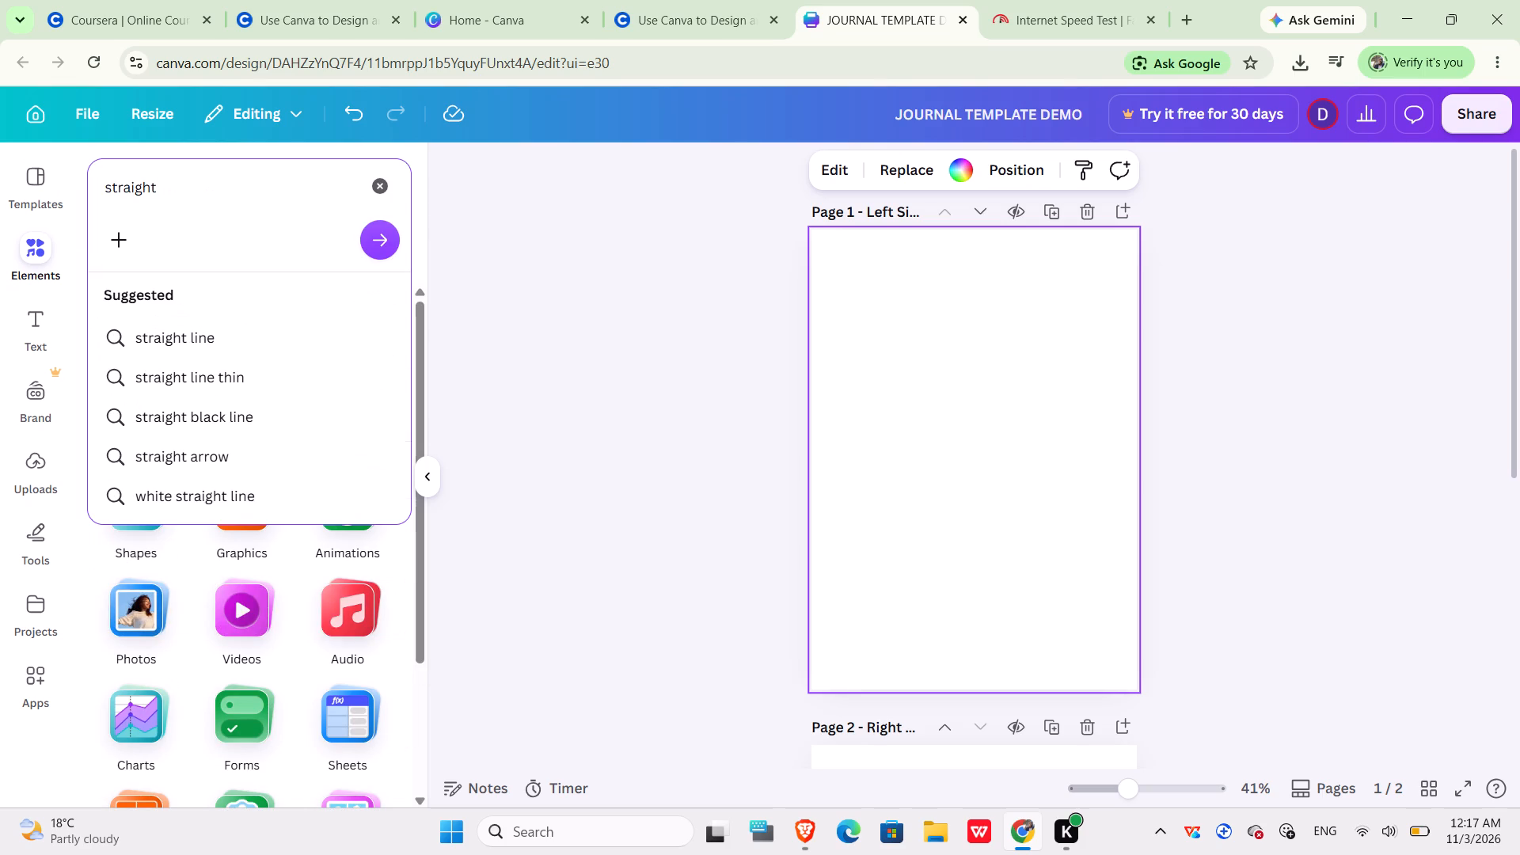
type("bann")
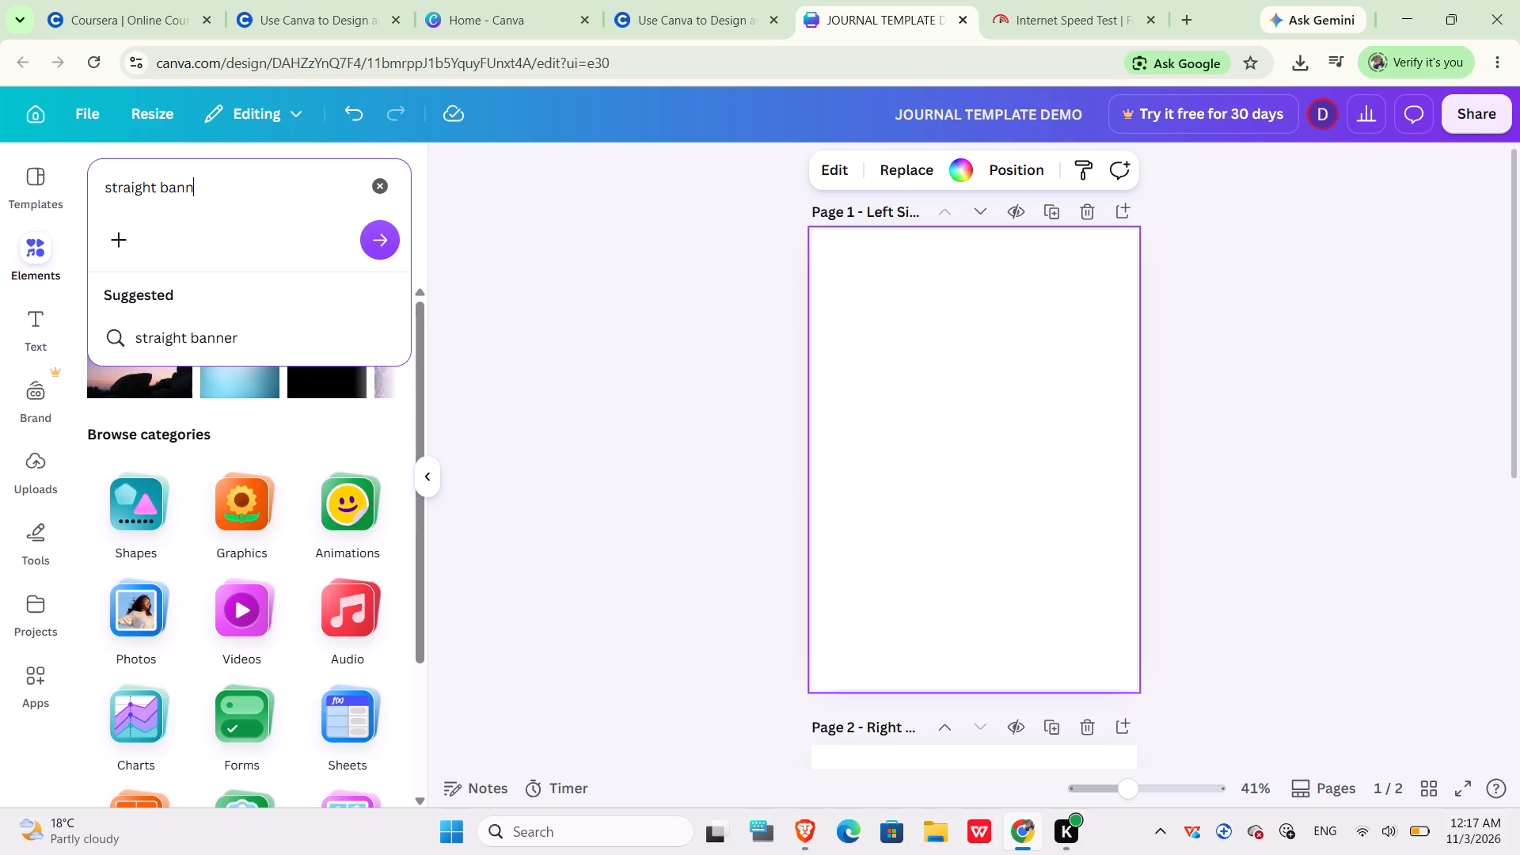
type("ers")
key("Return")
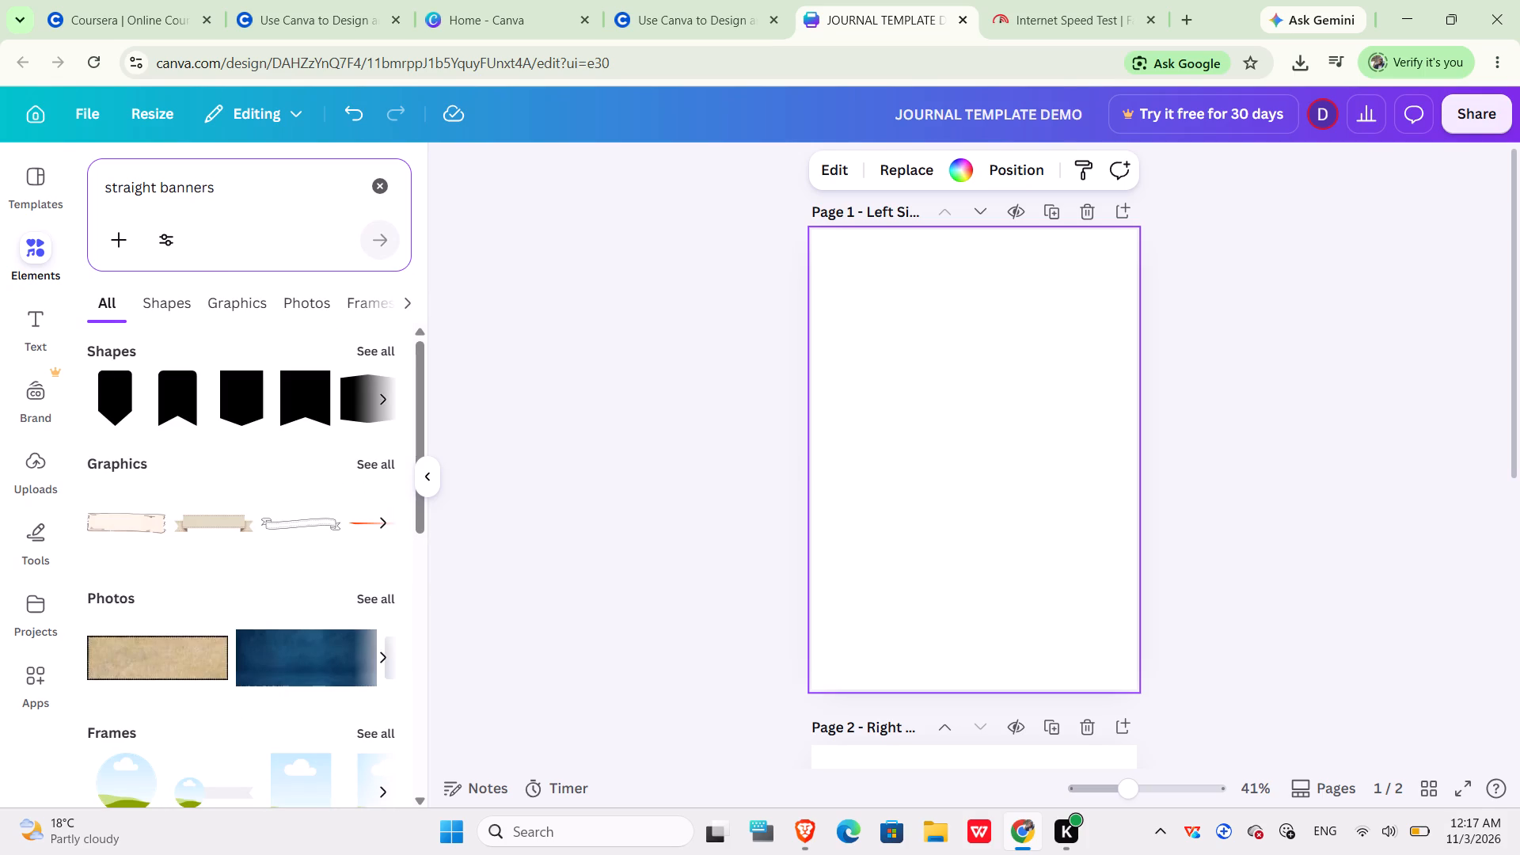
left_click(119, 530)
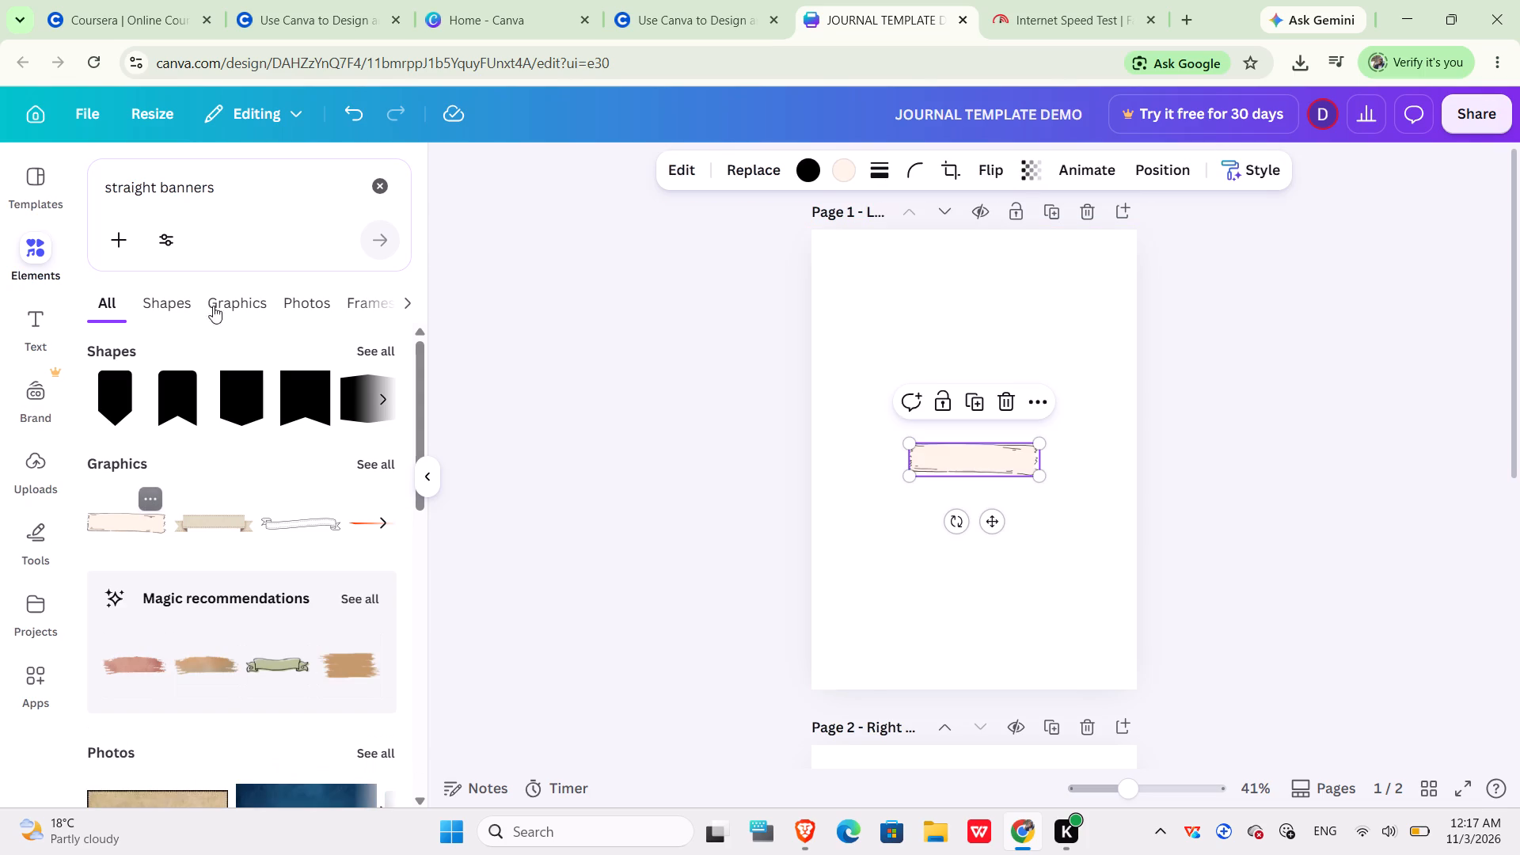
Return to the Coursera lesson and resume the journal video from 1:28.
left_click(643, 10)
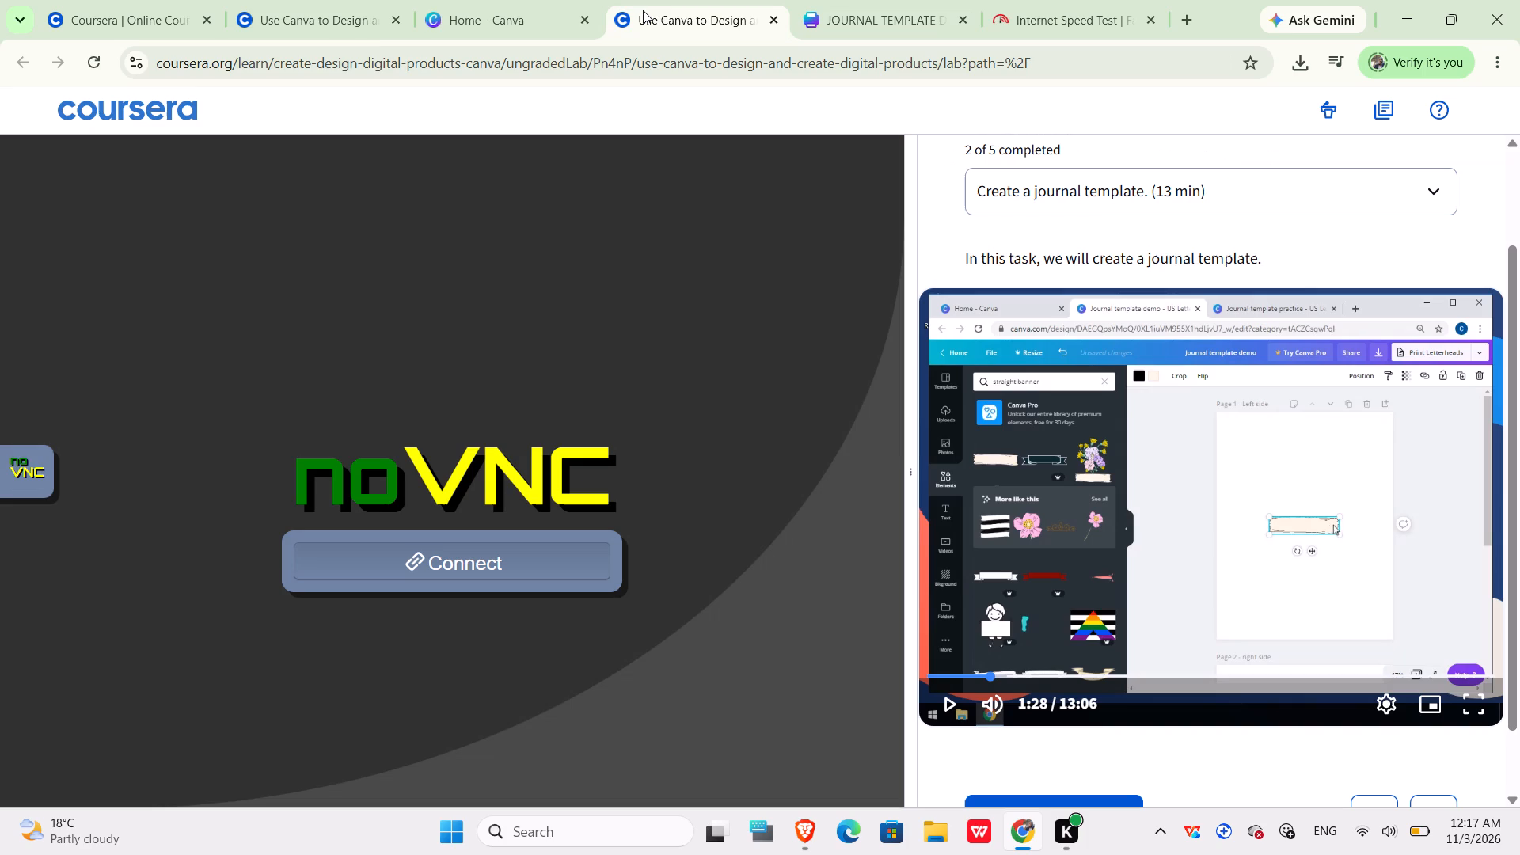
left_click(949, 701)
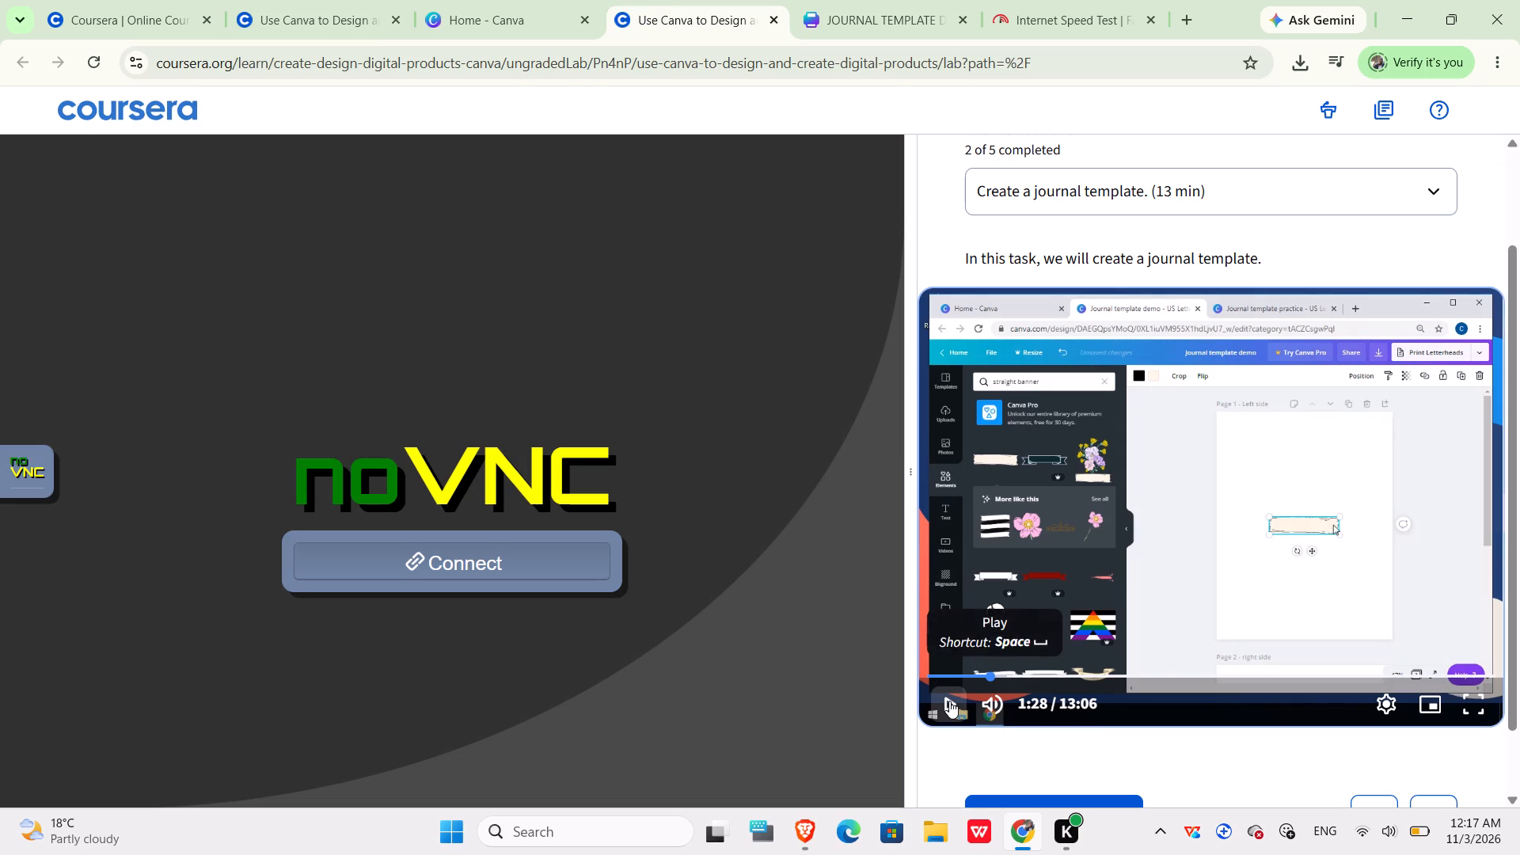
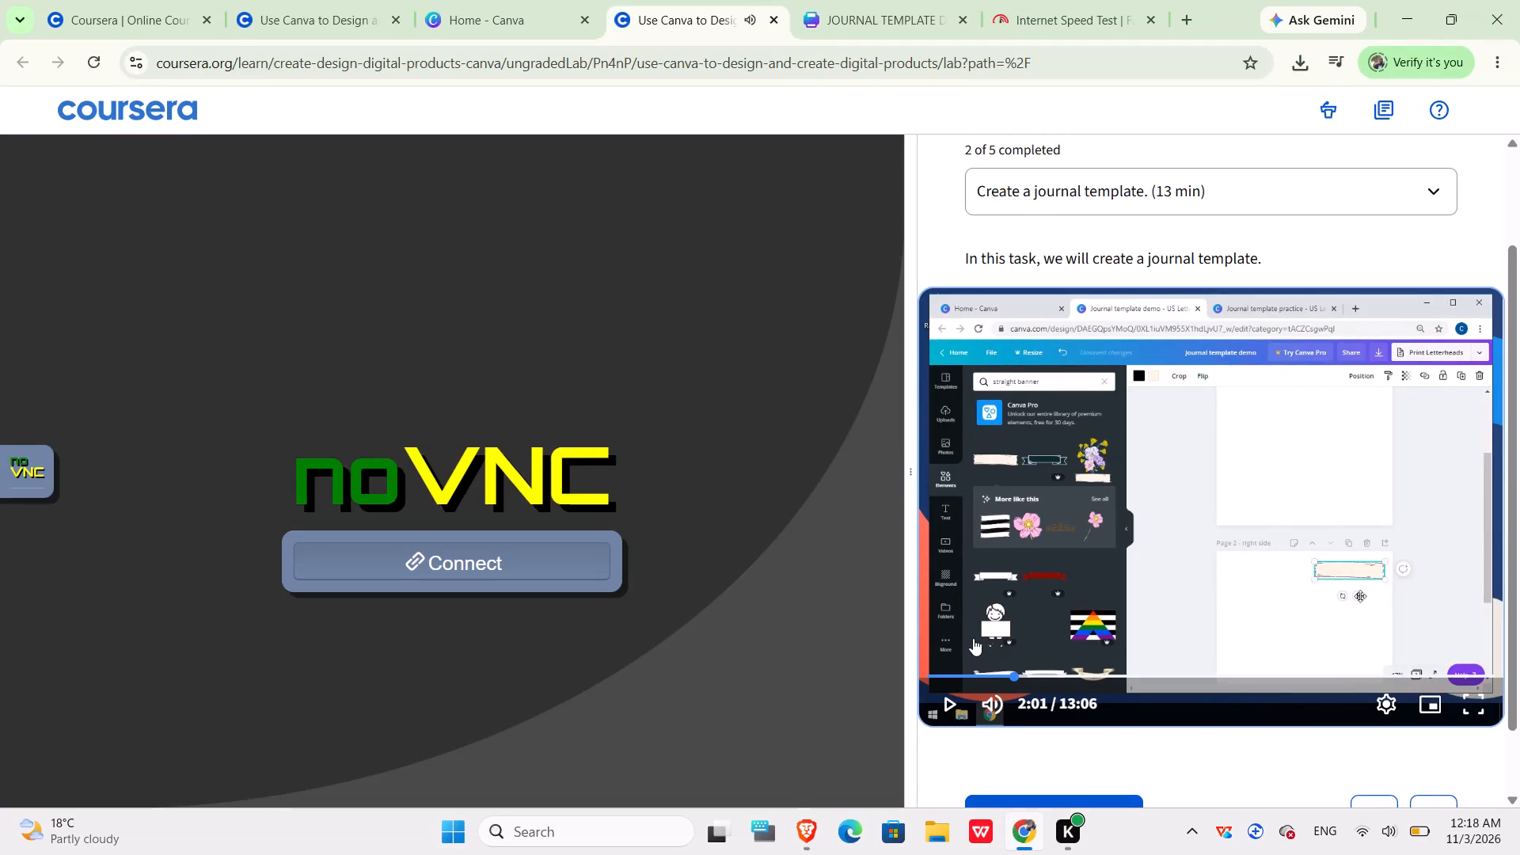
Resume the Coursera journal template lesson video from 2:01.
left_click(952, 701)
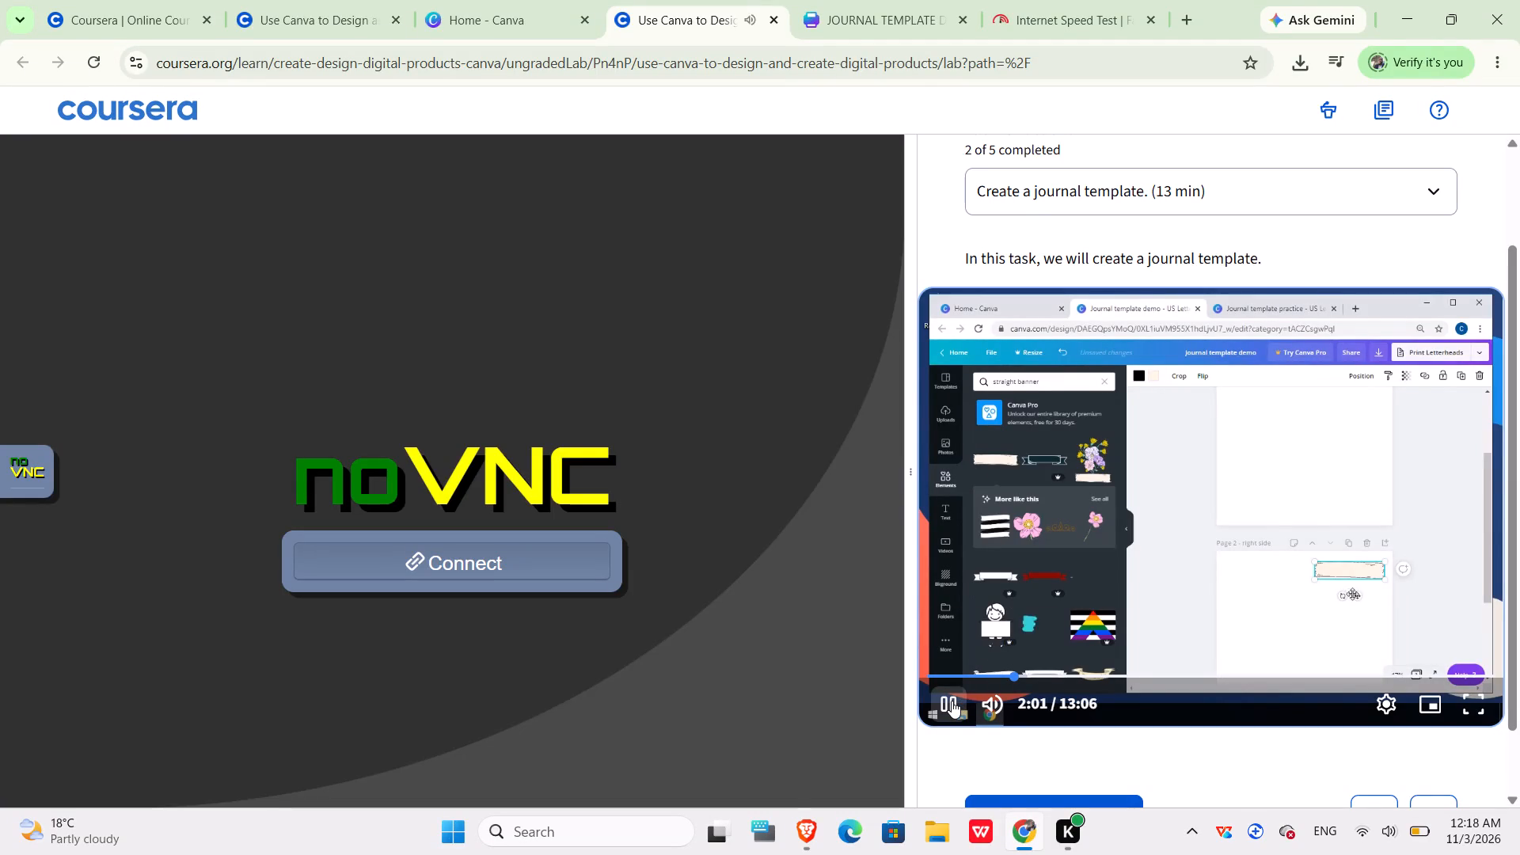
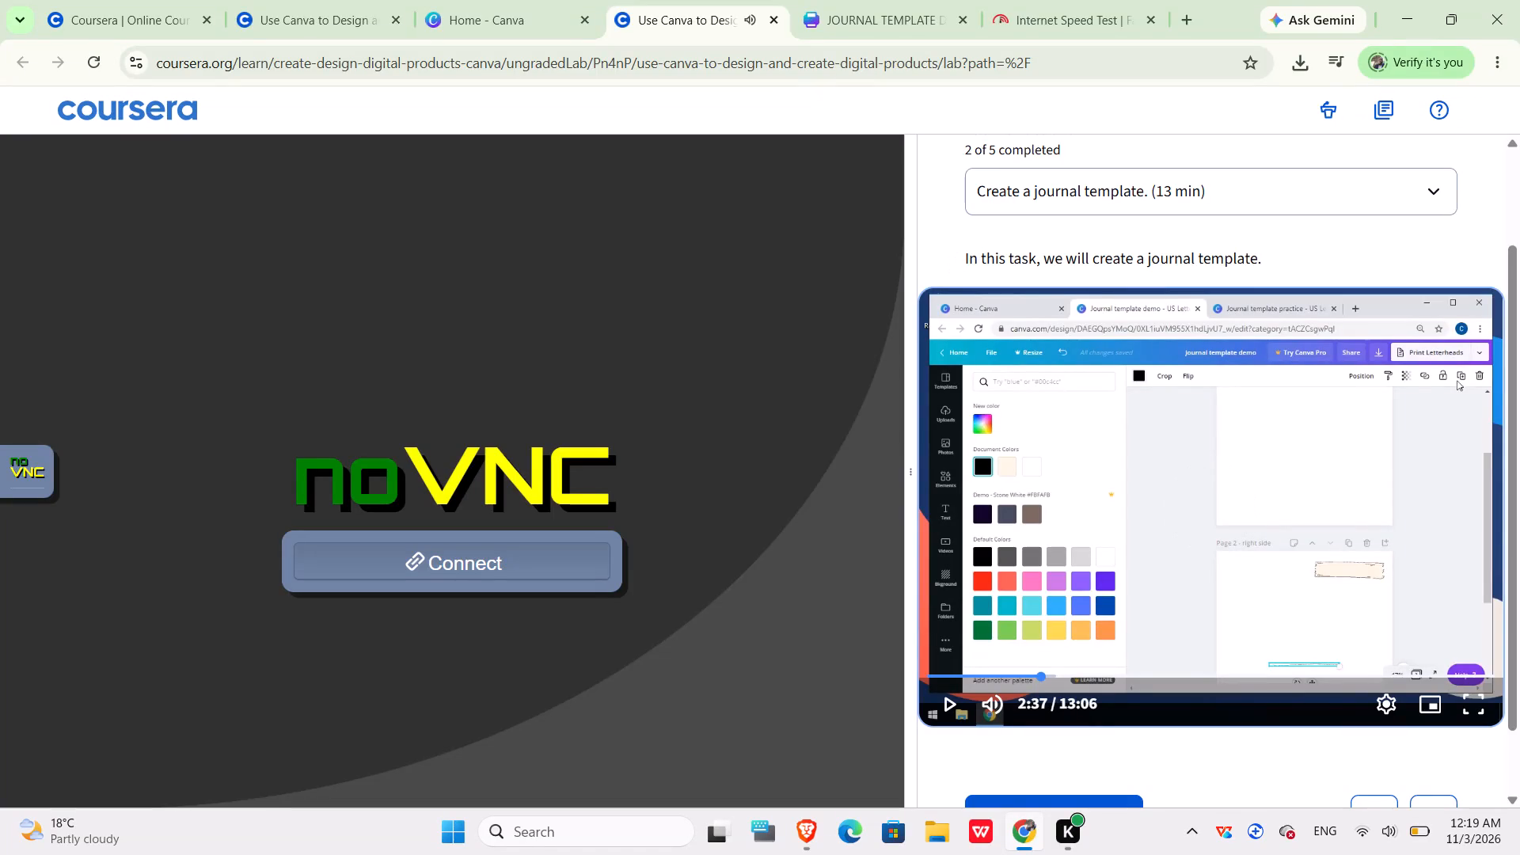
Switch to the journal template design, move the cream banner to the upper-left corner of page 1 and enlarge it slightly.
left_click(910, 2)
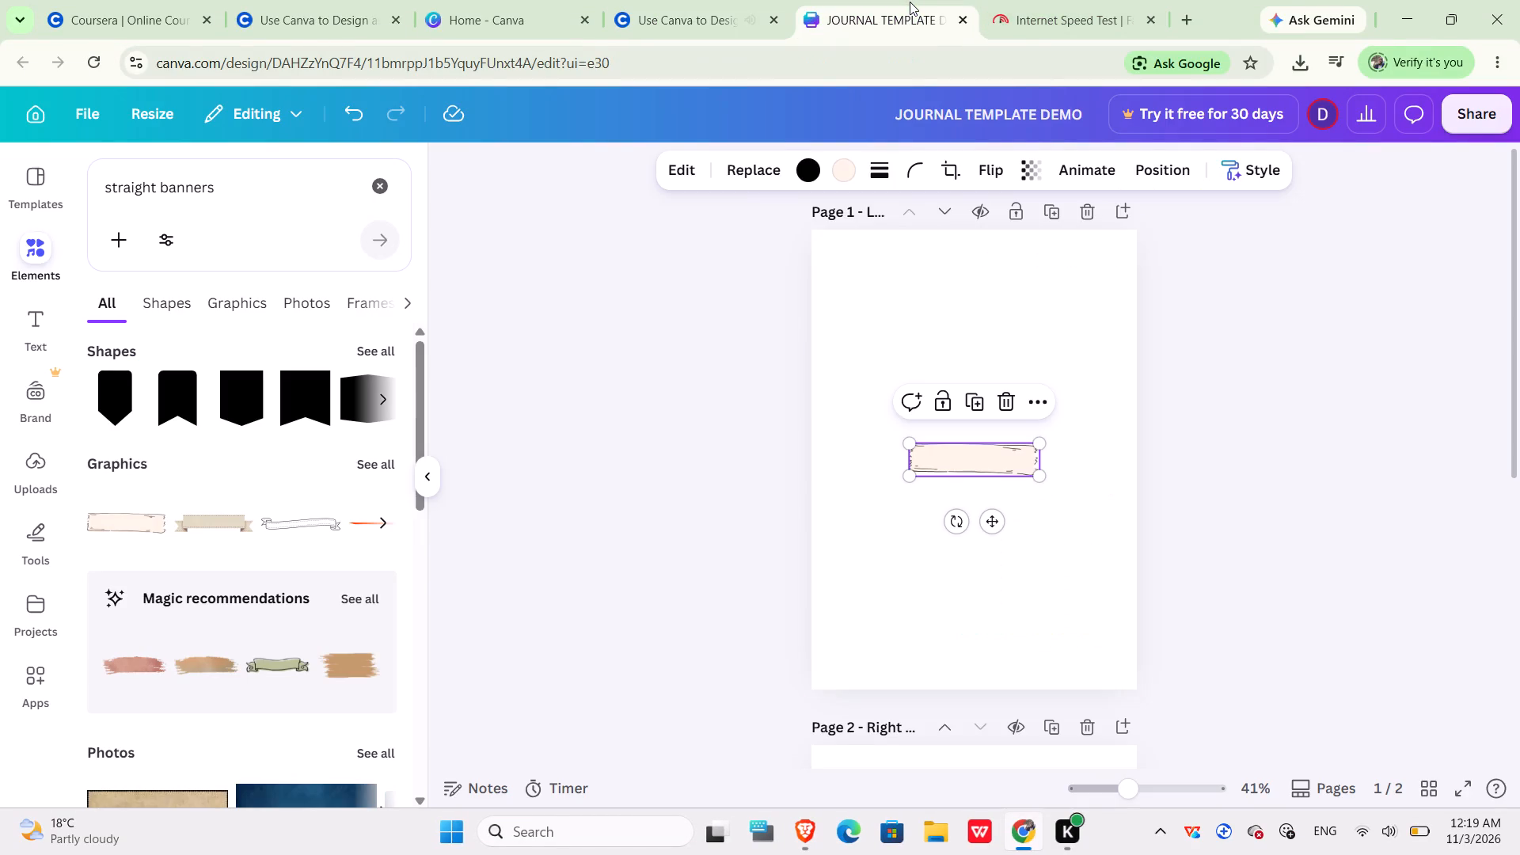
left_click_drag(965, 452, 963, 452)
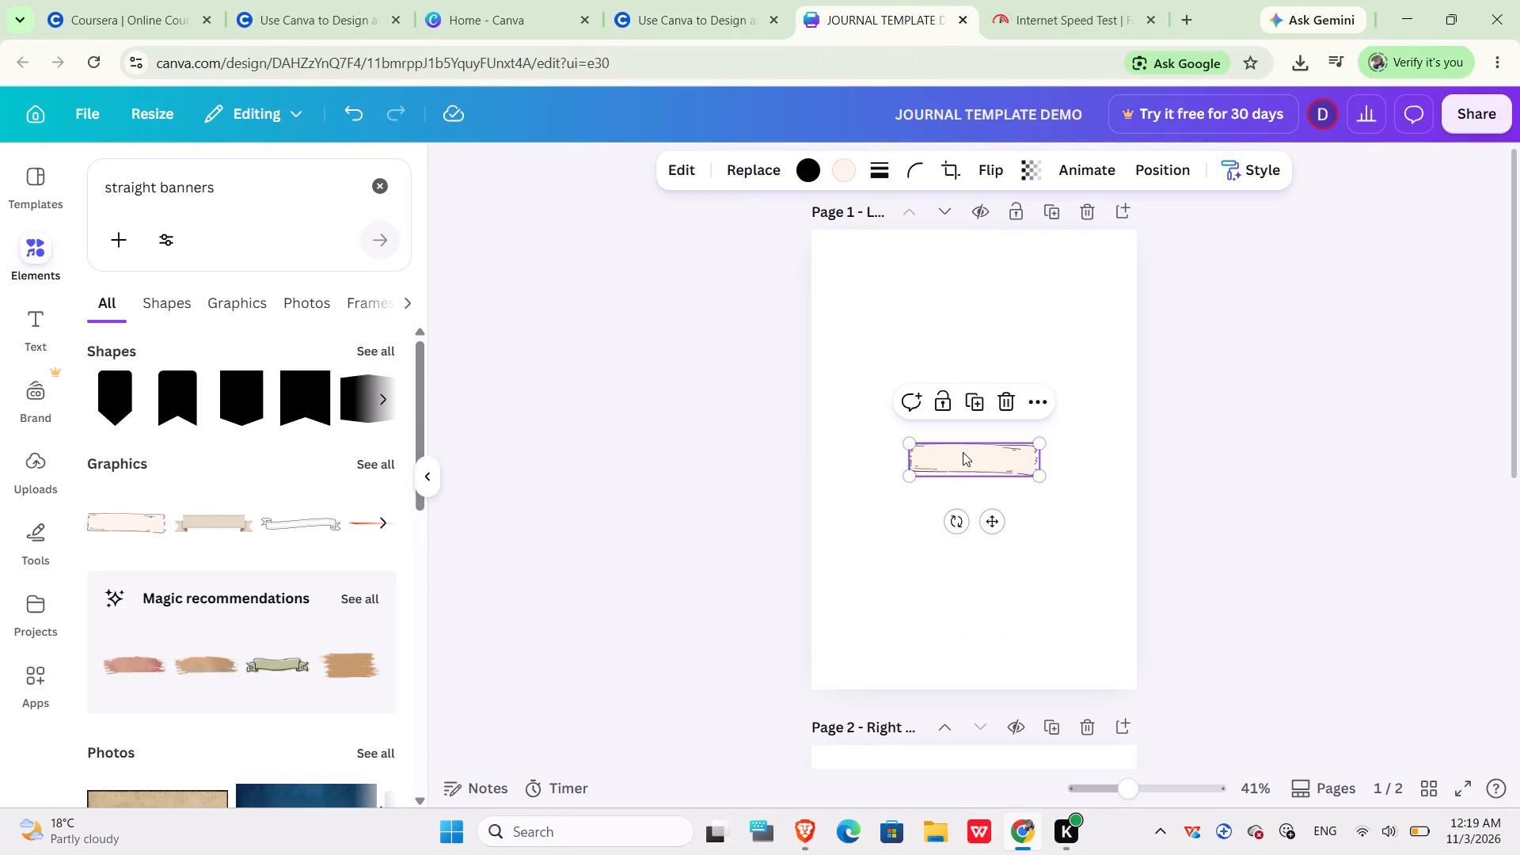
left_click_drag(963, 452, 888, 269)
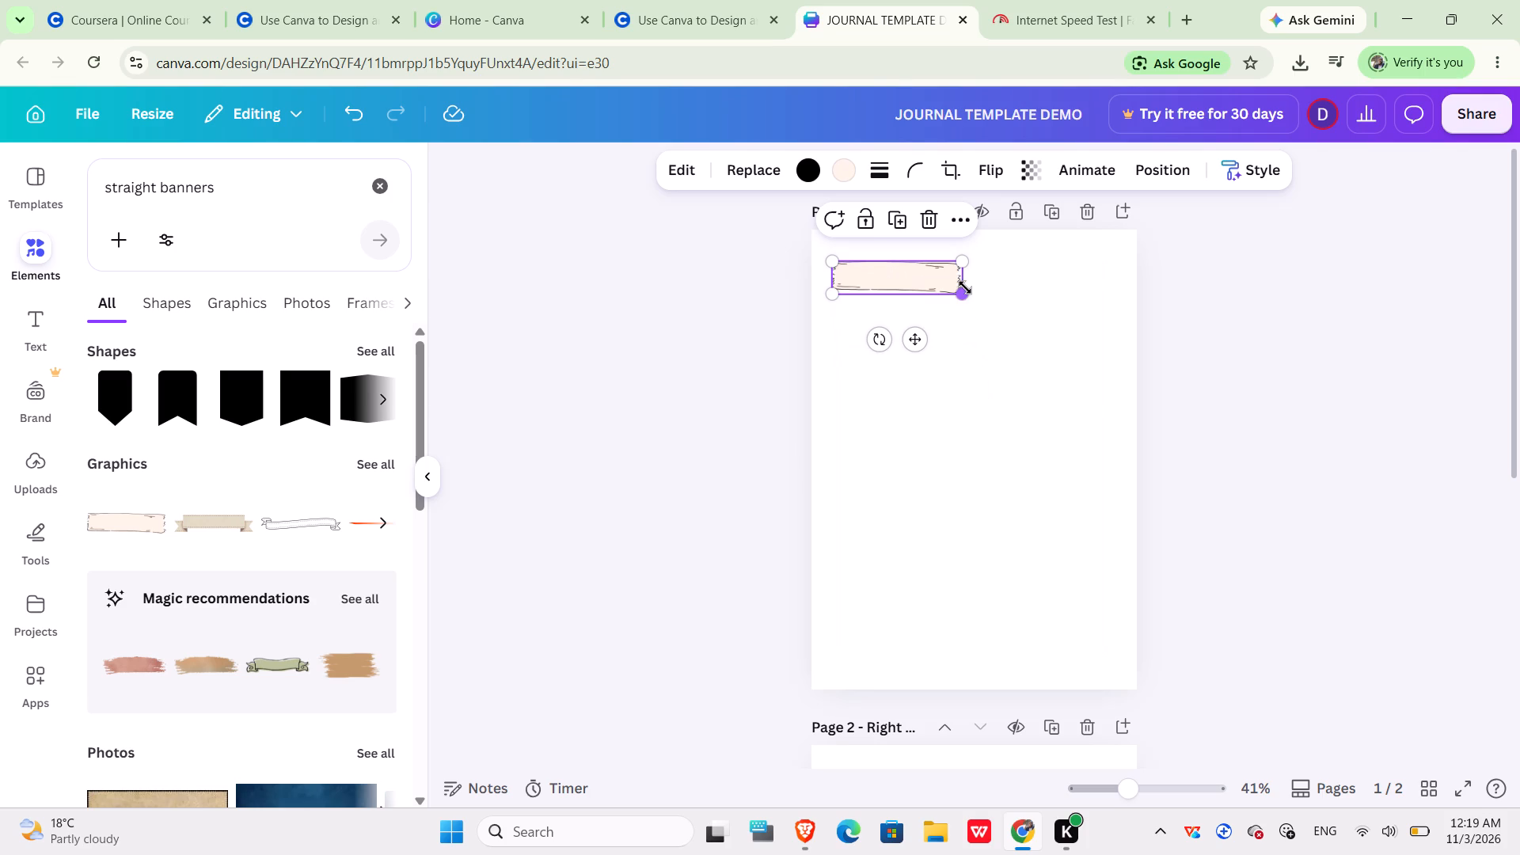
left_click_drag(966, 287, 978, 287)
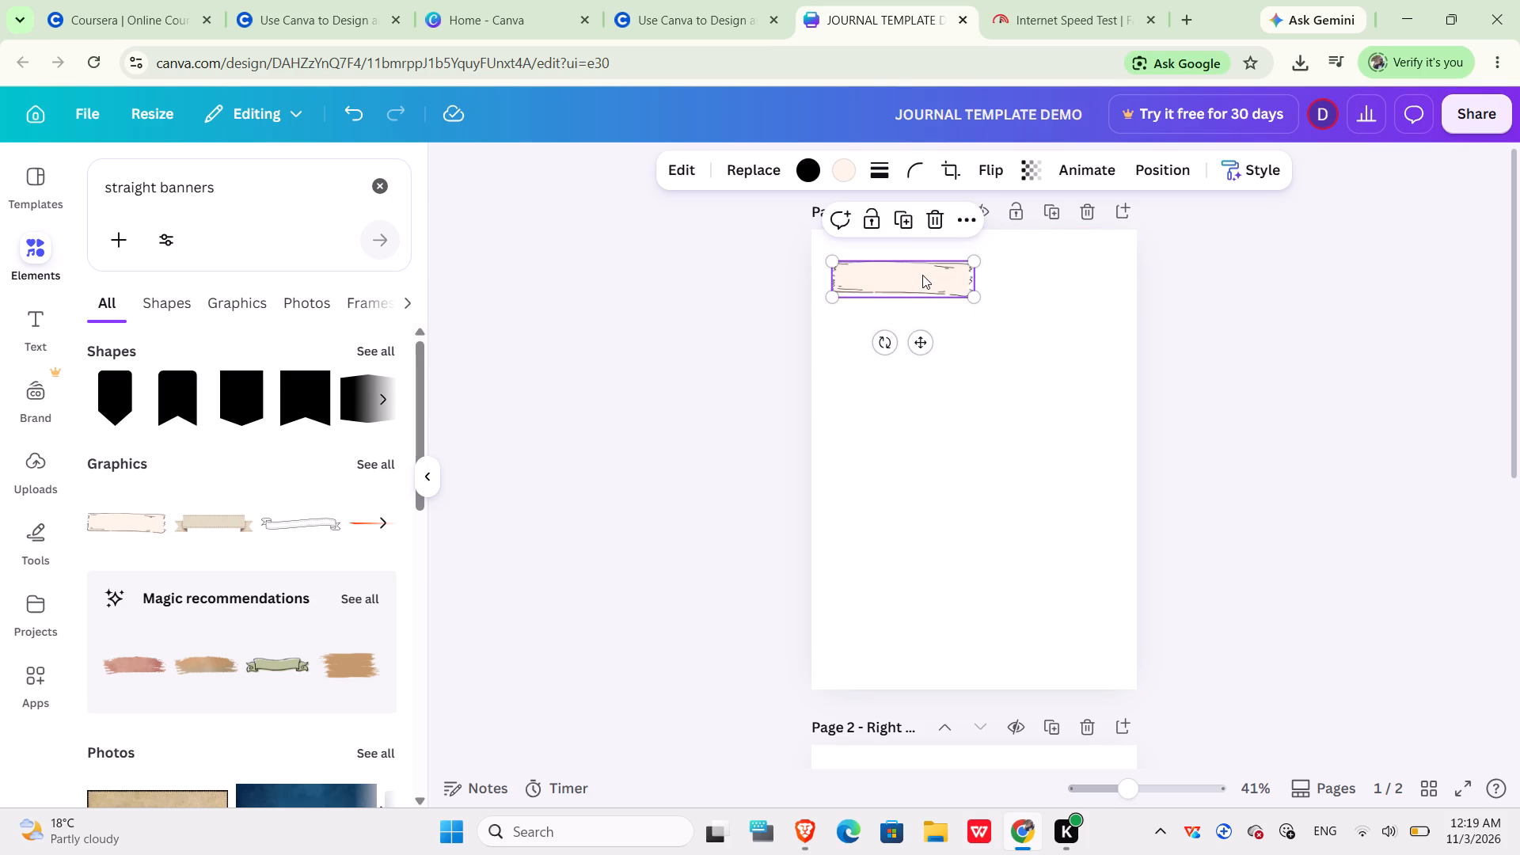
Duplicate the page 1 banner and place the copy near the upper-right corner of page 2, just inside the page edge.
left_click(906, 275)
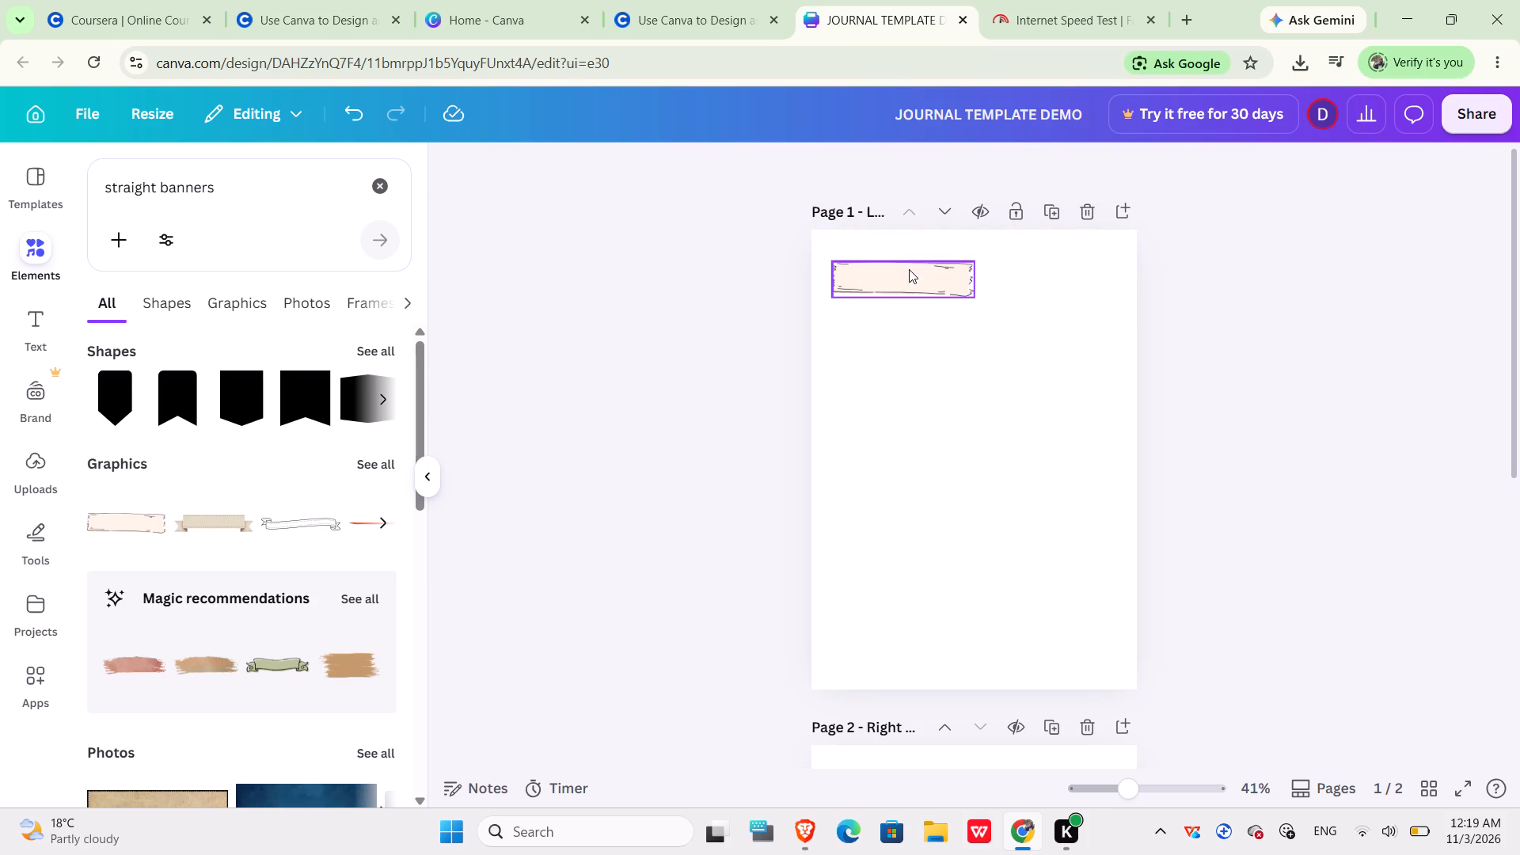
left_click(909, 271)
left_click(909, 223)
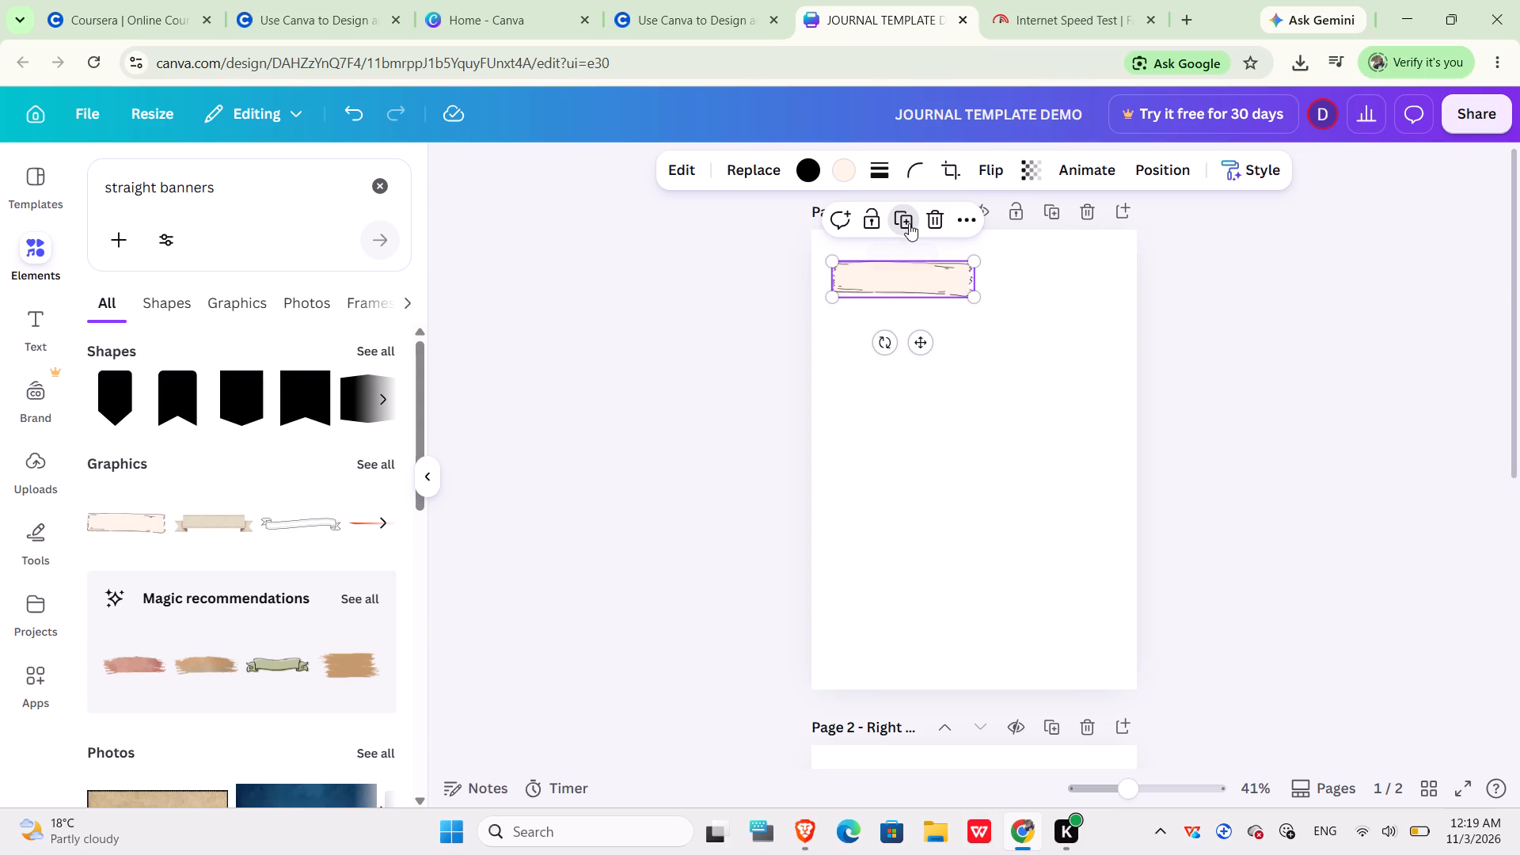
left_click_drag(916, 284, 958, 461)
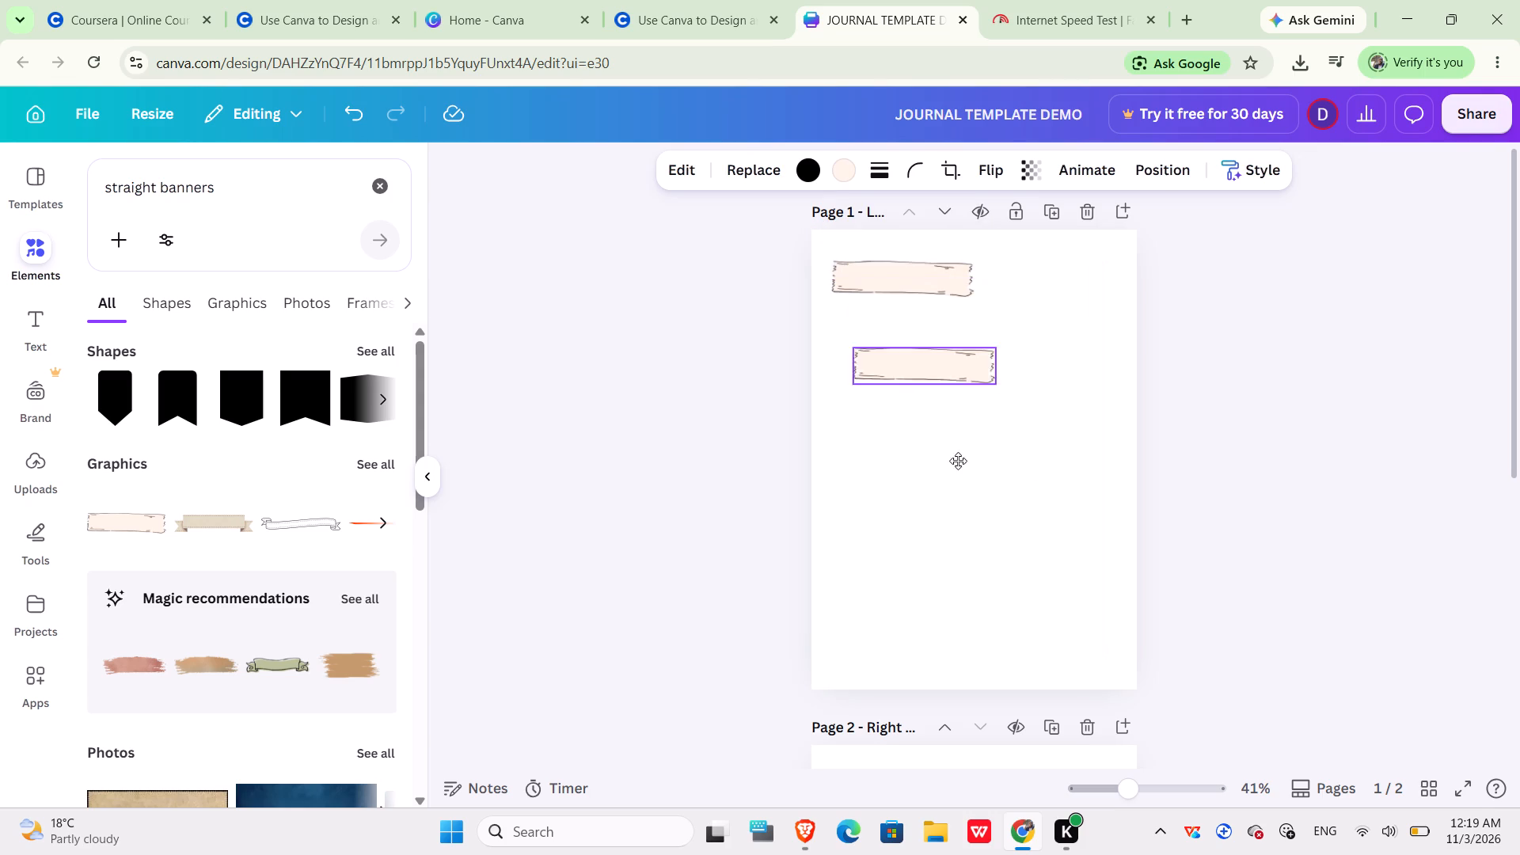
left_click_drag(958, 461, 1068, 760)
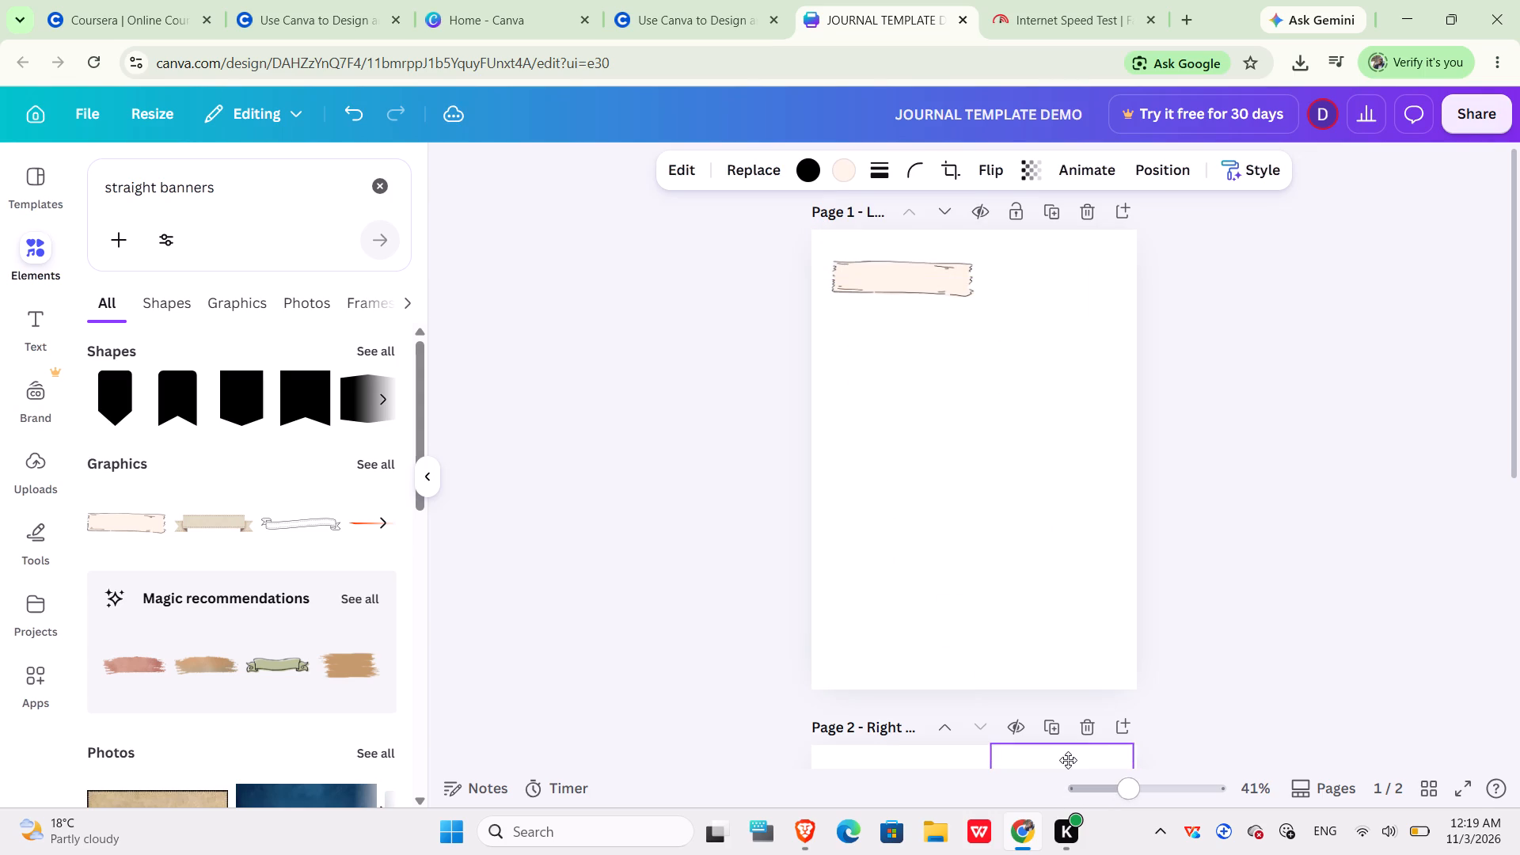
left_click_drag(1068, 760, 1068, 777)
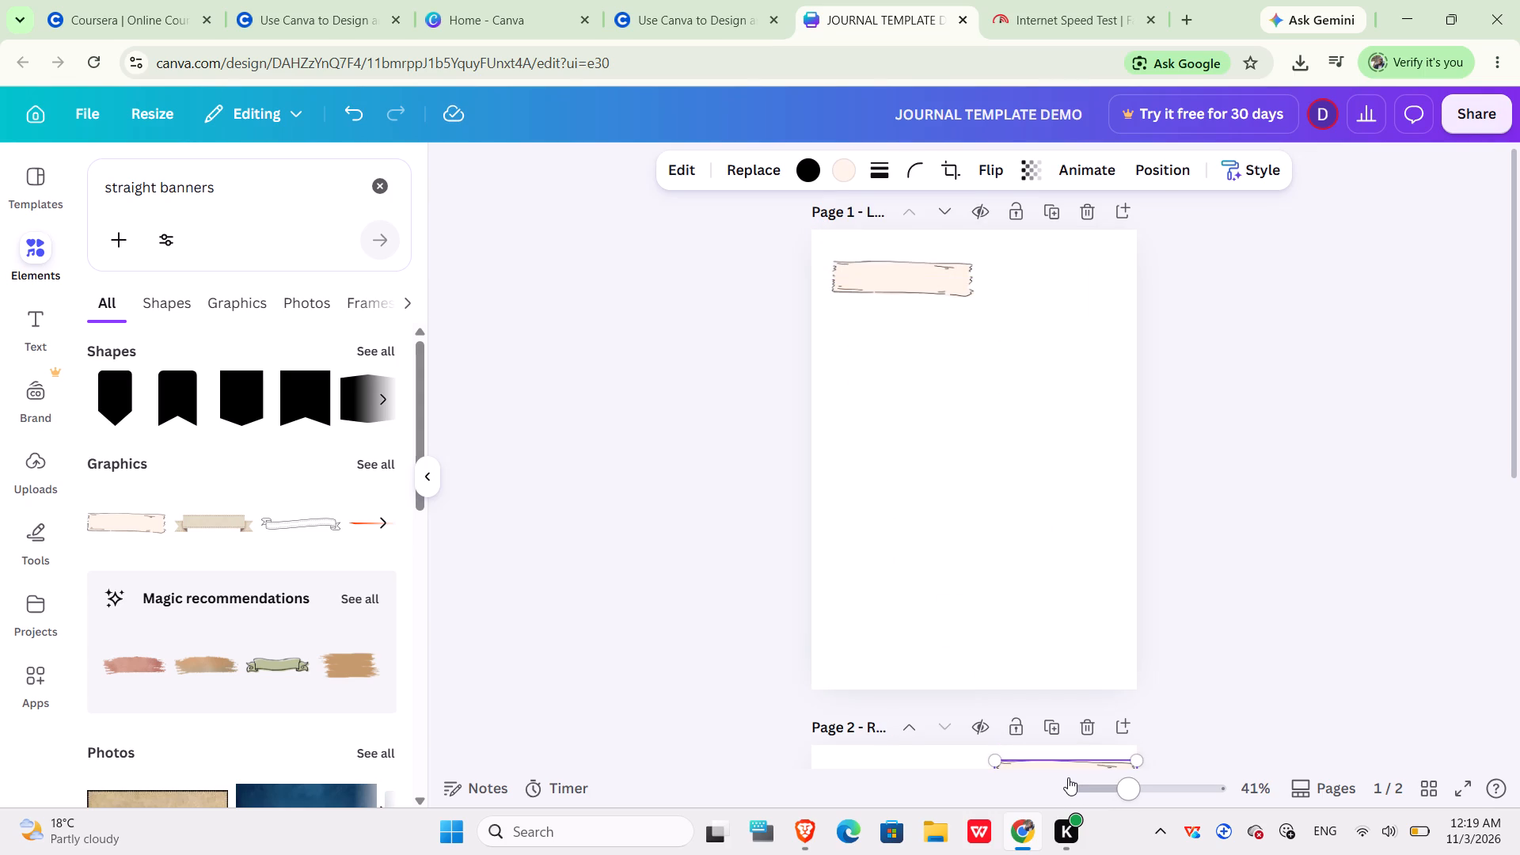
scroll(1057, 634, "down", 2)
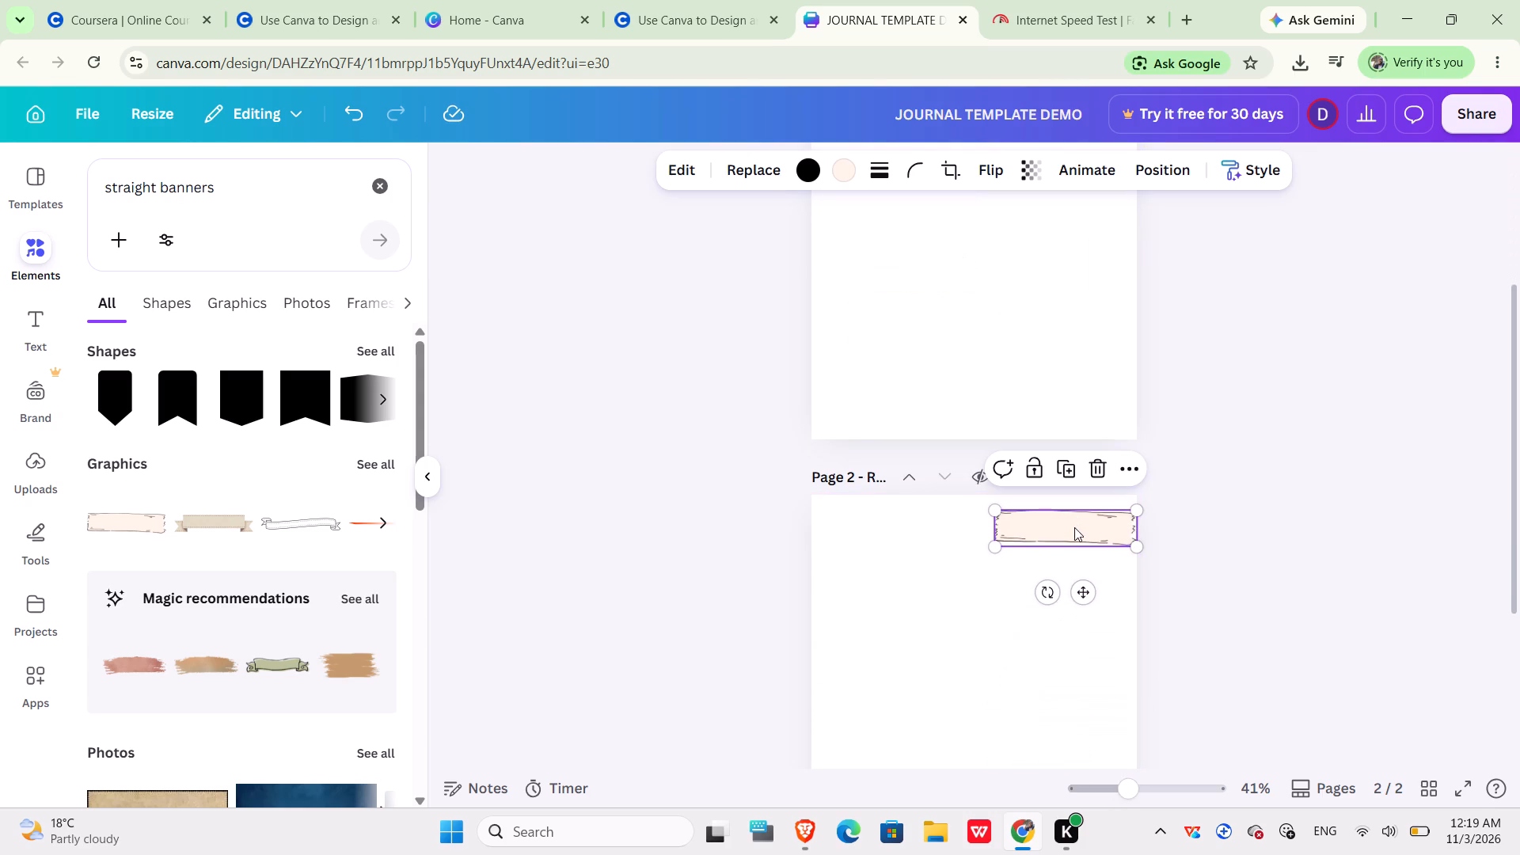
left_click_drag(1074, 527, 1066, 549)
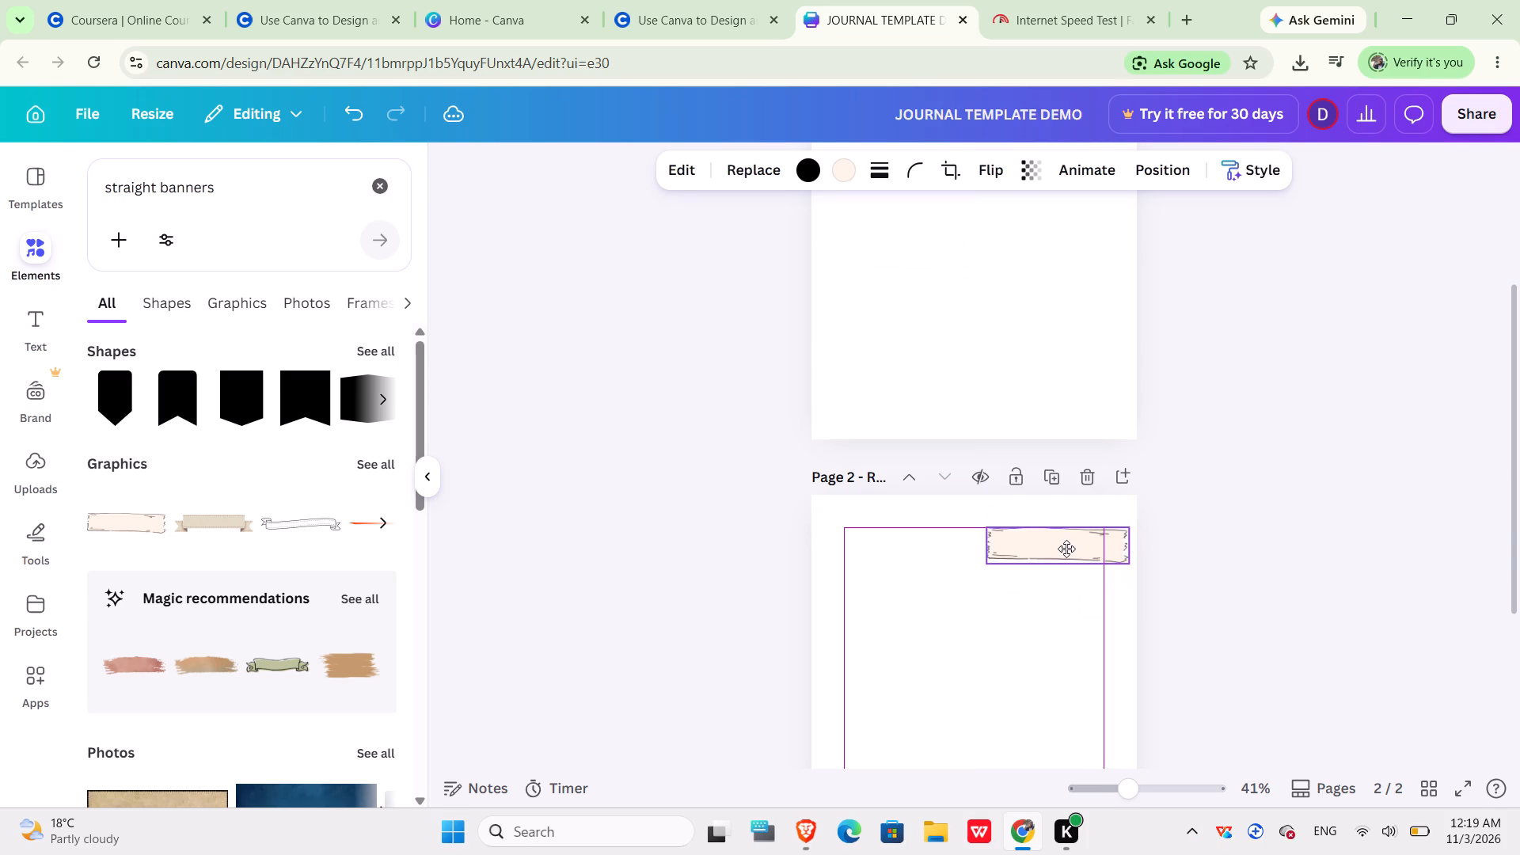
left_click_drag(1066, 549, 1060, 549)
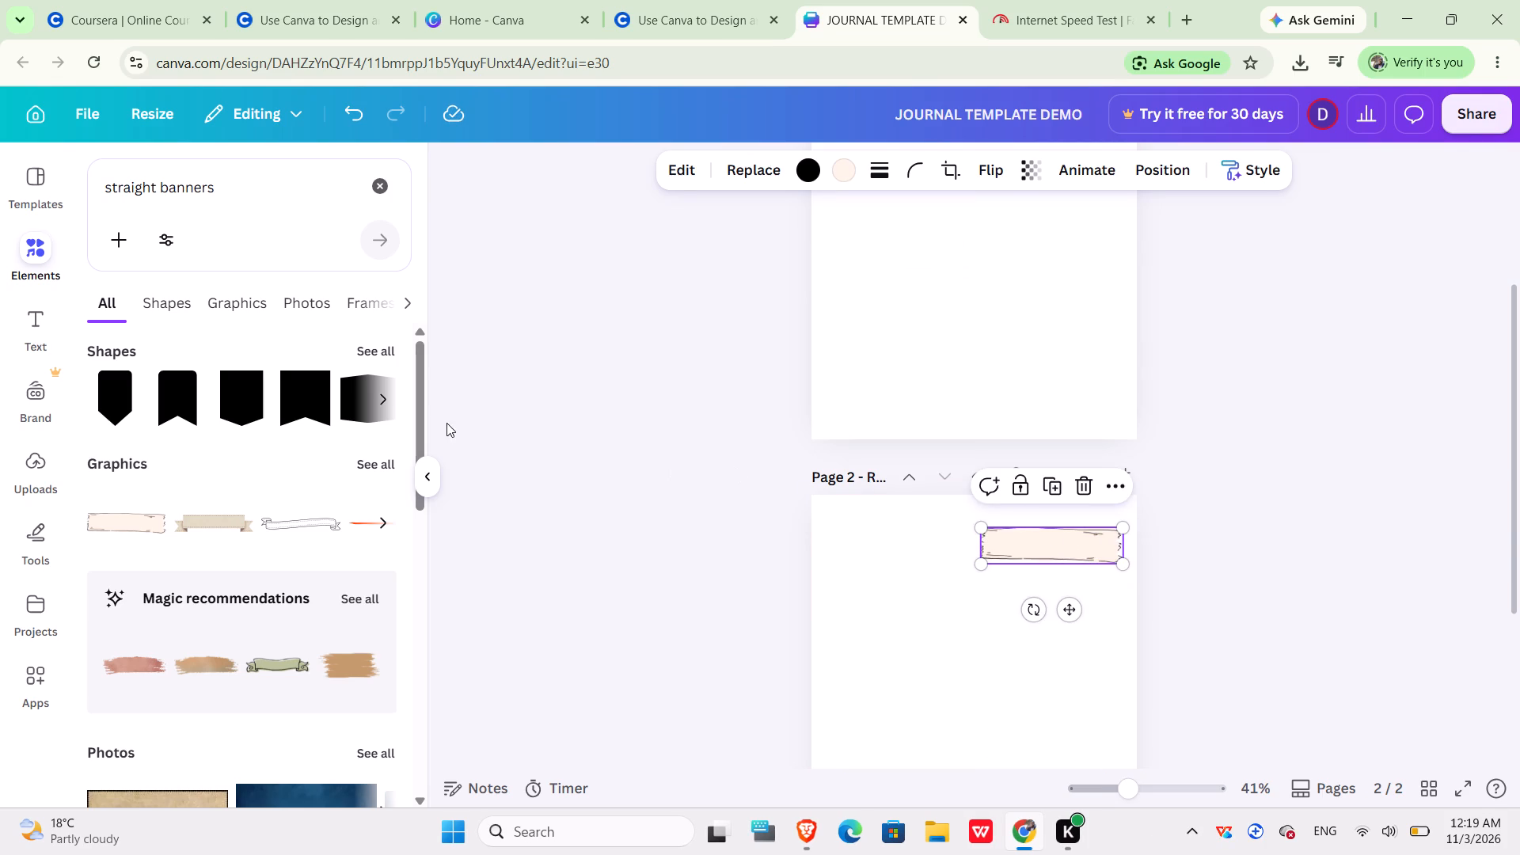
Look through the "straight banners" element results across all categories for another graphic to use.
scroll(210, 496, "down", 3)
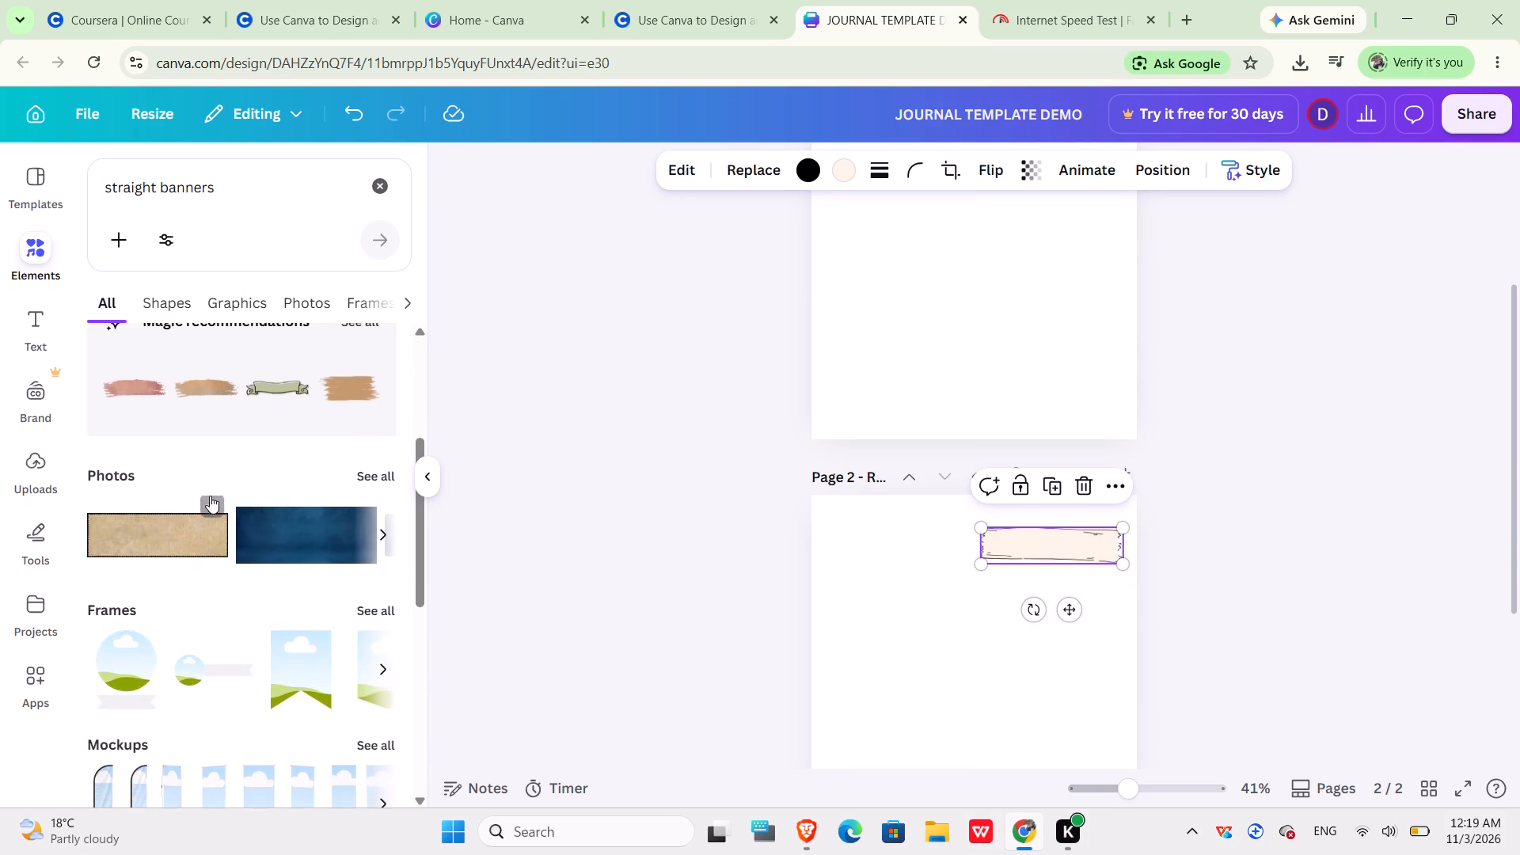
scroll(210, 496, "down", 5)
scroll(210, 496, "up", 2)
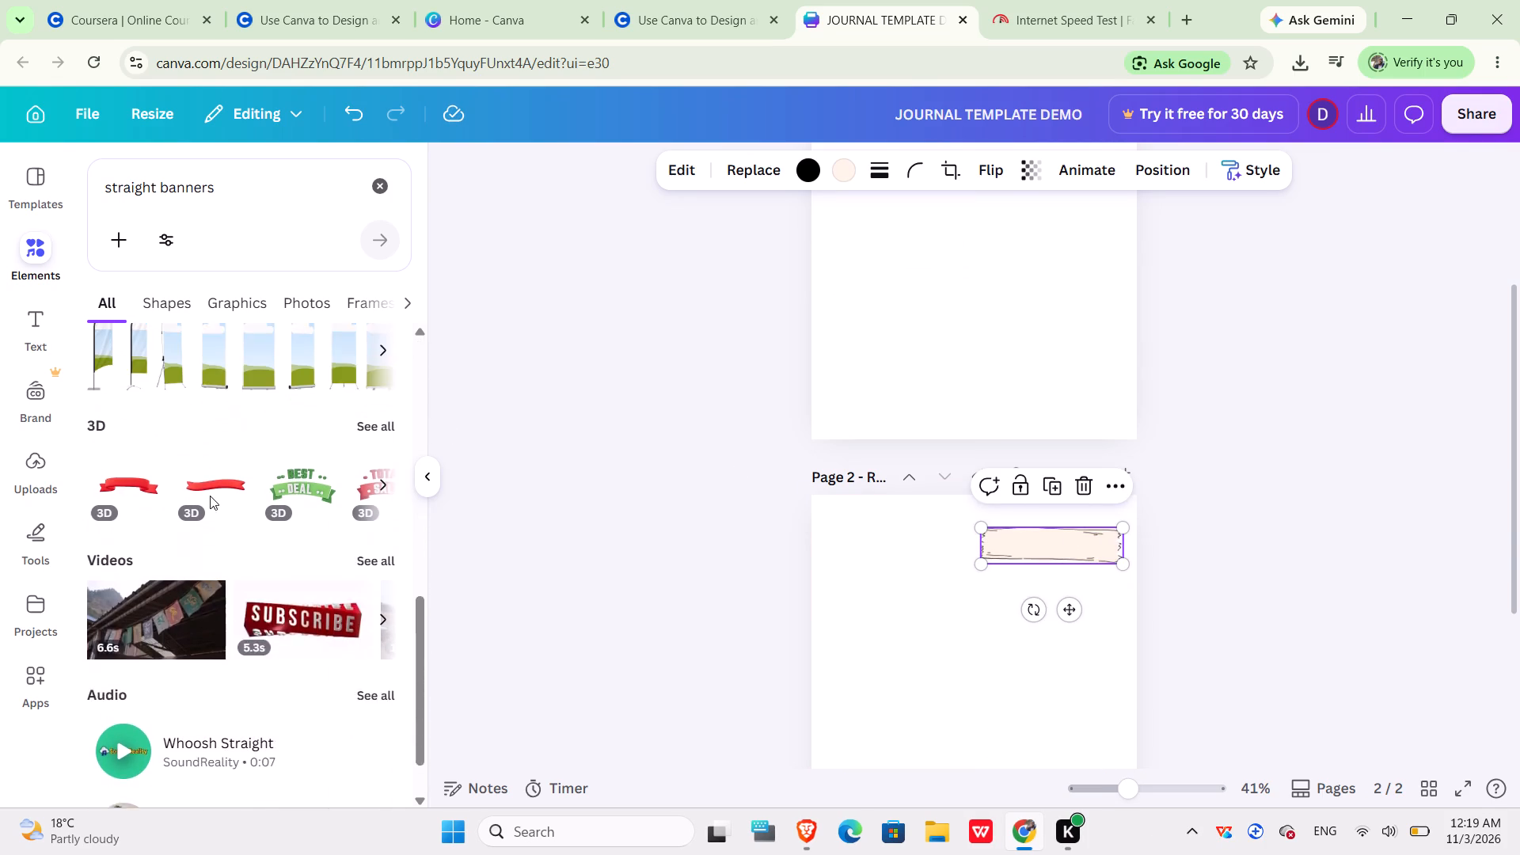
scroll(210, 496, "up", 3)
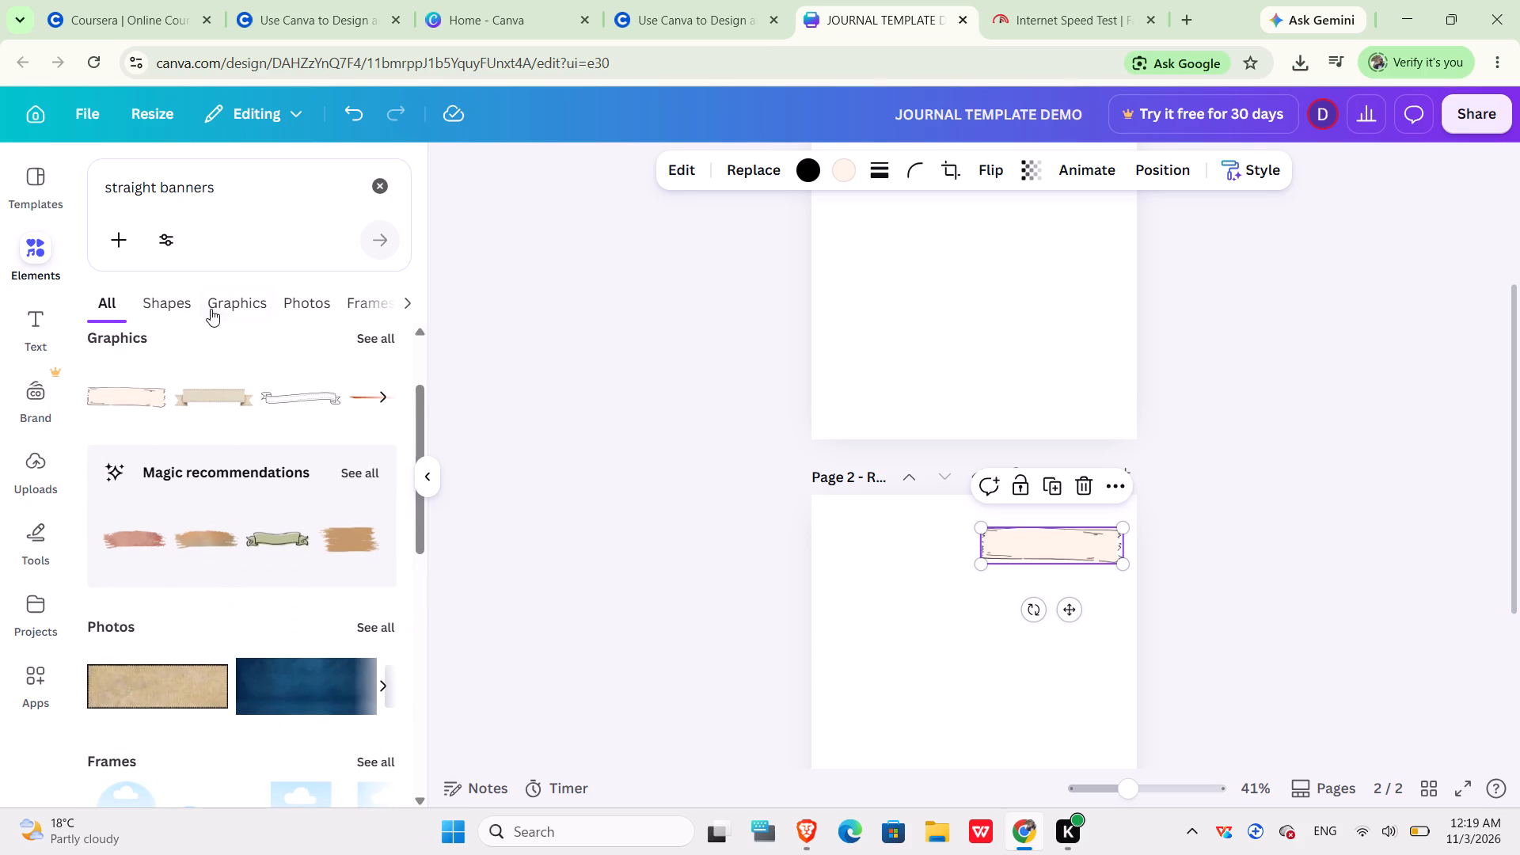
scroll(211, 307, "left", 3)
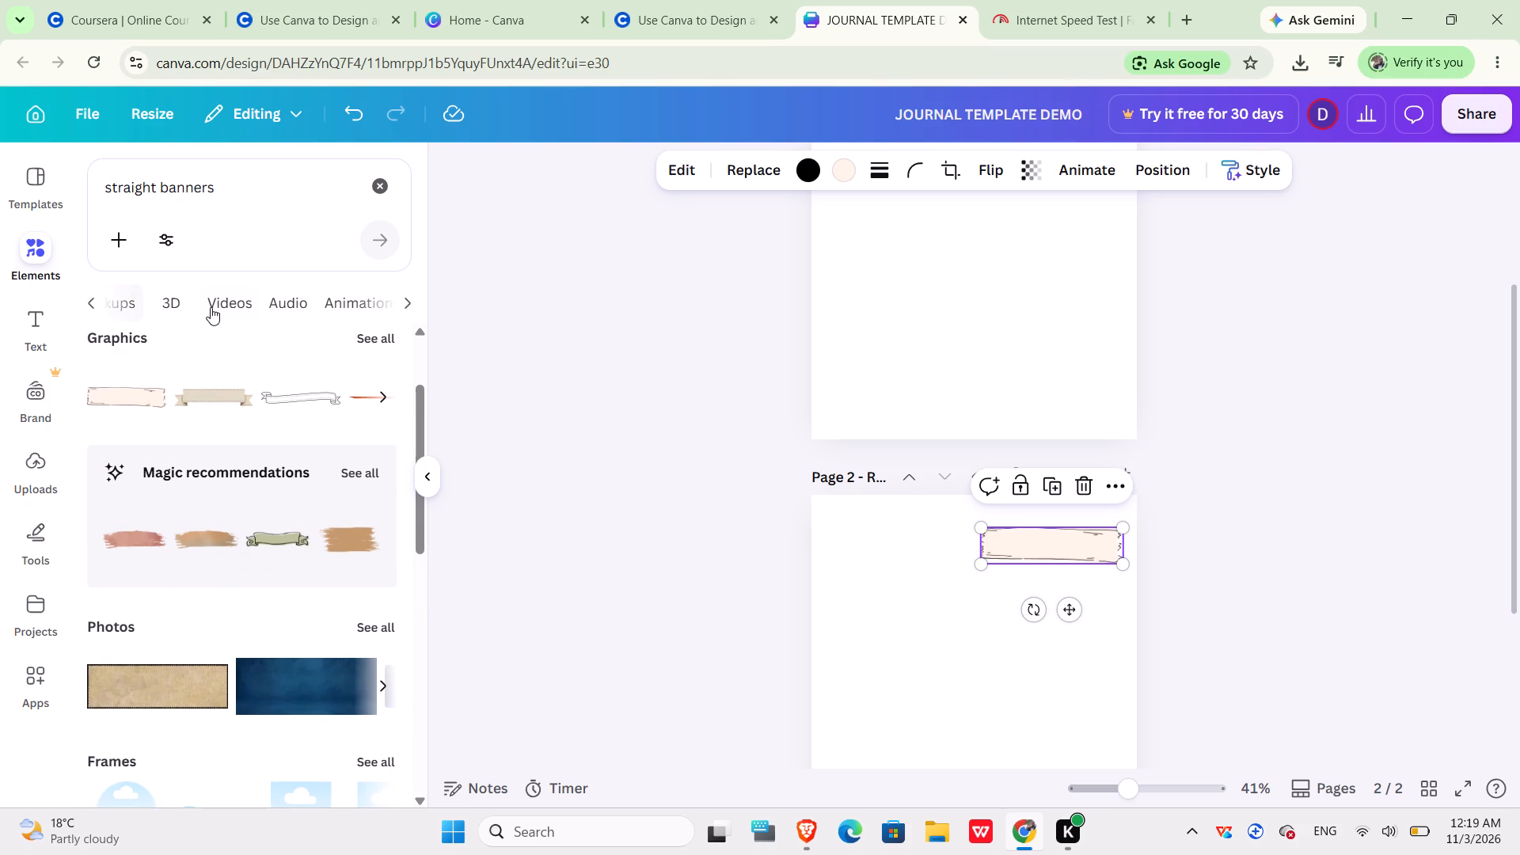
scroll(211, 307, "left", 2)
scroll(211, 307, "right", 2)
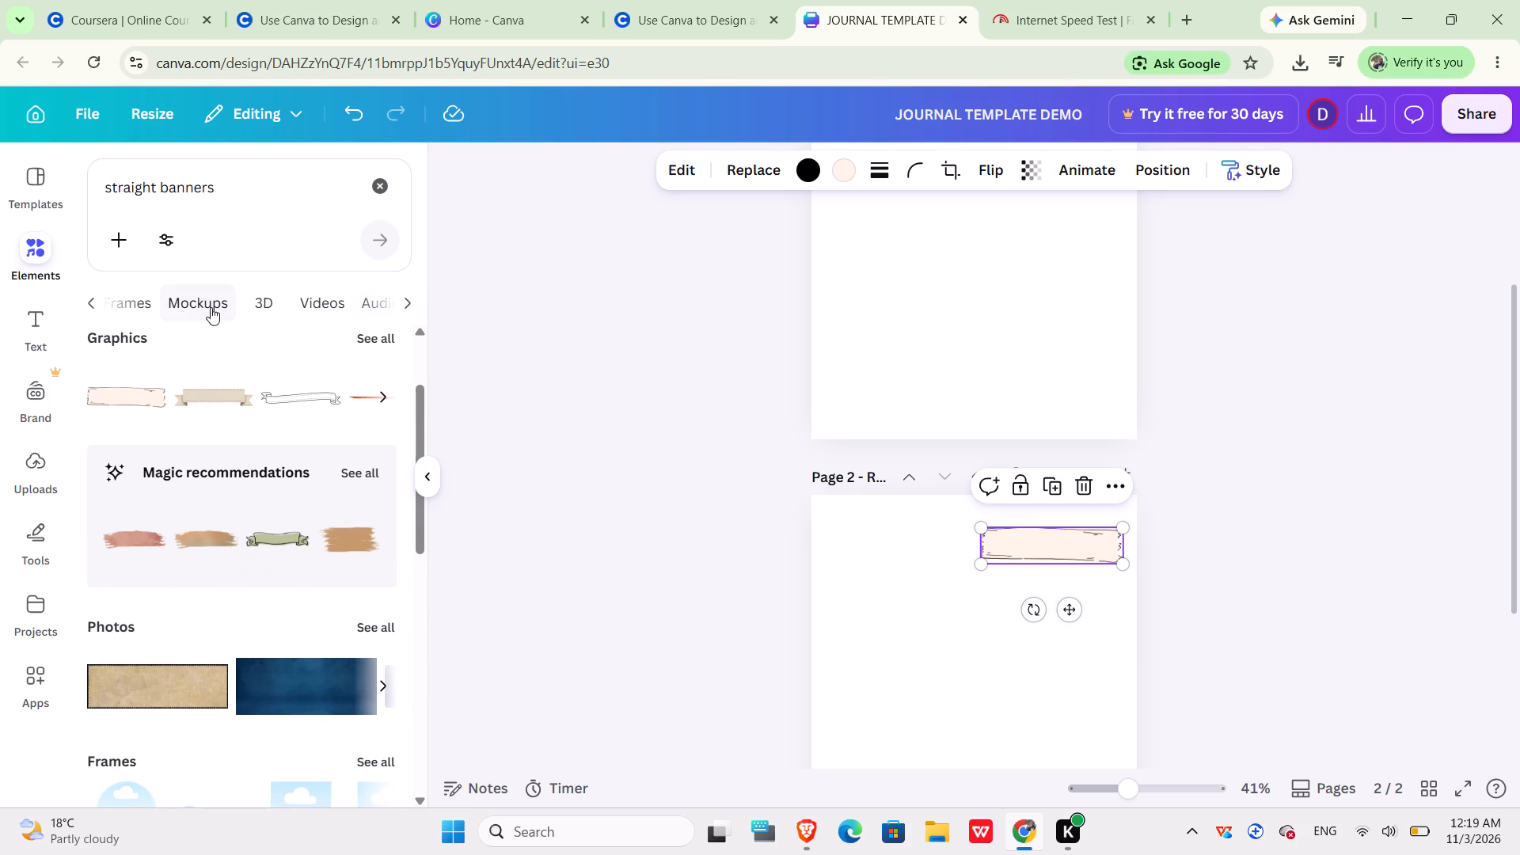
scroll(211, 307, "right", 4)
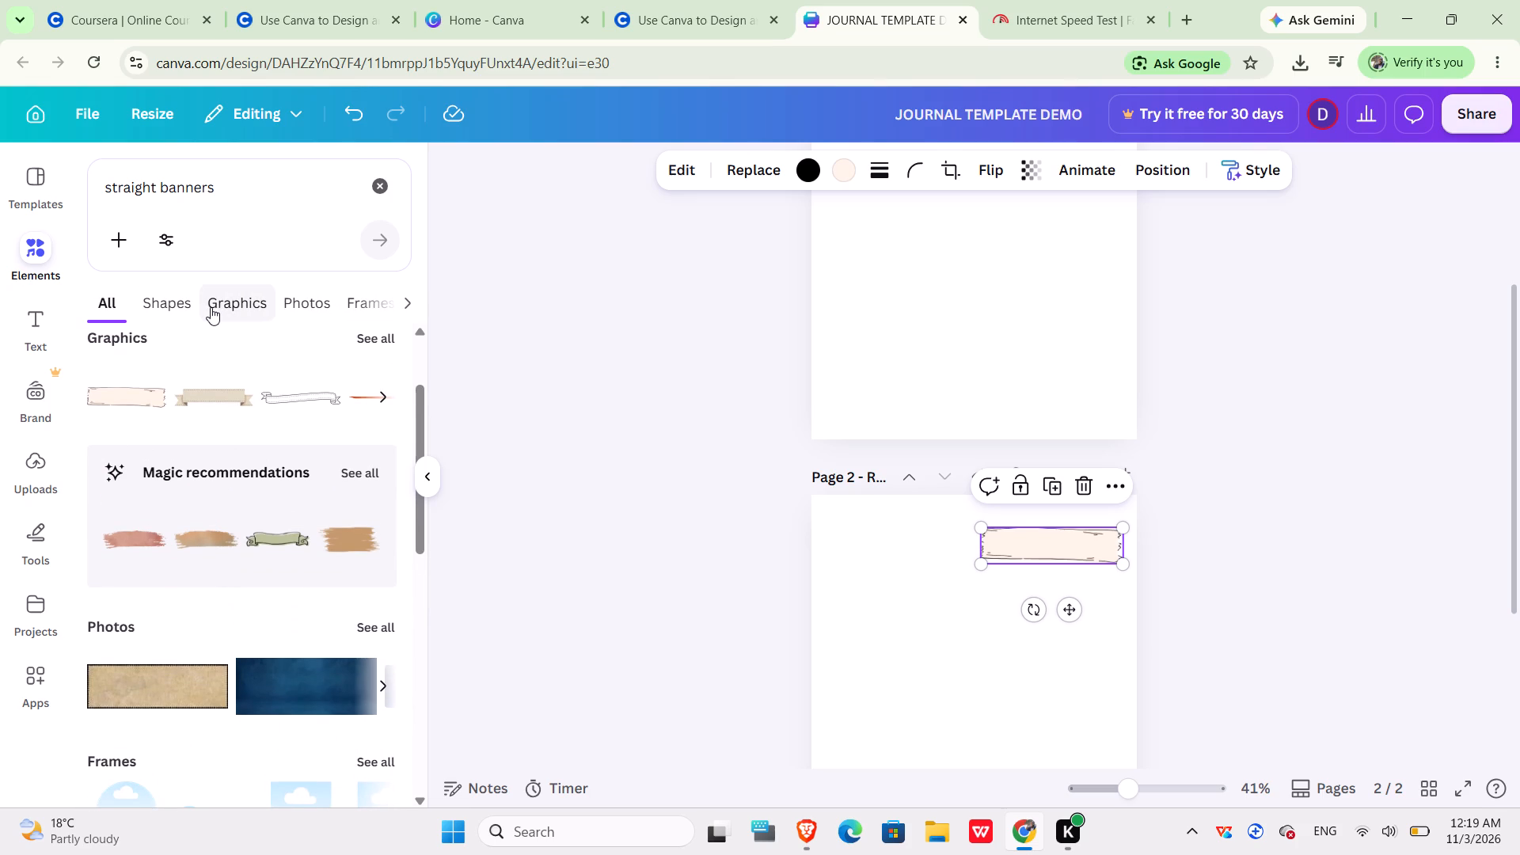
scroll(193, 440, "down", 3)
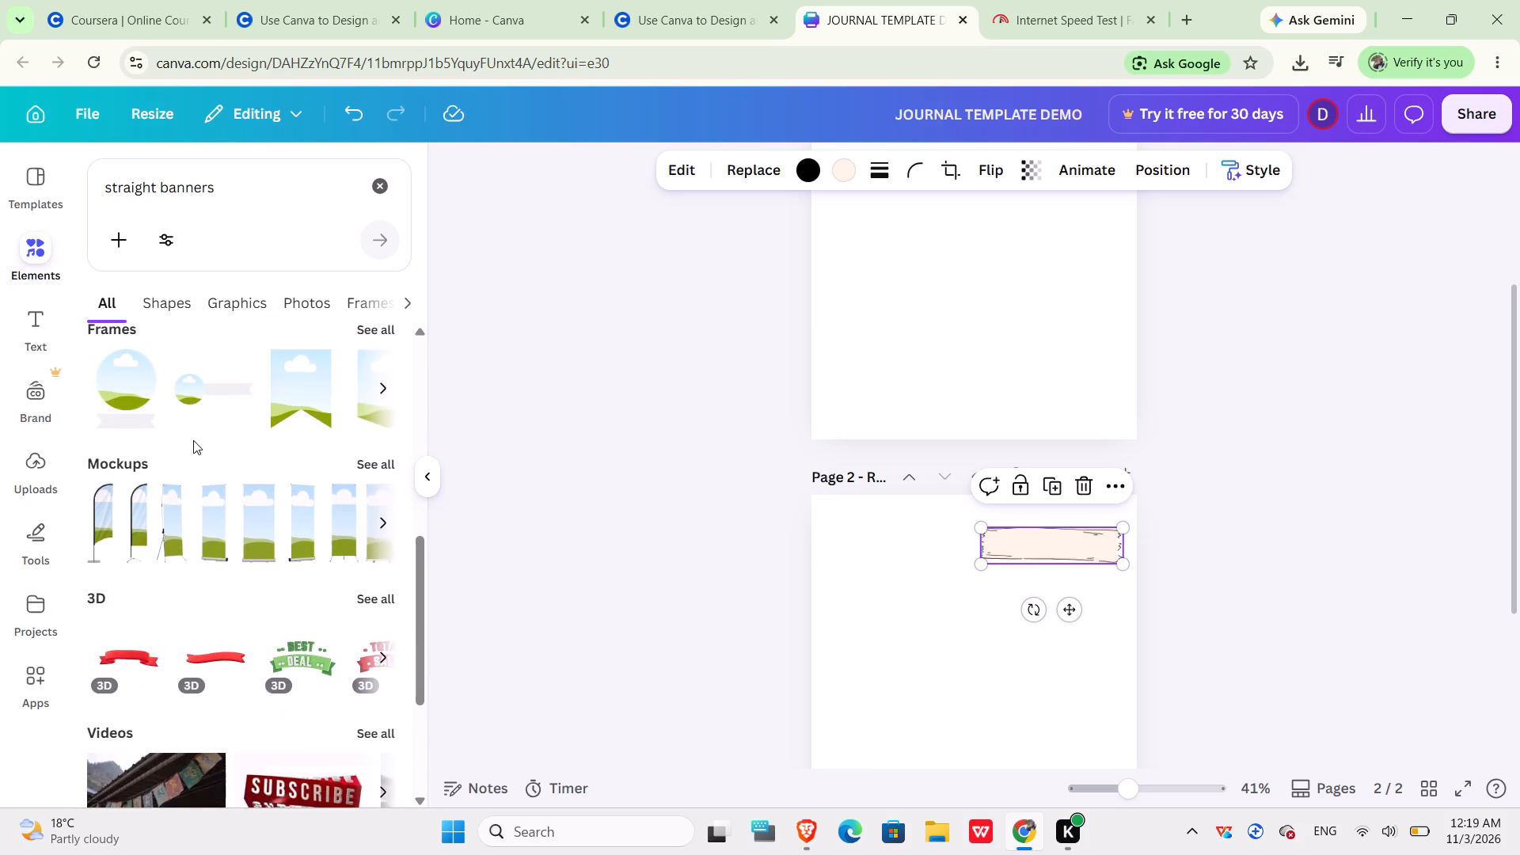
scroll(193, 440, "down", 1)
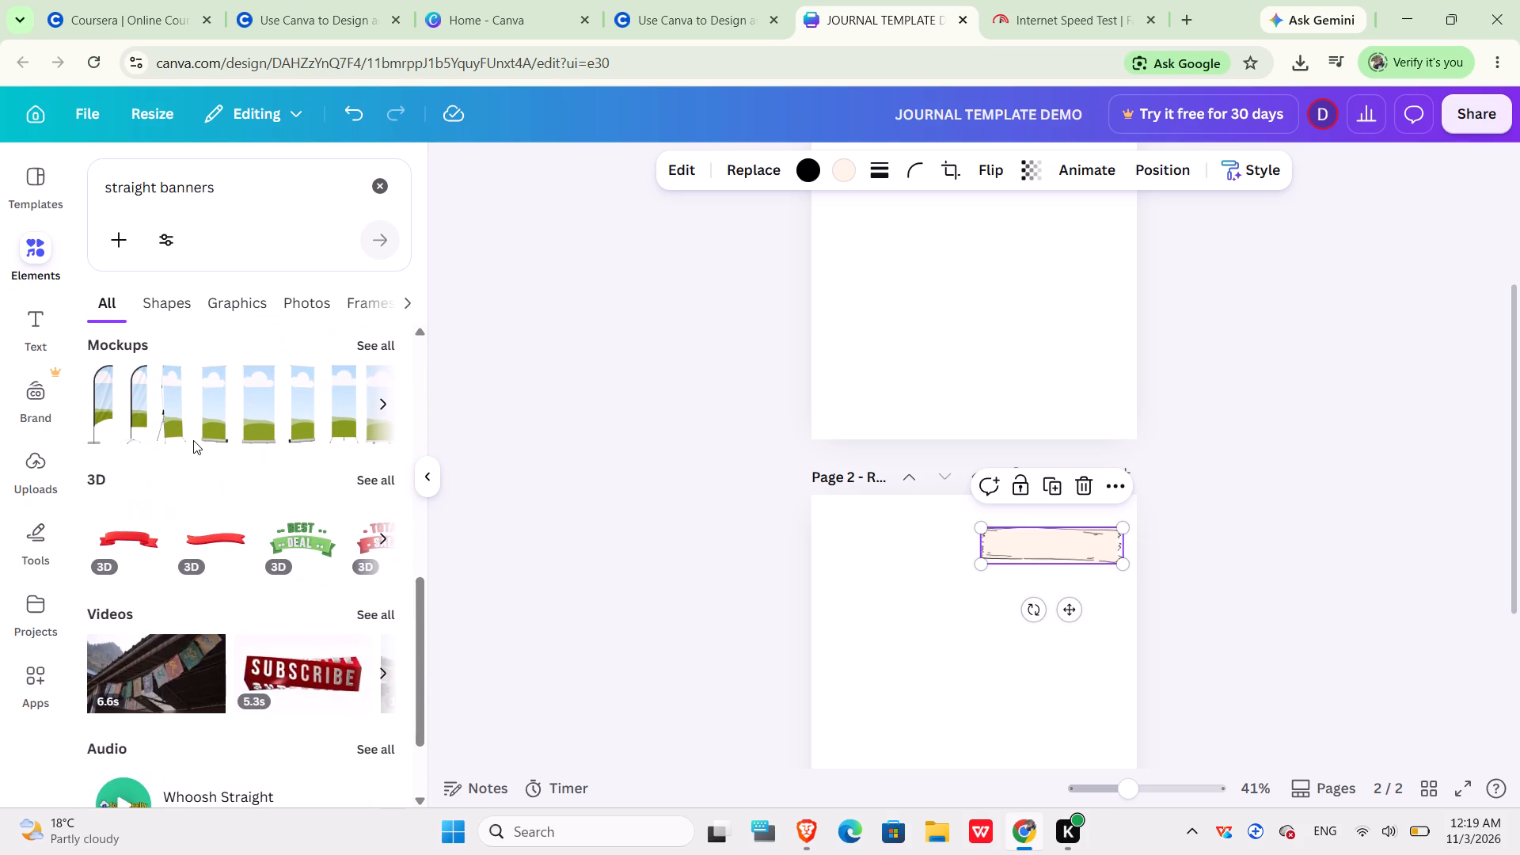
scroll(193, 440, "down", 1)
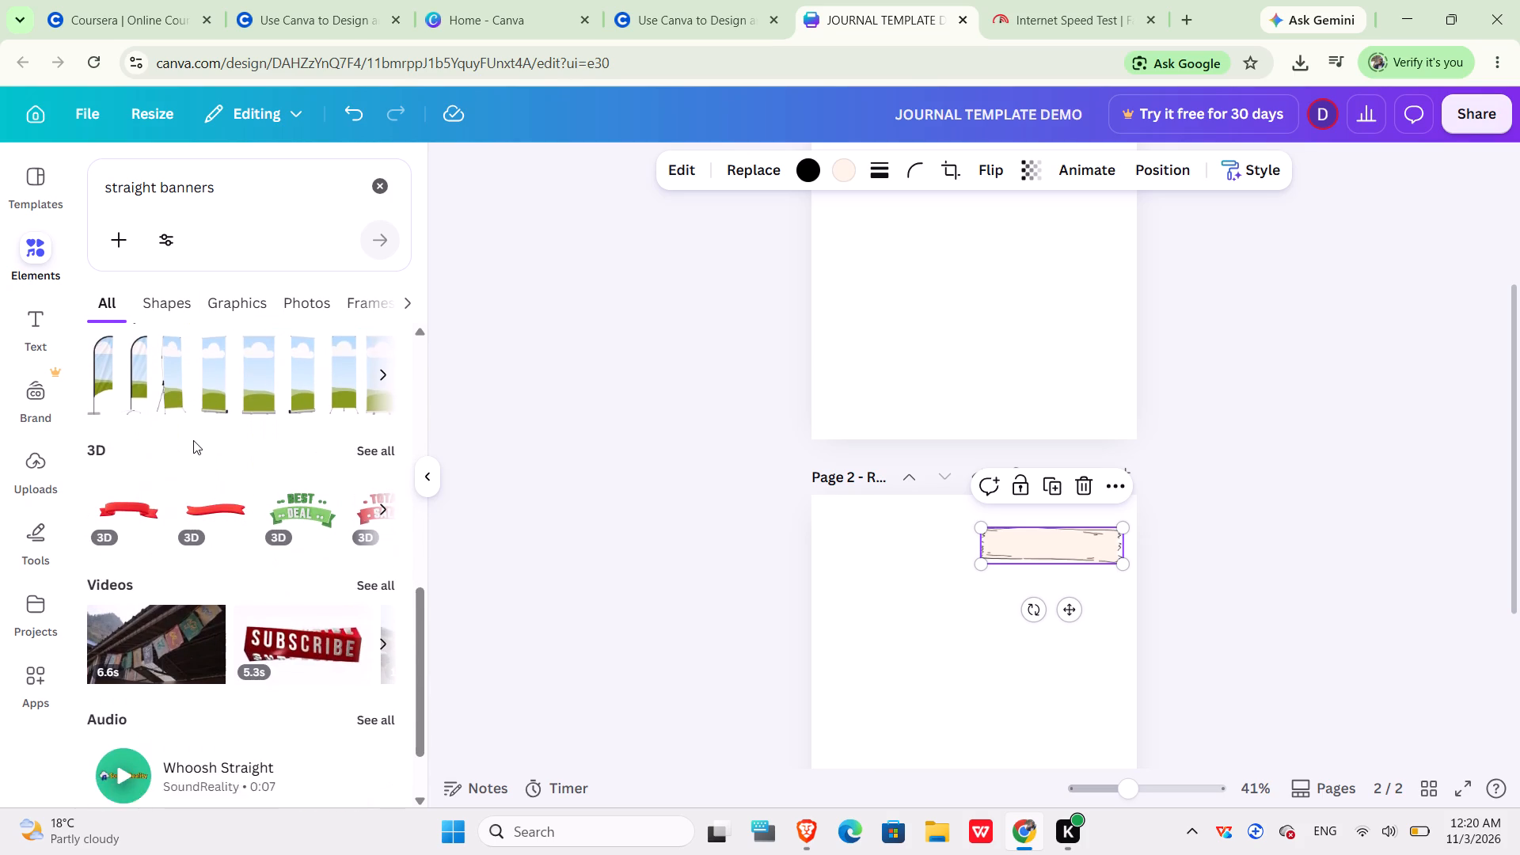
scroll(193, 440, "down", 3)
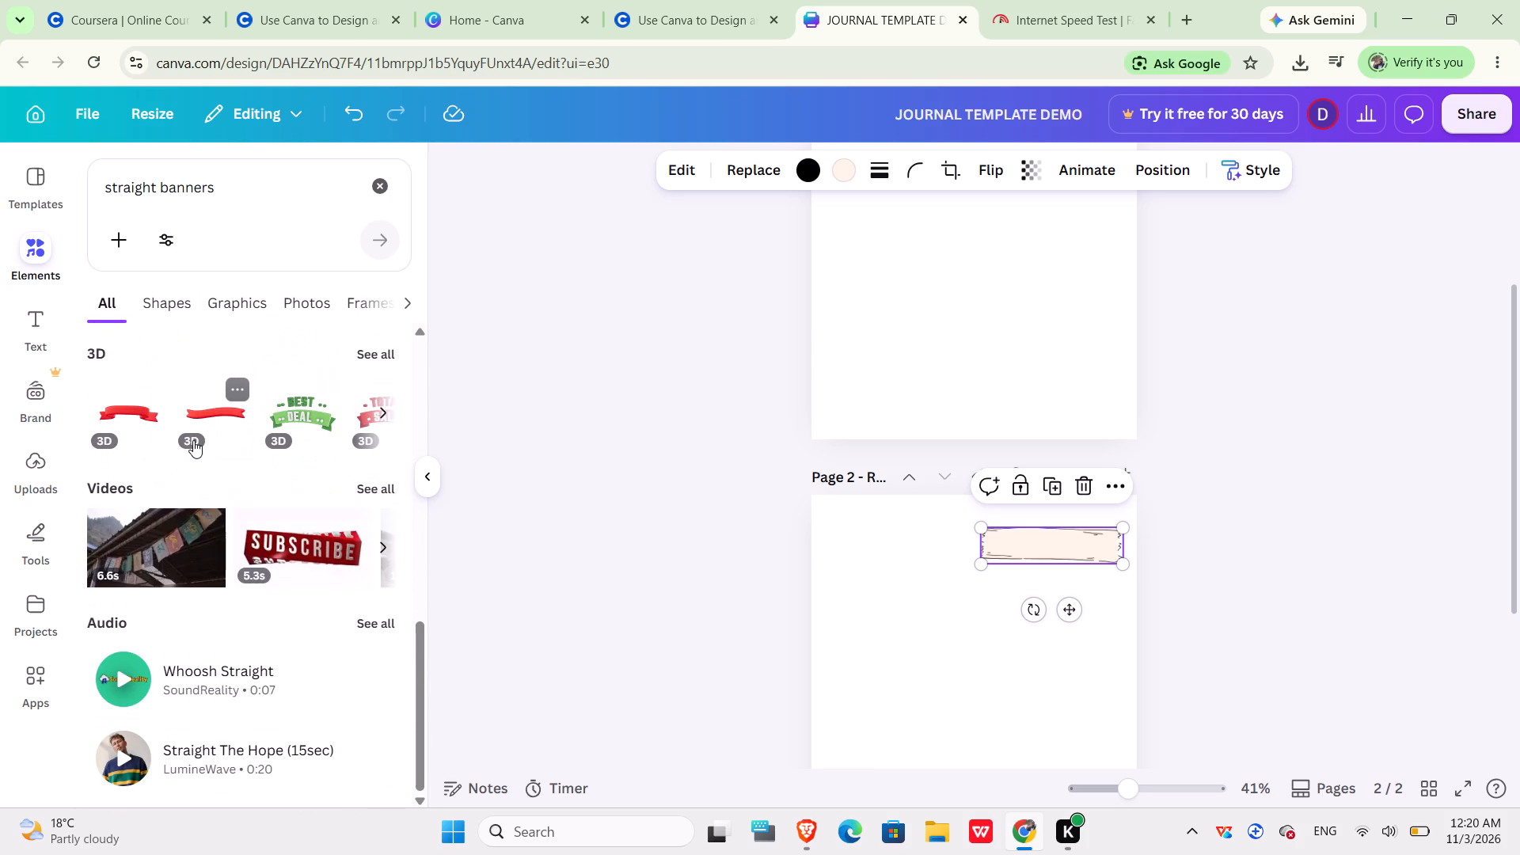
left_click(44, 271)
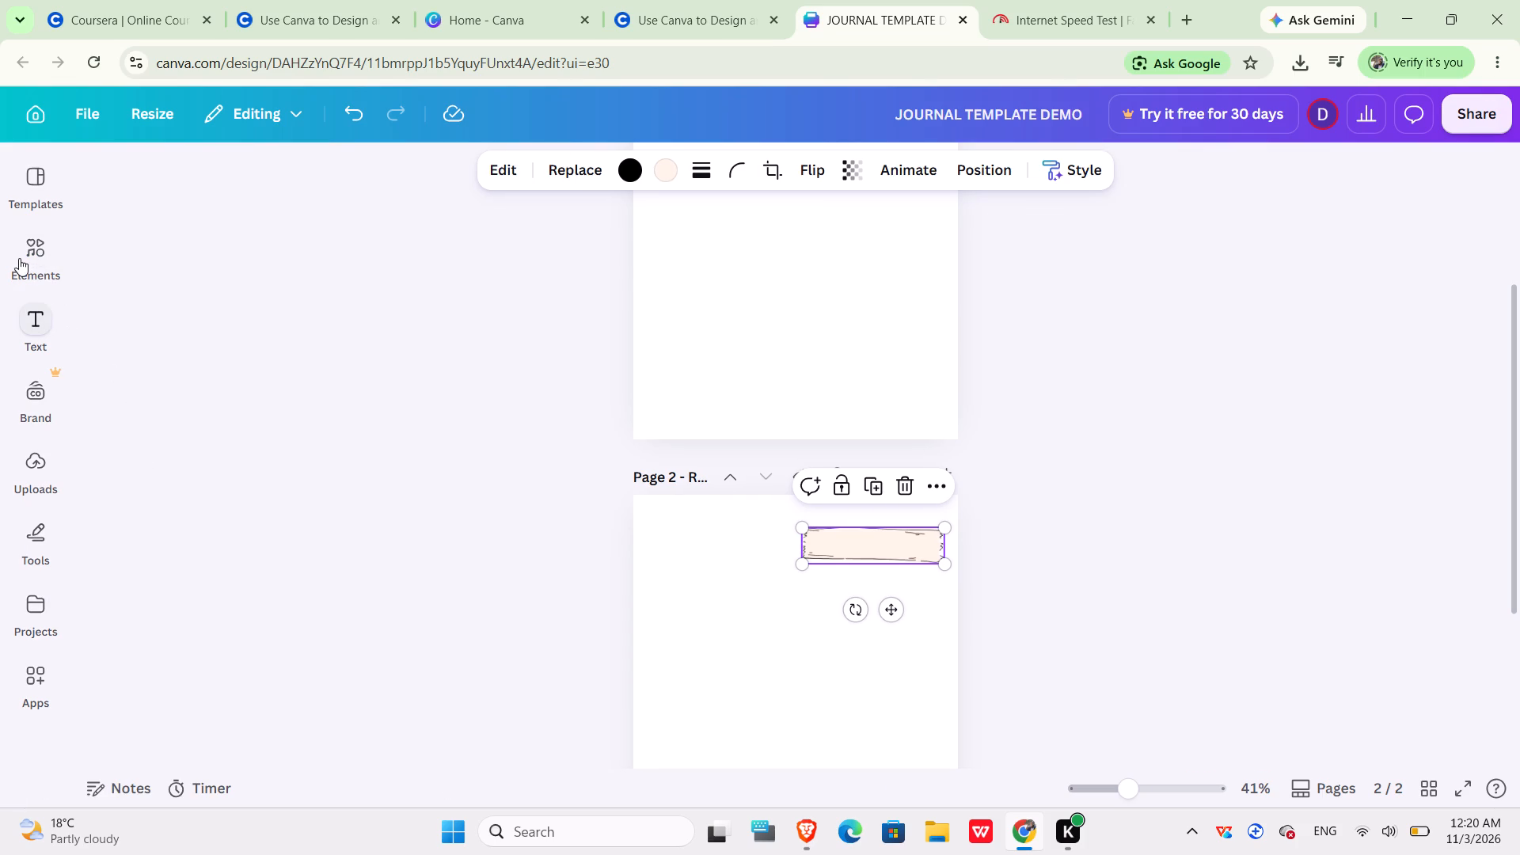
left_click(19, 258)
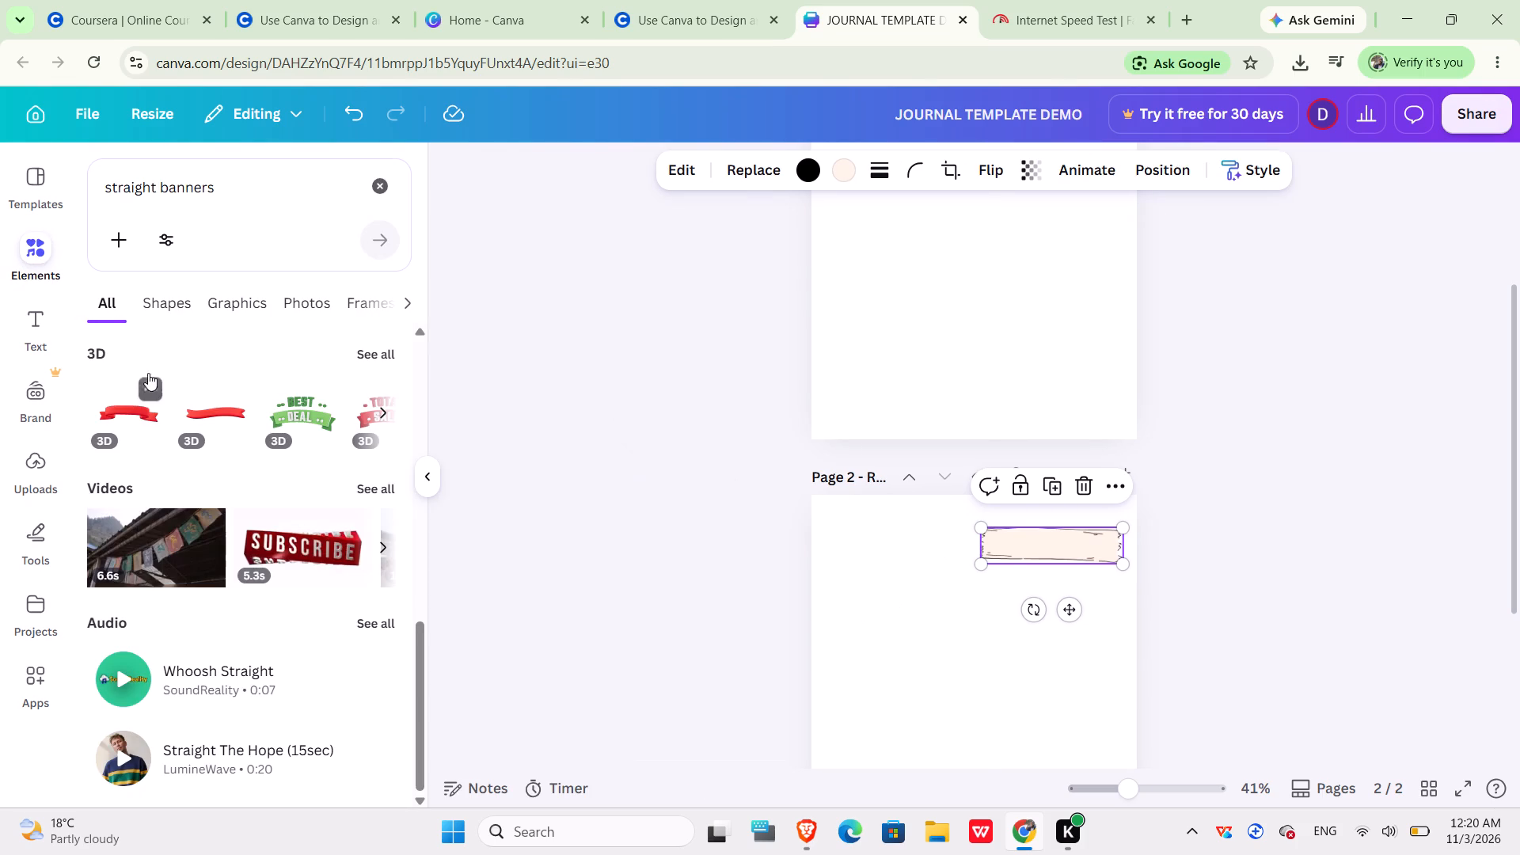
scroll(163, 424, "up", 4)
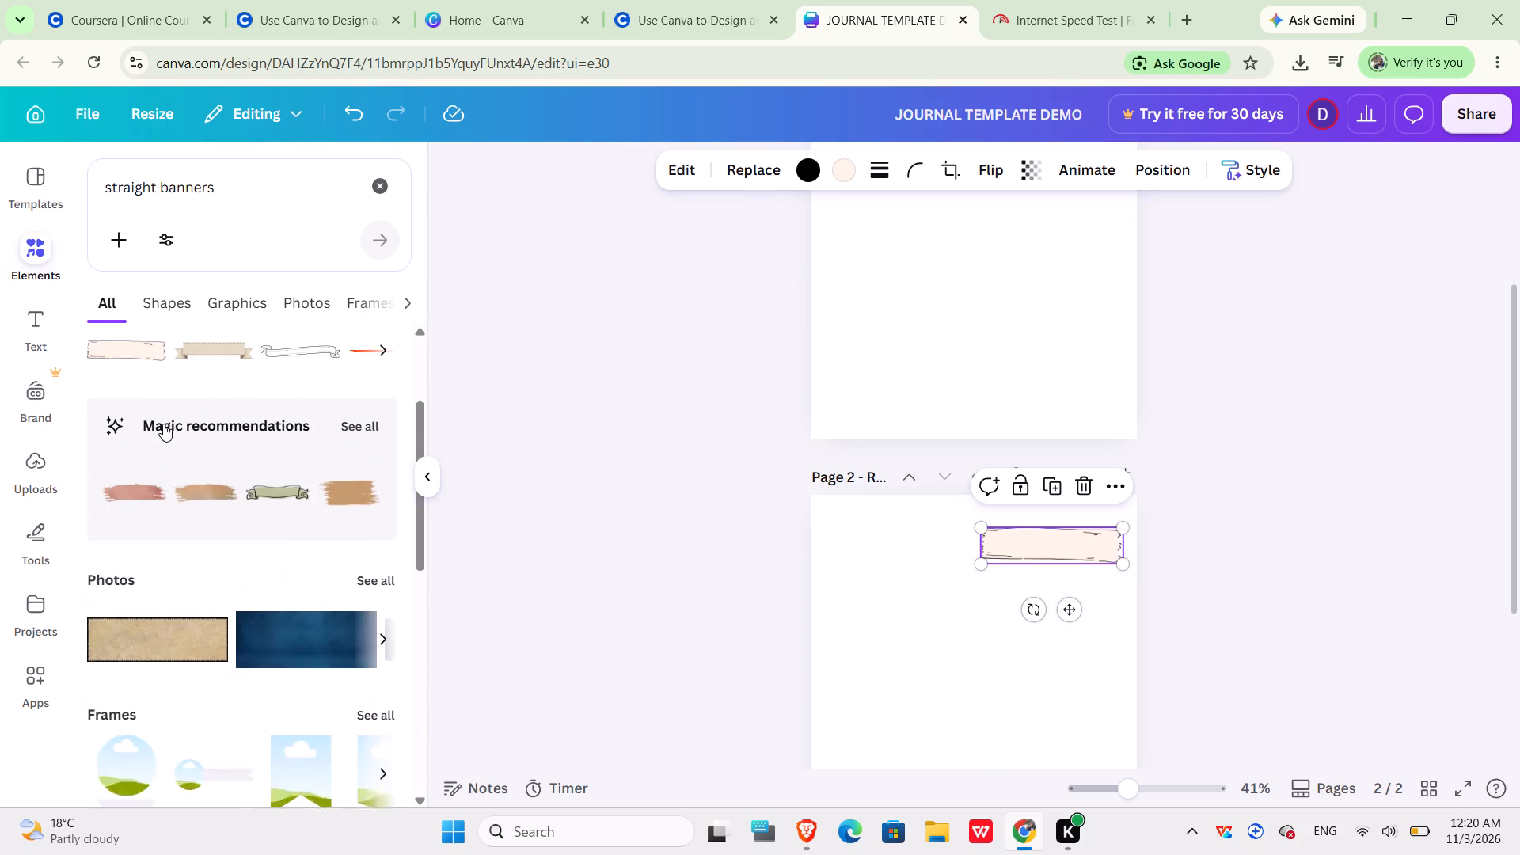
scroll(163, 424, "up", 2)
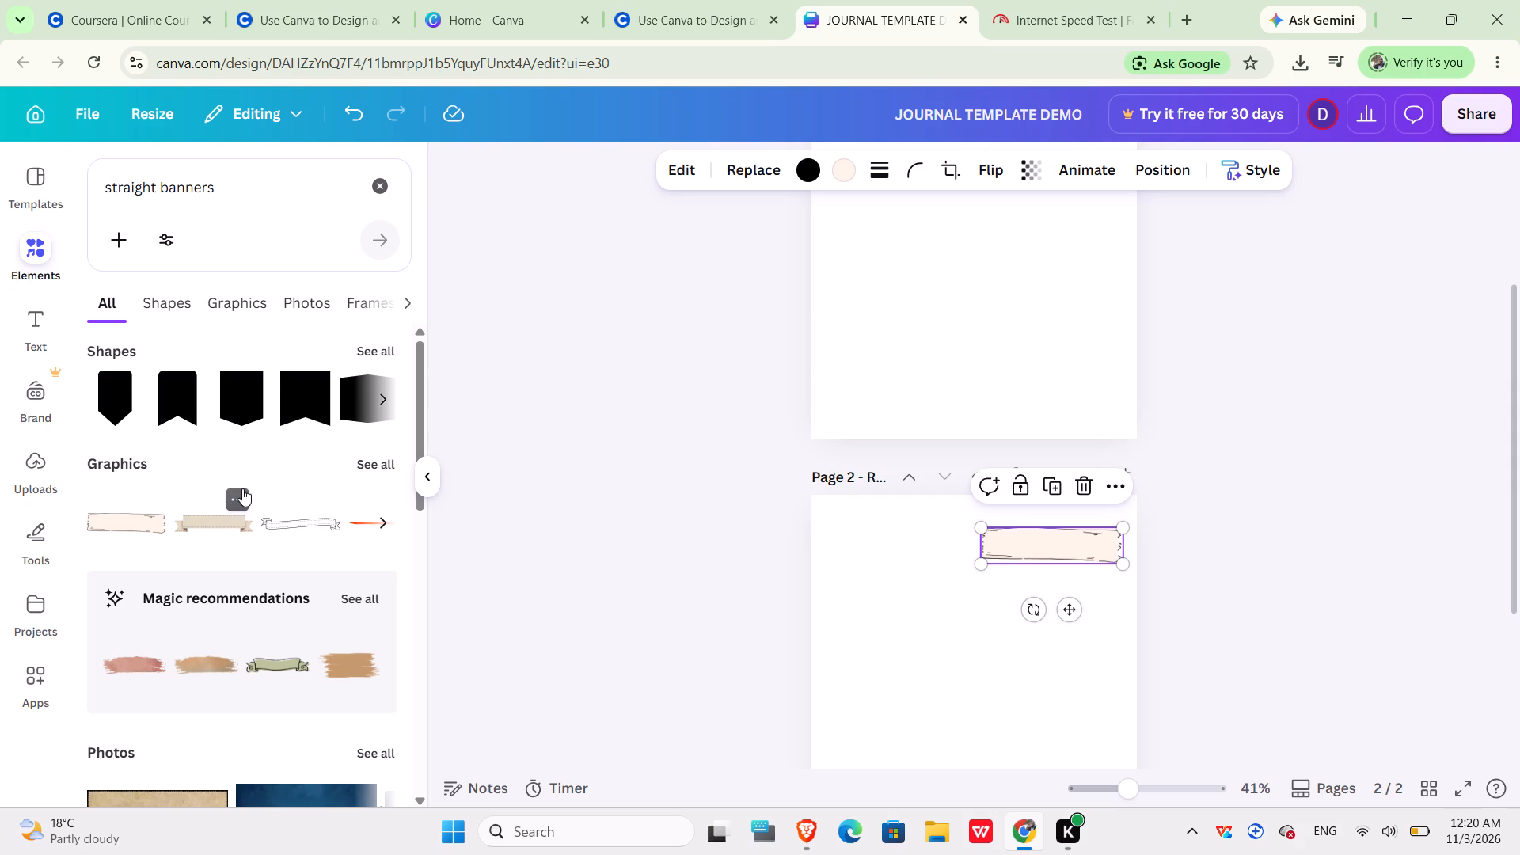
Browse the full set of graphics results for "straight banners", looking for a thin line graphic to use on page 2.
left_click(384, 520)
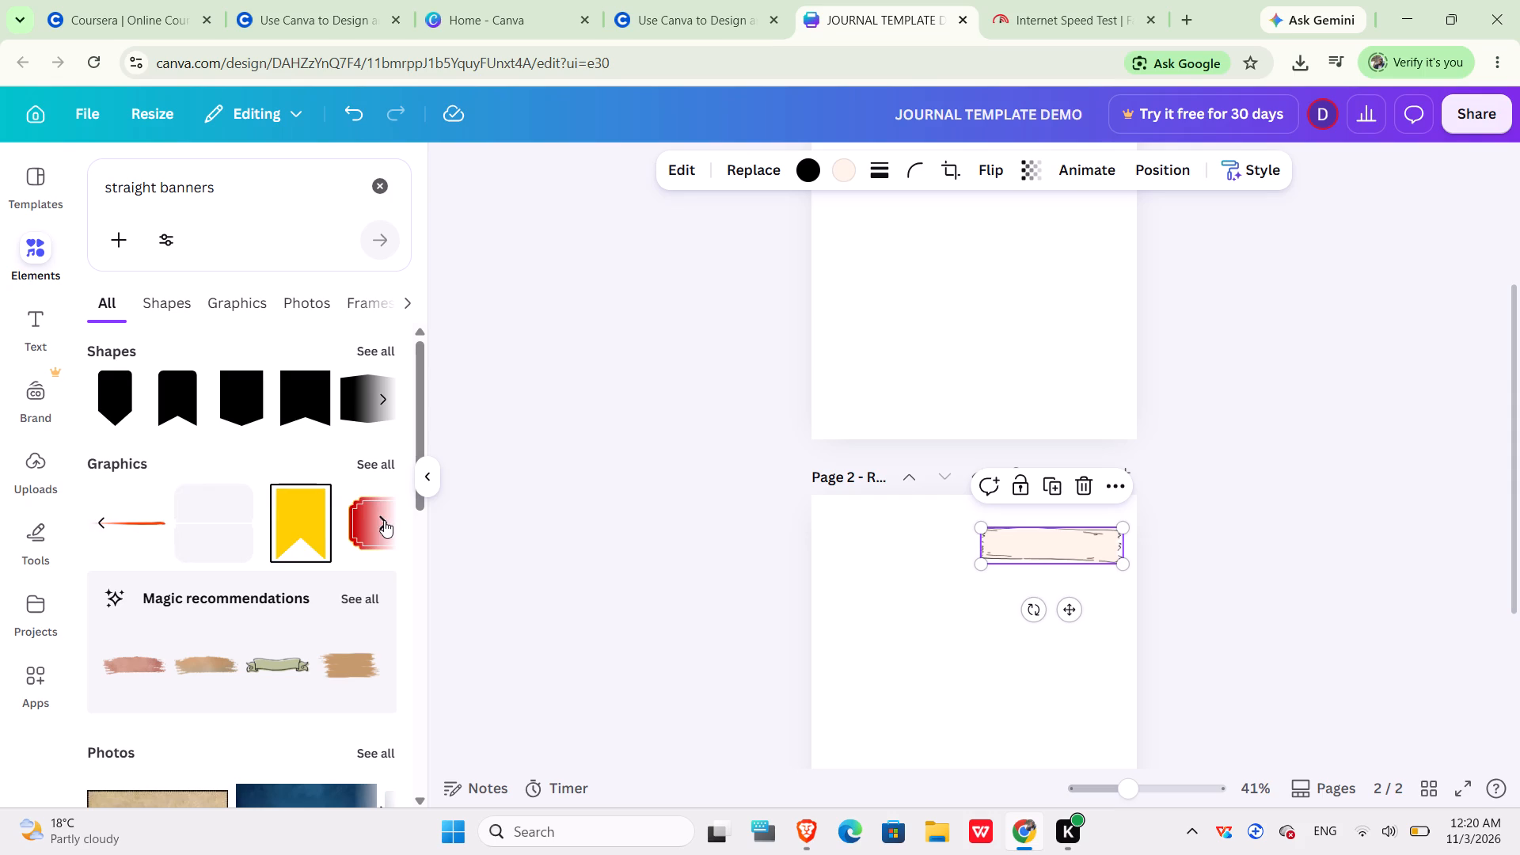
left_click(383, 468)
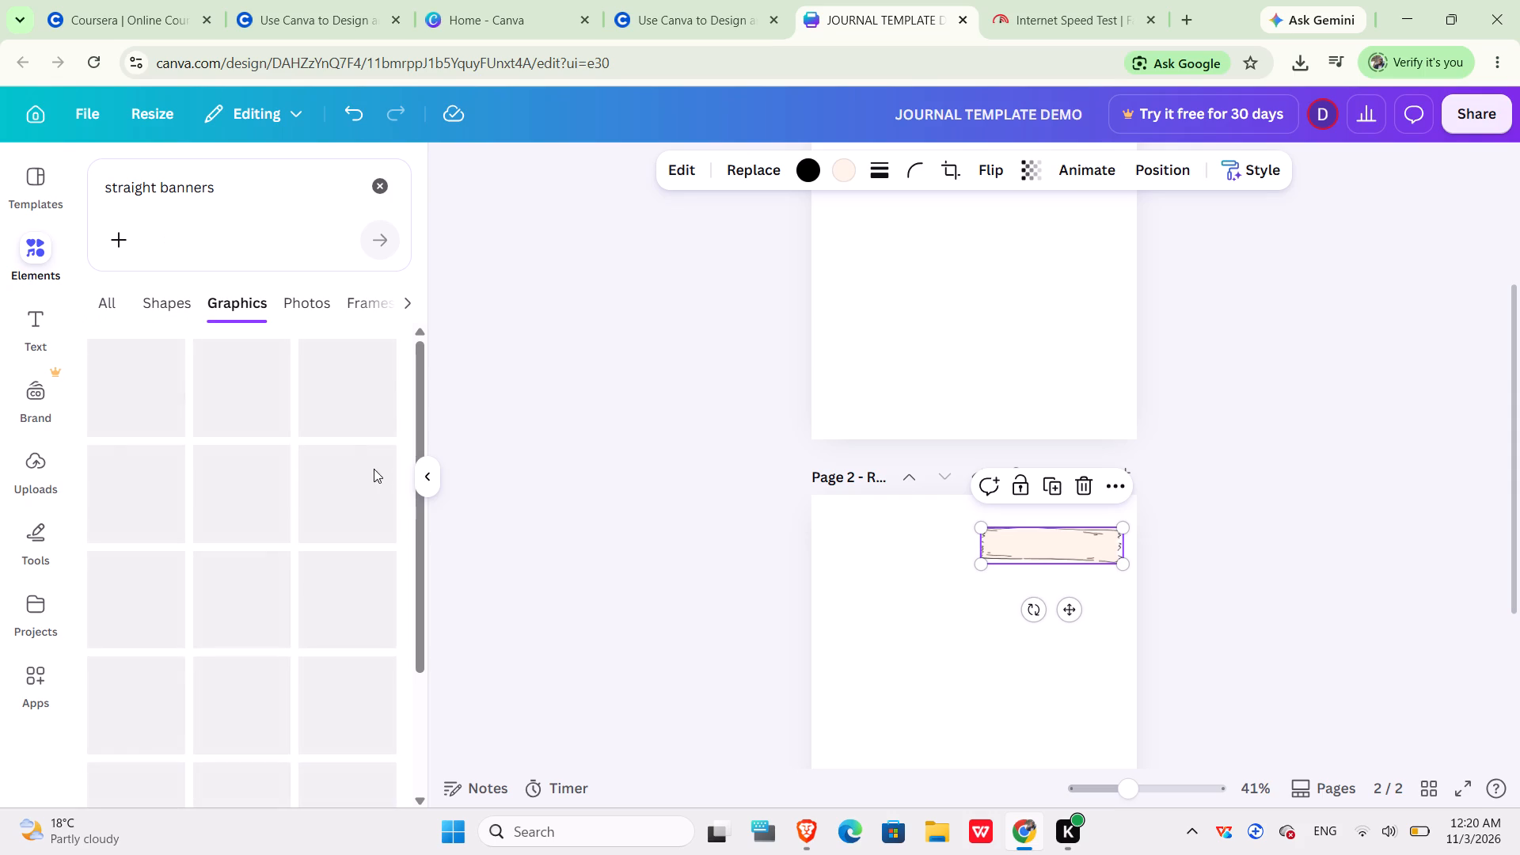
scroll(202, 482, "down", 2)
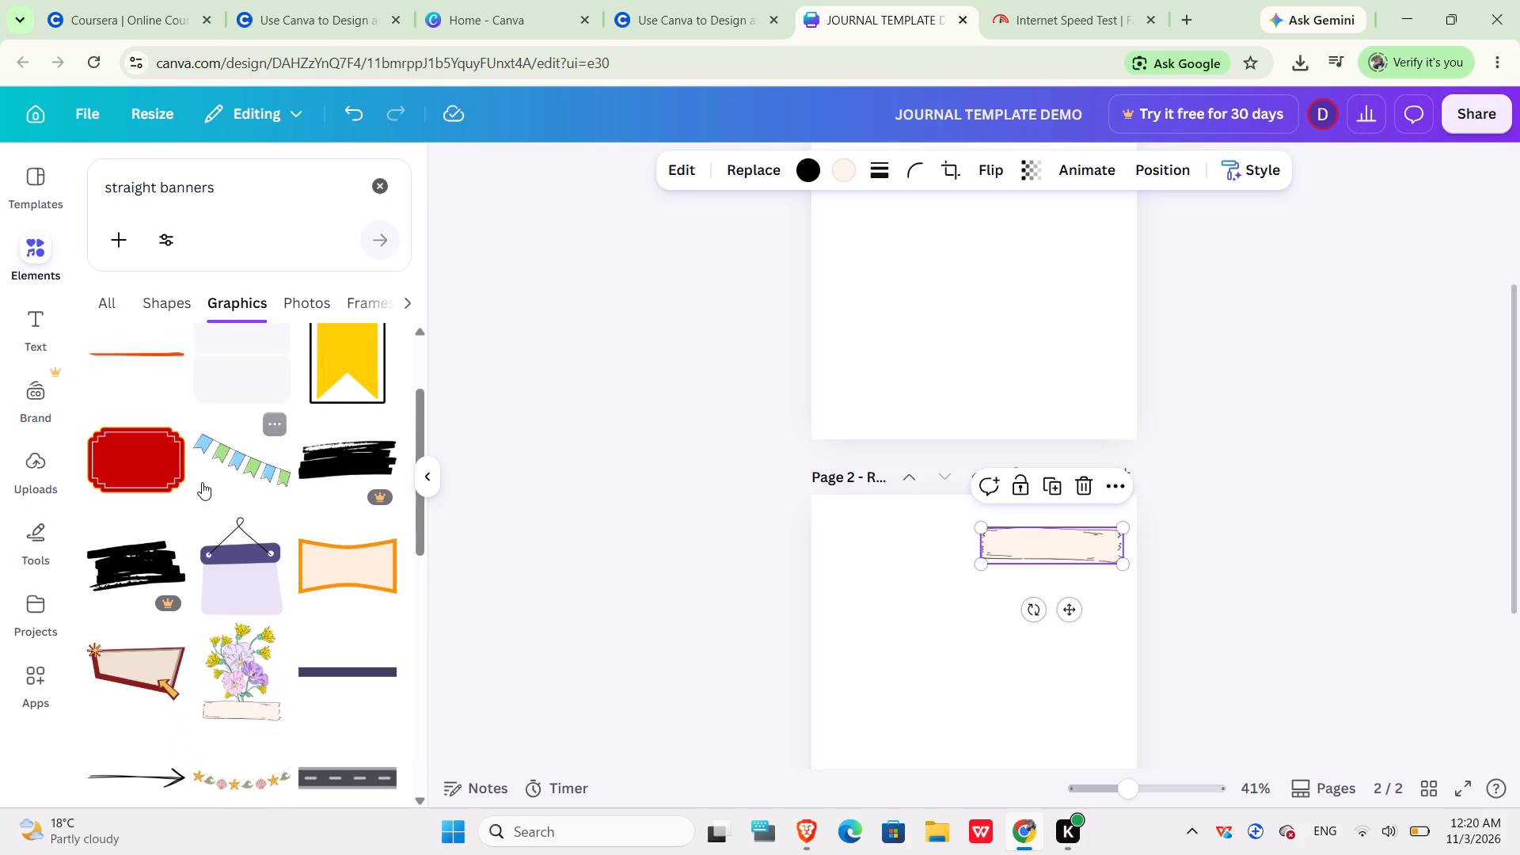
scroll(202, 482, "down", 3)
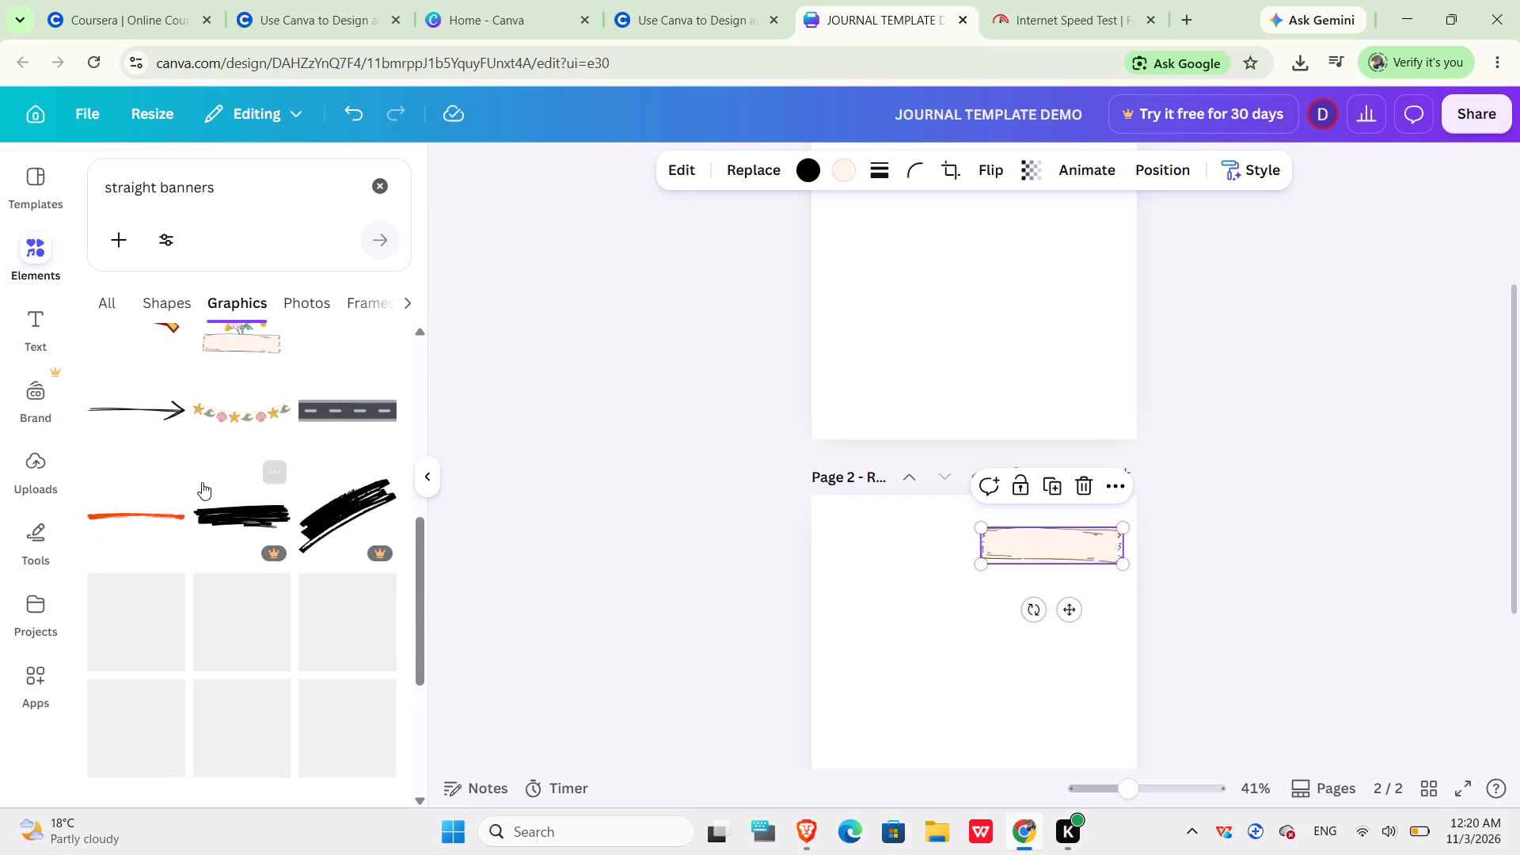
scroll(202, 482, "down", 5)
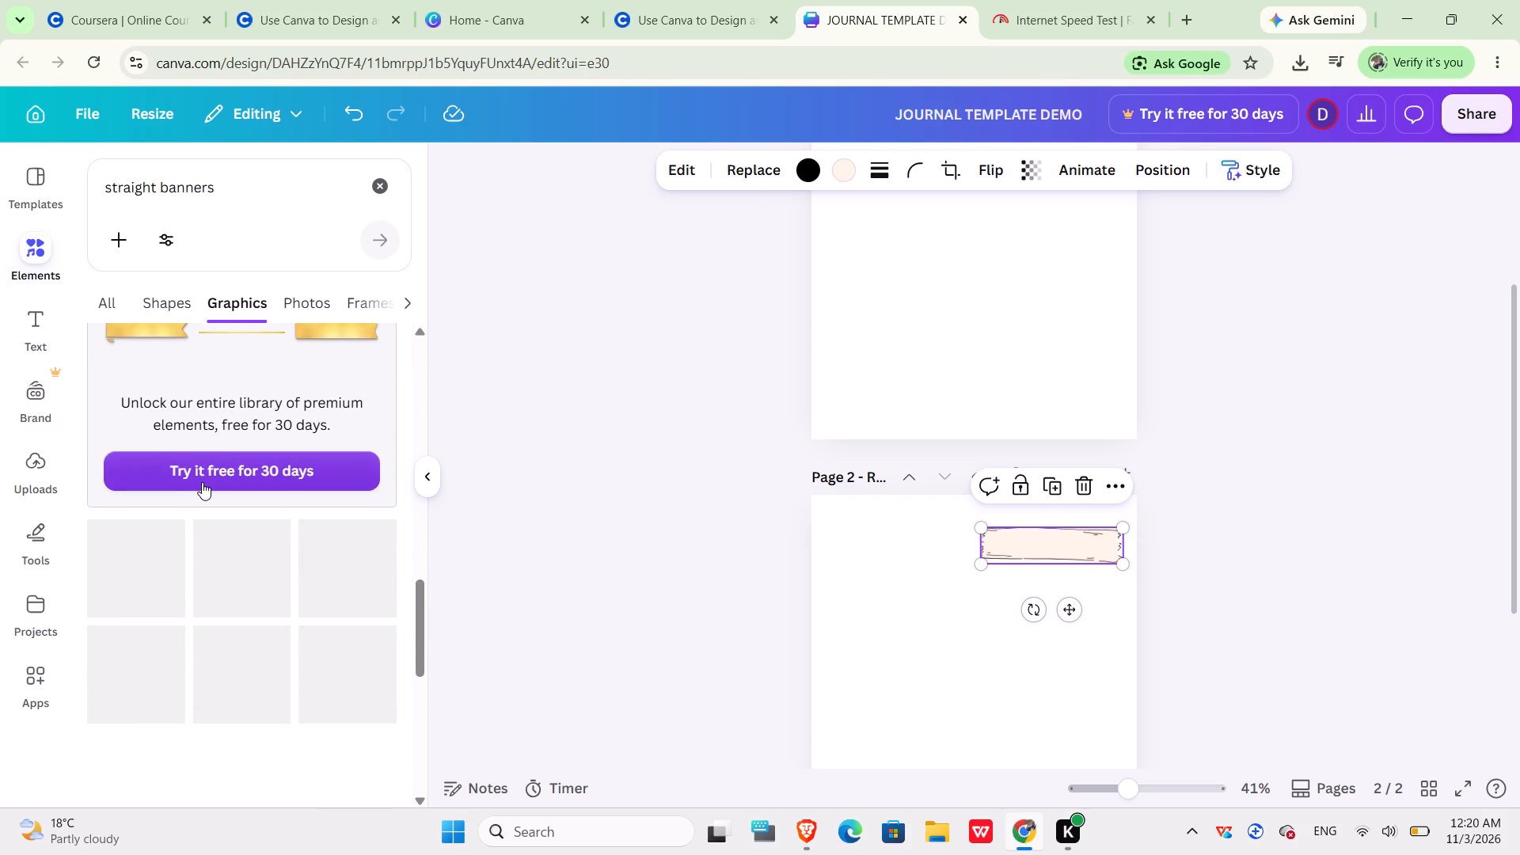
scroll(202, 482, "down", 2)
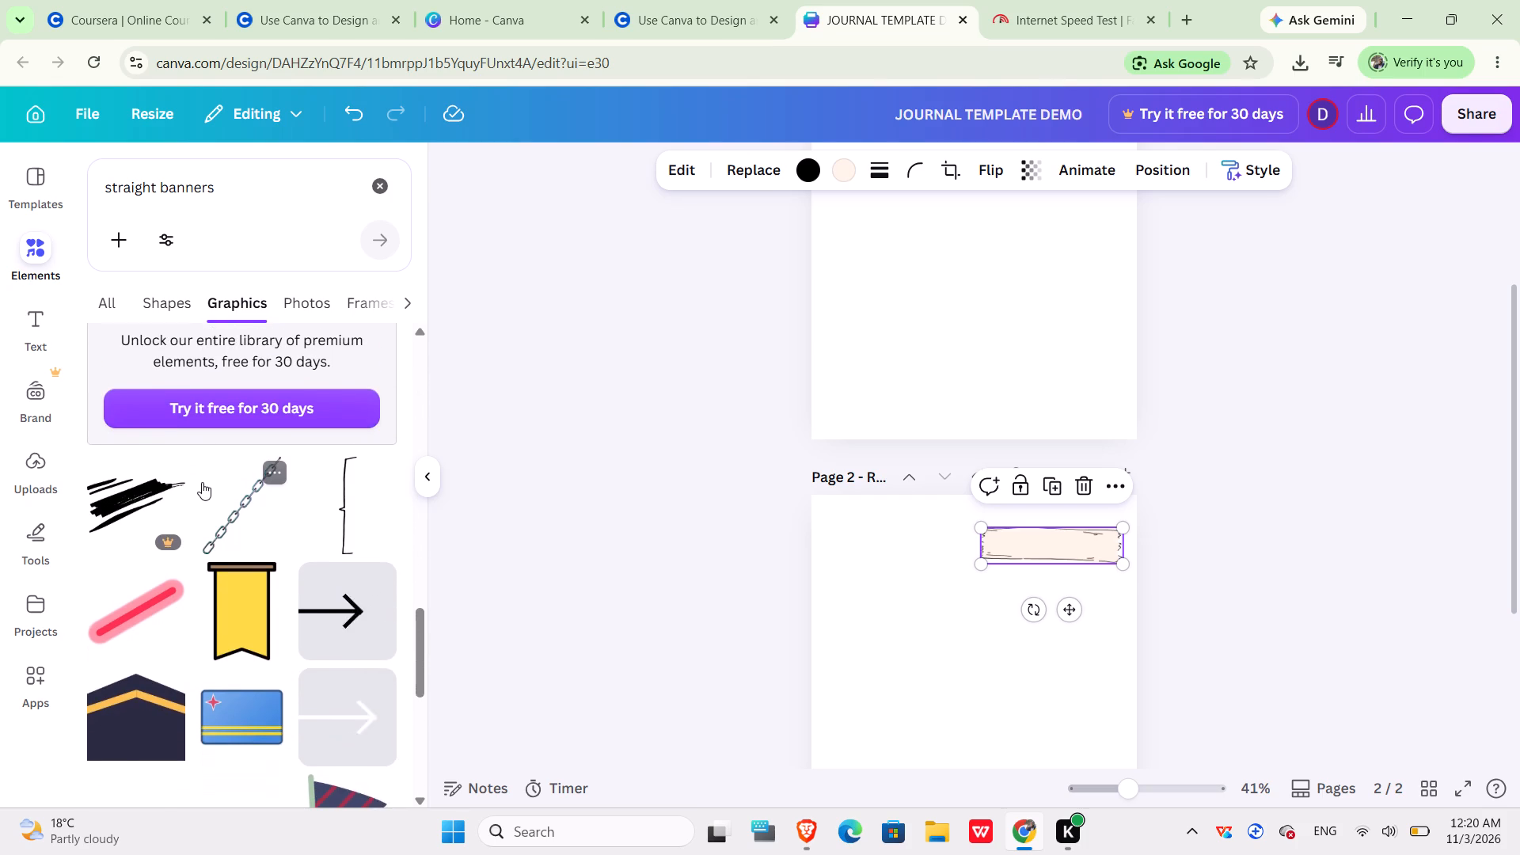
scroll(202, 482, "down", 4)
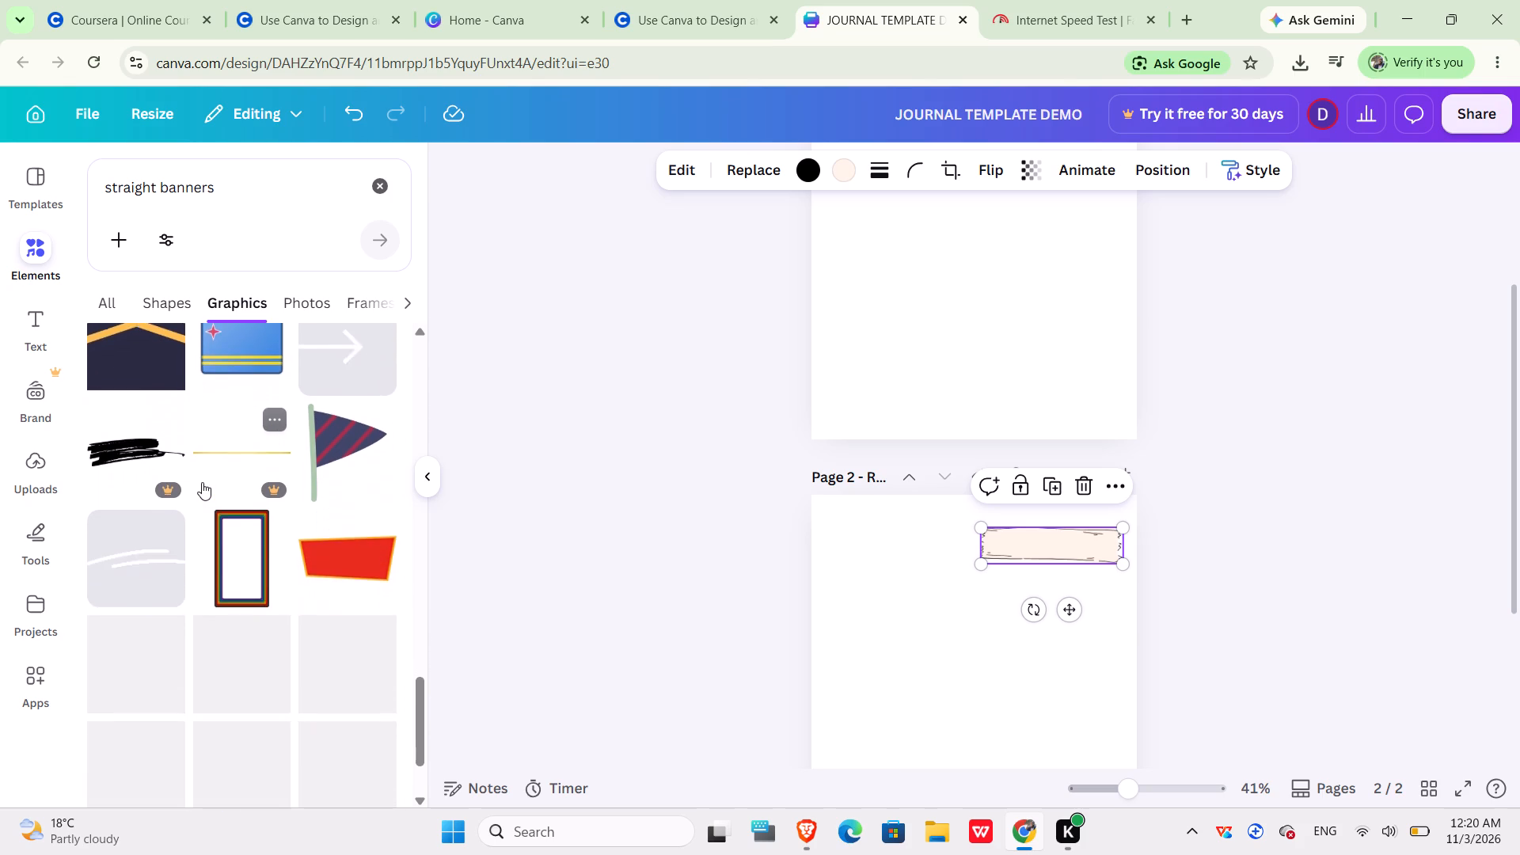
scroll(202, 482, "down", 2)
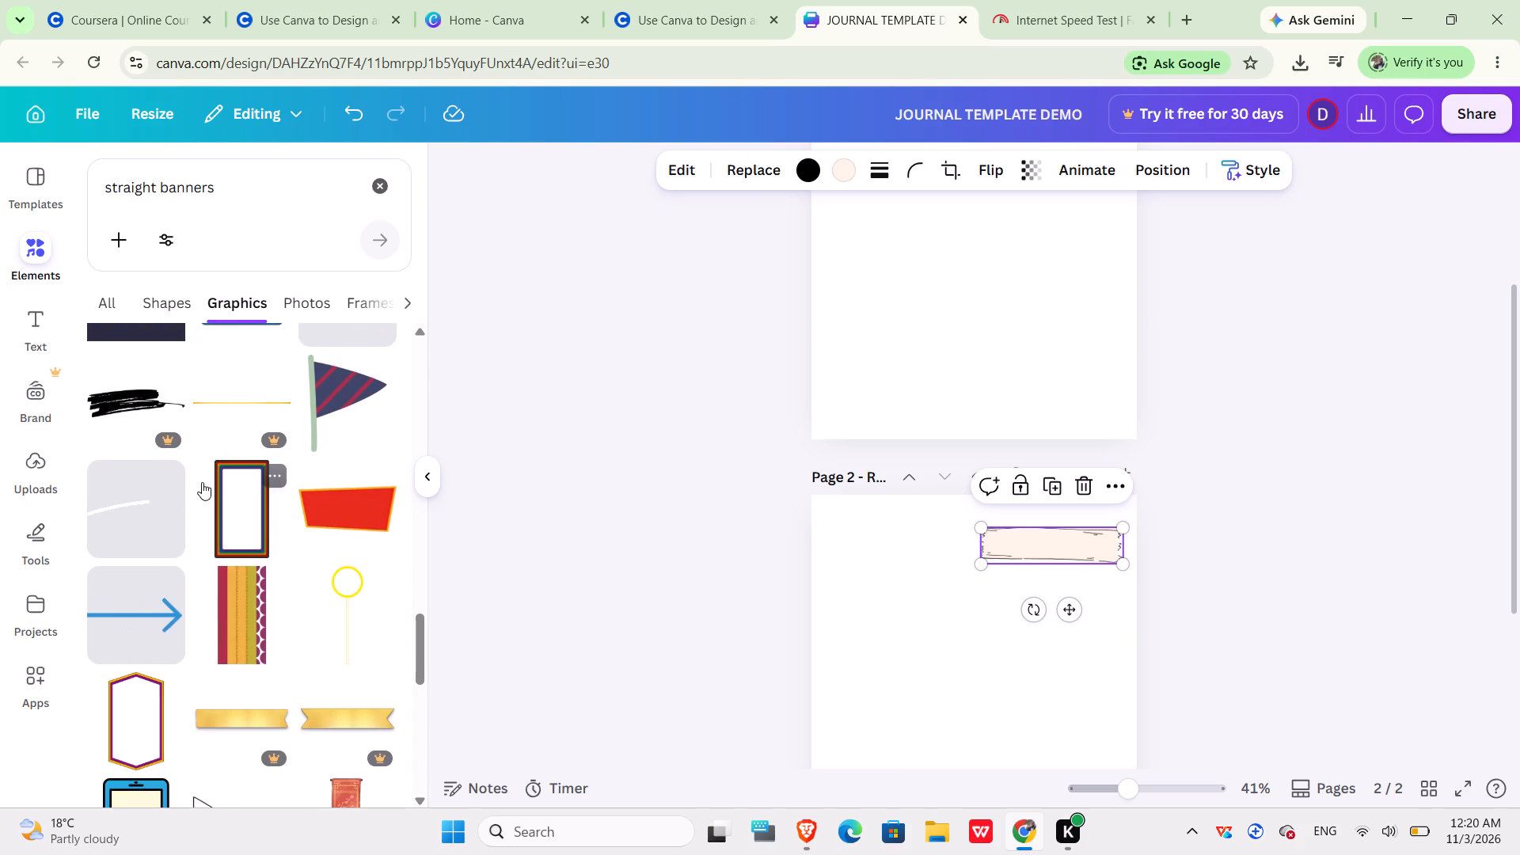
scroll(202, 482, "down", 5)
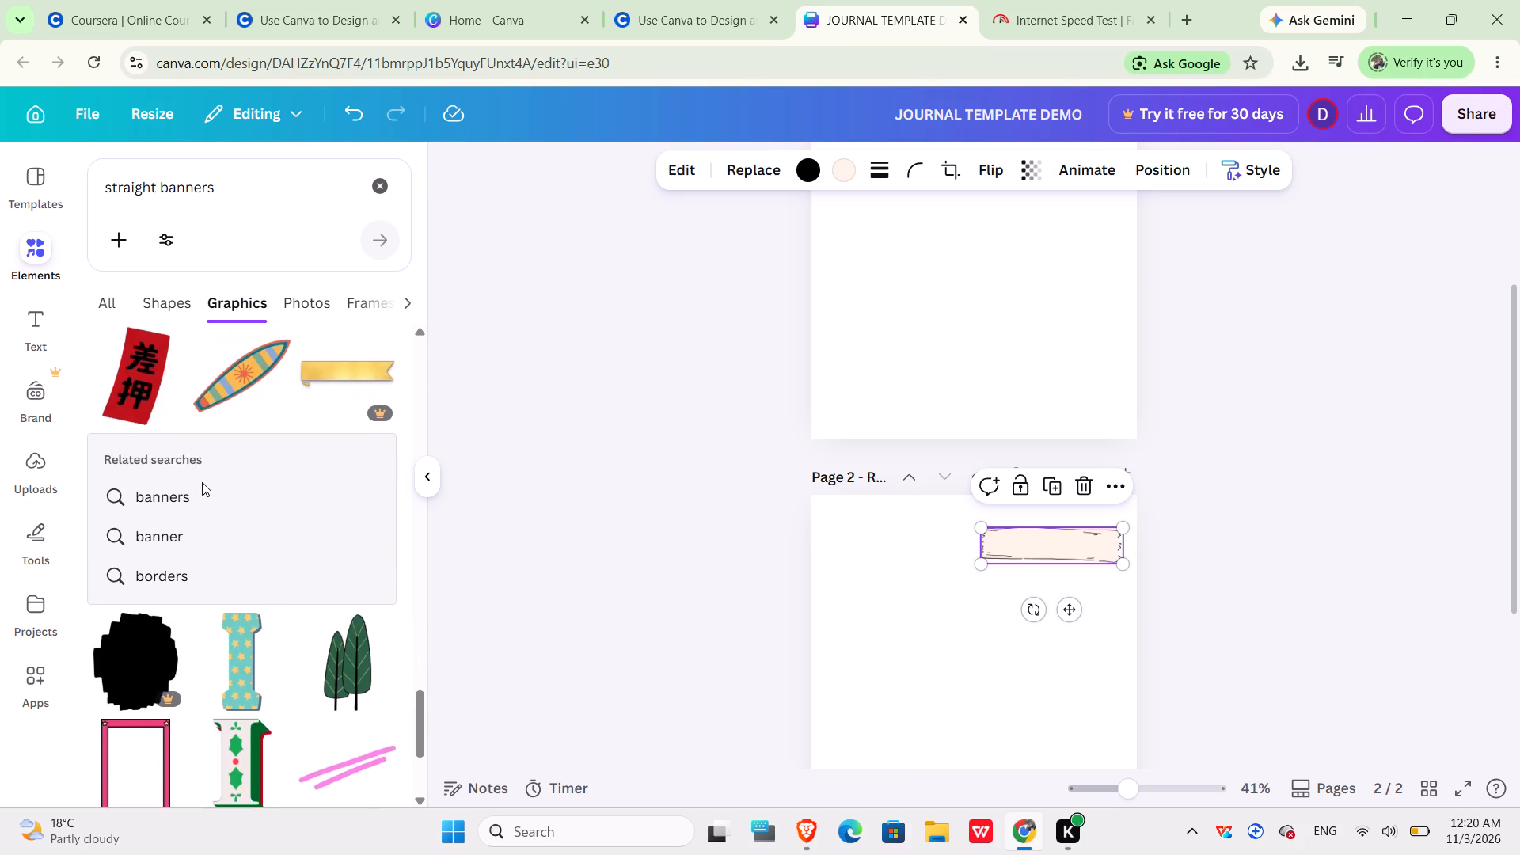
scroll(202, 482, "down", 4)
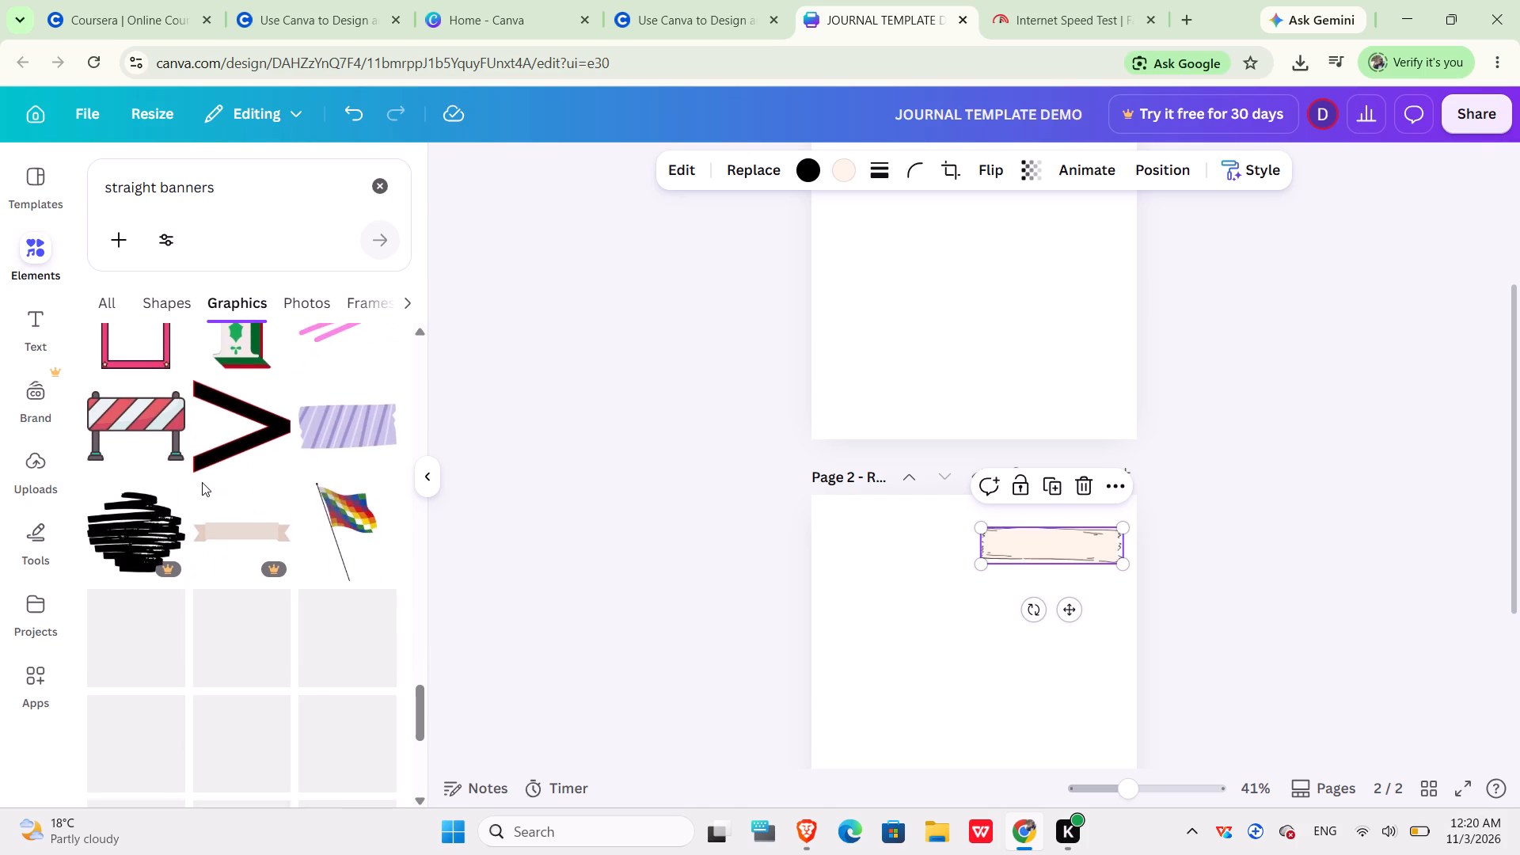
scroll(202, 482, "down", 1)
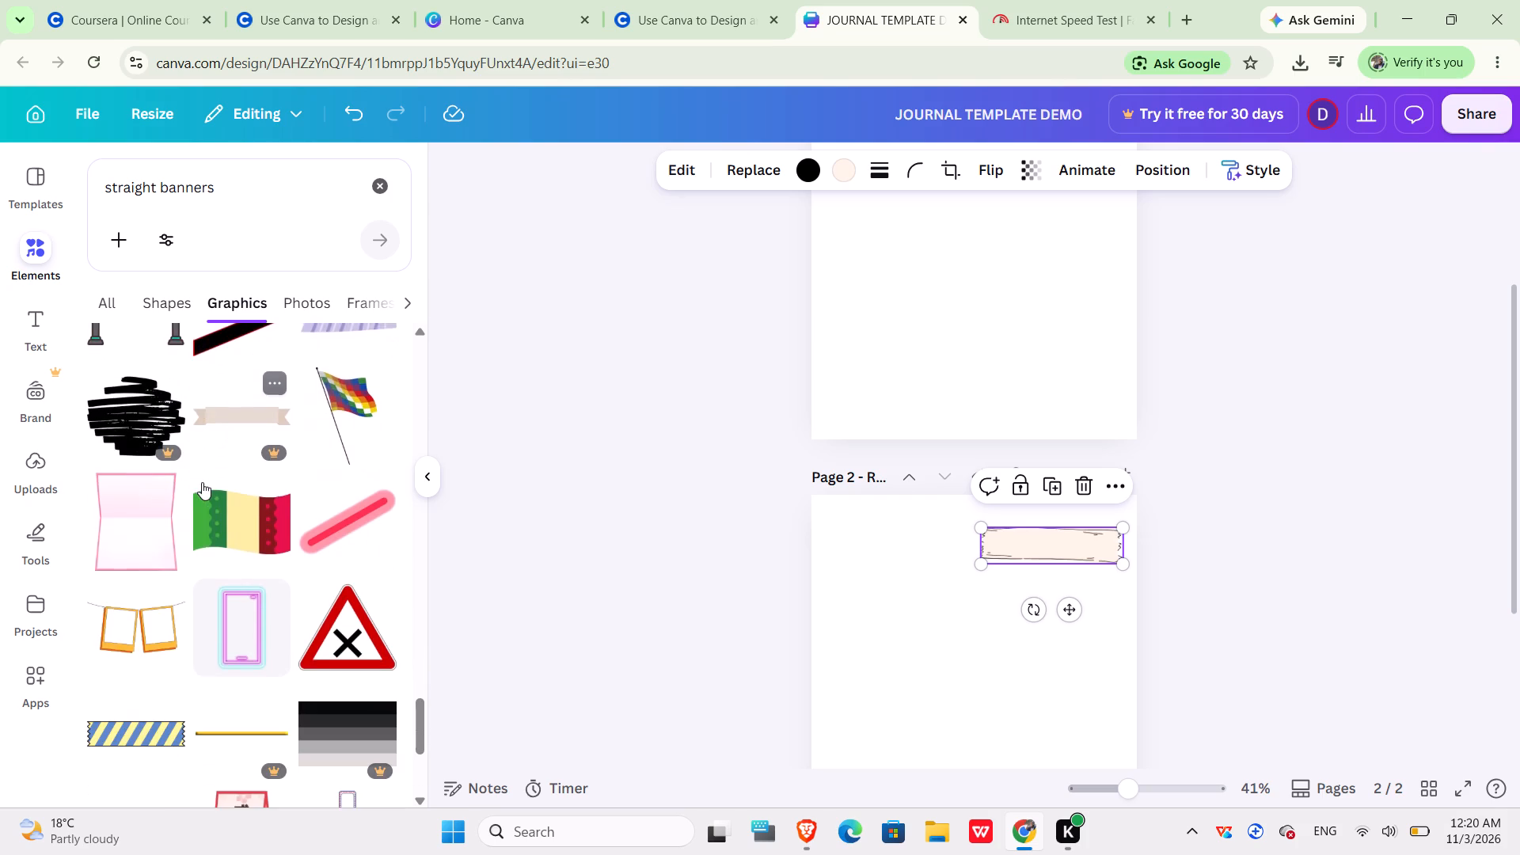
scroll(202, 482, "down", 4)
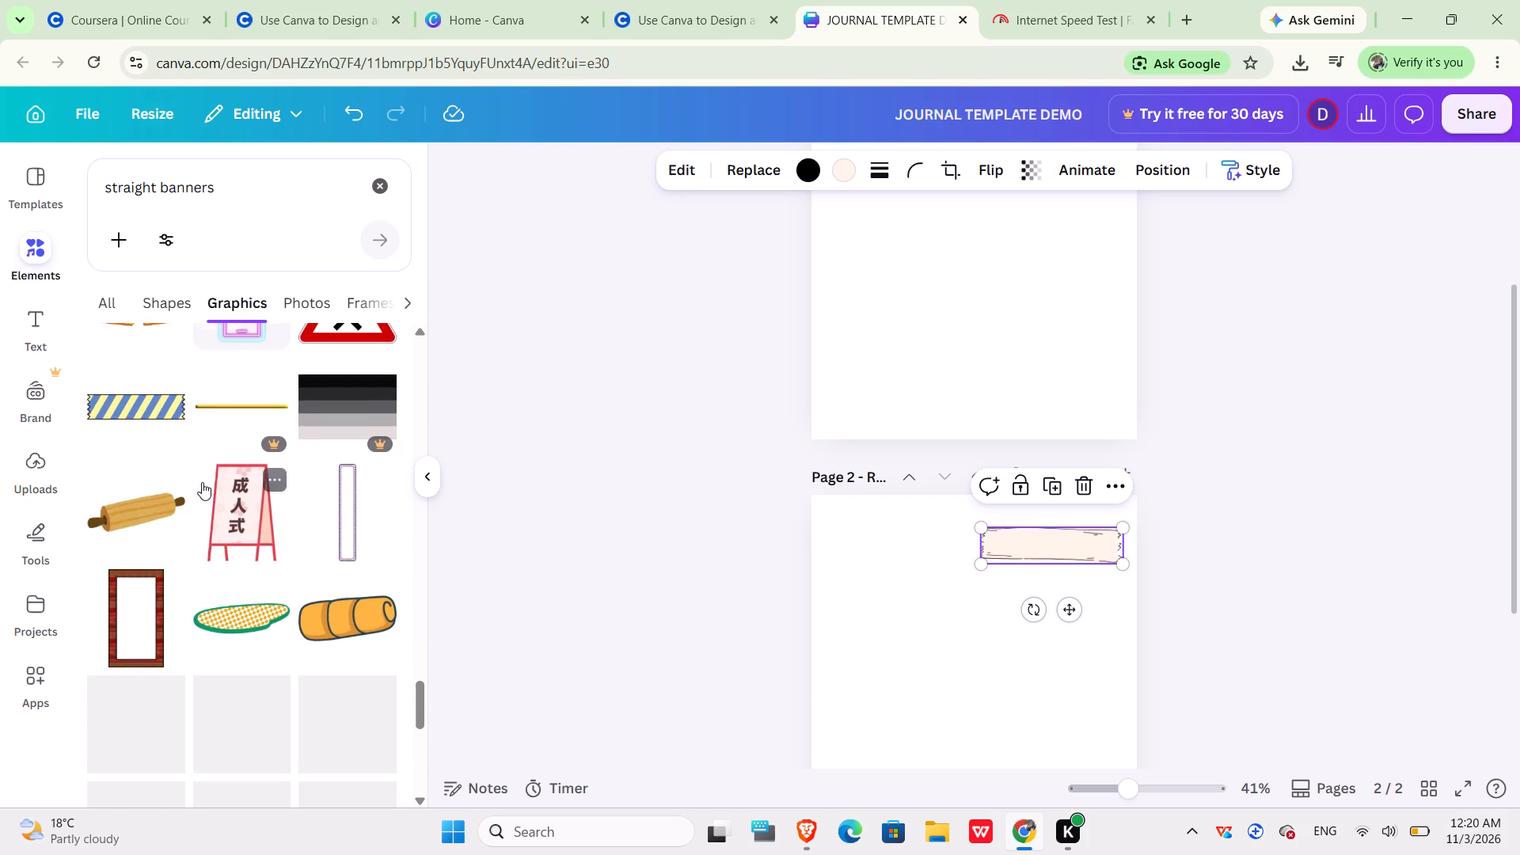
scroll(202, 482, "down", 2)
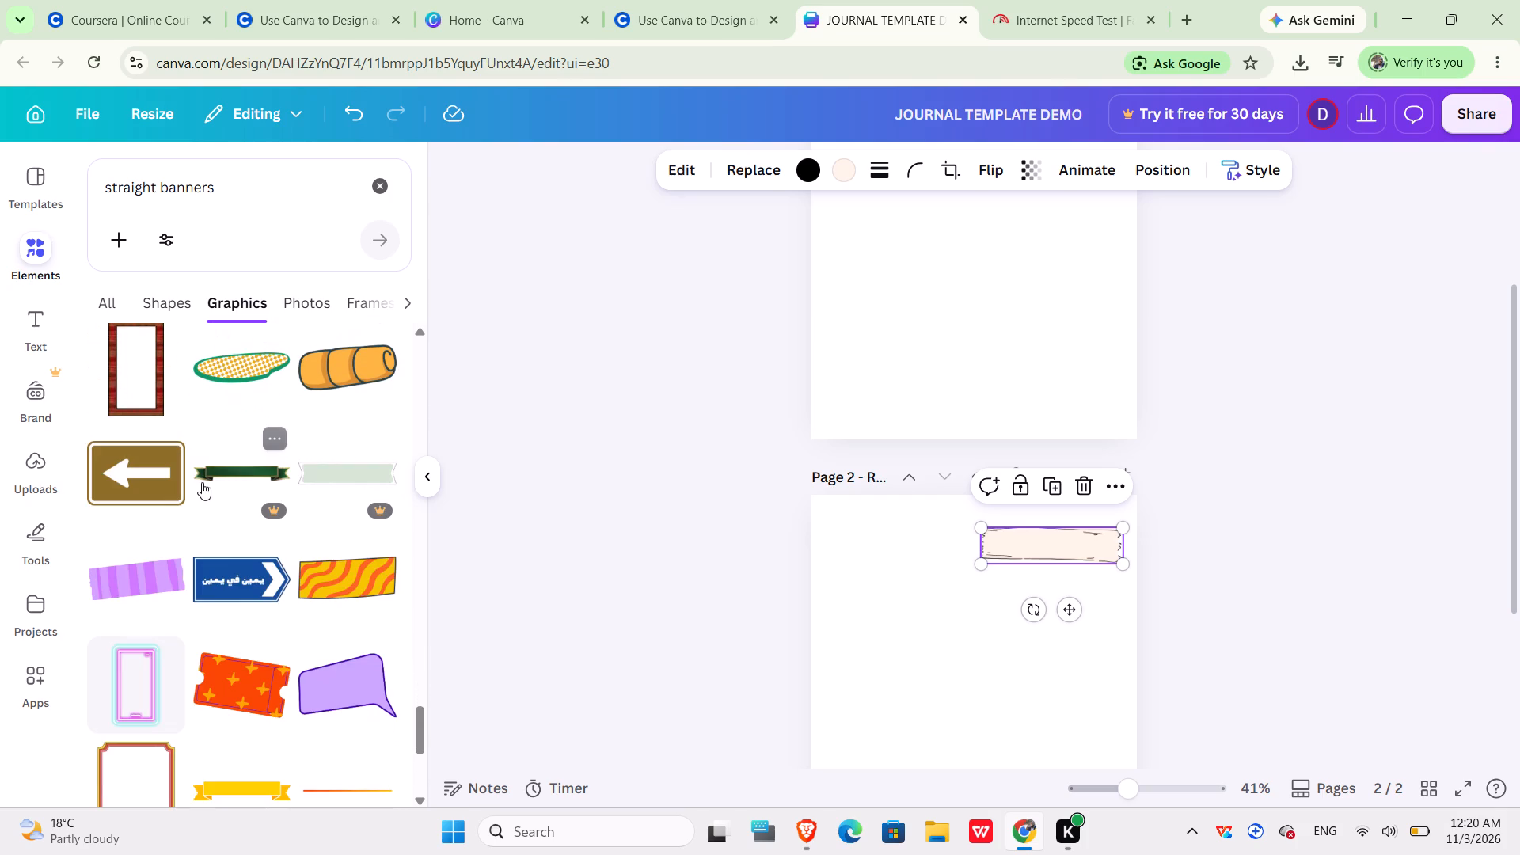
scroll(202, 482, "down", 4)
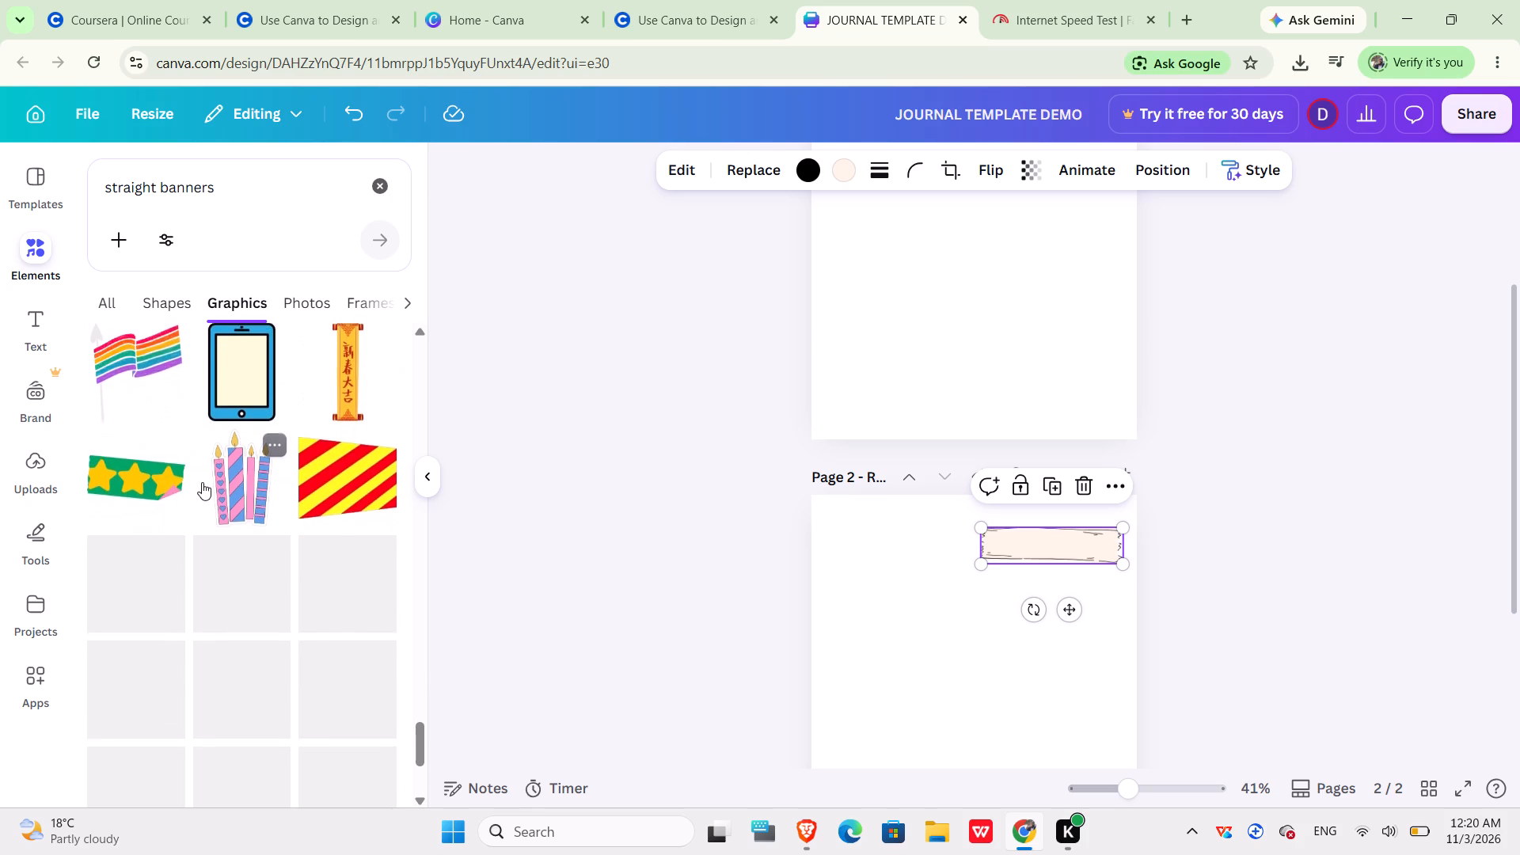
scroll(202, 482, "down", 1)
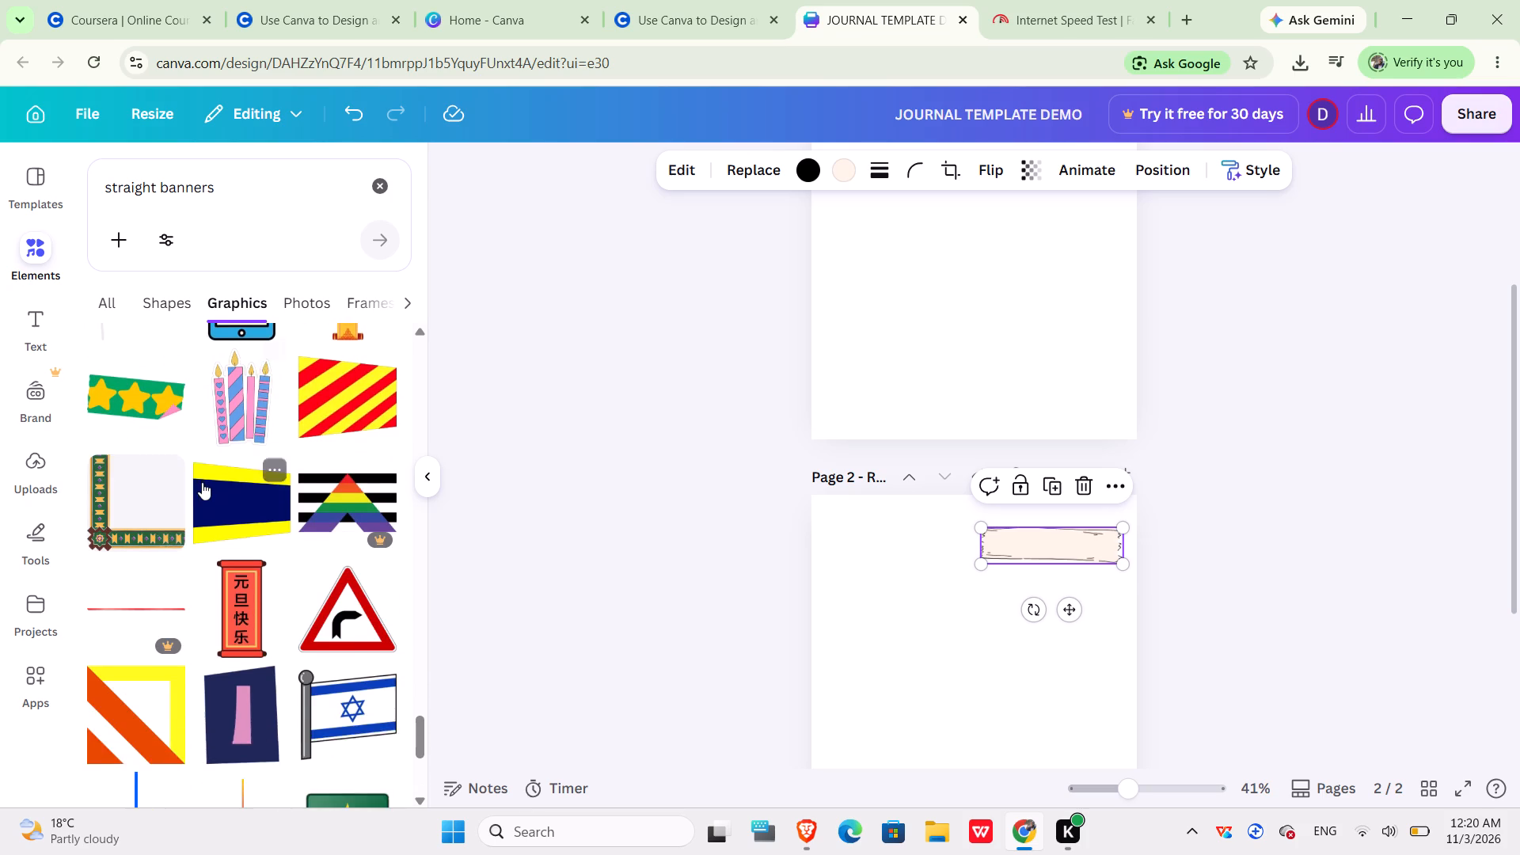
scroll(202, 482, "down", 3)
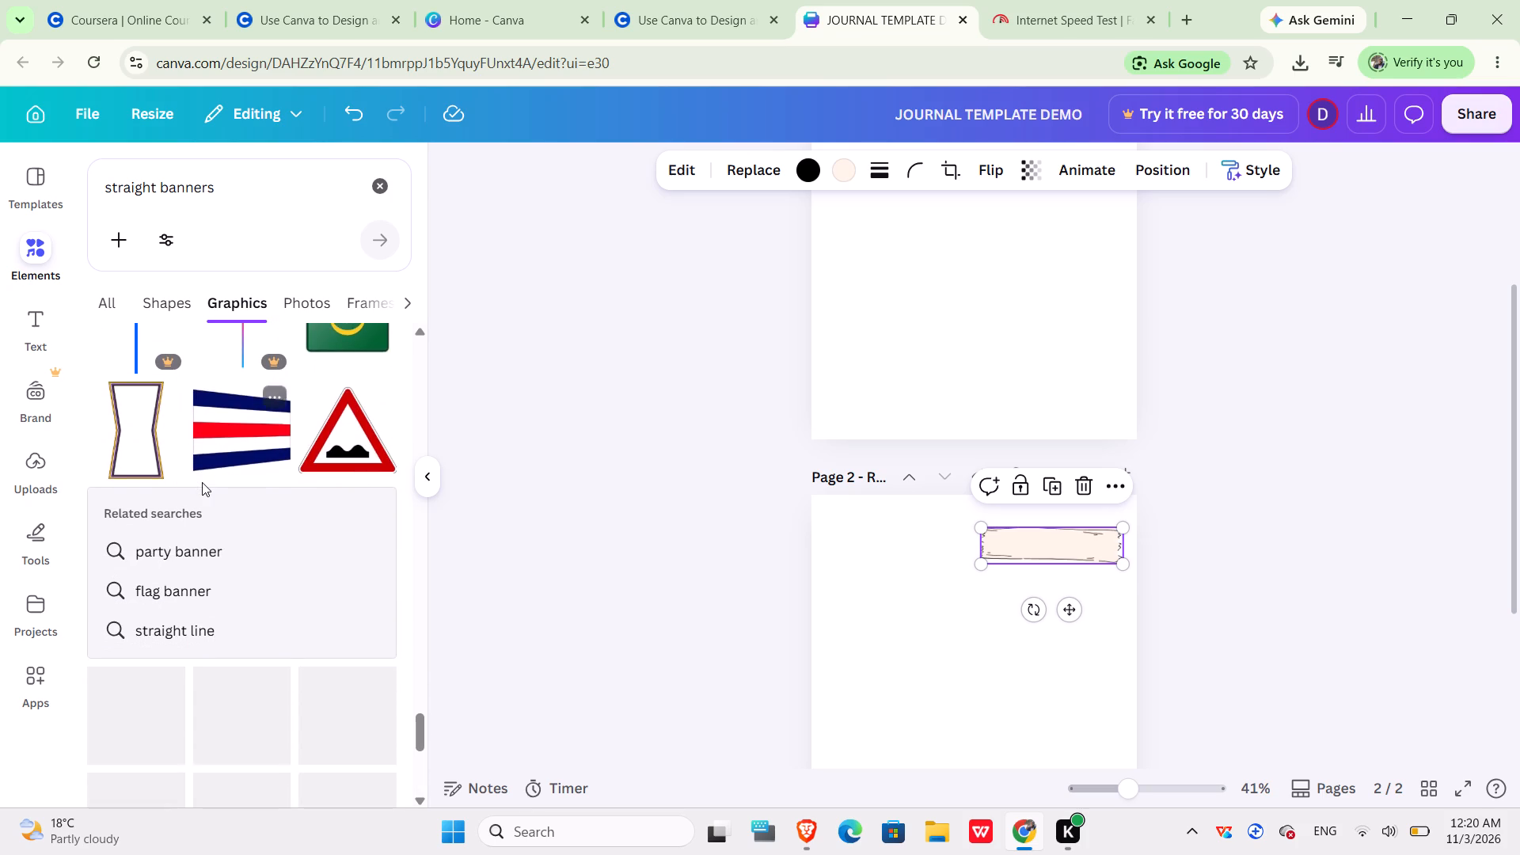
scroll(202, 482, "down", 1)
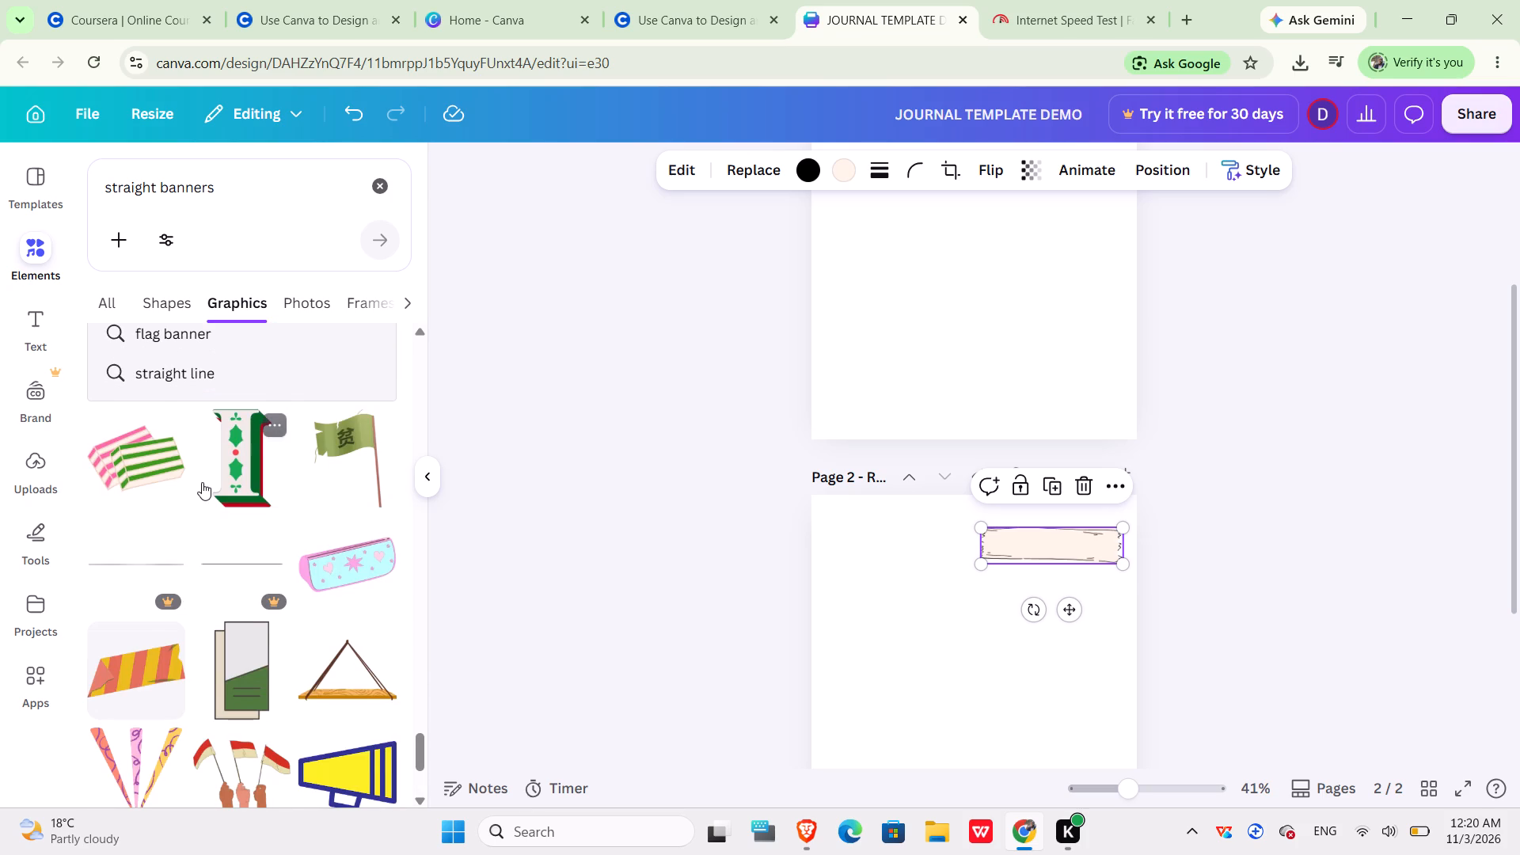
scroll(202, 482, "down", 1)
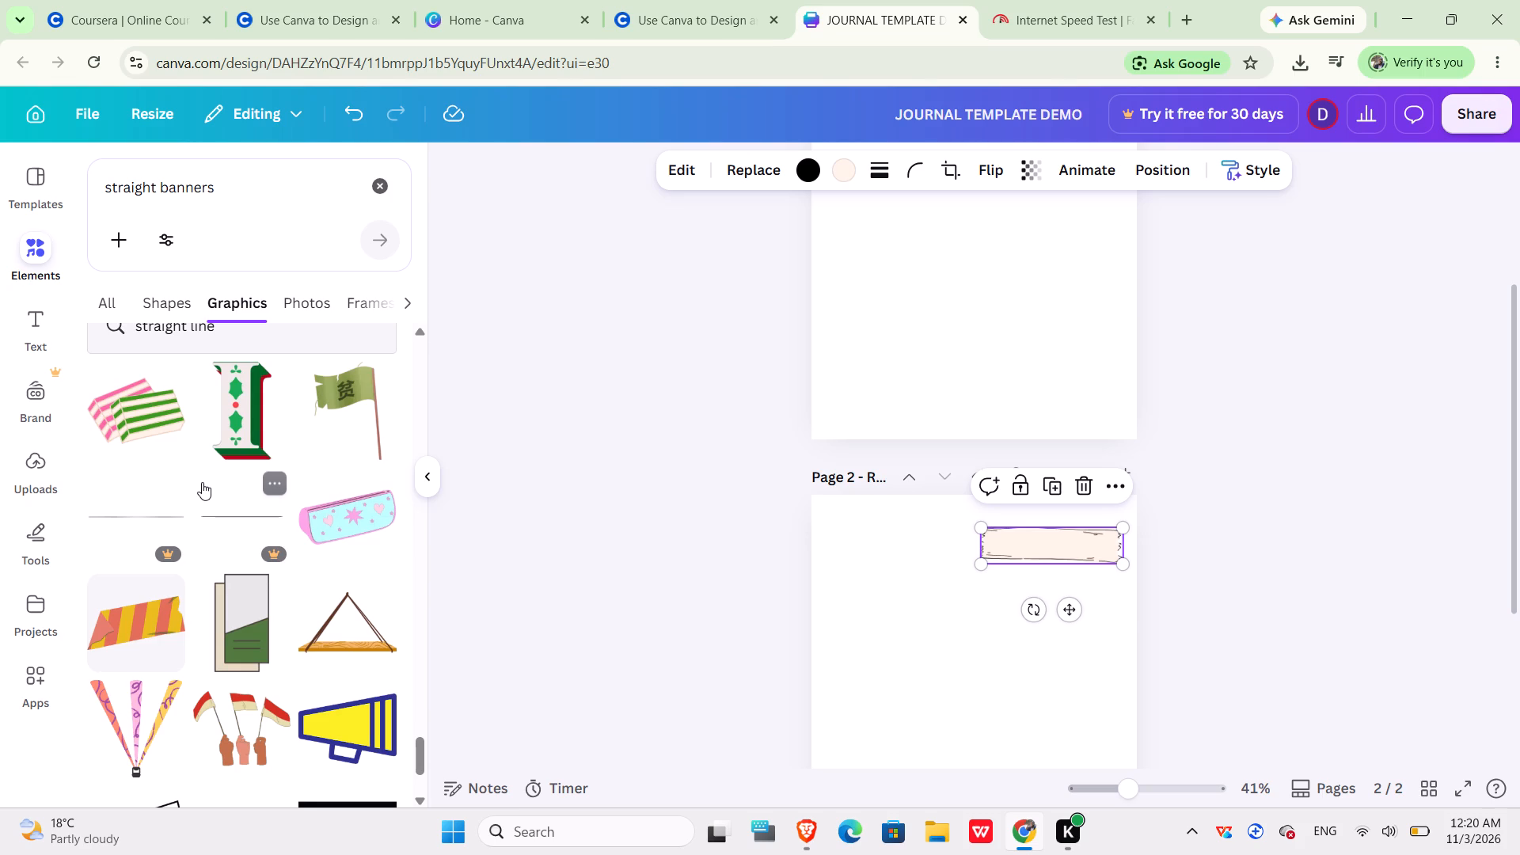
scroll(174, 512, "down", 1)
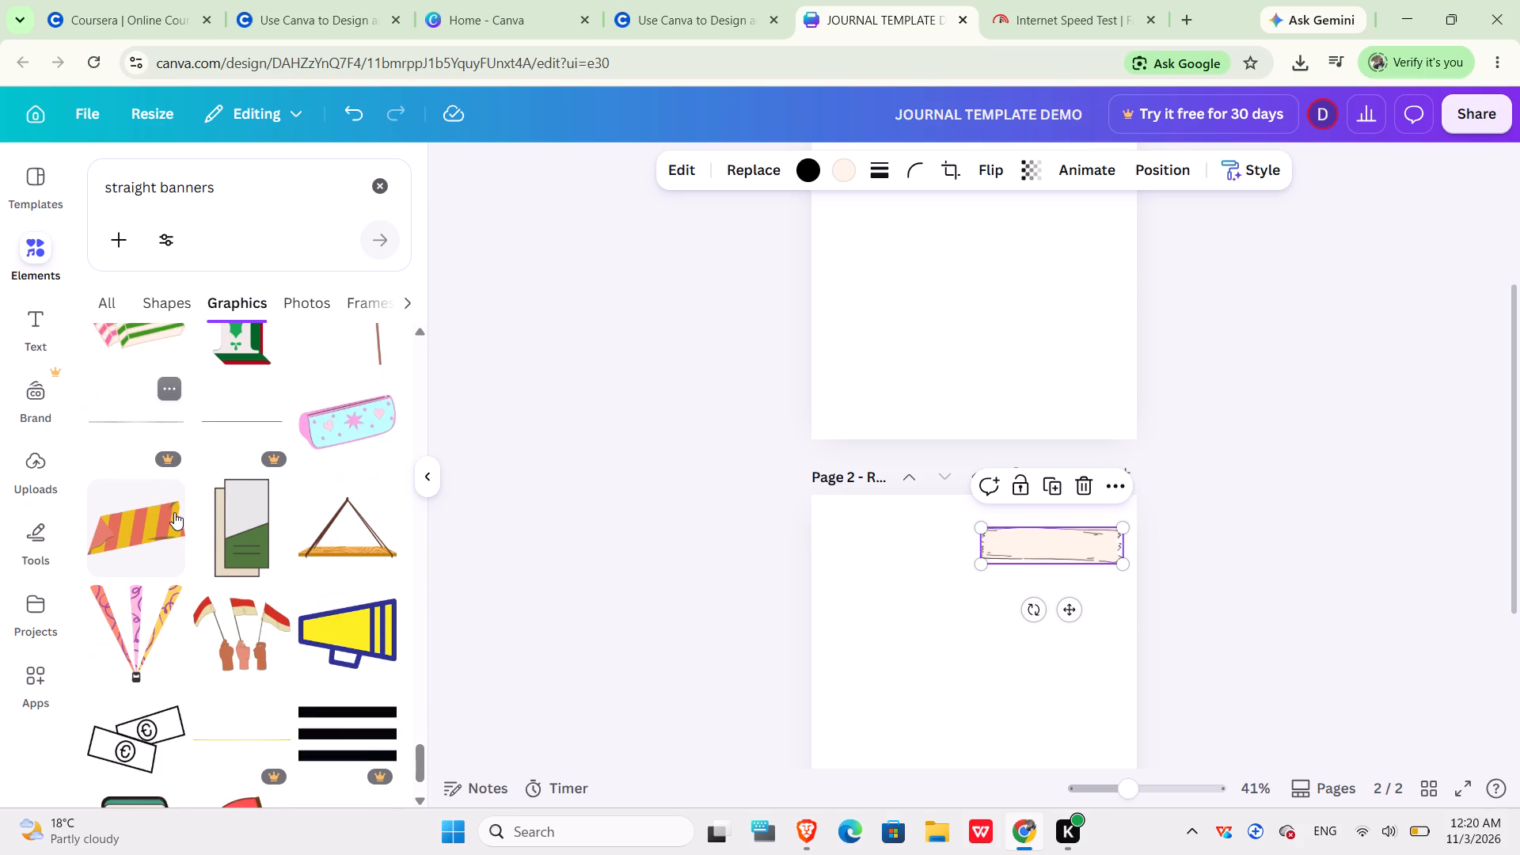
scroll(174, 512, "down", 1)
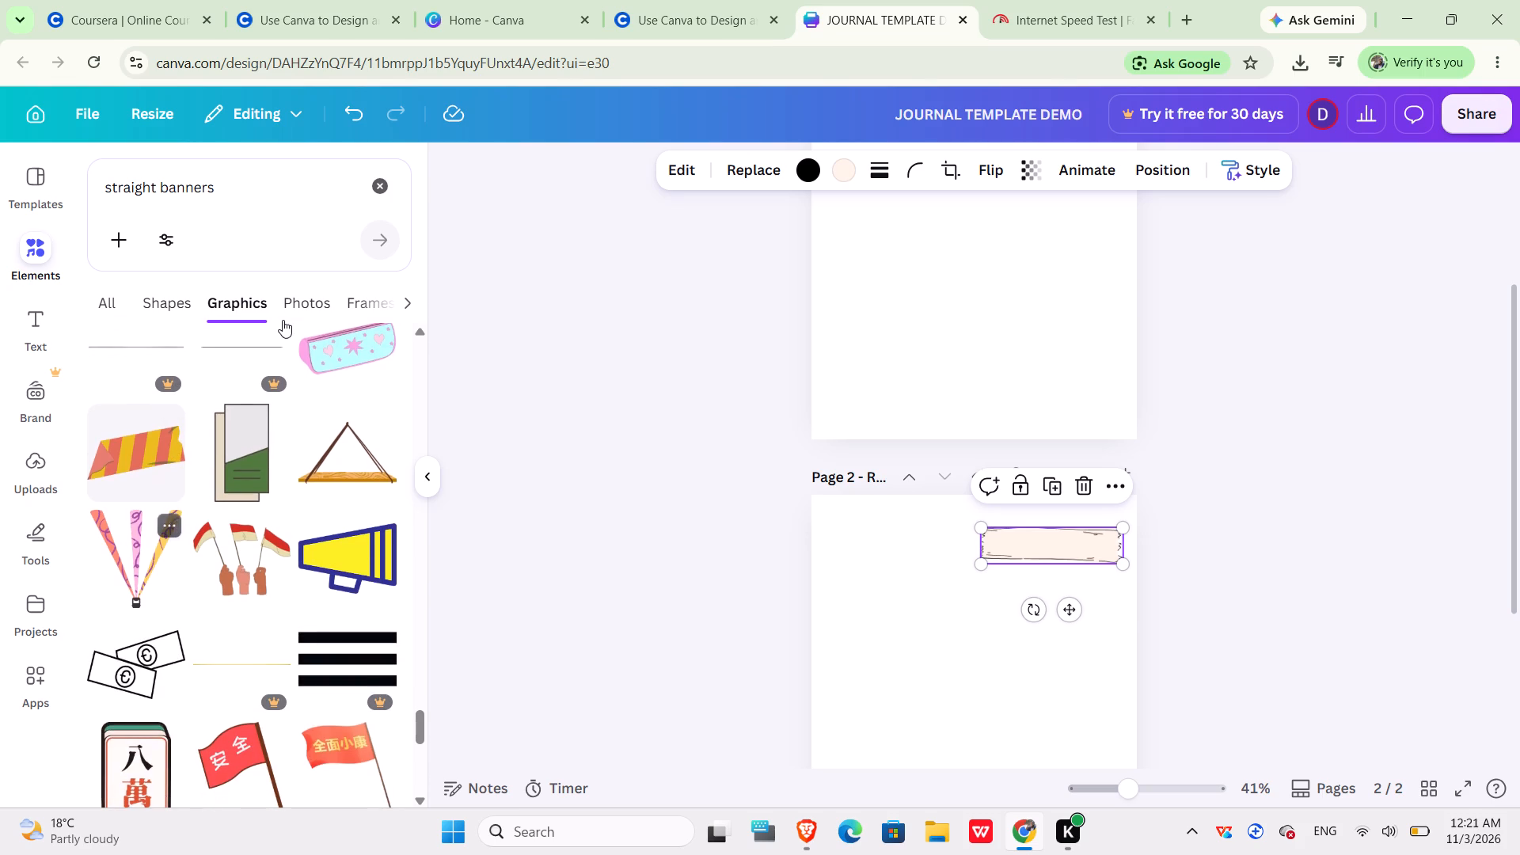
scroll(238, 437, "down", 3)
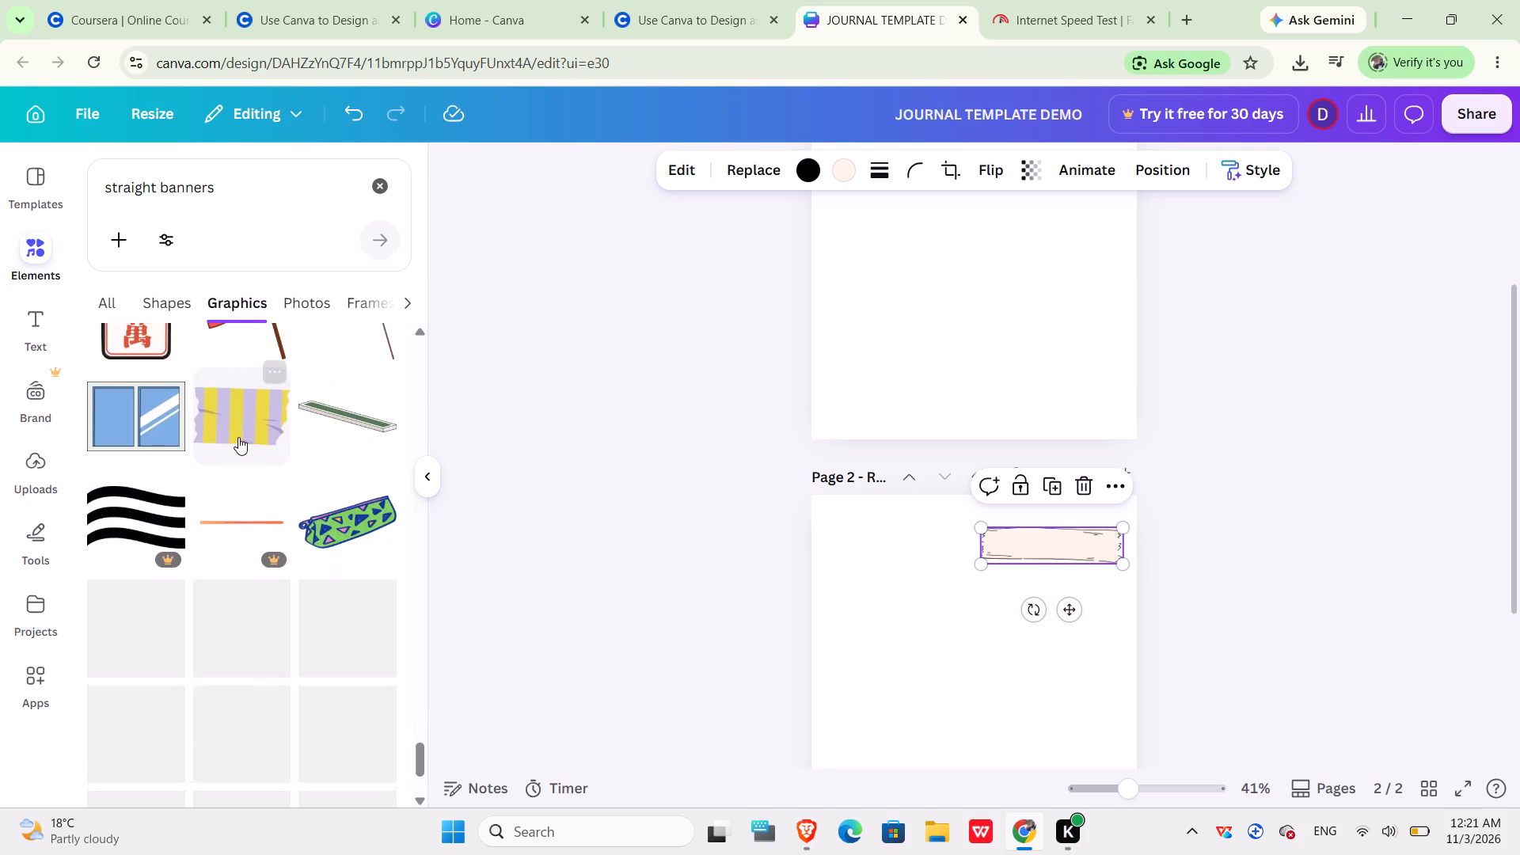
Add the thin grey straight line graphic from the results to page 2, below the banner.
scroll(238, 437, "up", 2)
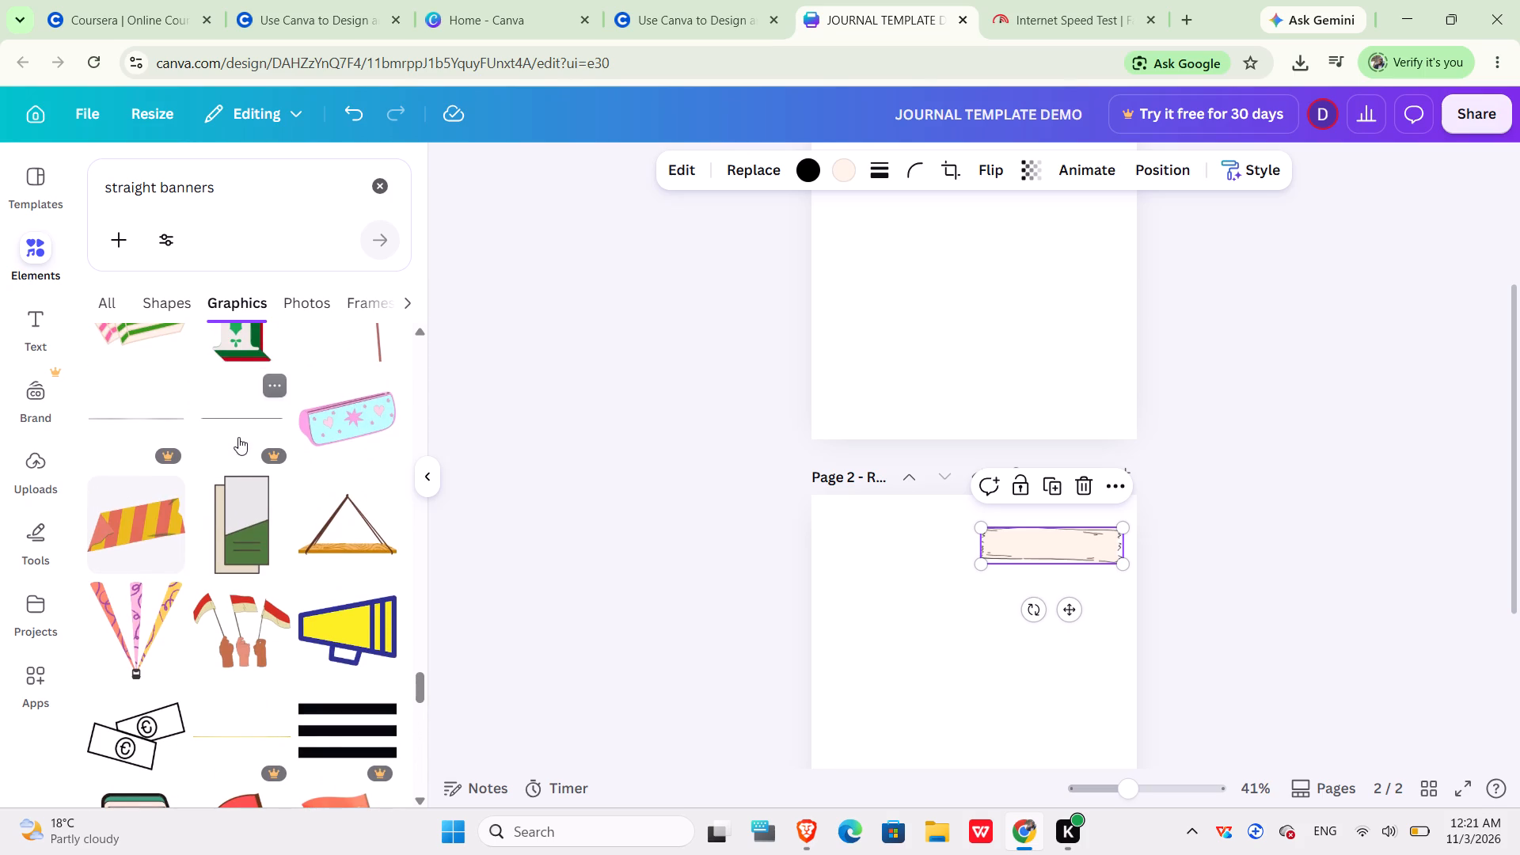
left_click(146, 412)
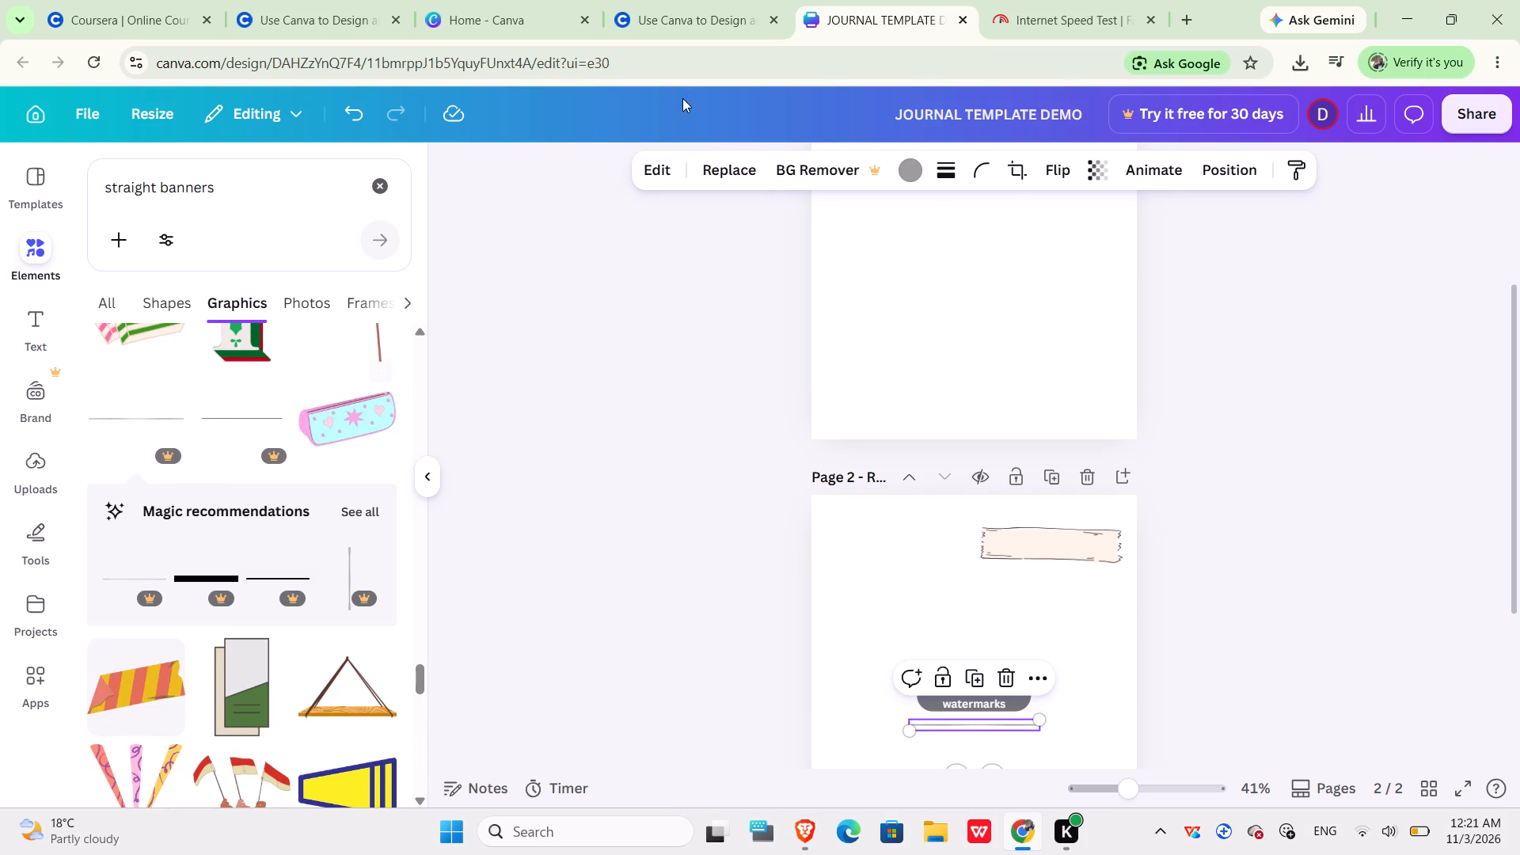
Switch to the Coursera lesson video, replay the line graphic part from 2:03 and pause it at 2:30.
left_click(720, 29)
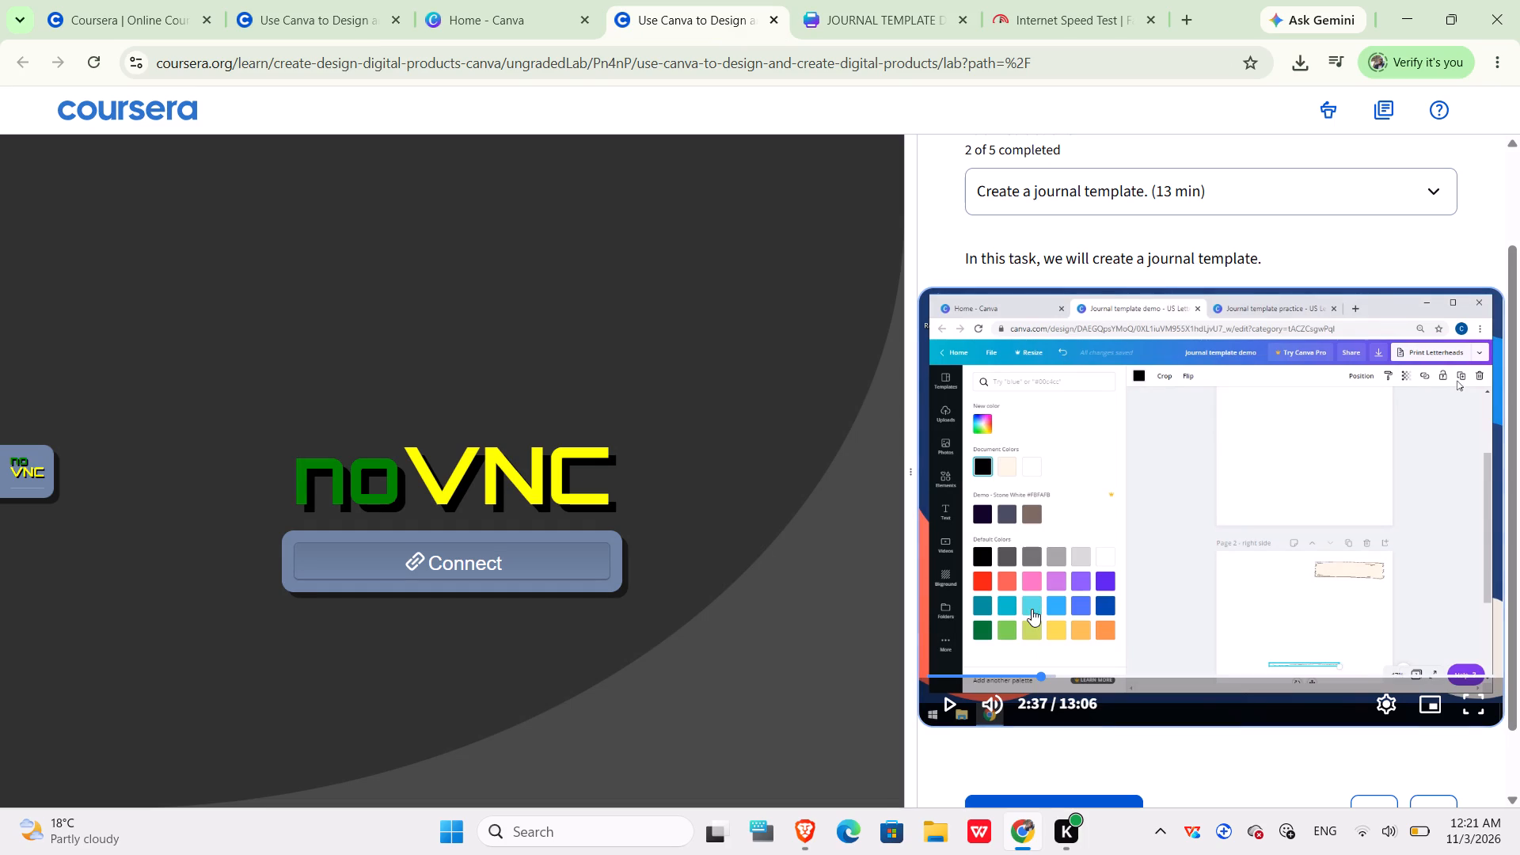
left_click(1029, 672)
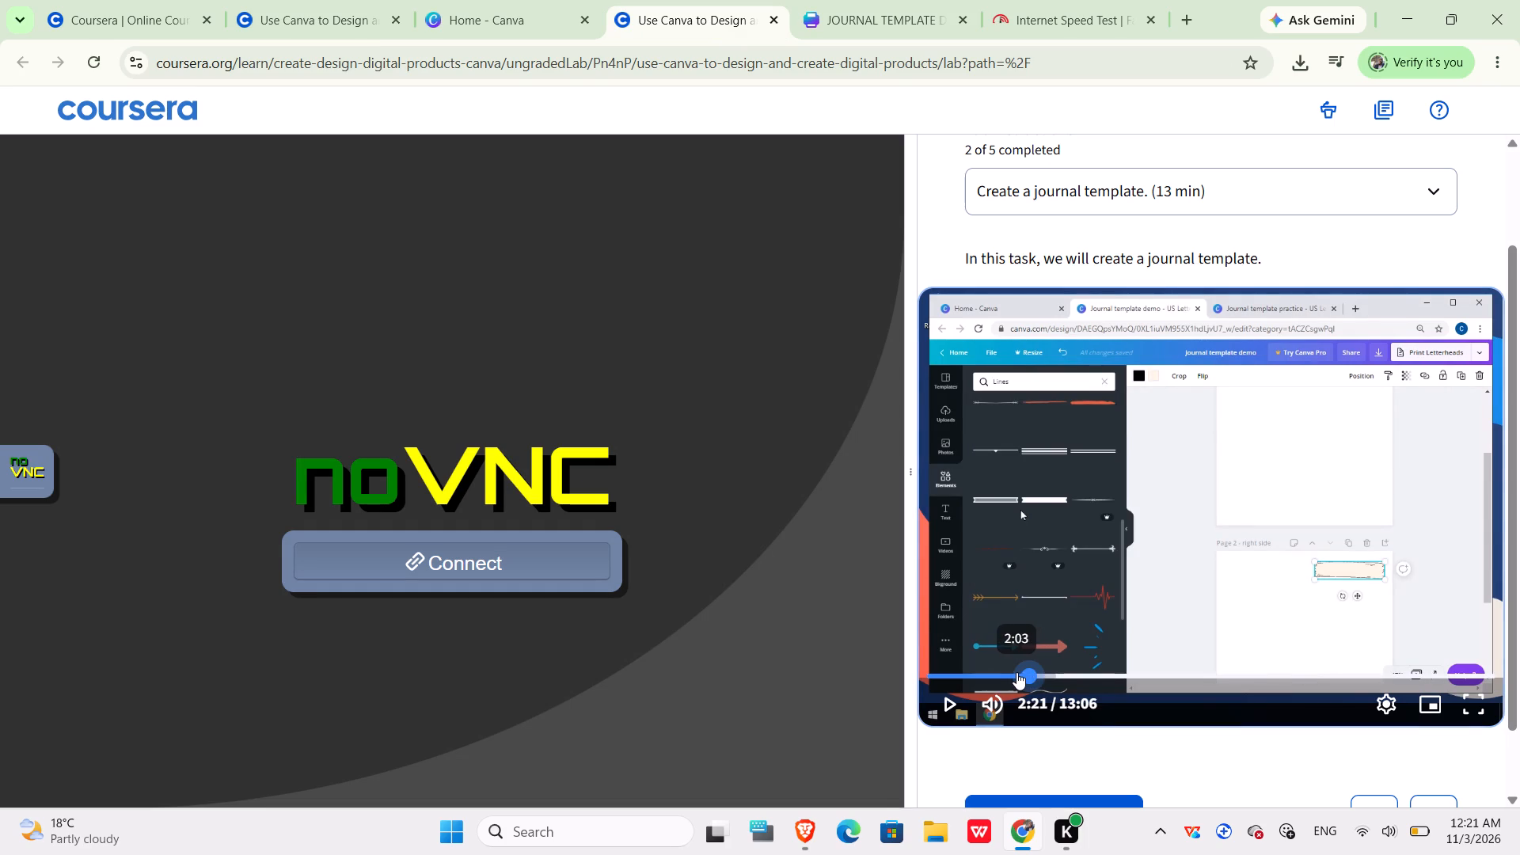
left_click(1016, 672)
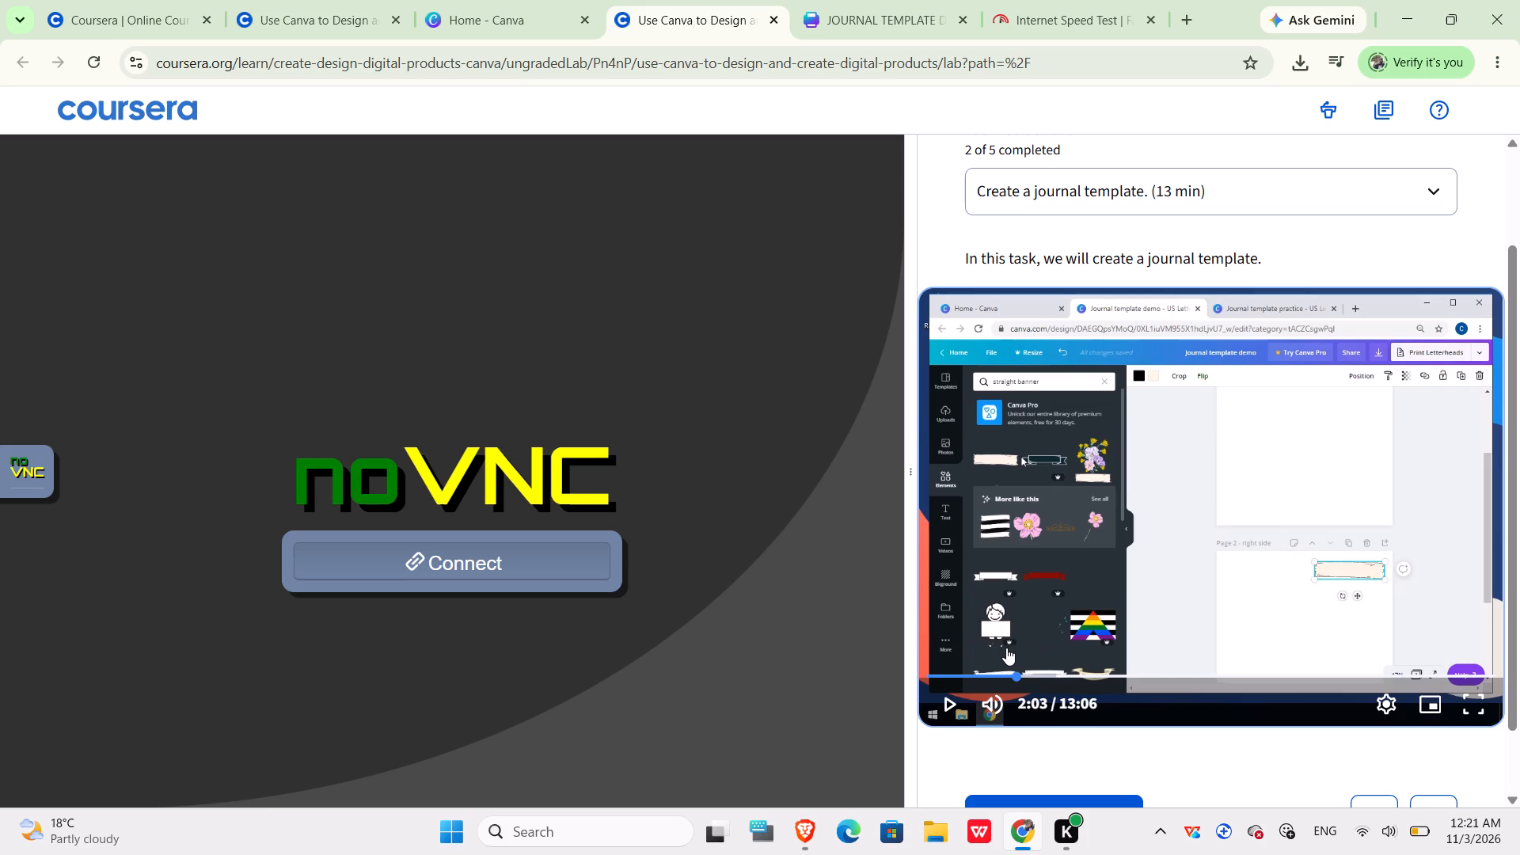
left_click(952, 701)
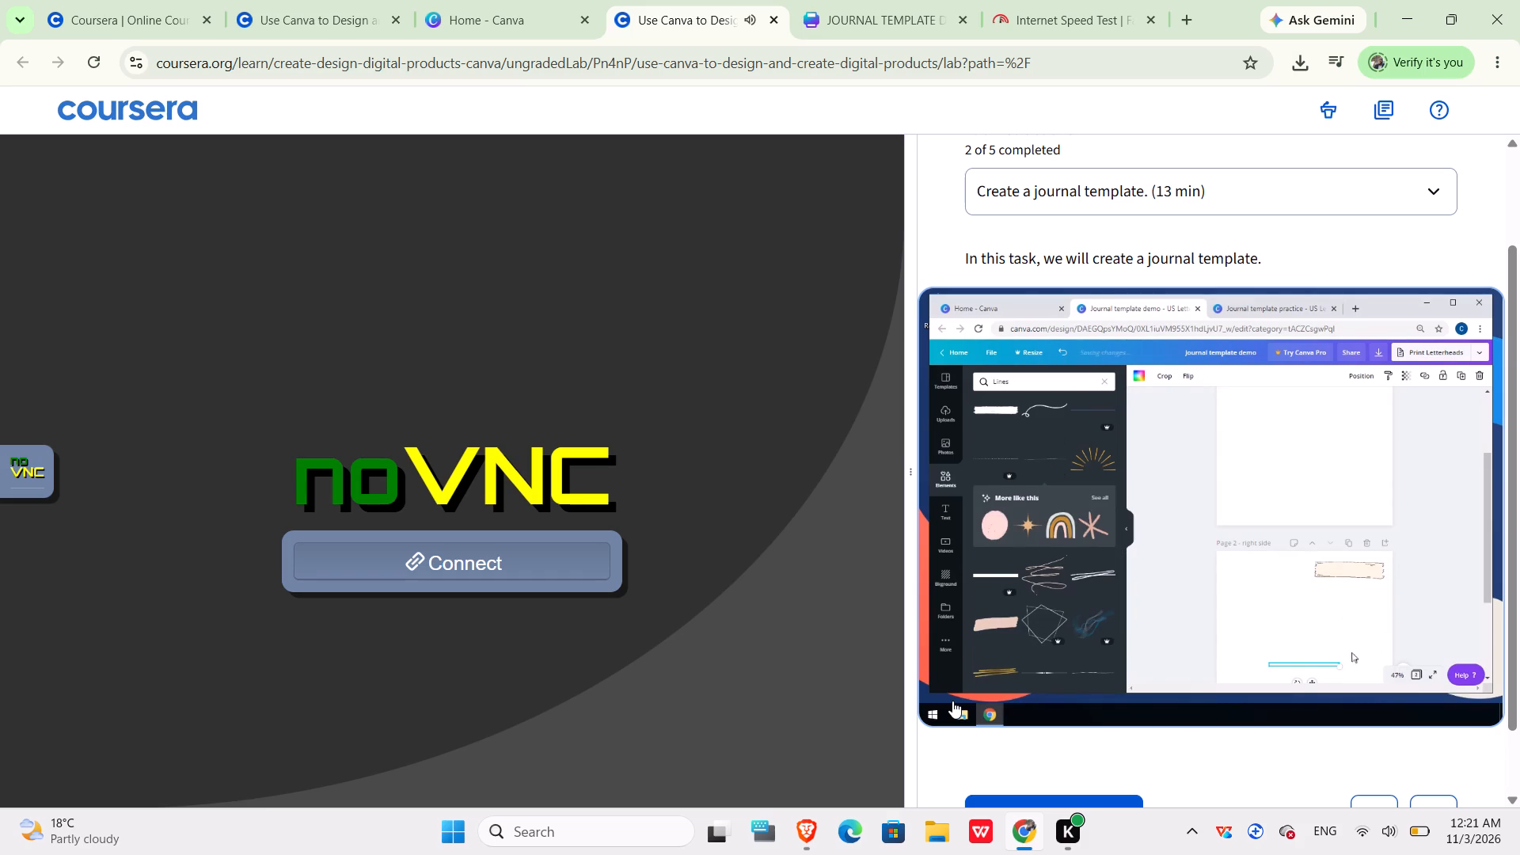
key("space")
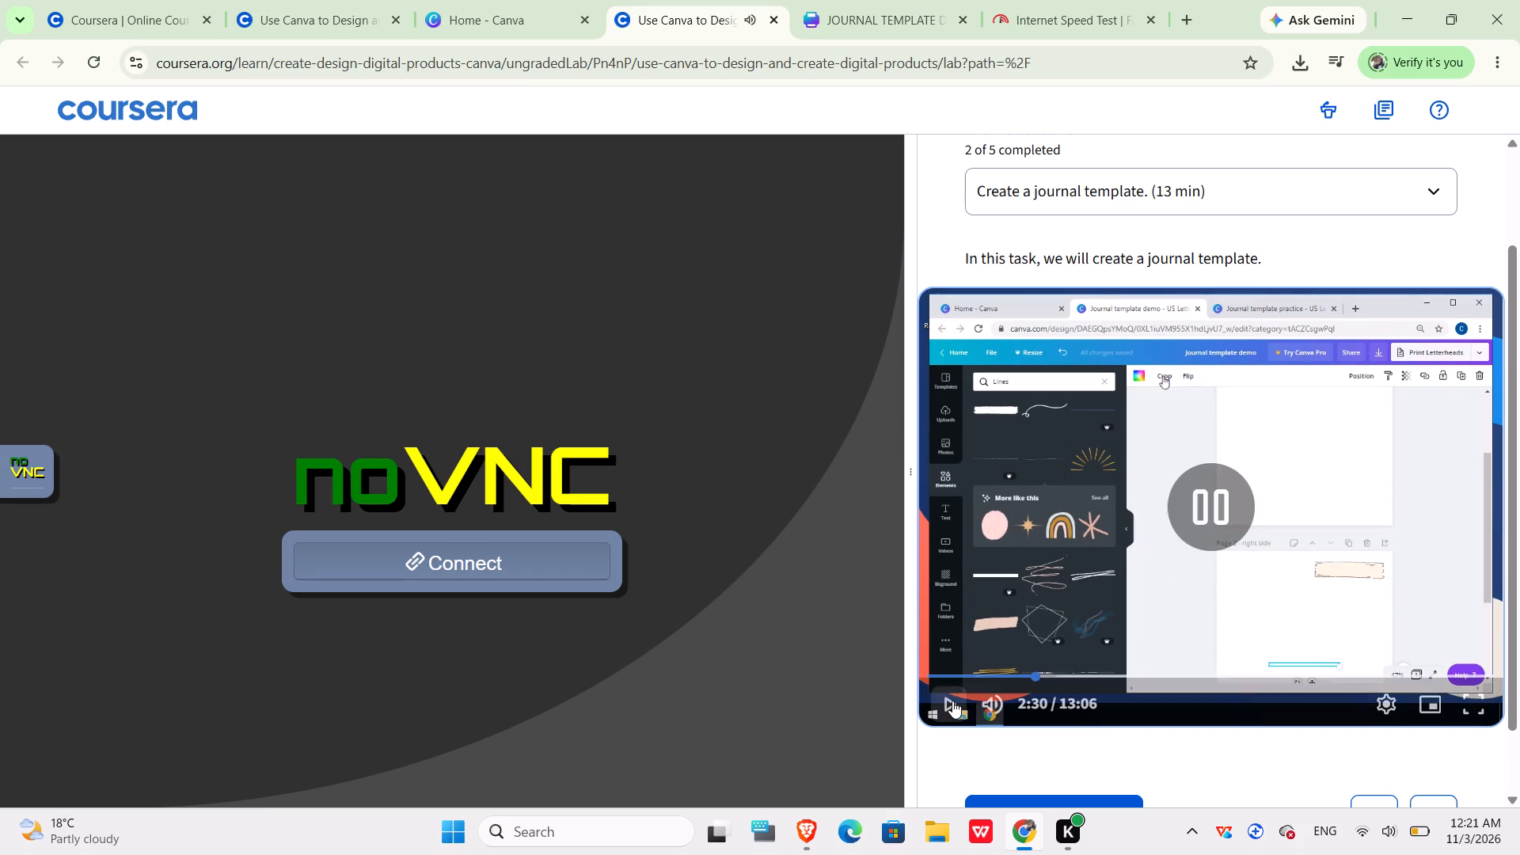
Return to the journal template design and look further through the "straight banners" graphics for a line like the one in the lesson.
left_click(891, 0)
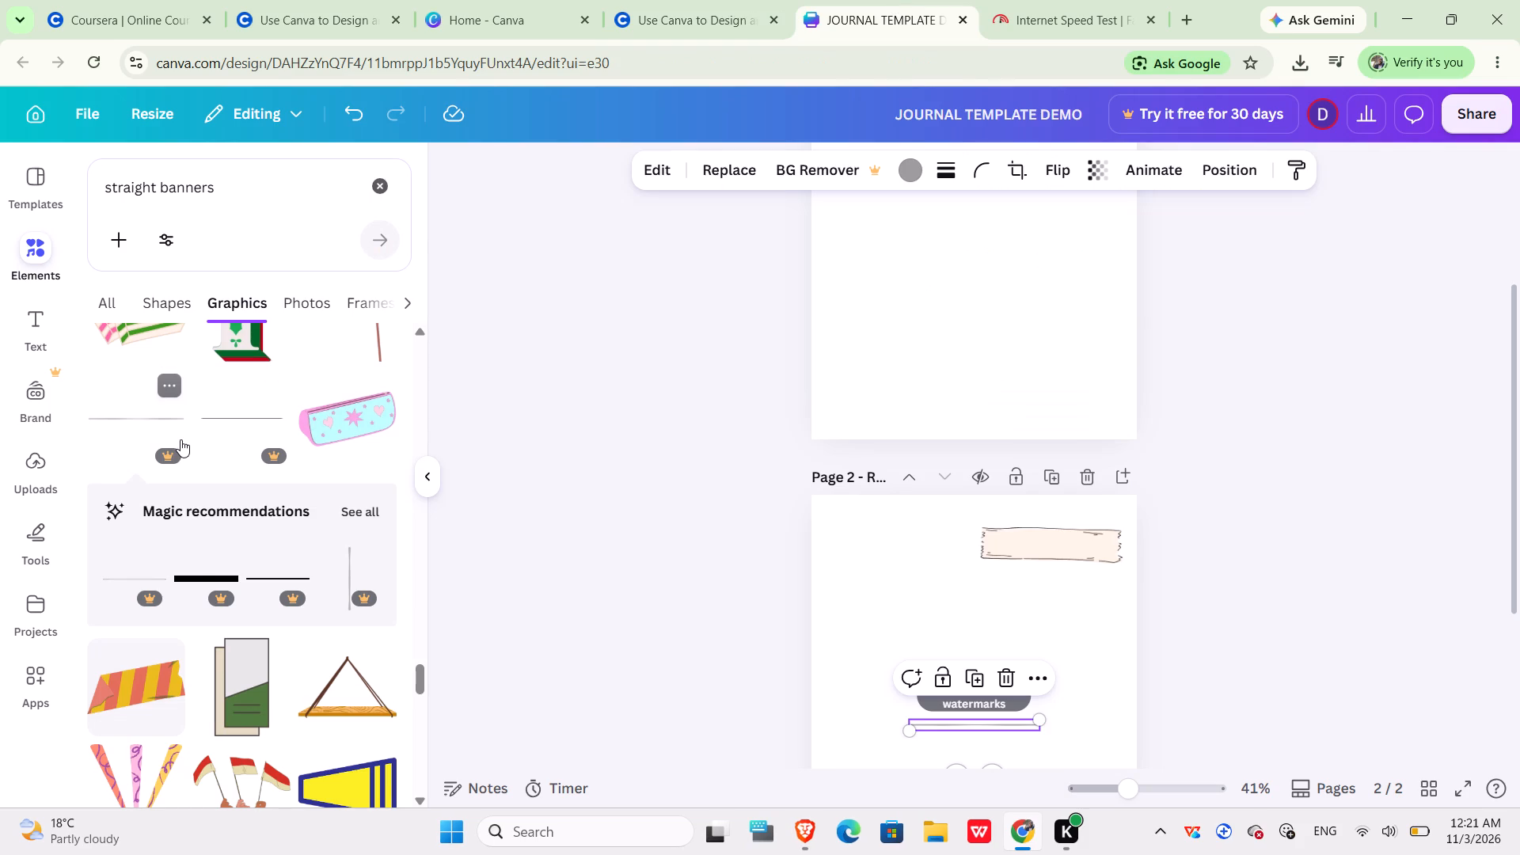
scroll(180, 439, "down", 6)
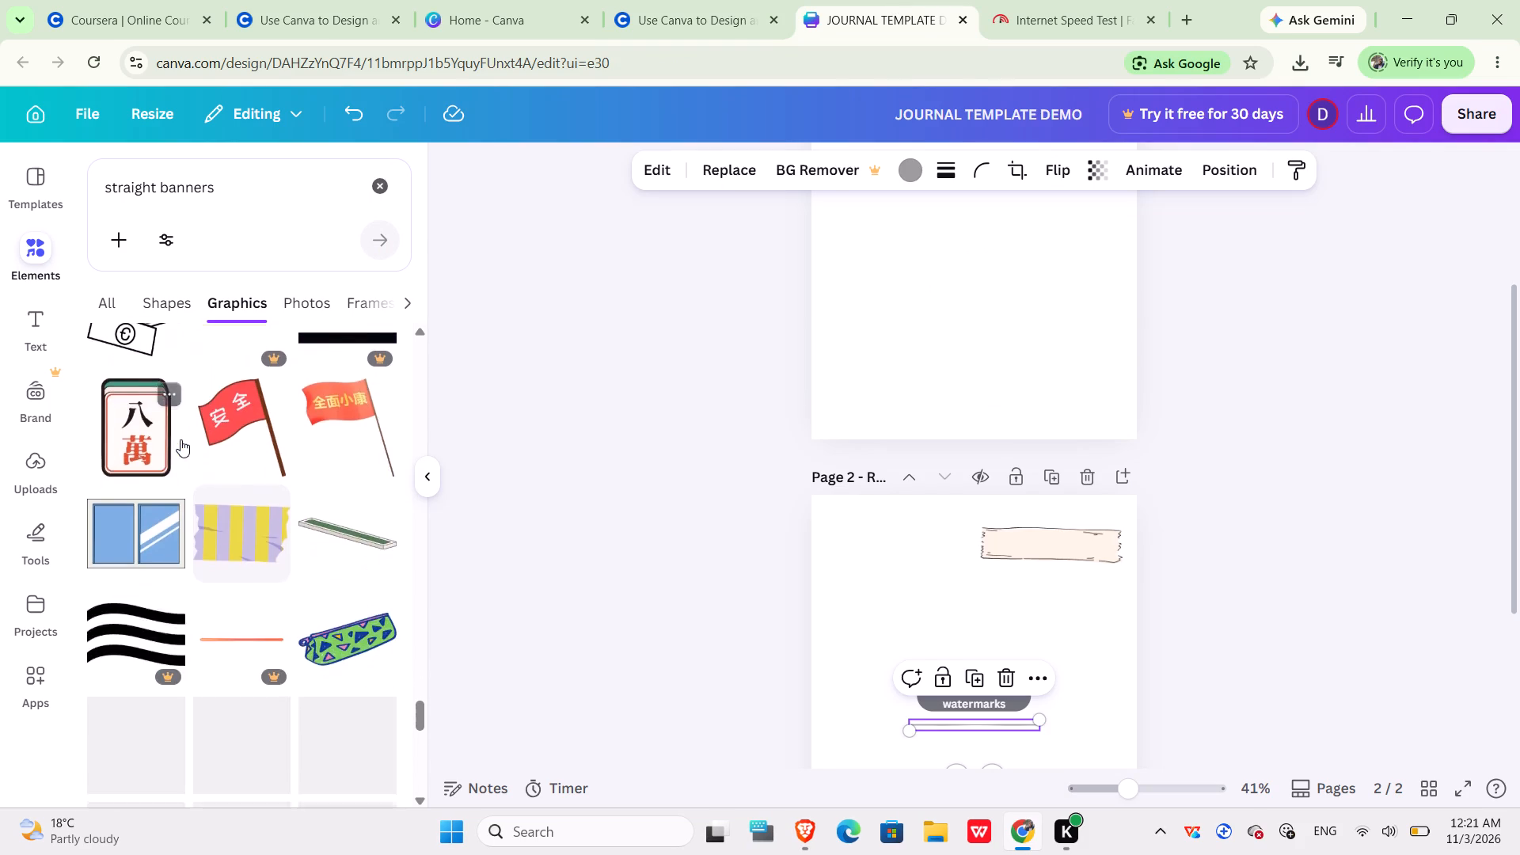
scroll(180, 439, "down", 1)
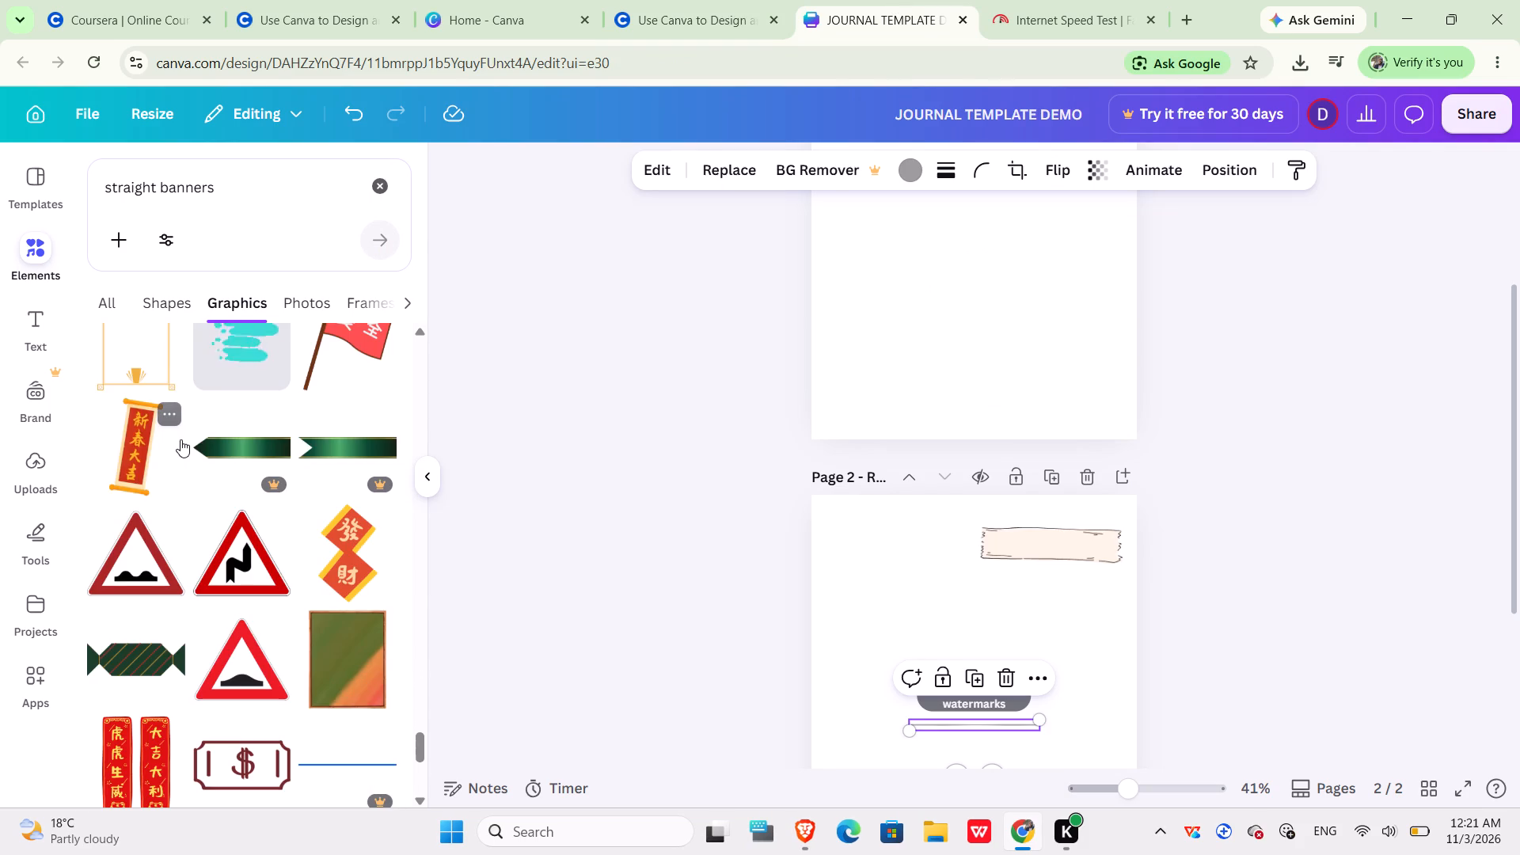
scroll(180, 439, "down", 4)
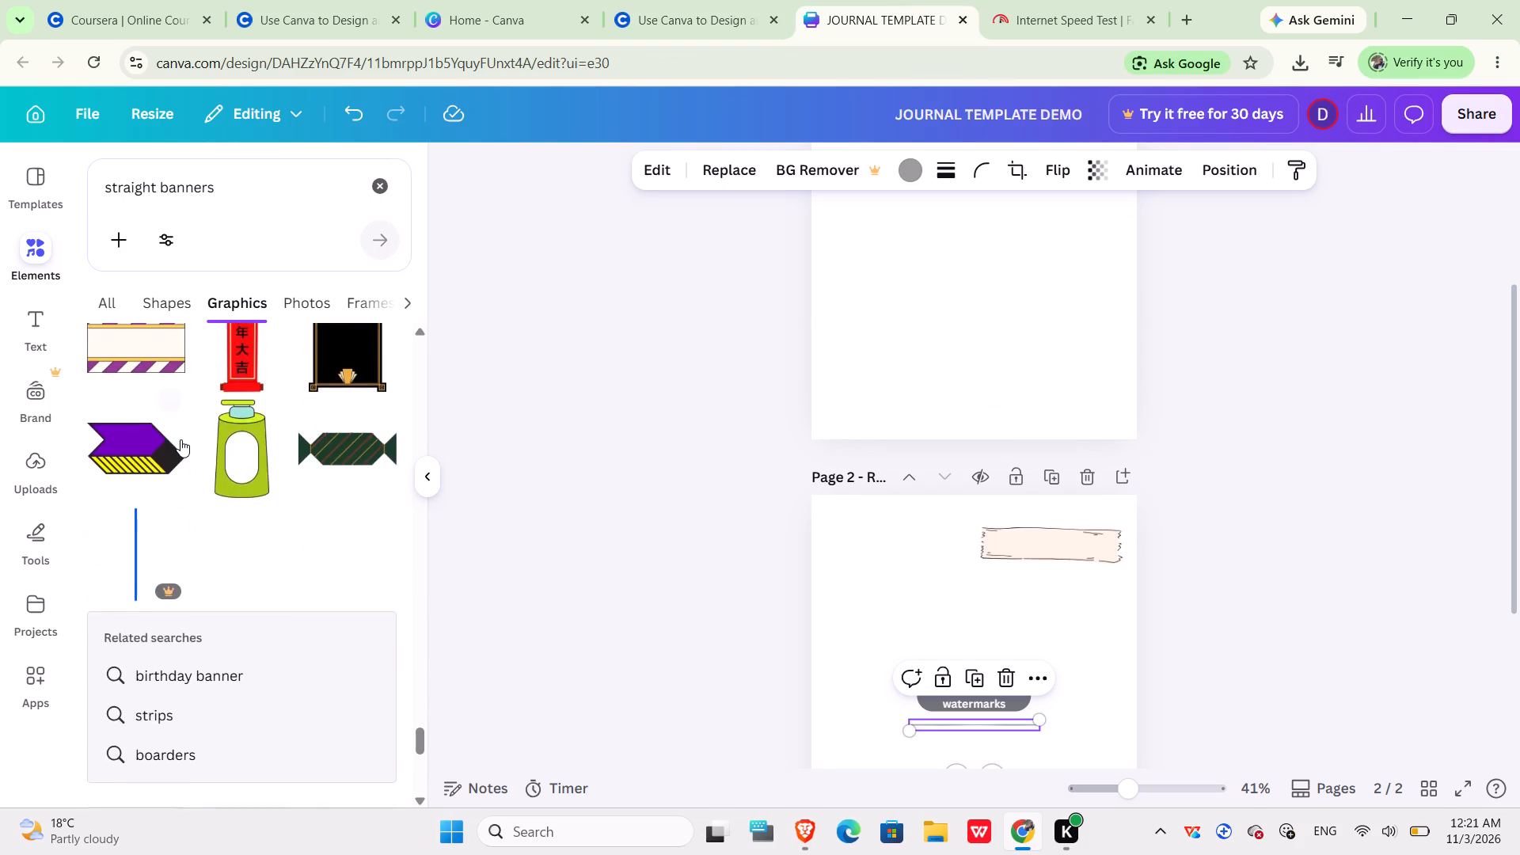
scroll(180, 439, "down", 1)
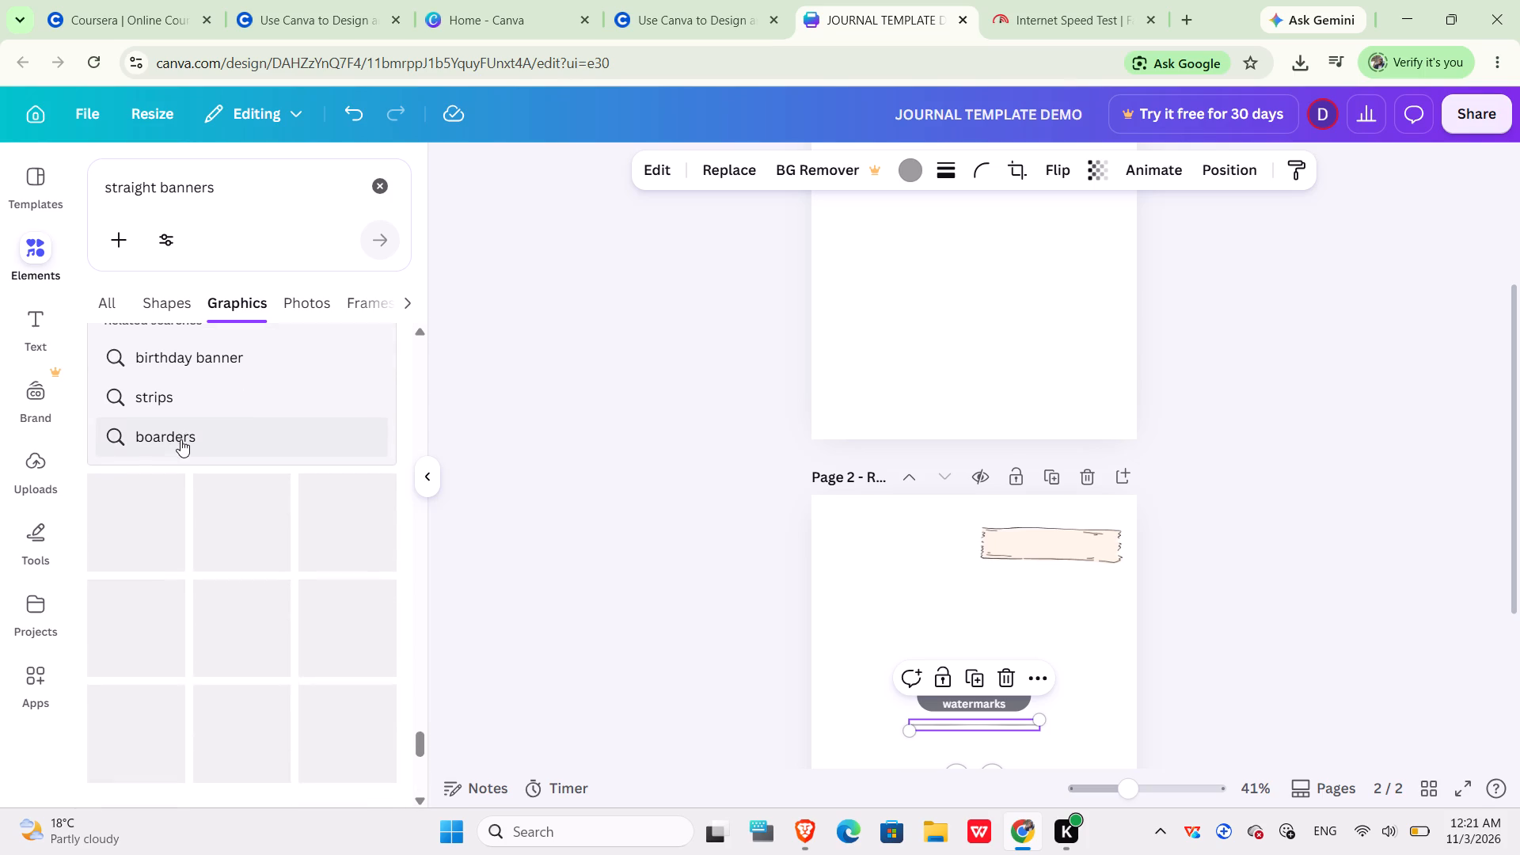
scroll(180, 439, "down", 1)
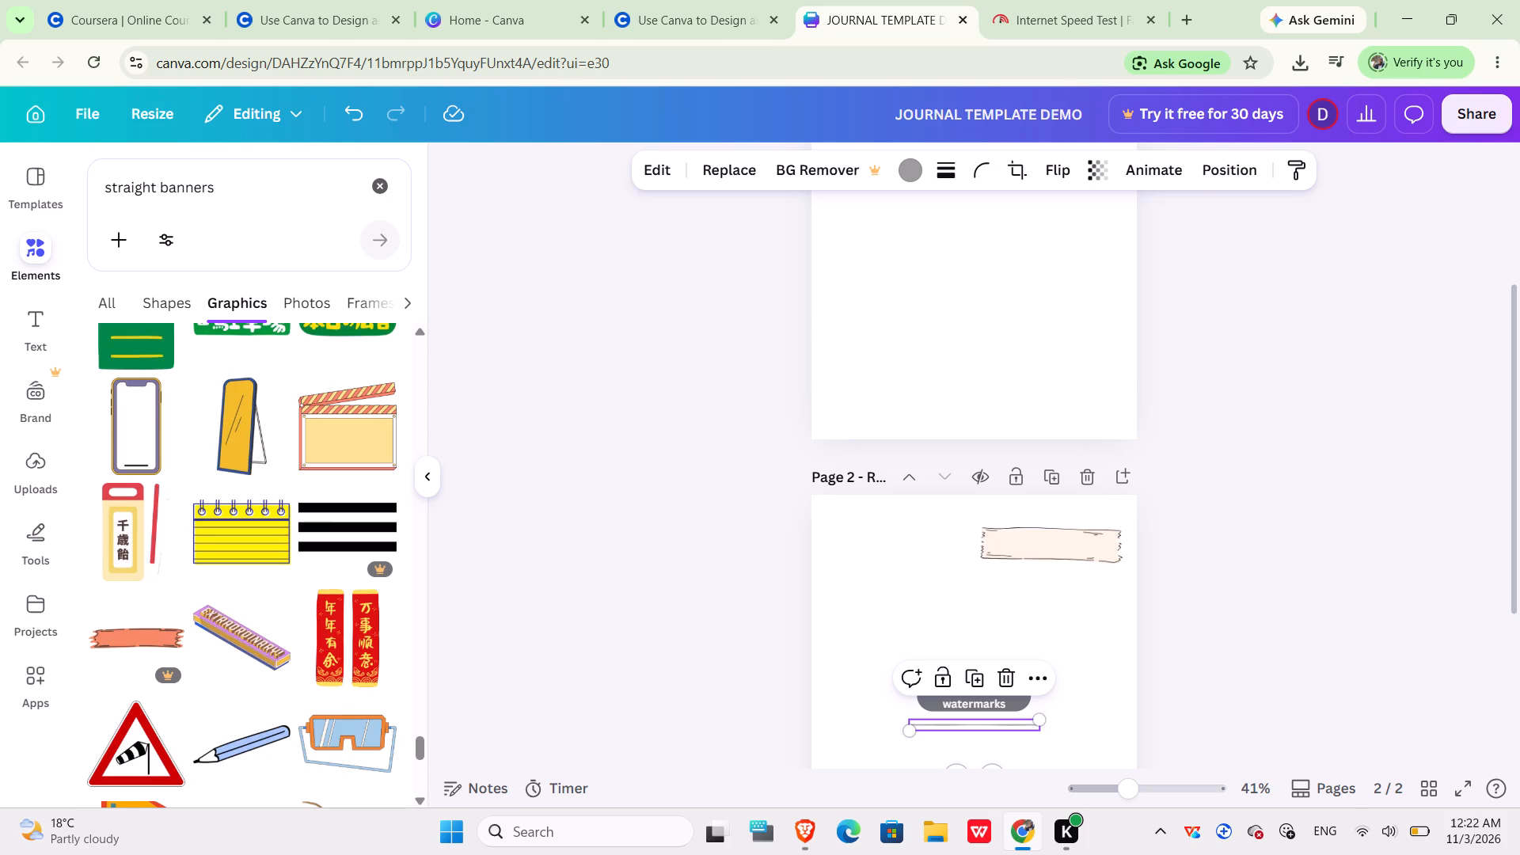
Search the elements for "lines" and look through the results of all categories for a suitable line graphic.
left_click(377, 196)
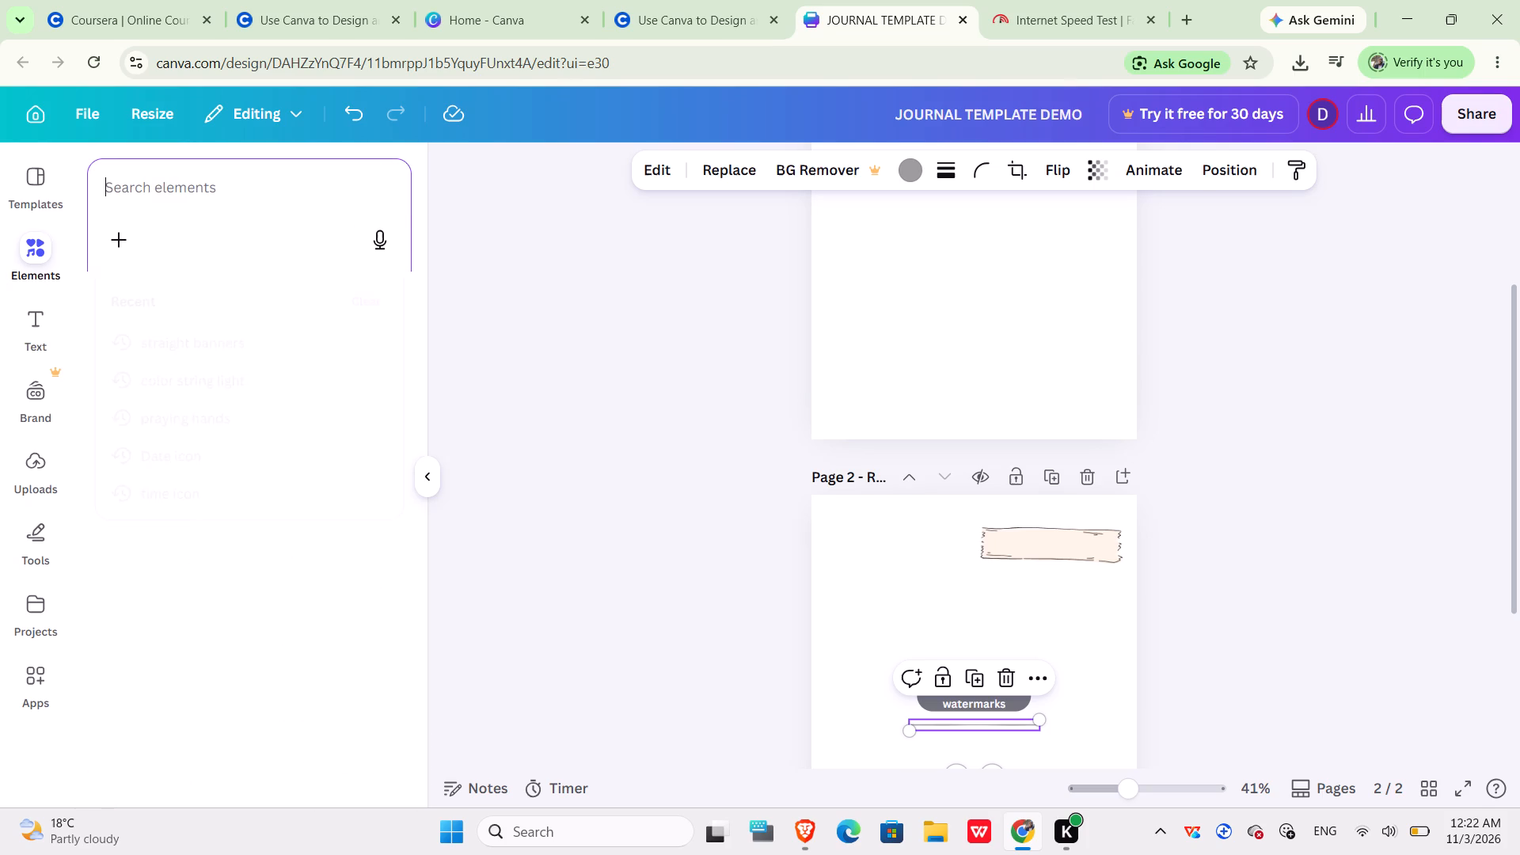
type("lines")
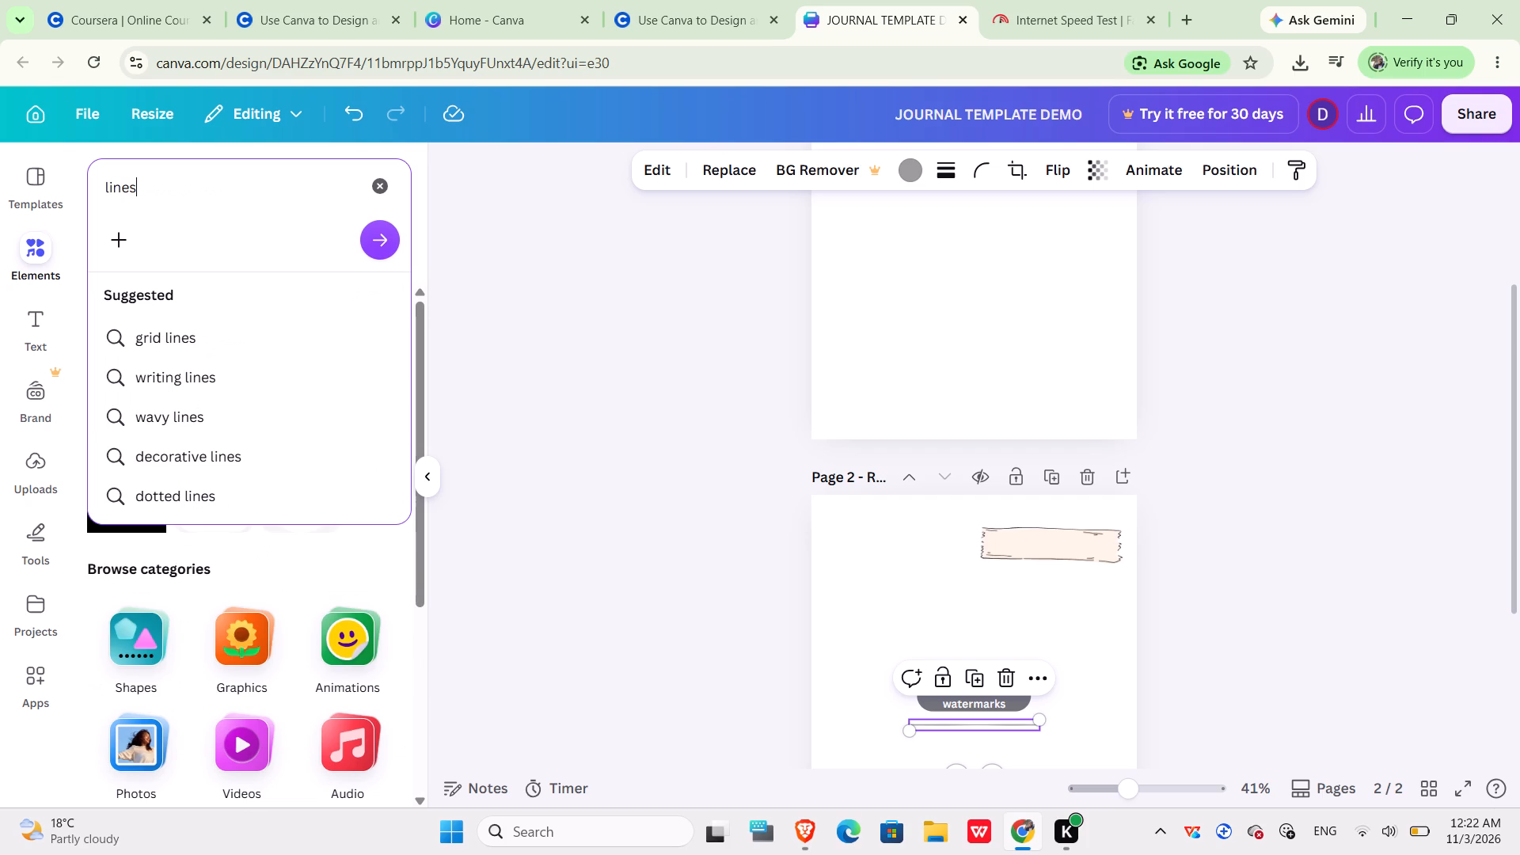
key("Return")
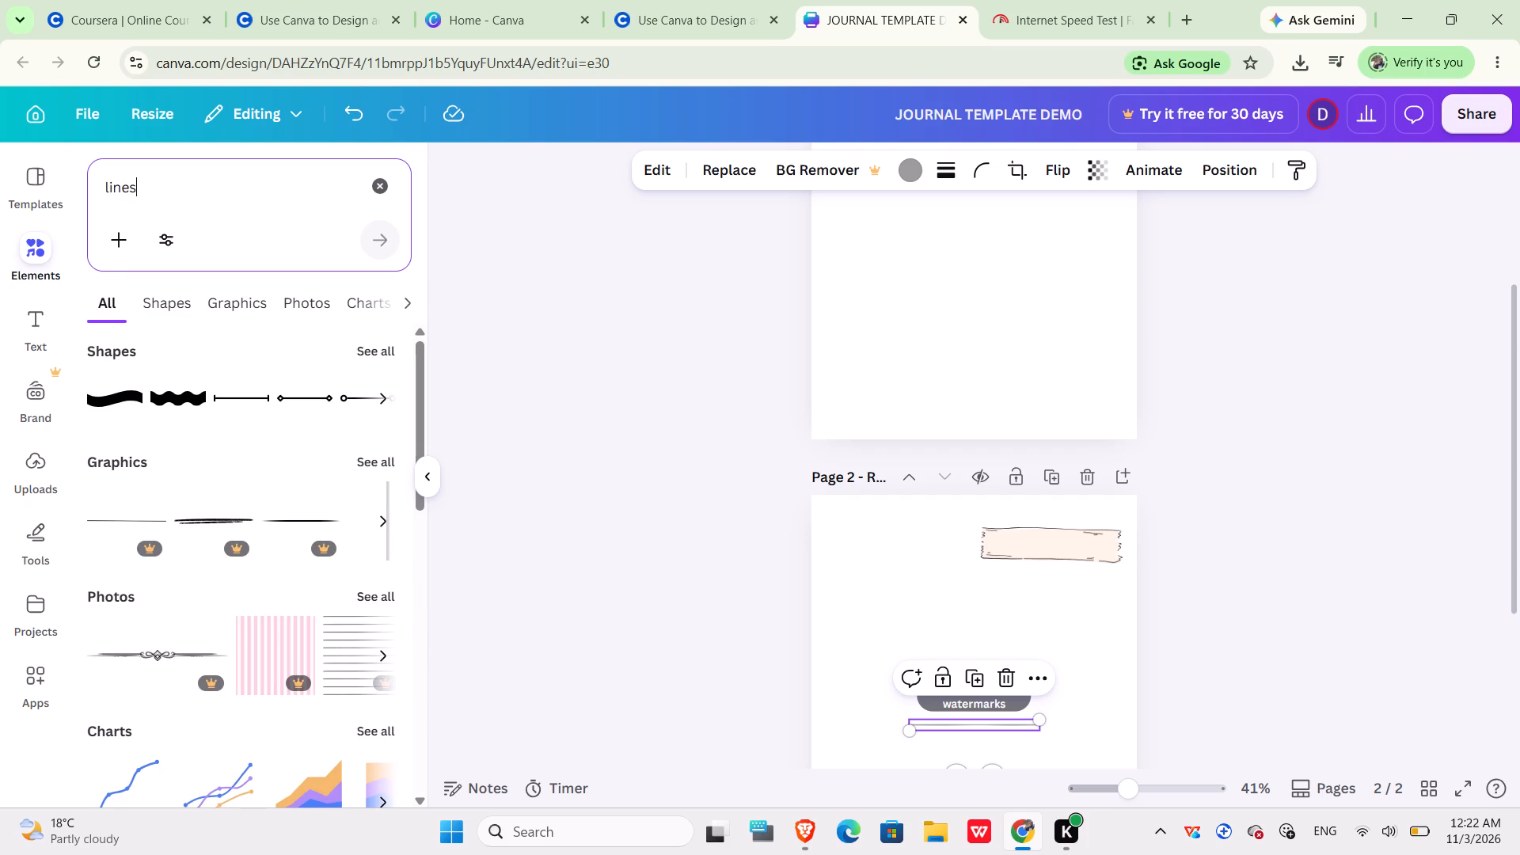
scroll(223, 460, "down", 1)
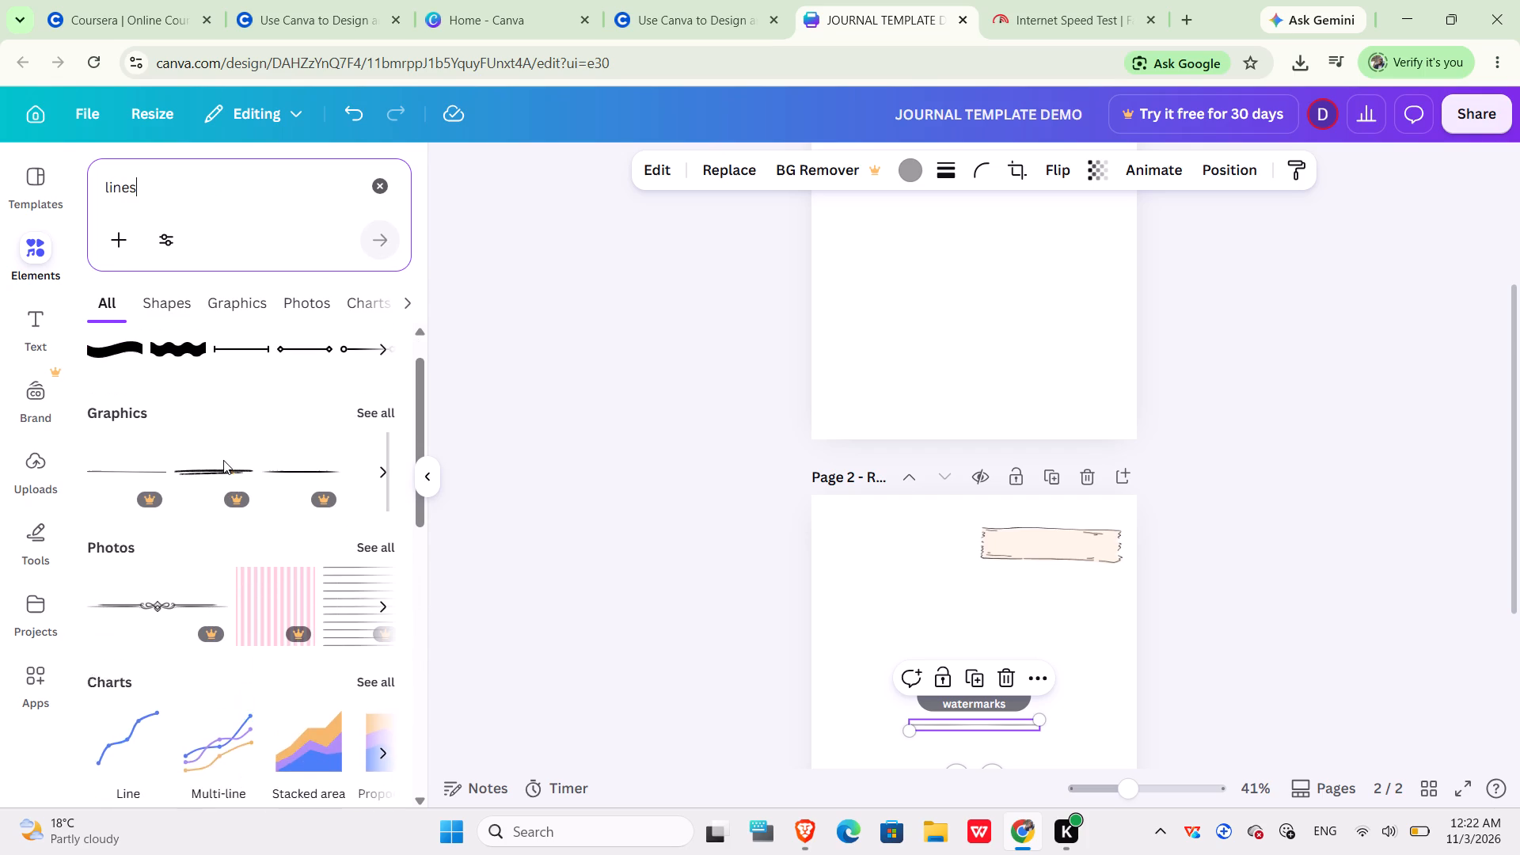
scroll(223, 460, "down", 2)
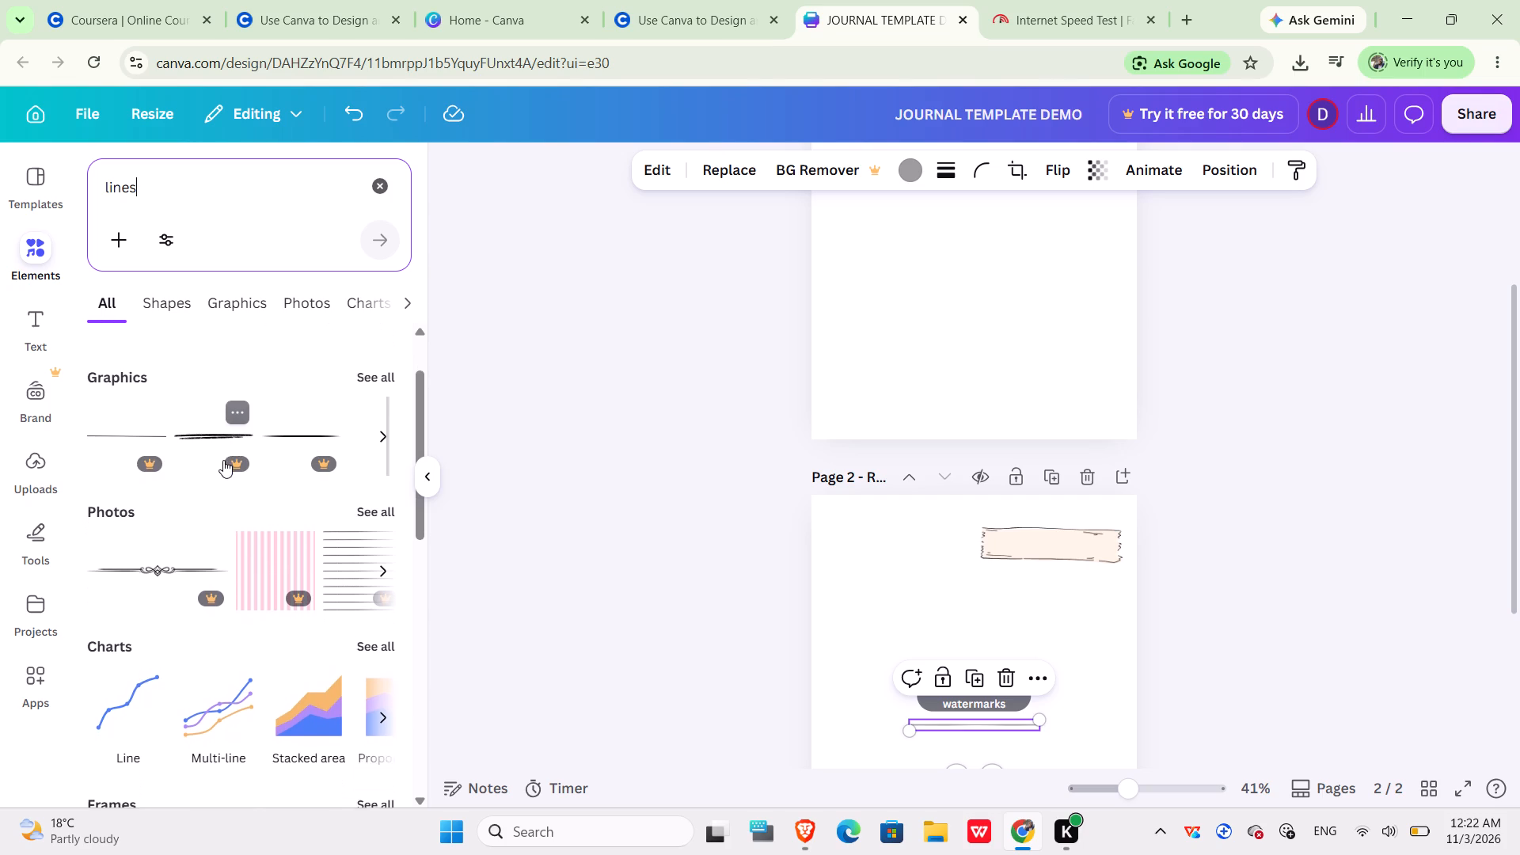
scroll(223, 460, "down", 3)
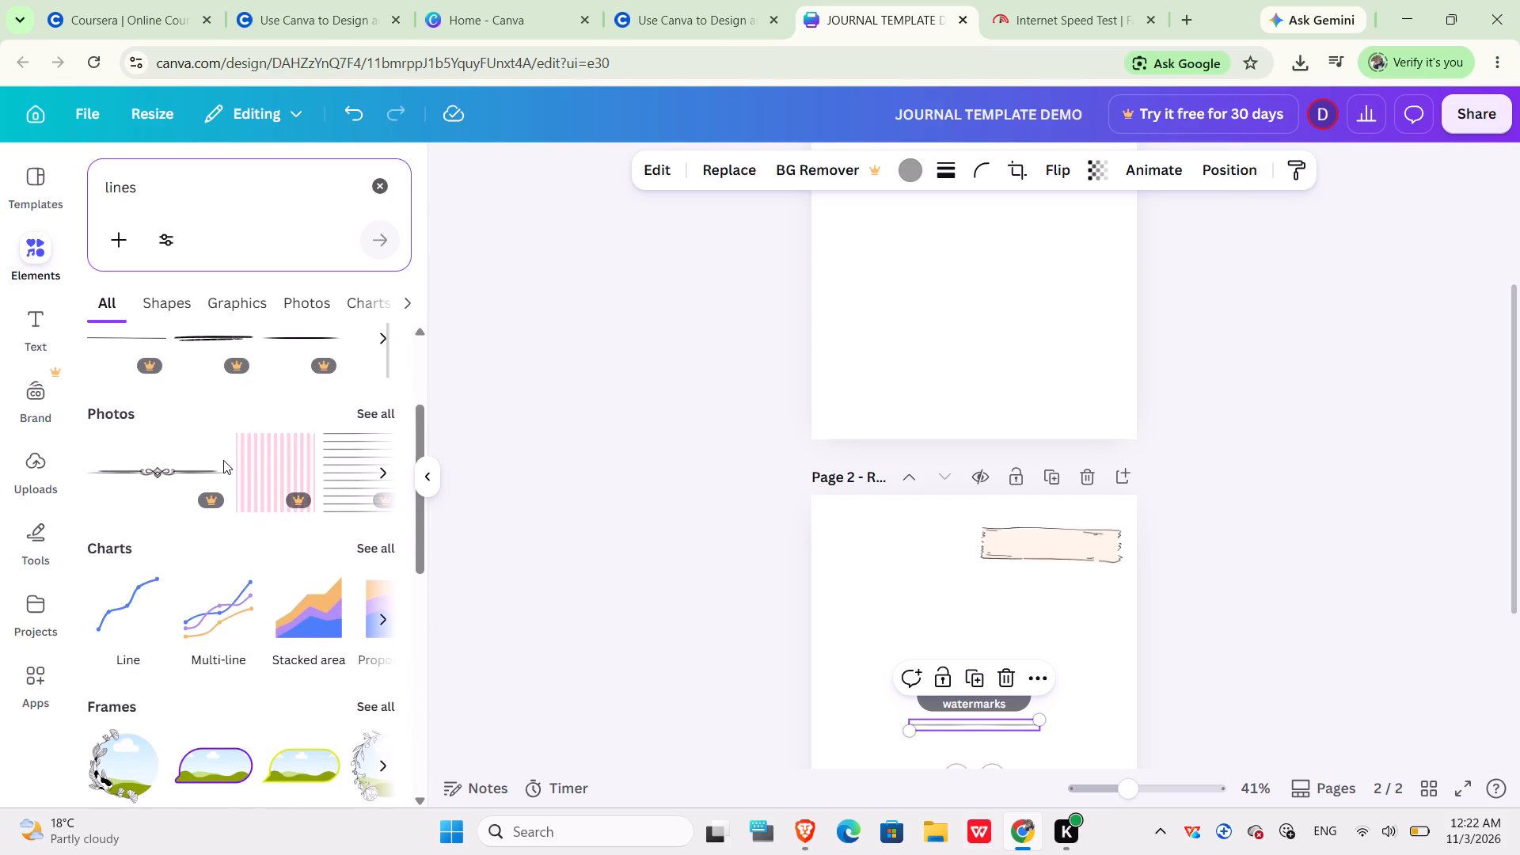
scroll(223, 460, "down", 3)
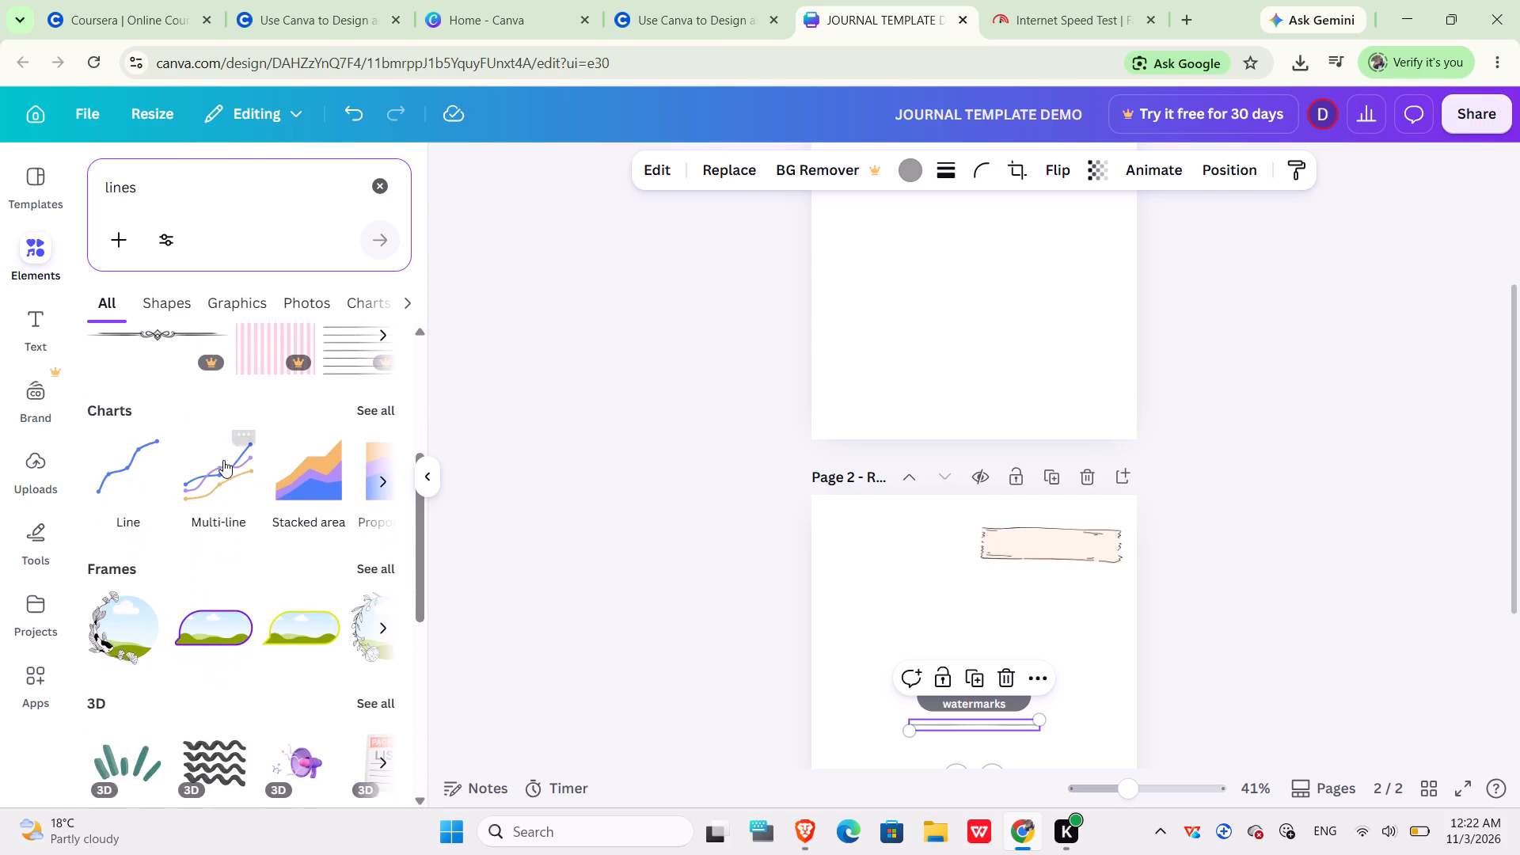
scroll(223, 460, "down", 2)
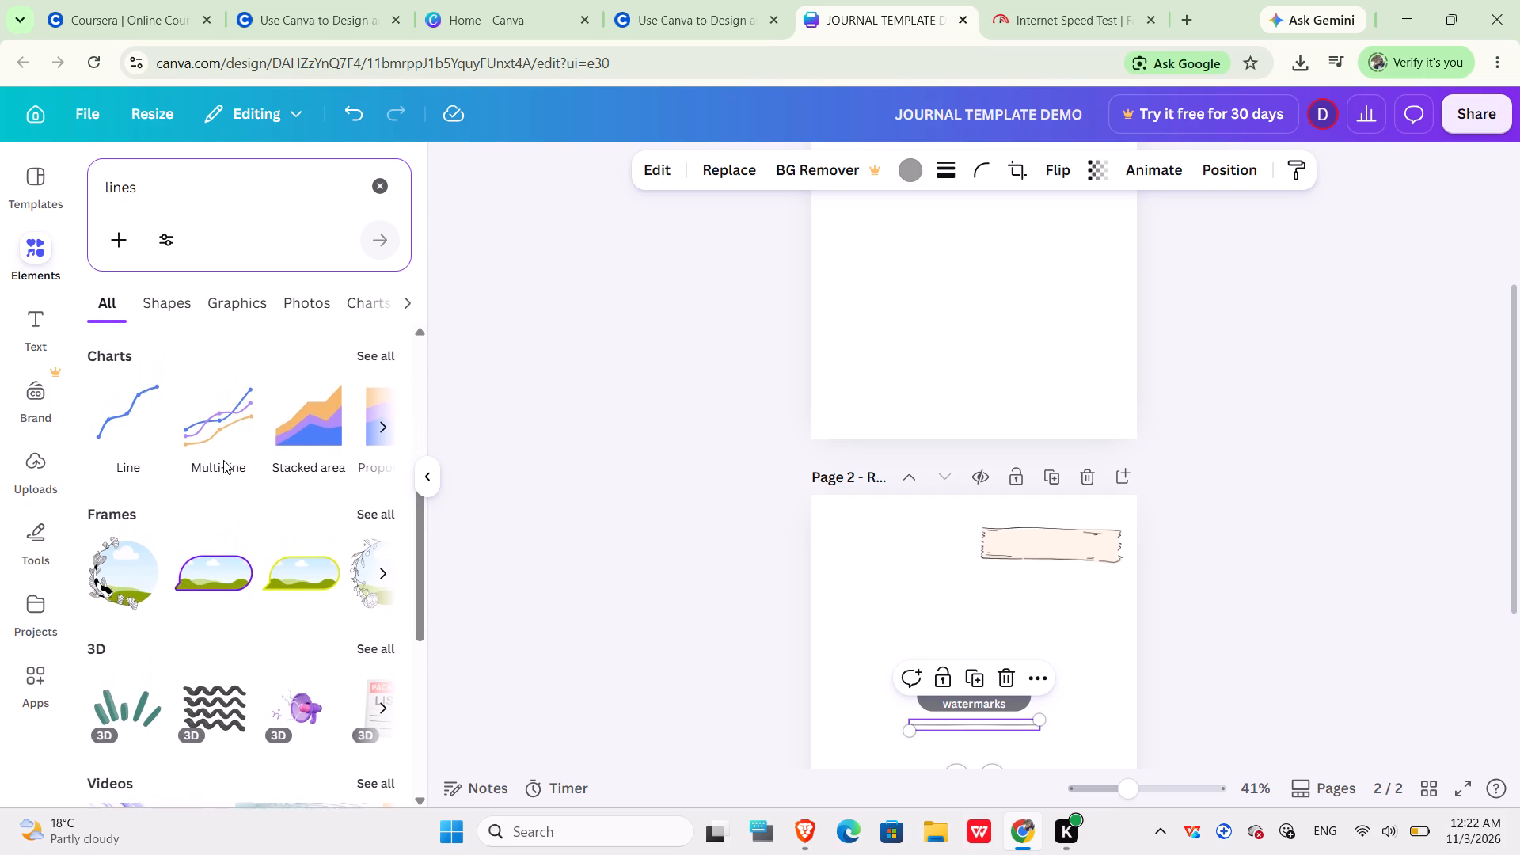
scroll(223, 460, "down", 3)
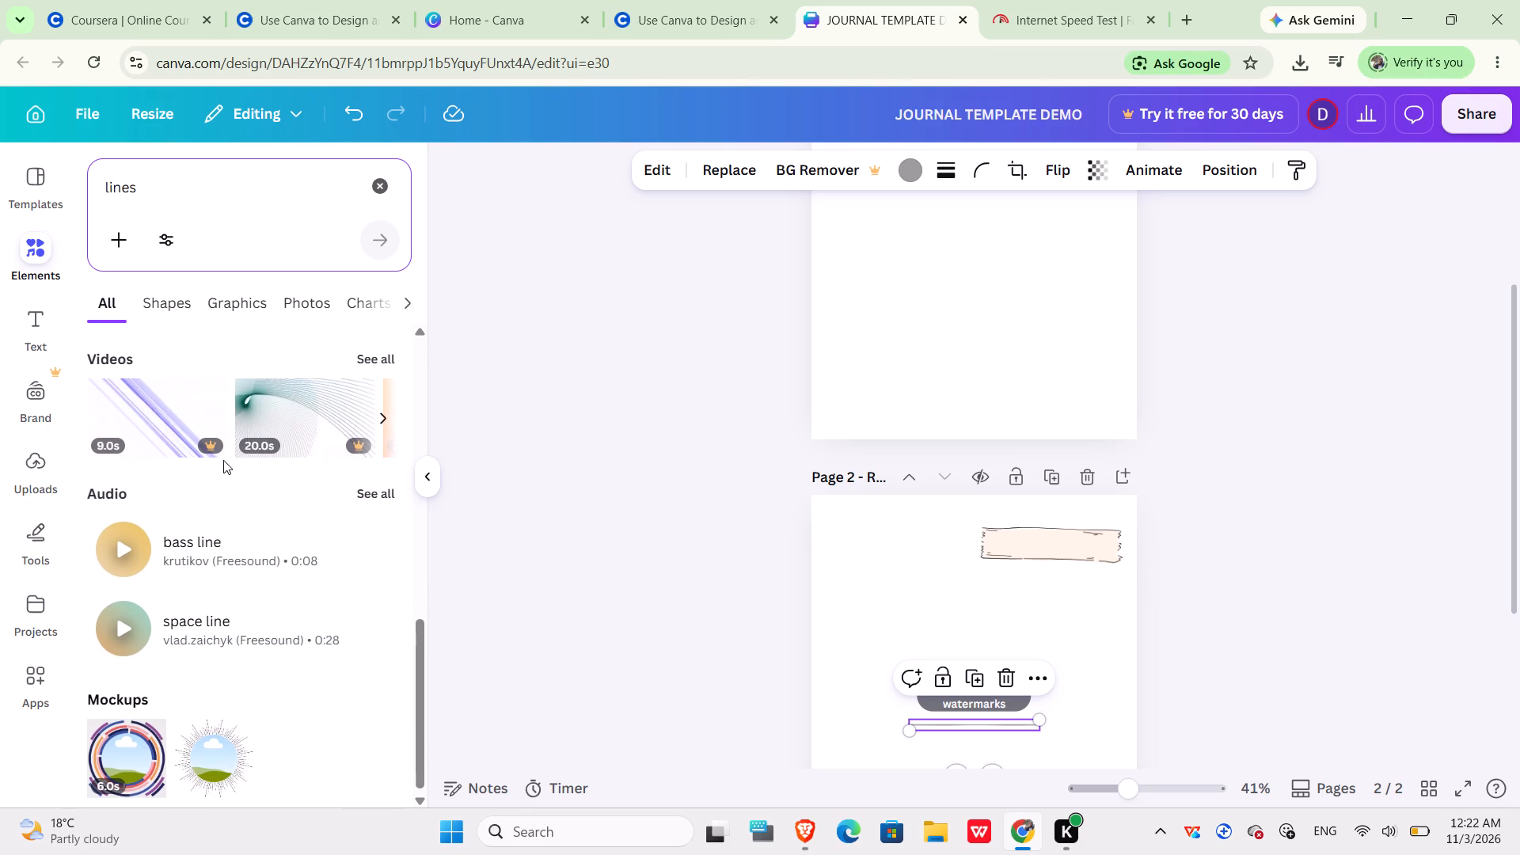
scroll(223, 460, "down", 3)
scroll(223, 460, "up", 2)
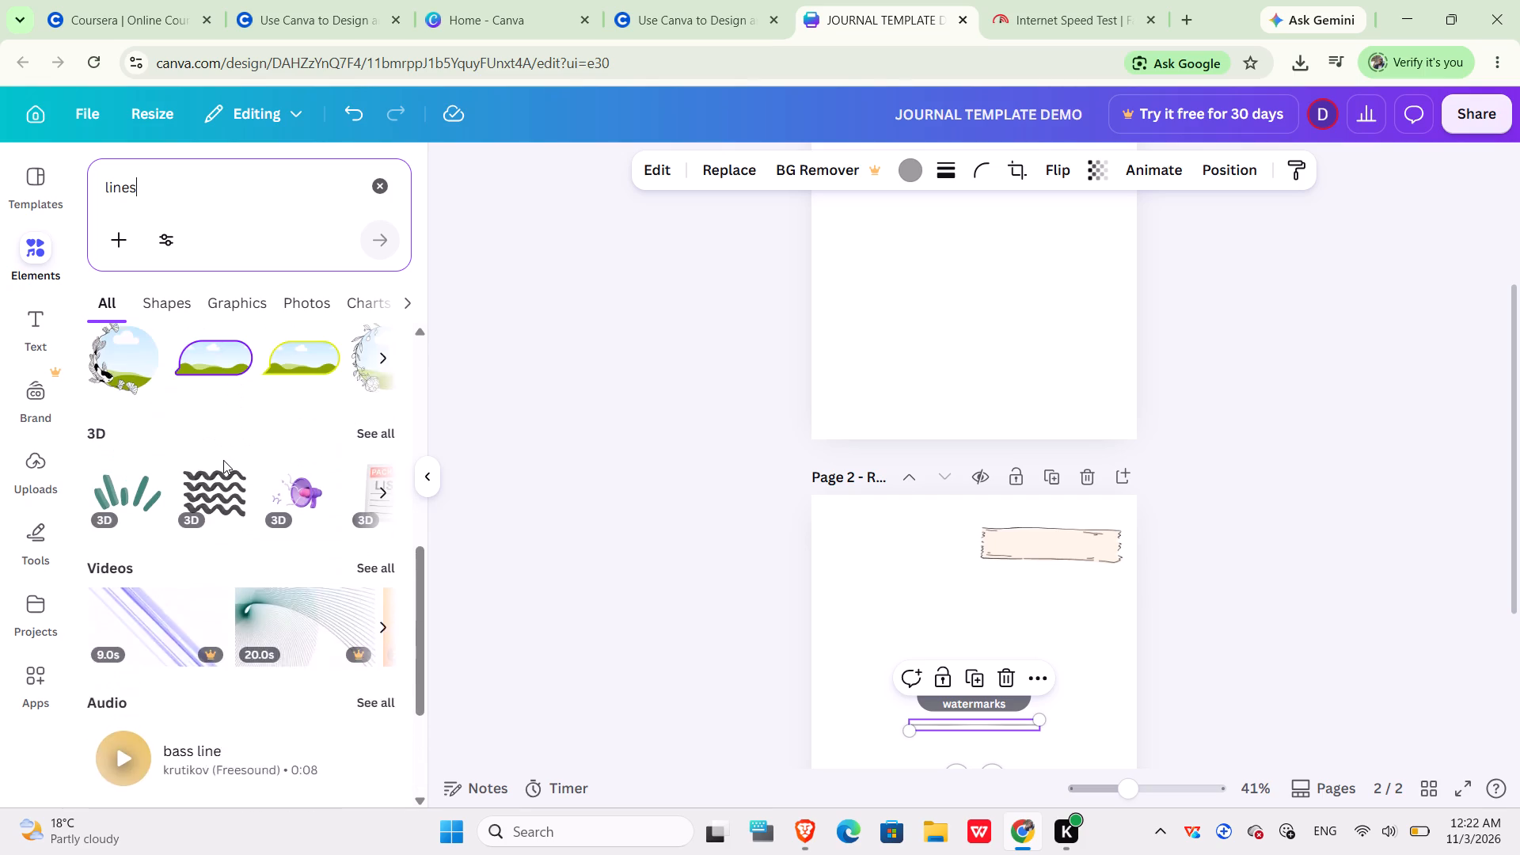
scroll(223, 460, "up", 4)
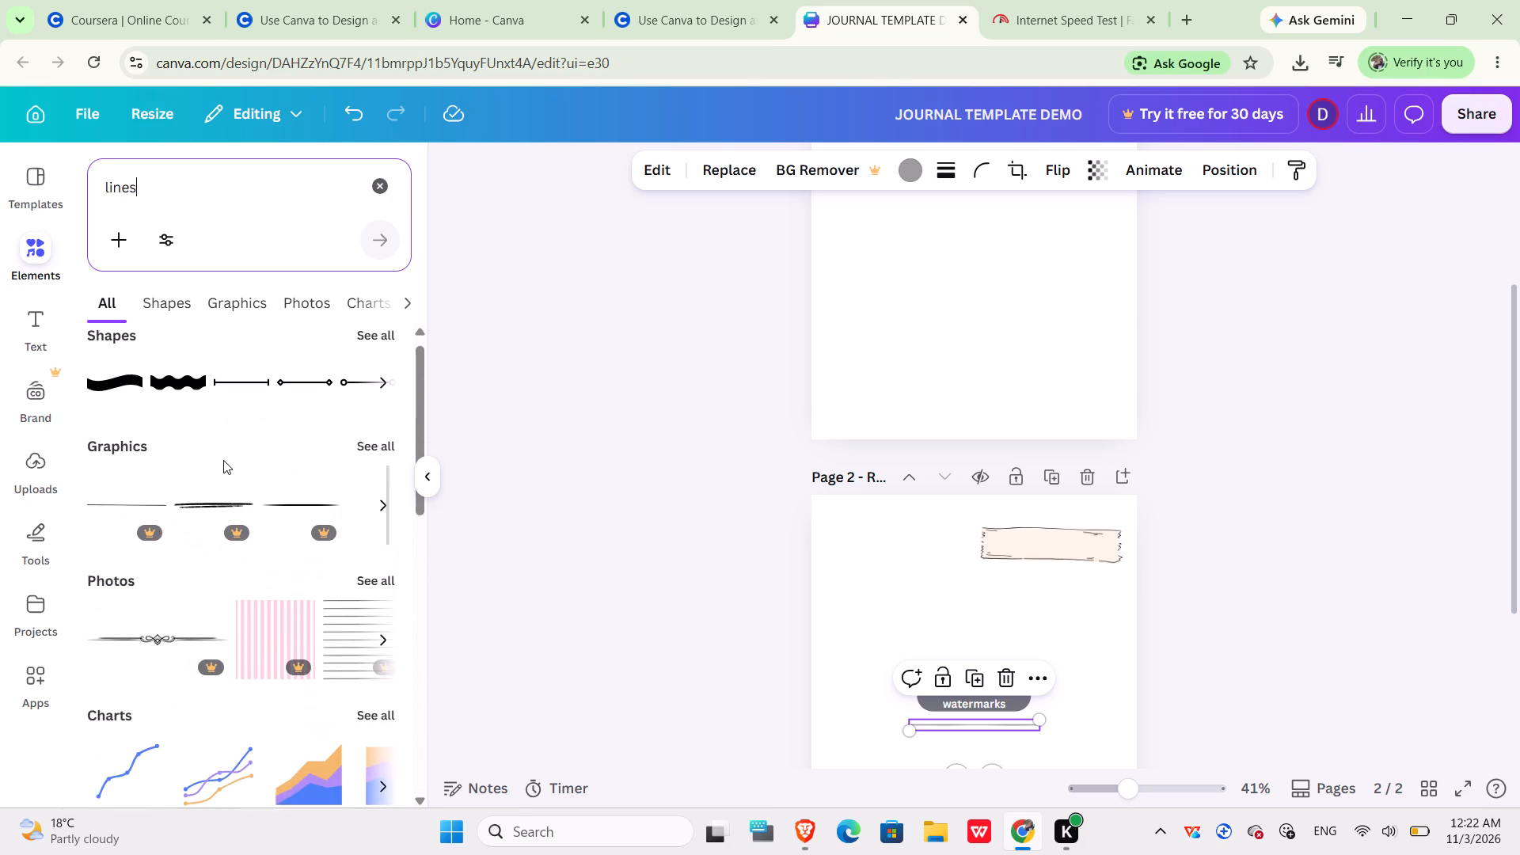
scroll(223, 460, "up", 2)
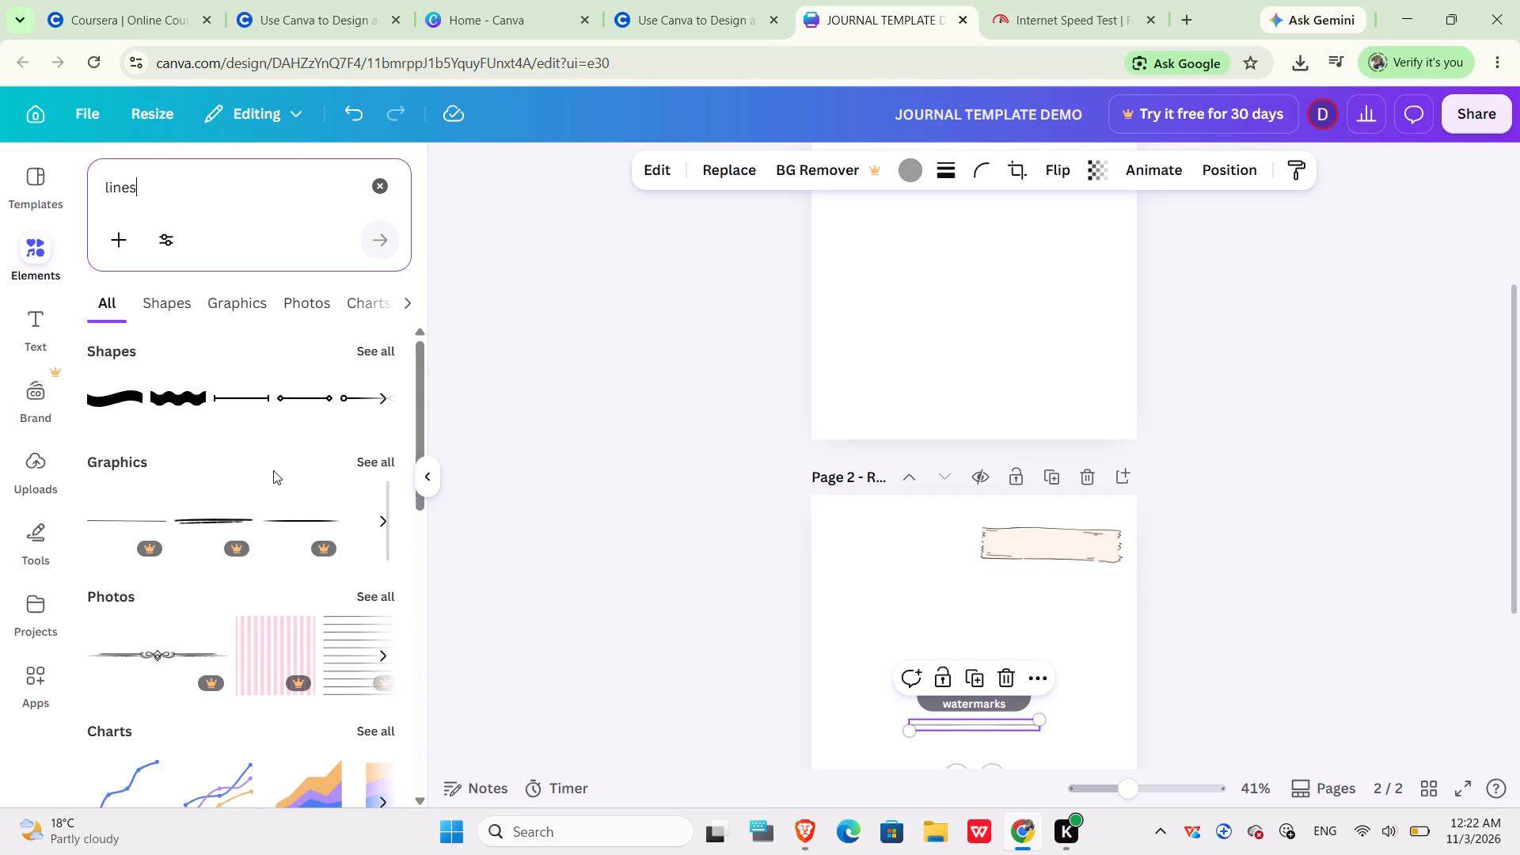
Browse the full set of graphics results for "lines", looking for a line like the one in the lesson, and deselect the page 2 line.
left_click(370, 458)
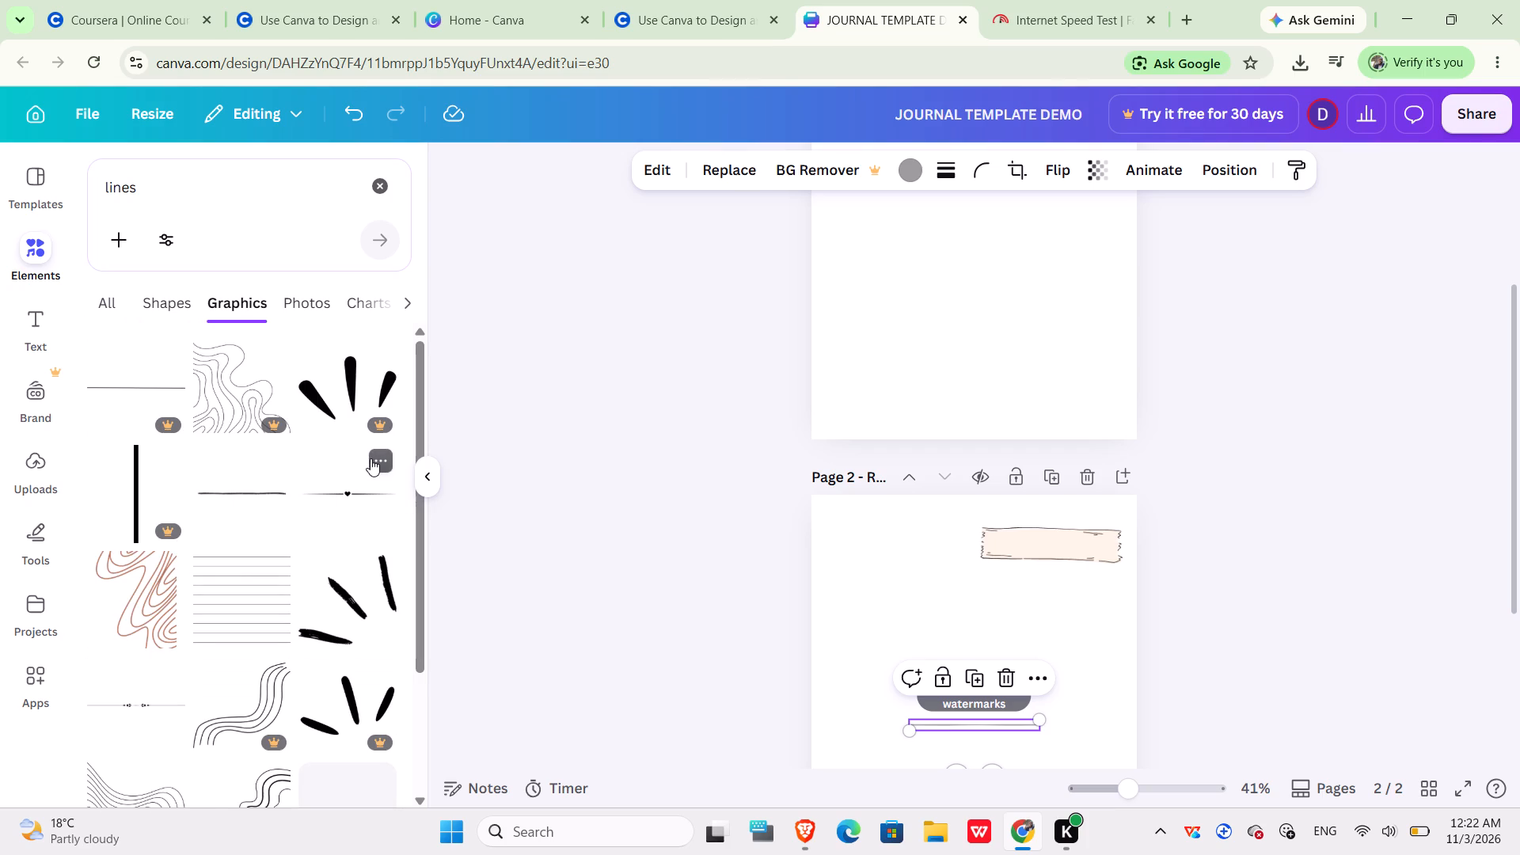
scroll(253, 555, "down", 1)
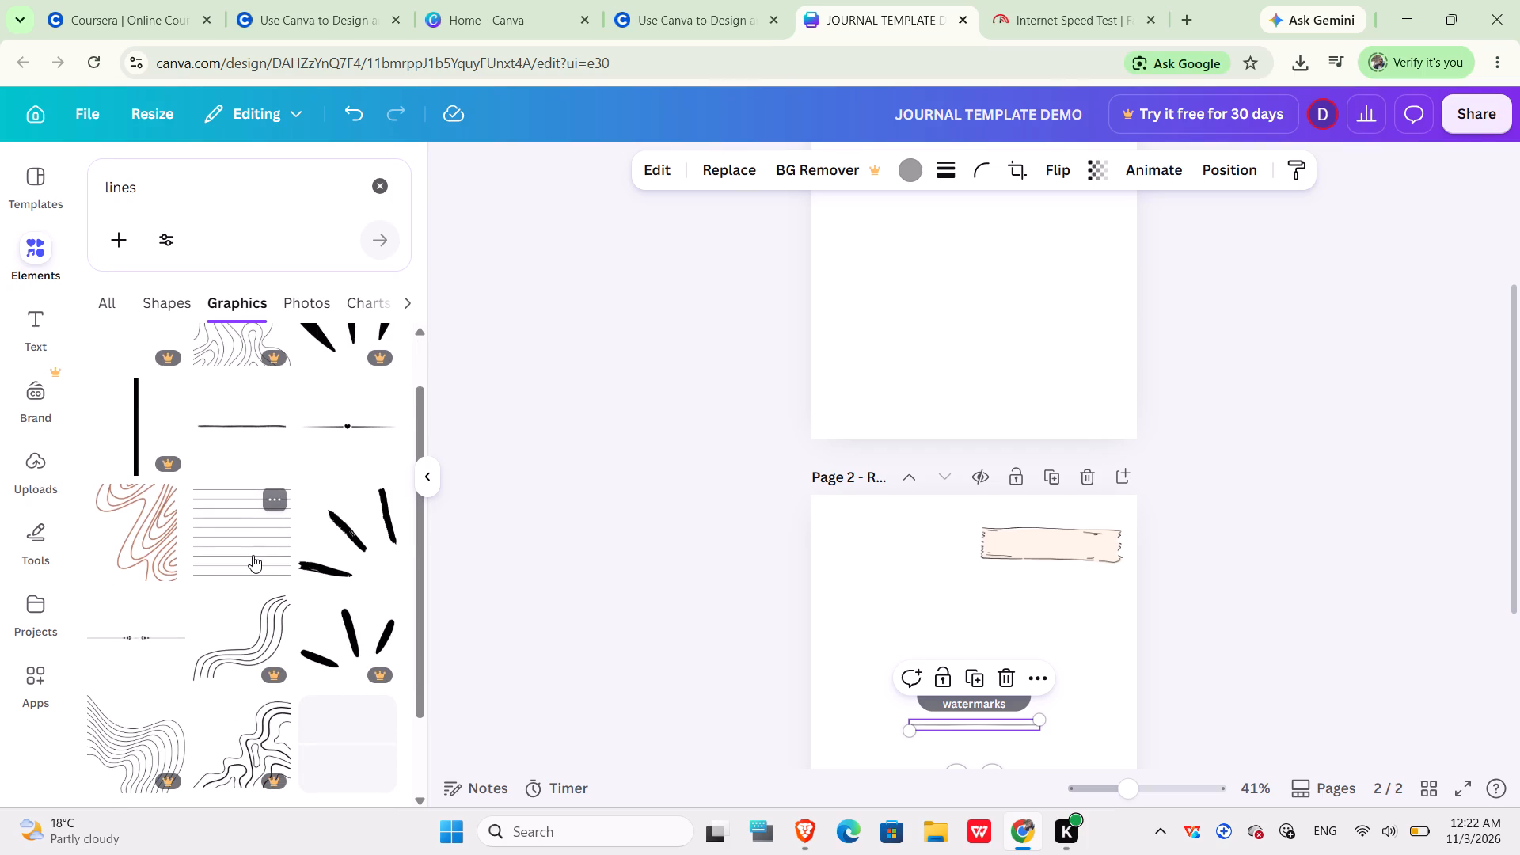
scroll(253, 555, "down", 3)
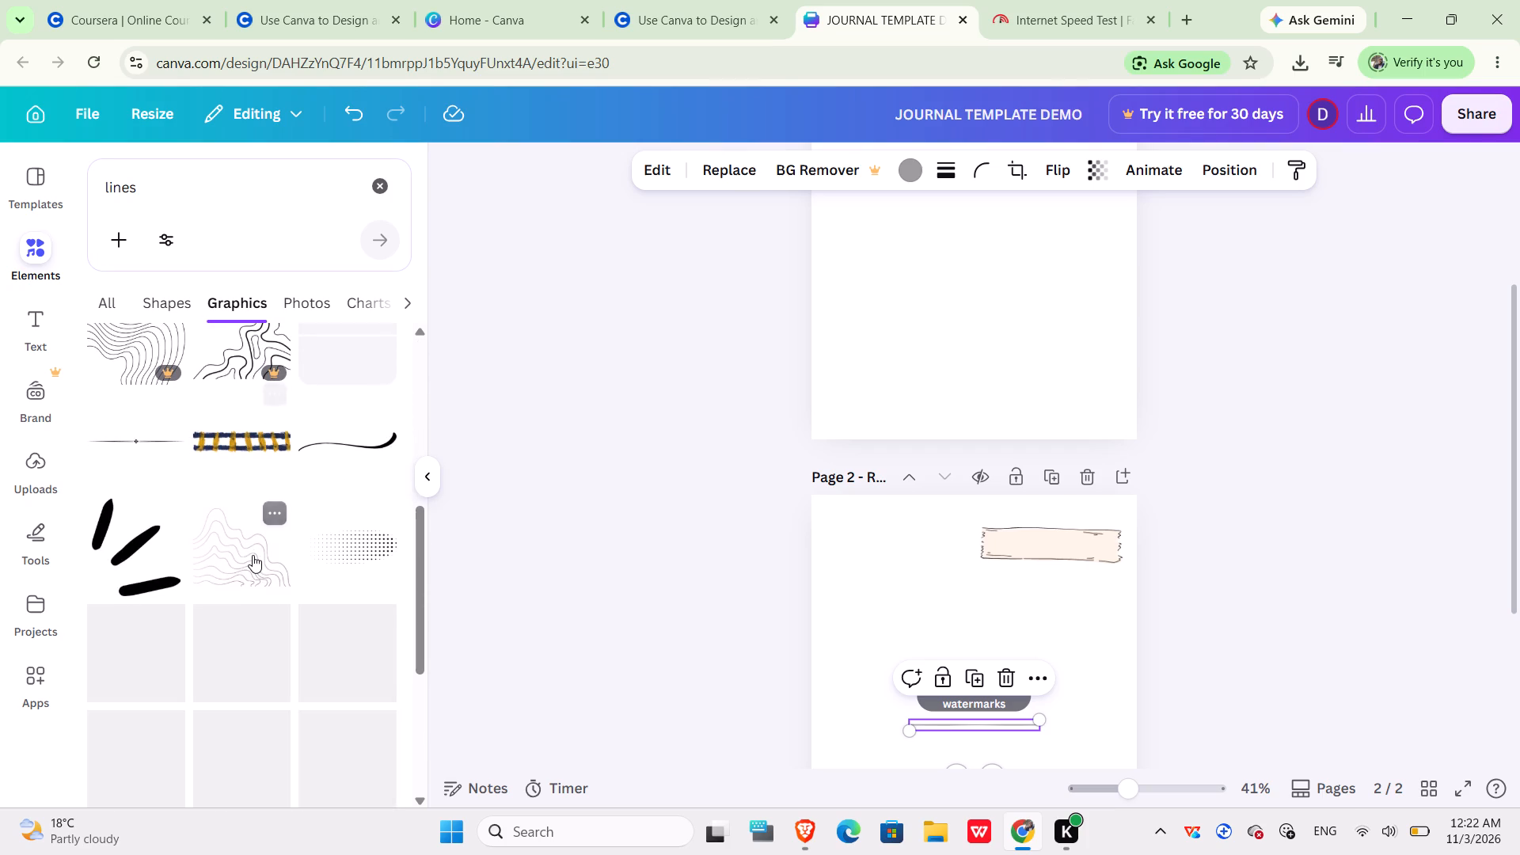
scroll(253, 555, "down", 3)
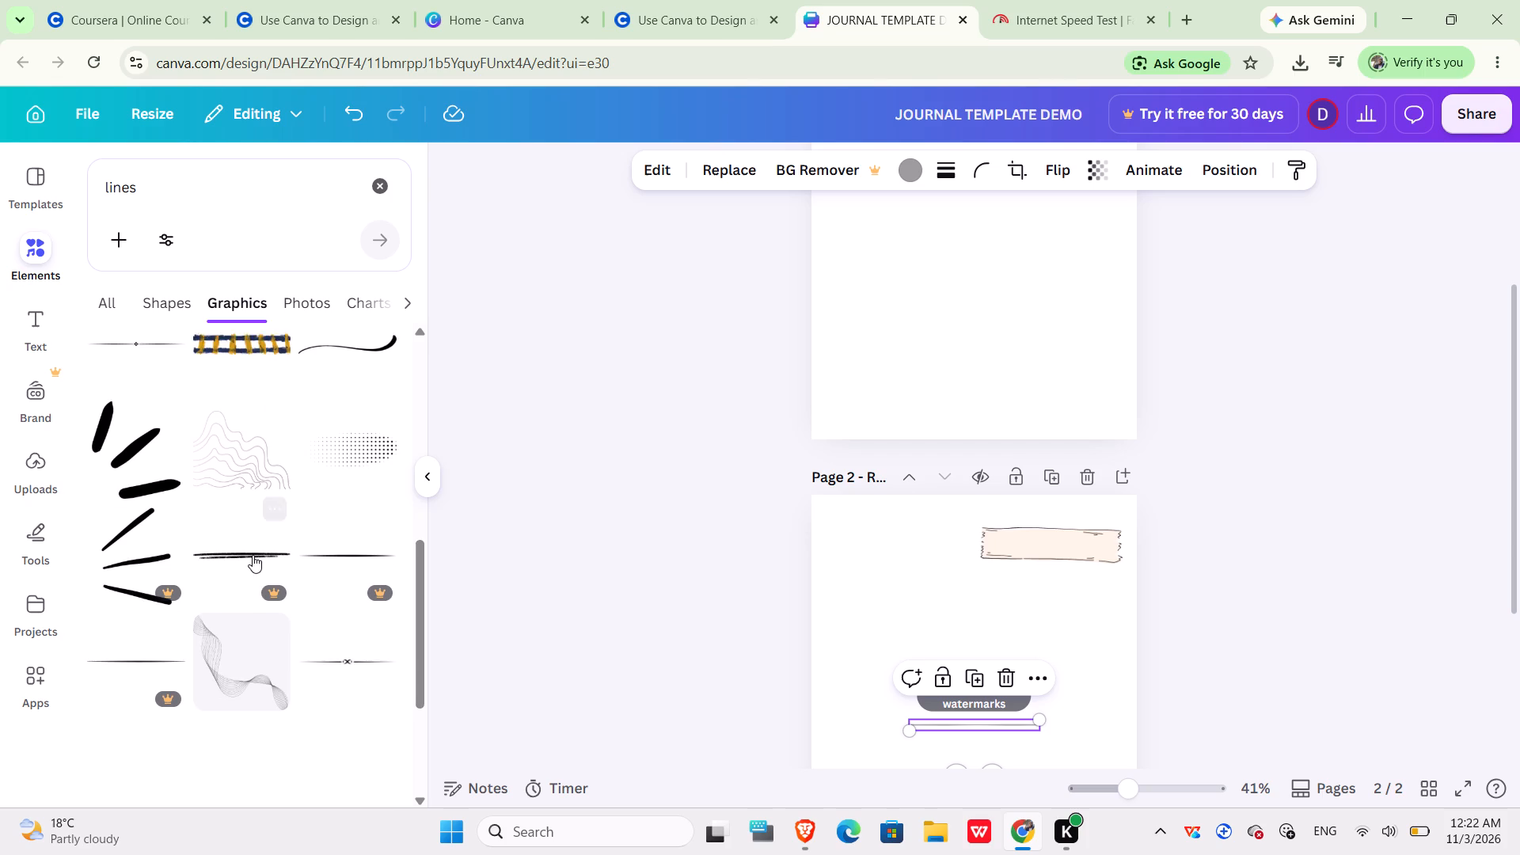
scroll(253, 555, "down", 3)
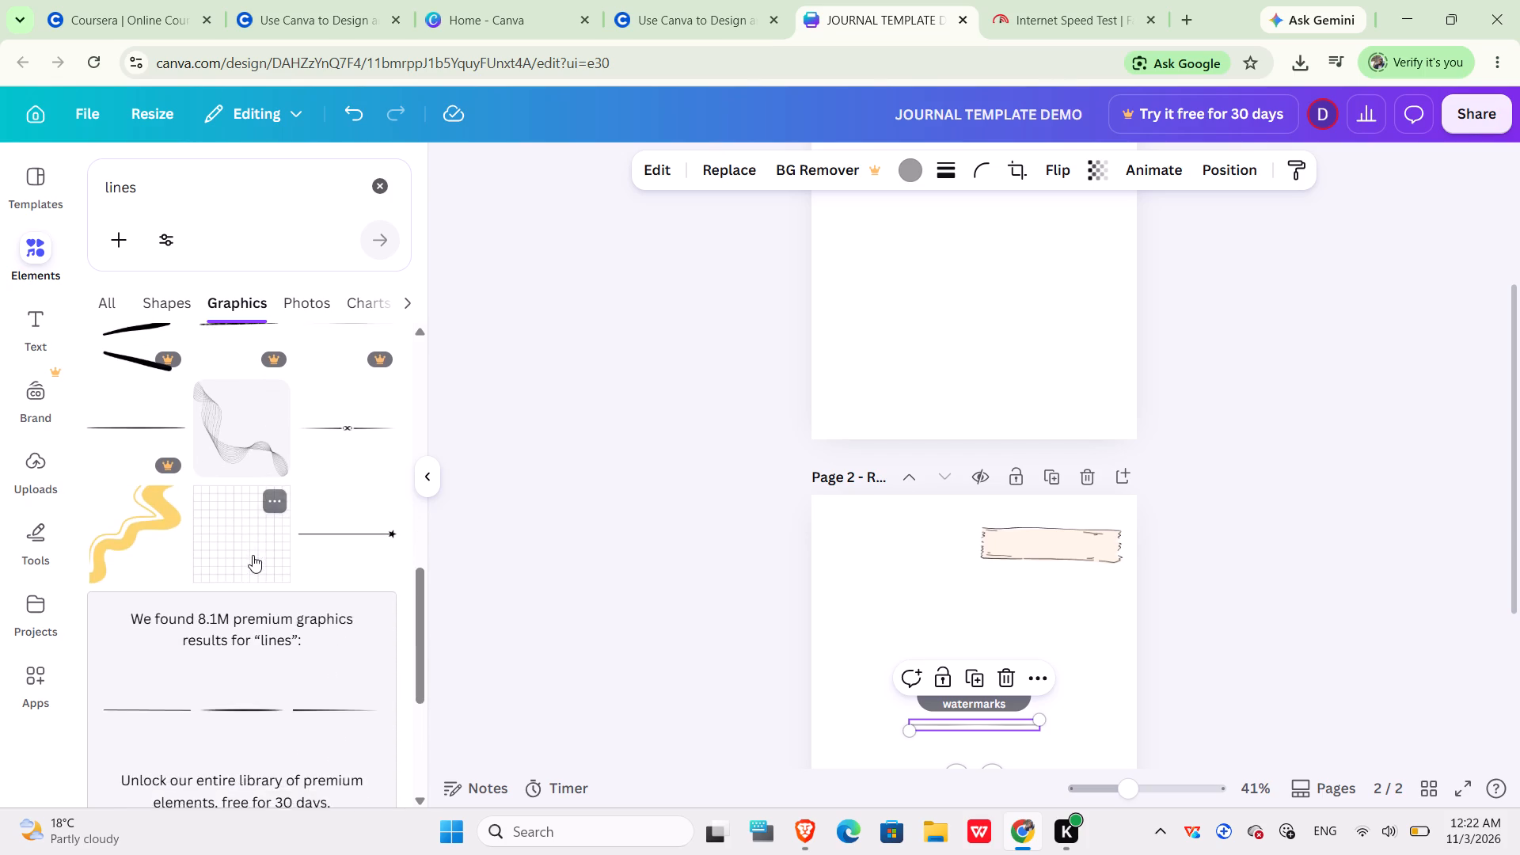
scroll(253, 555, "down", 2)
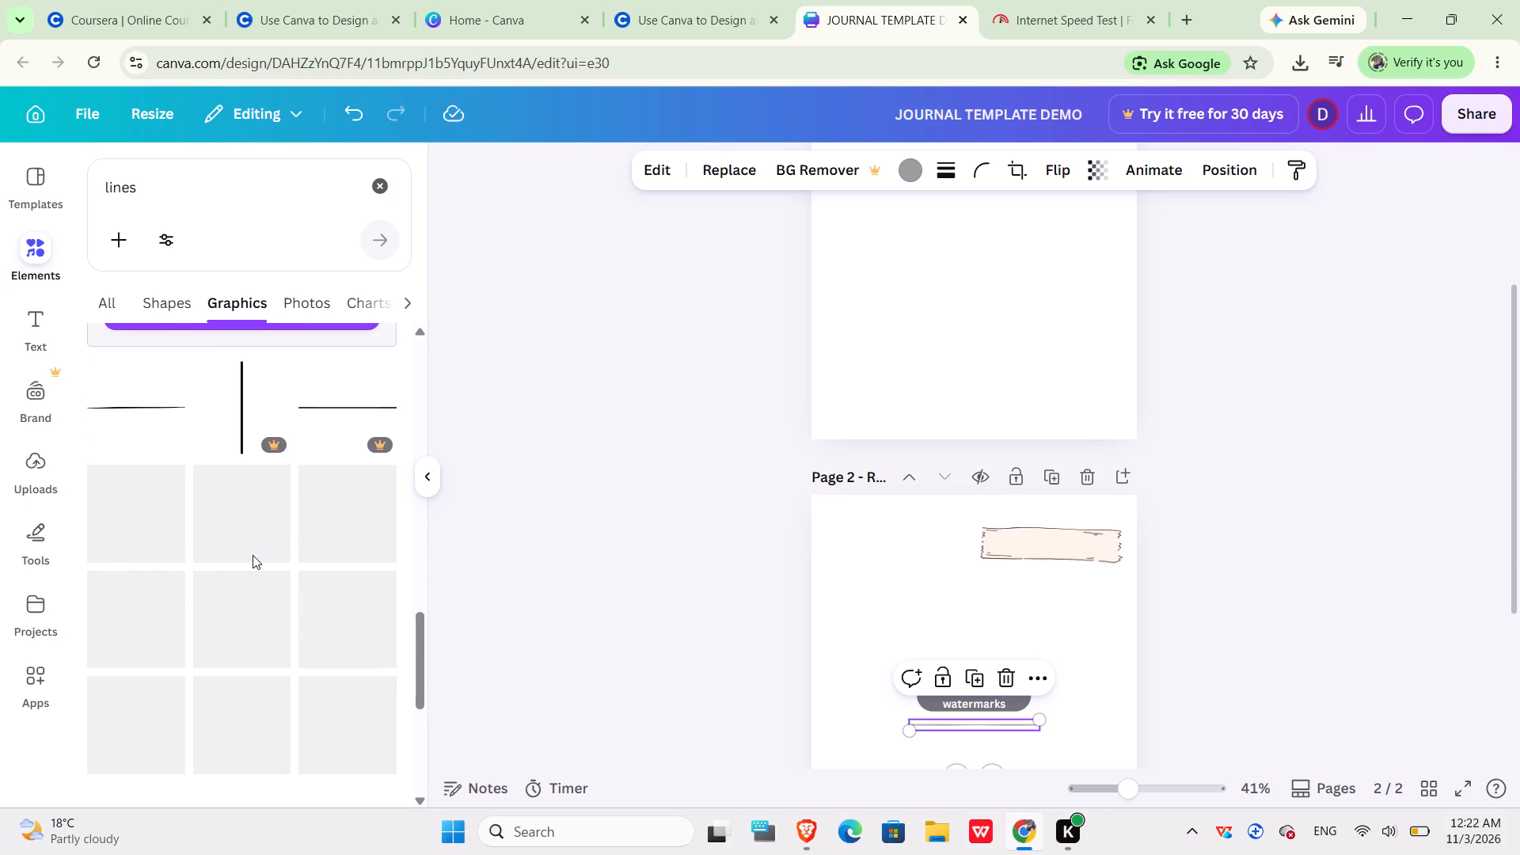
scroll(253, 555, "down", 4)
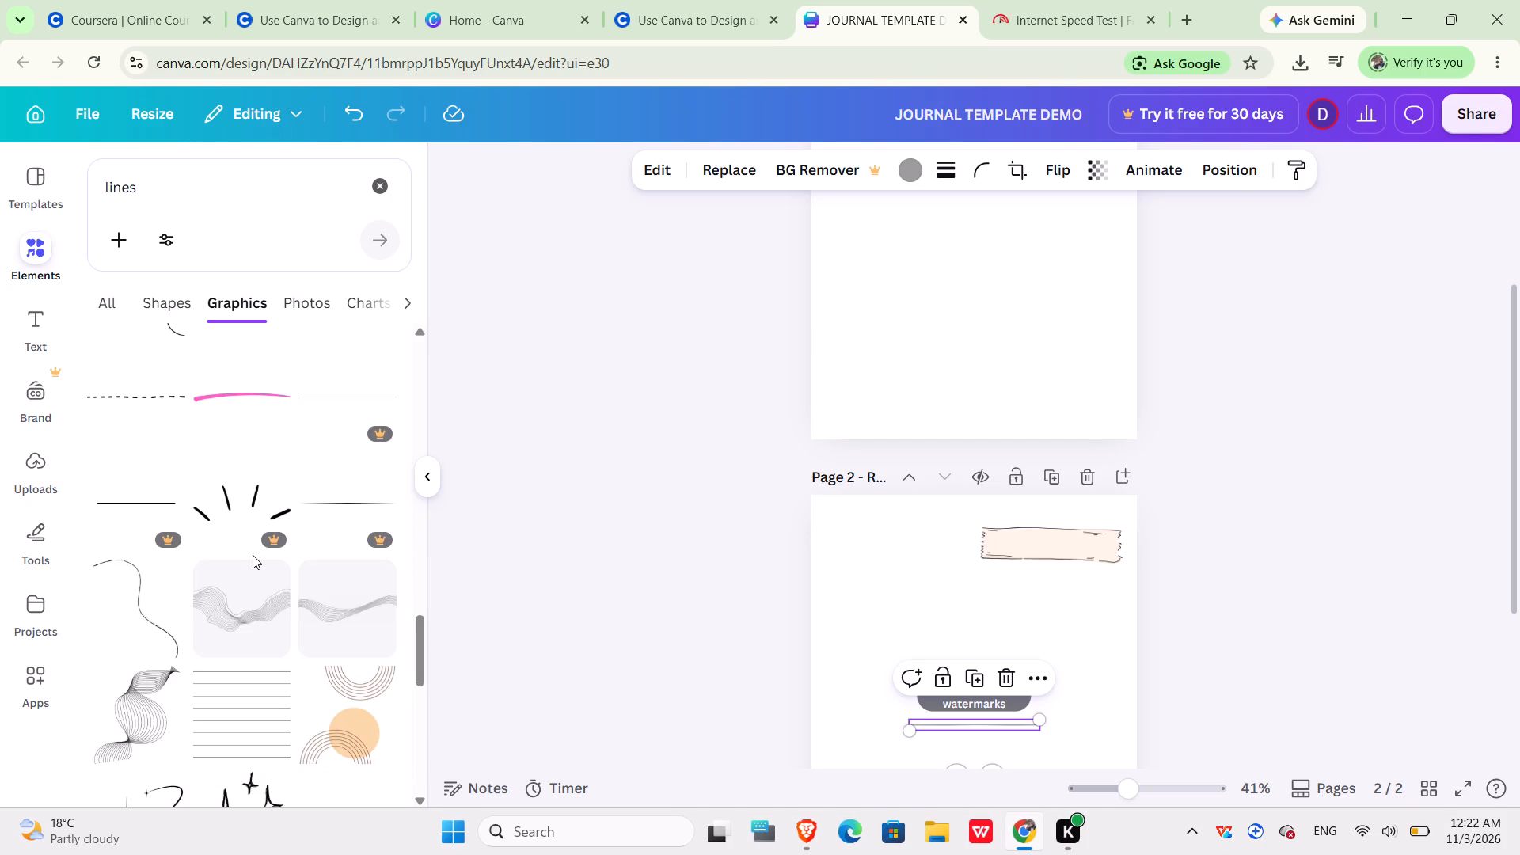
scroll(253, 555, "up", 1)
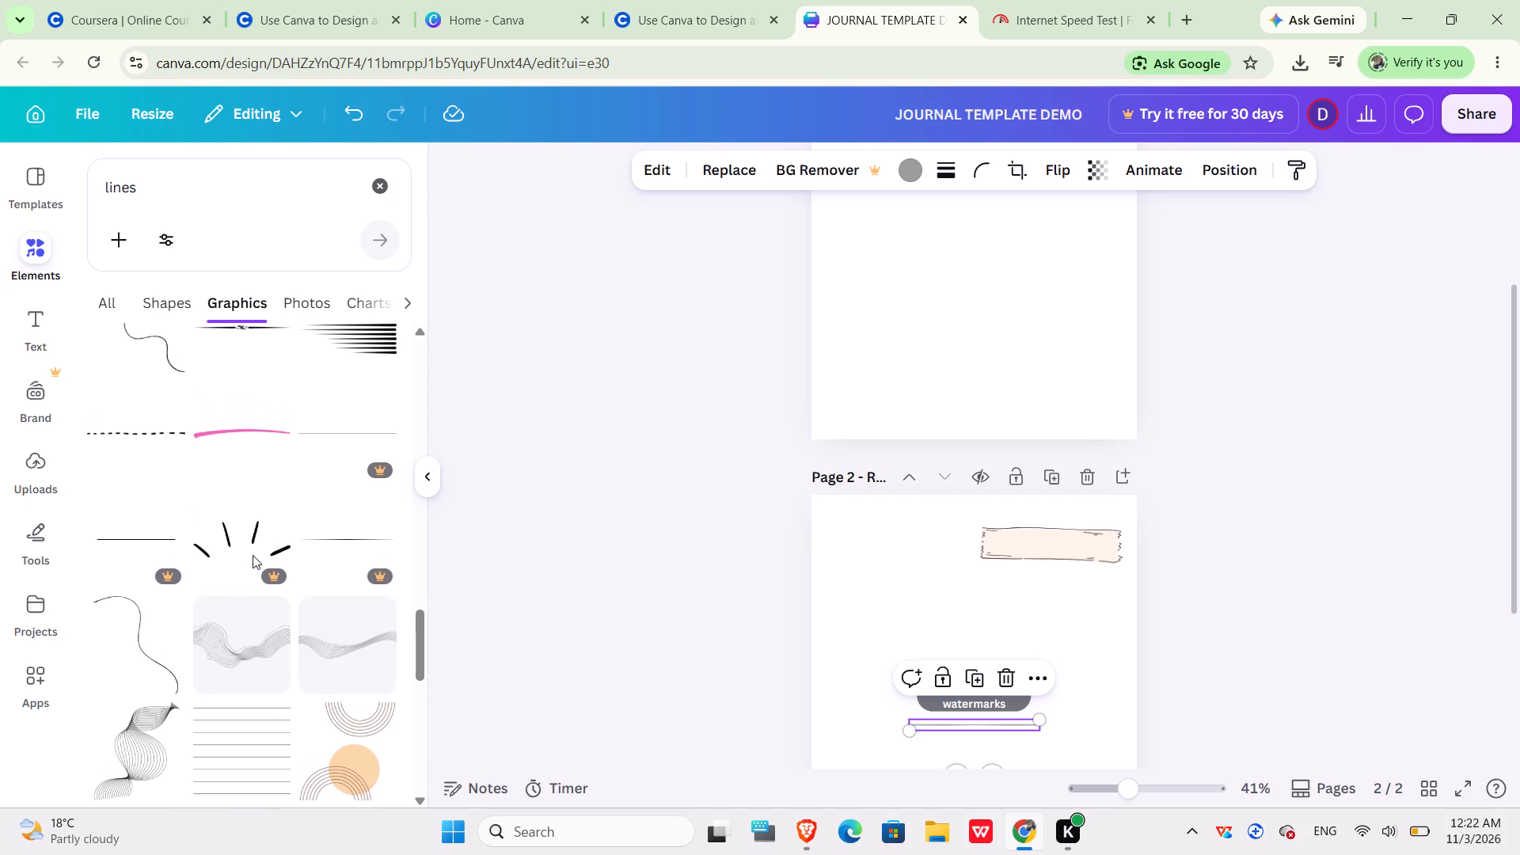
scroll(253, 555, "up", 2)
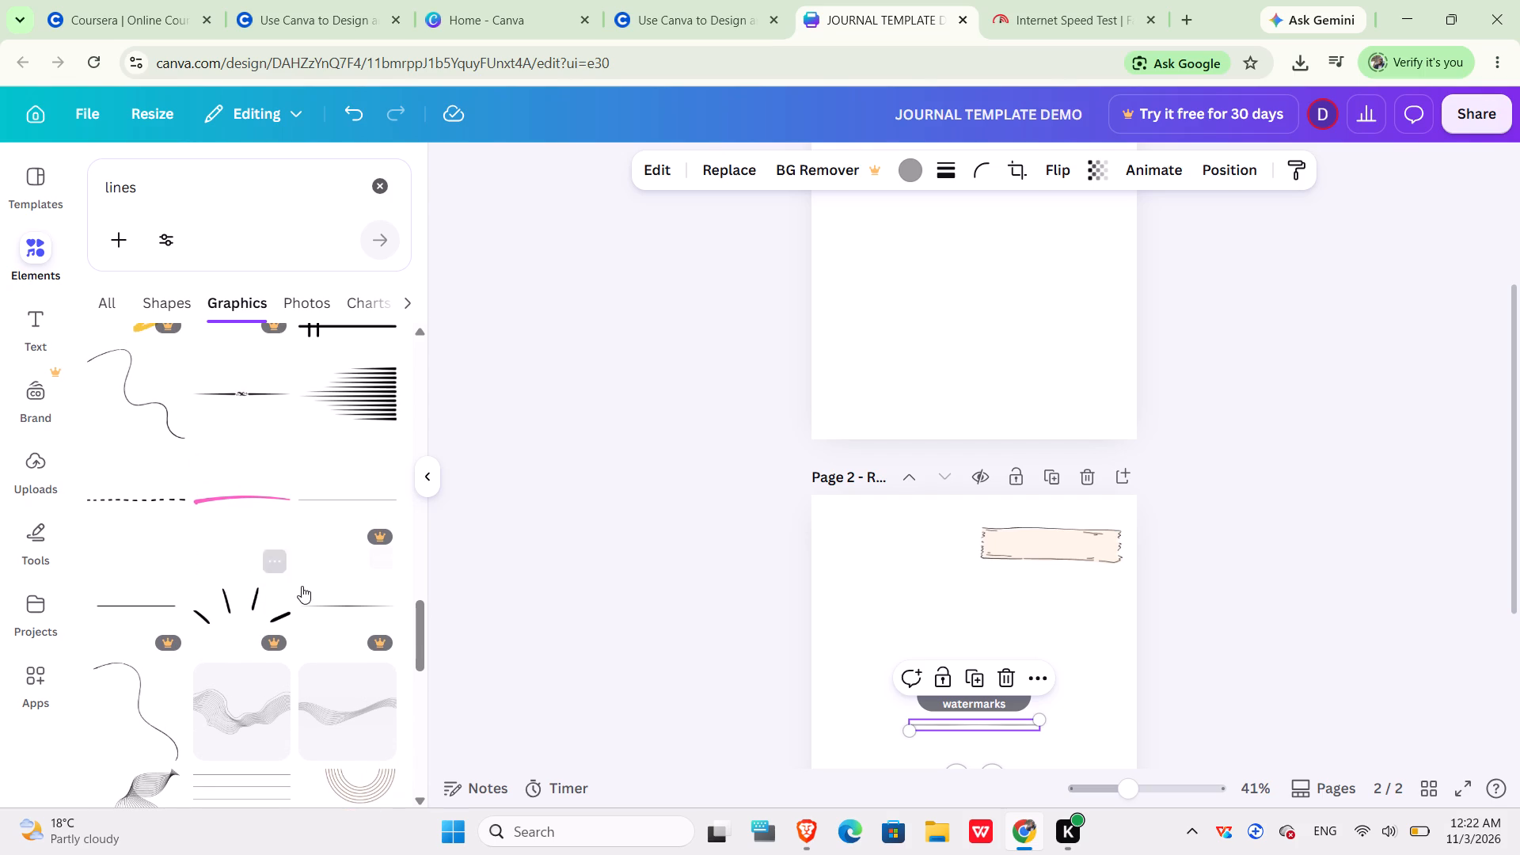
left_click(1077, 670)
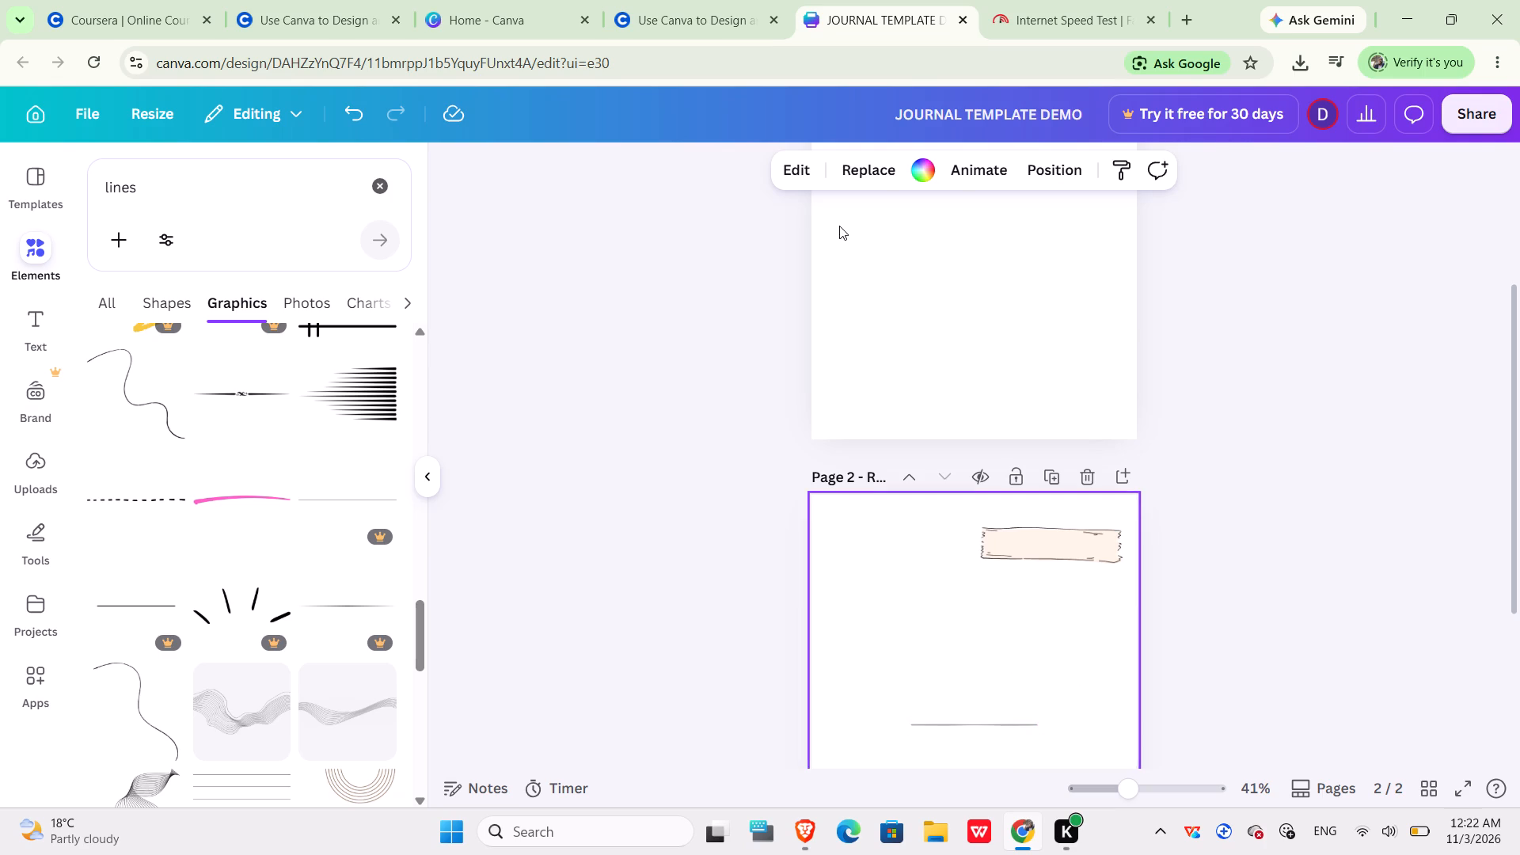
Switch to the Coursera lesson video and continue watching from 2:30, through how the line is recoloured, stretched and copied under both banners.
left_click(716, 21)
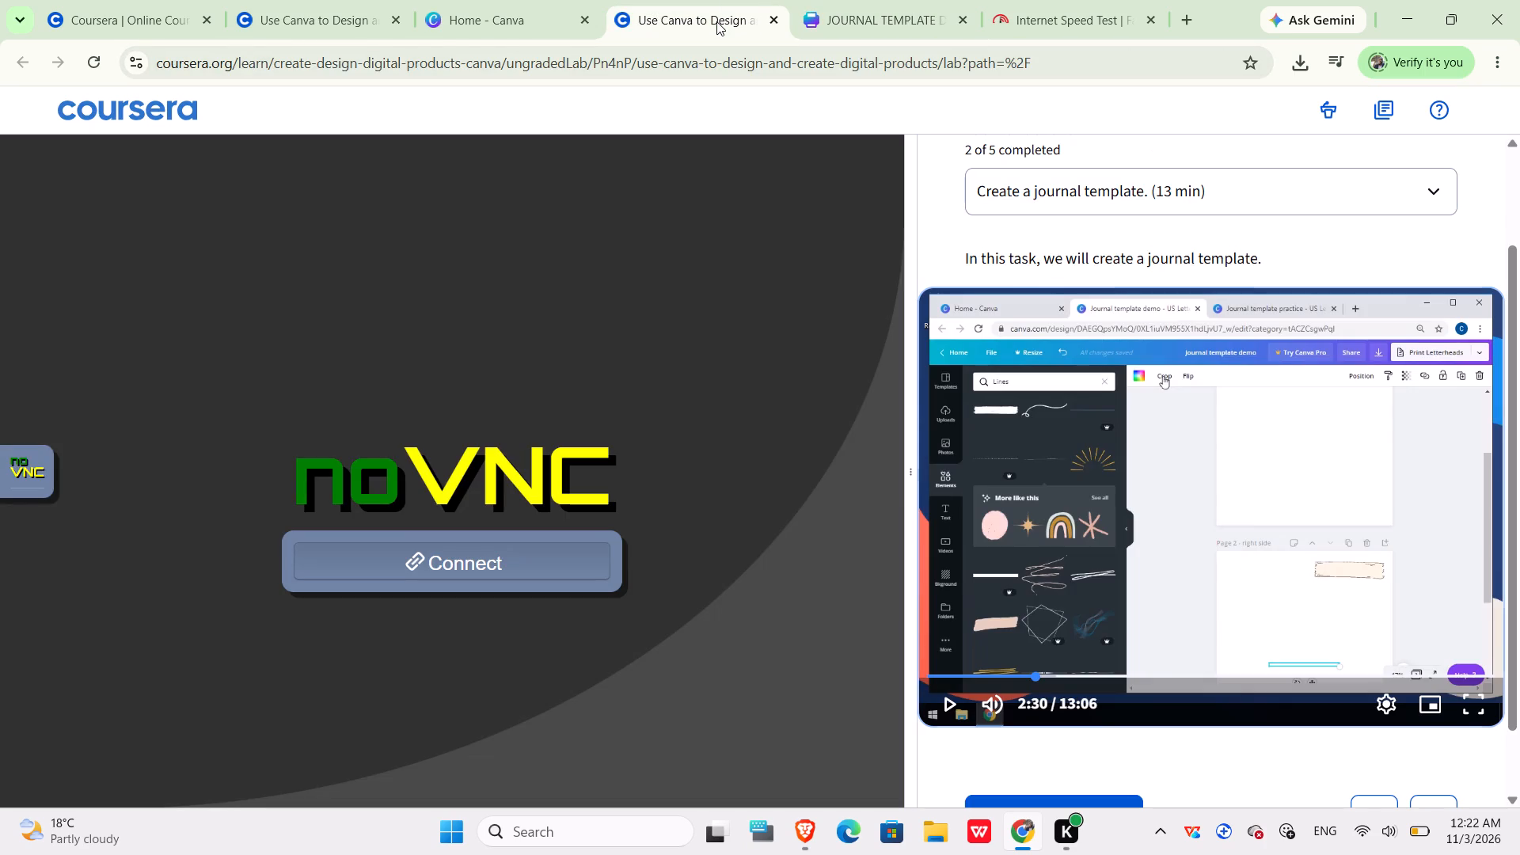
left_click(953, 708)
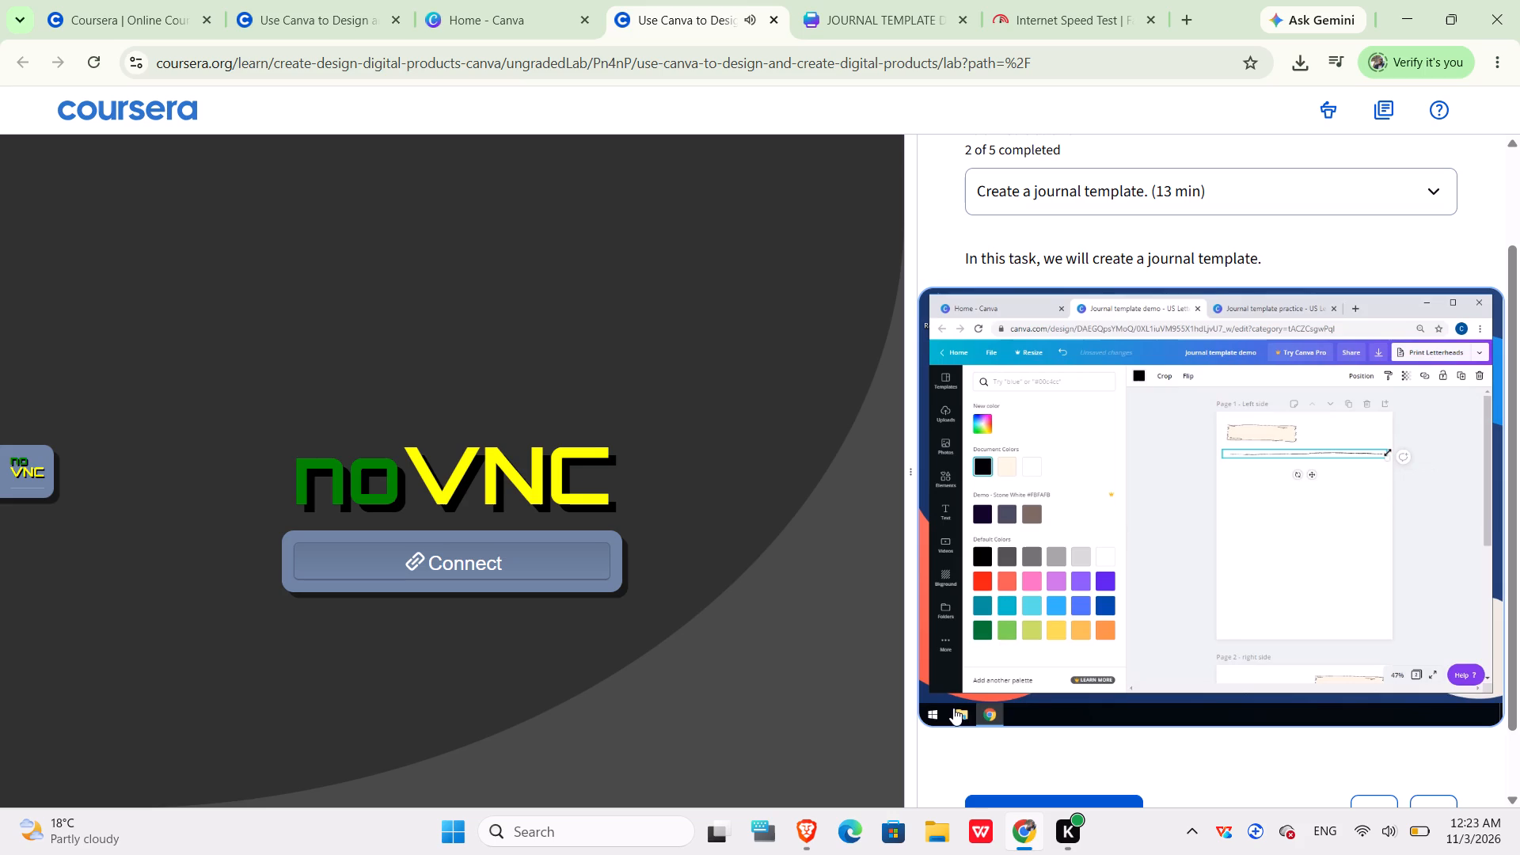
key("space")
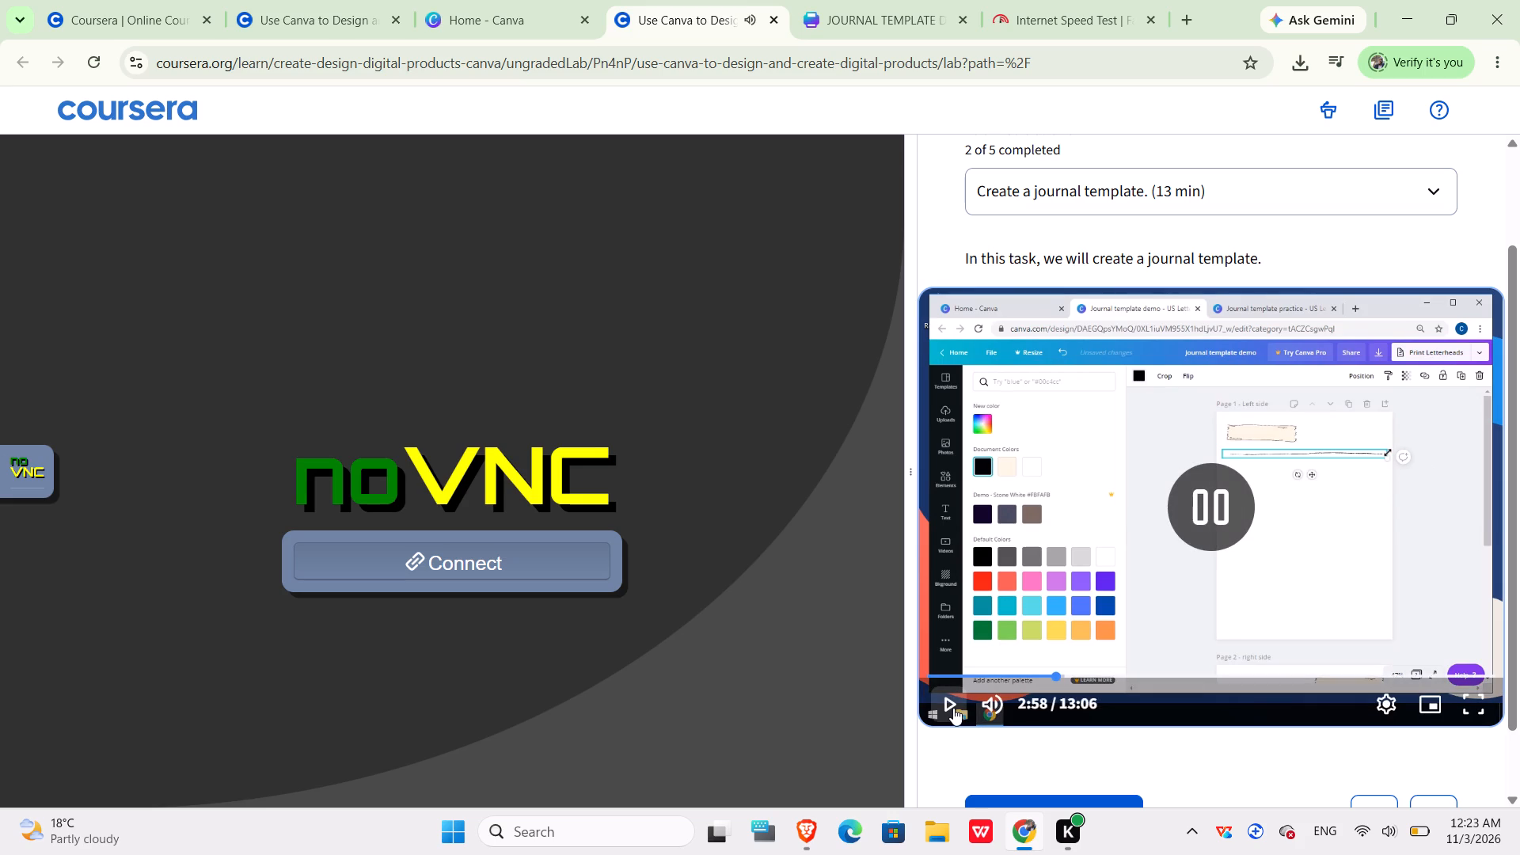
key("space")
key("space")
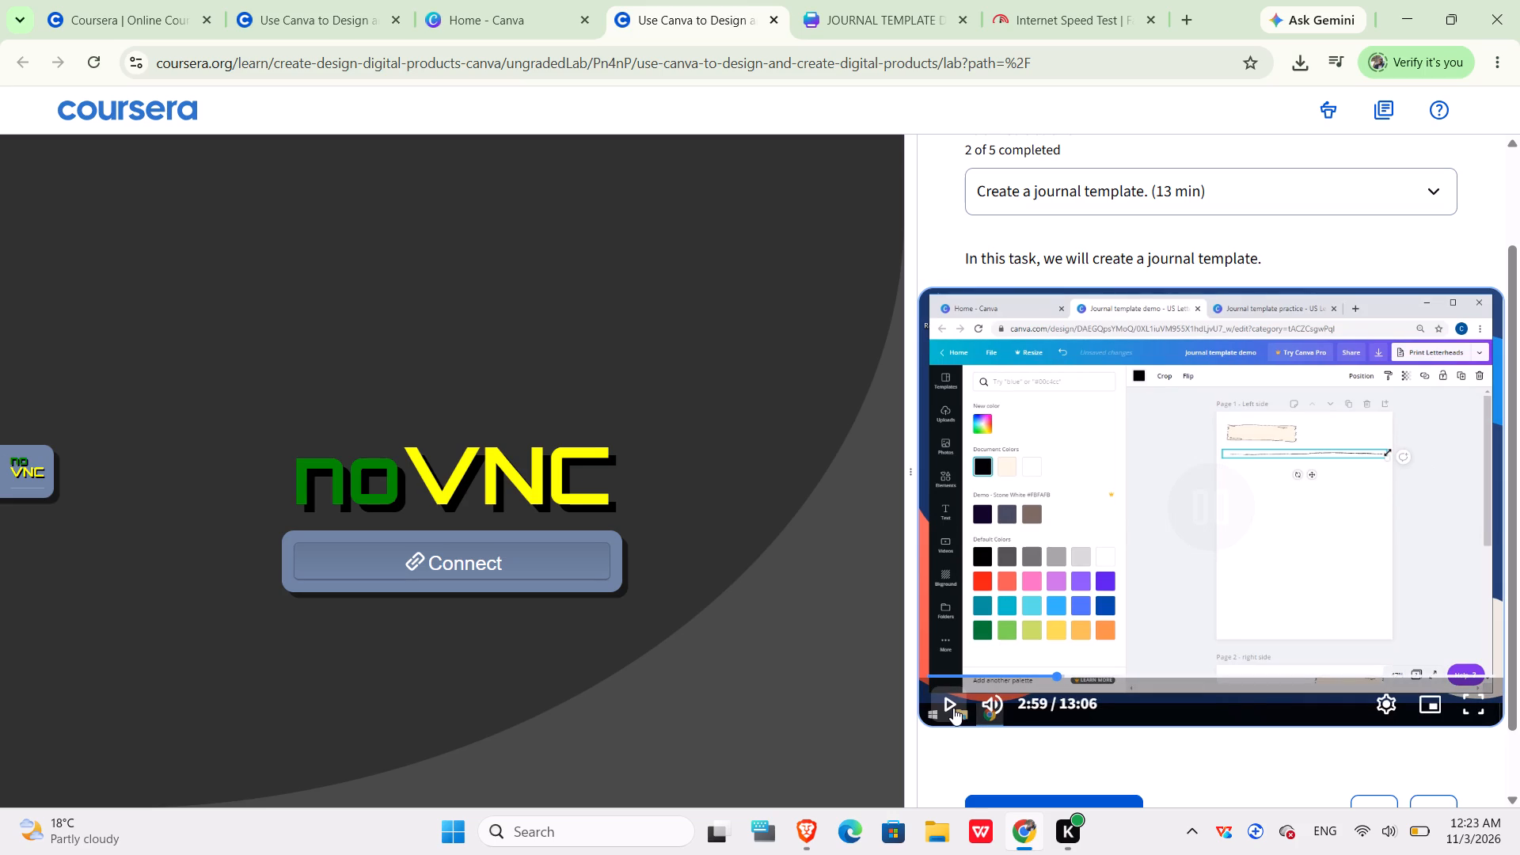
scroll(953, 708, "down", 1)
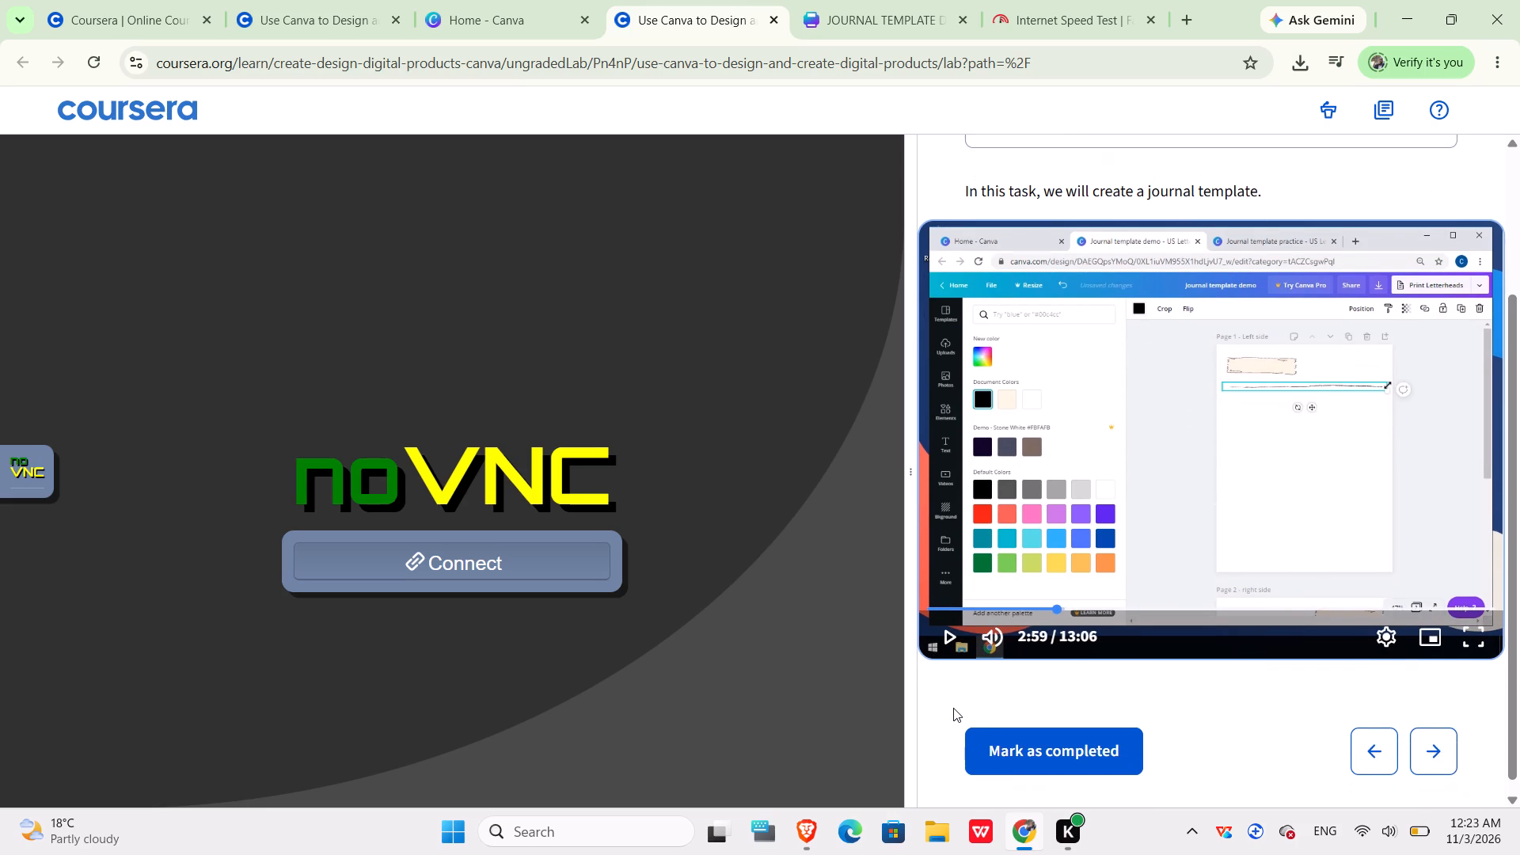
scroll(953, 708, "down", 1)
key("space")
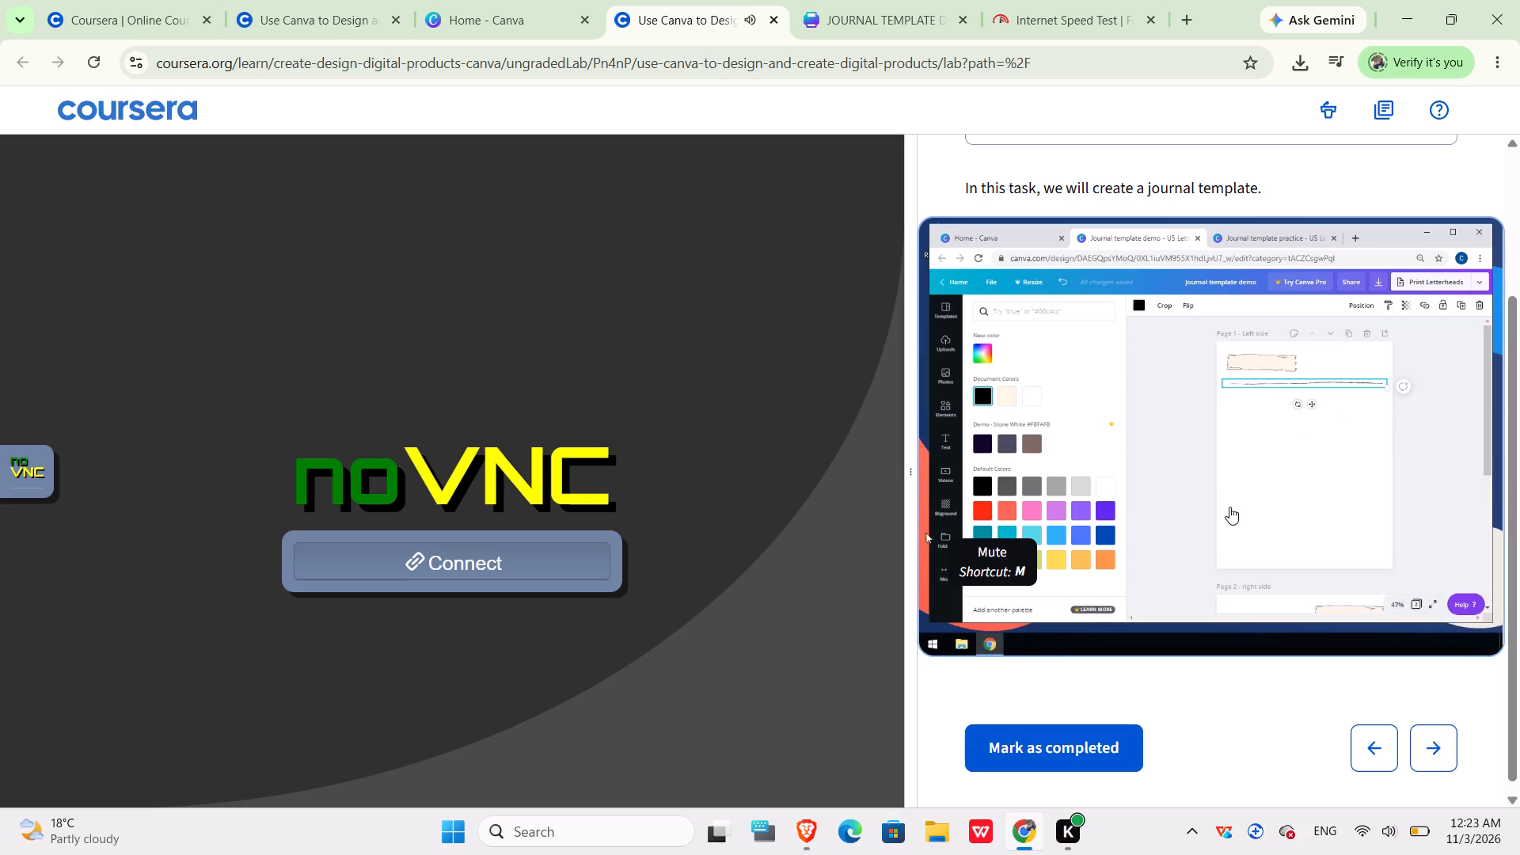
Replay the line placement part of the lesson video from about 2:30 and leave it paused at 2:43.
left_click(1036, 604)
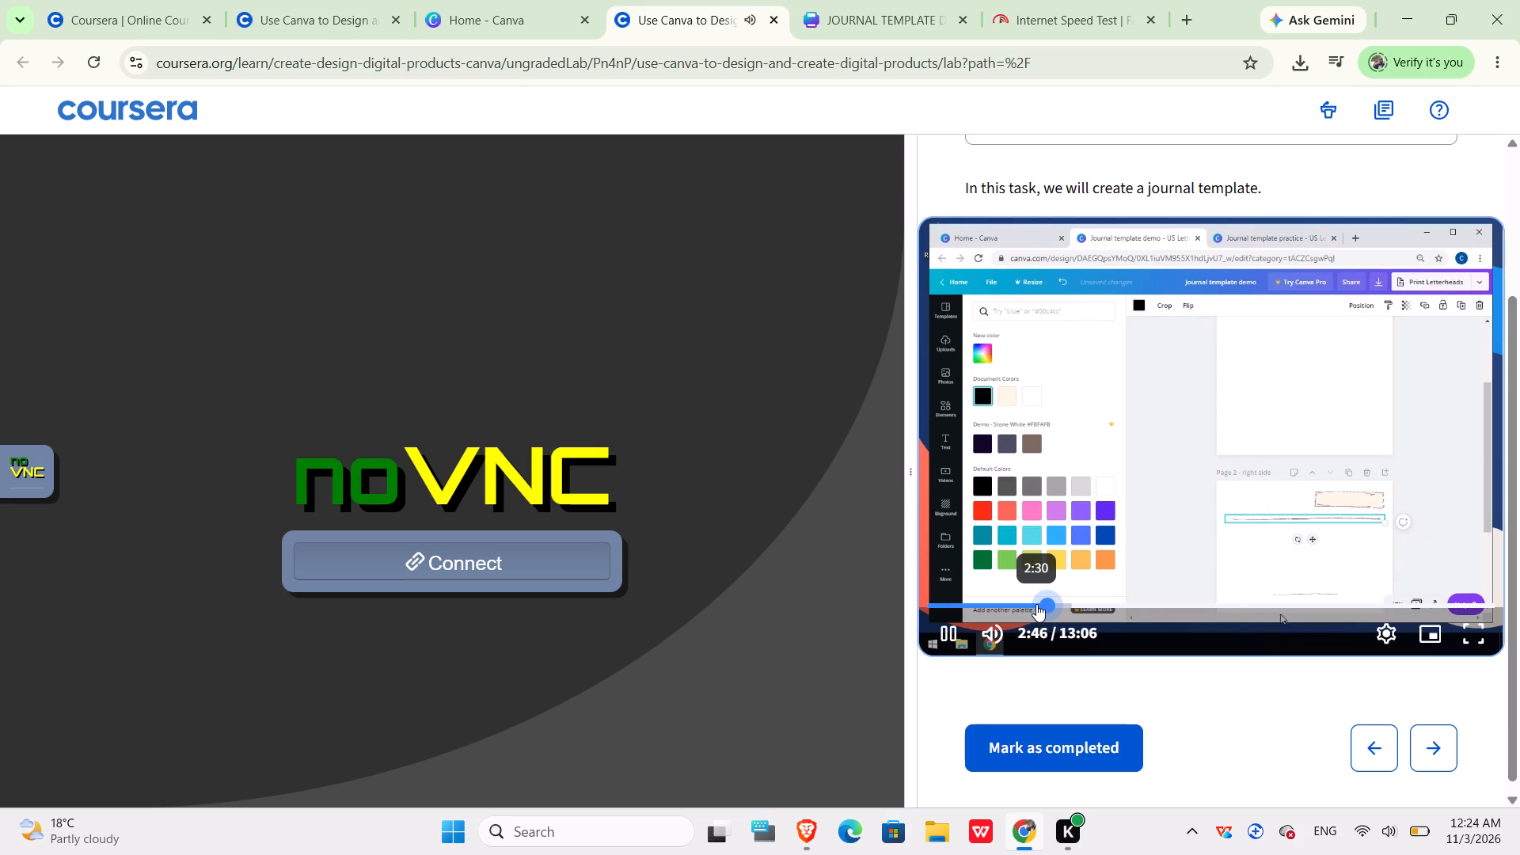
key("space")
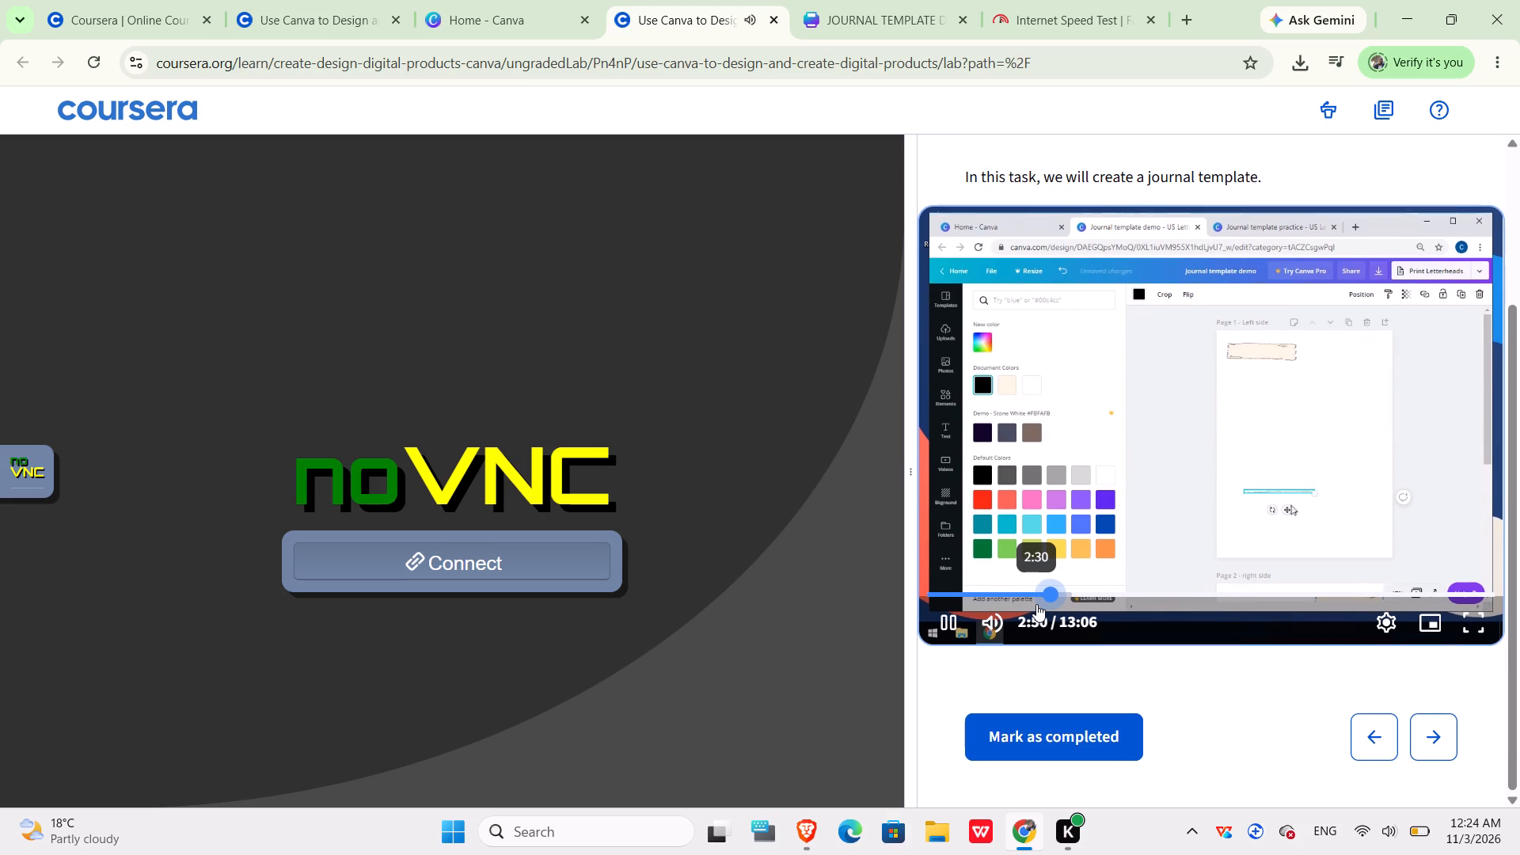
key("Left")
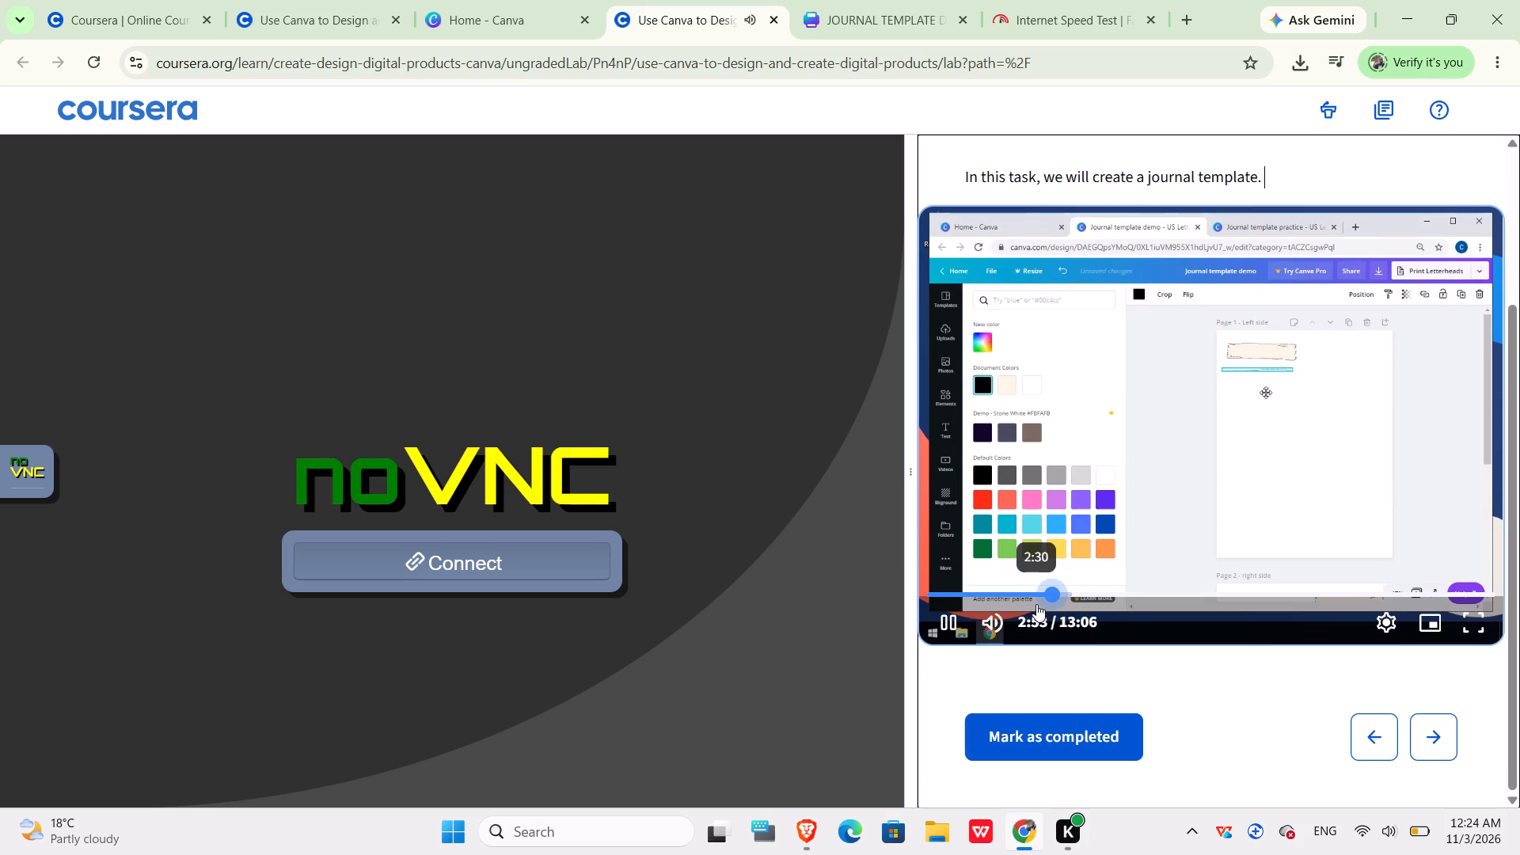
left_click(1038, 590)
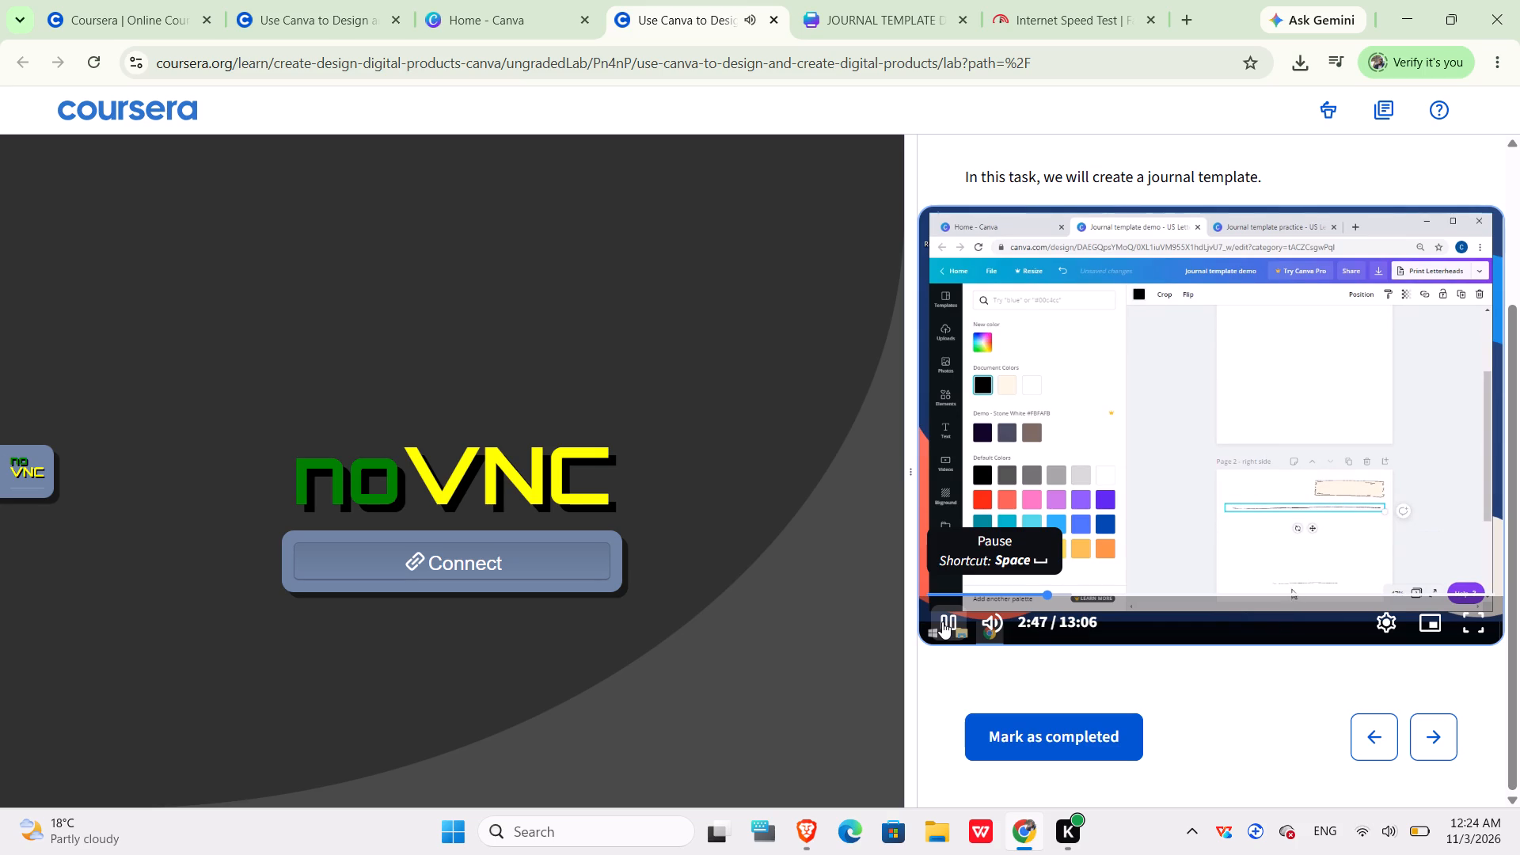
key("space")
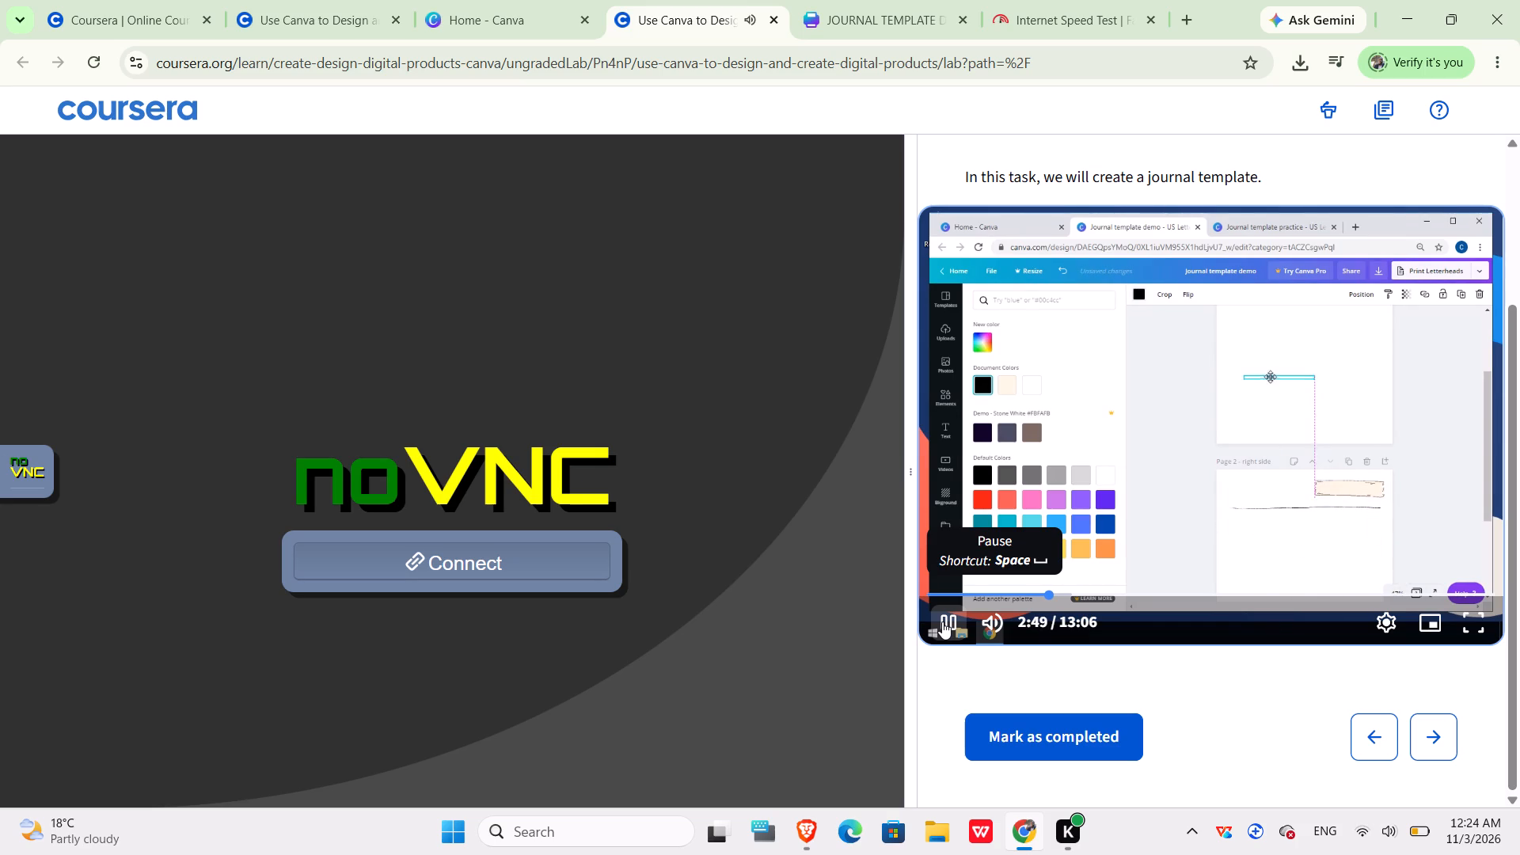
left_click(948, 625)
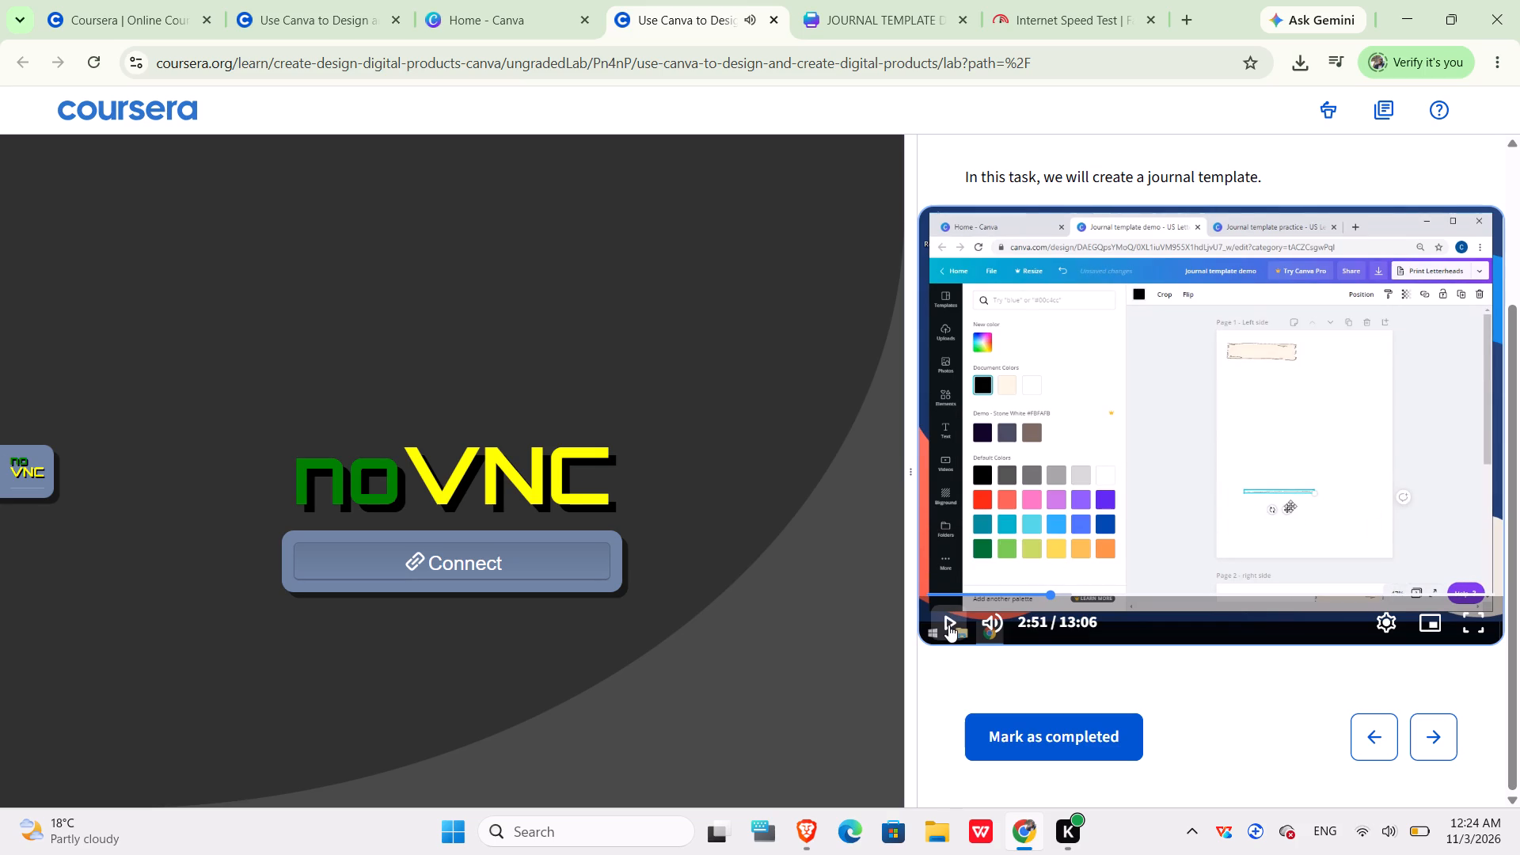
left_click(1045, 592)
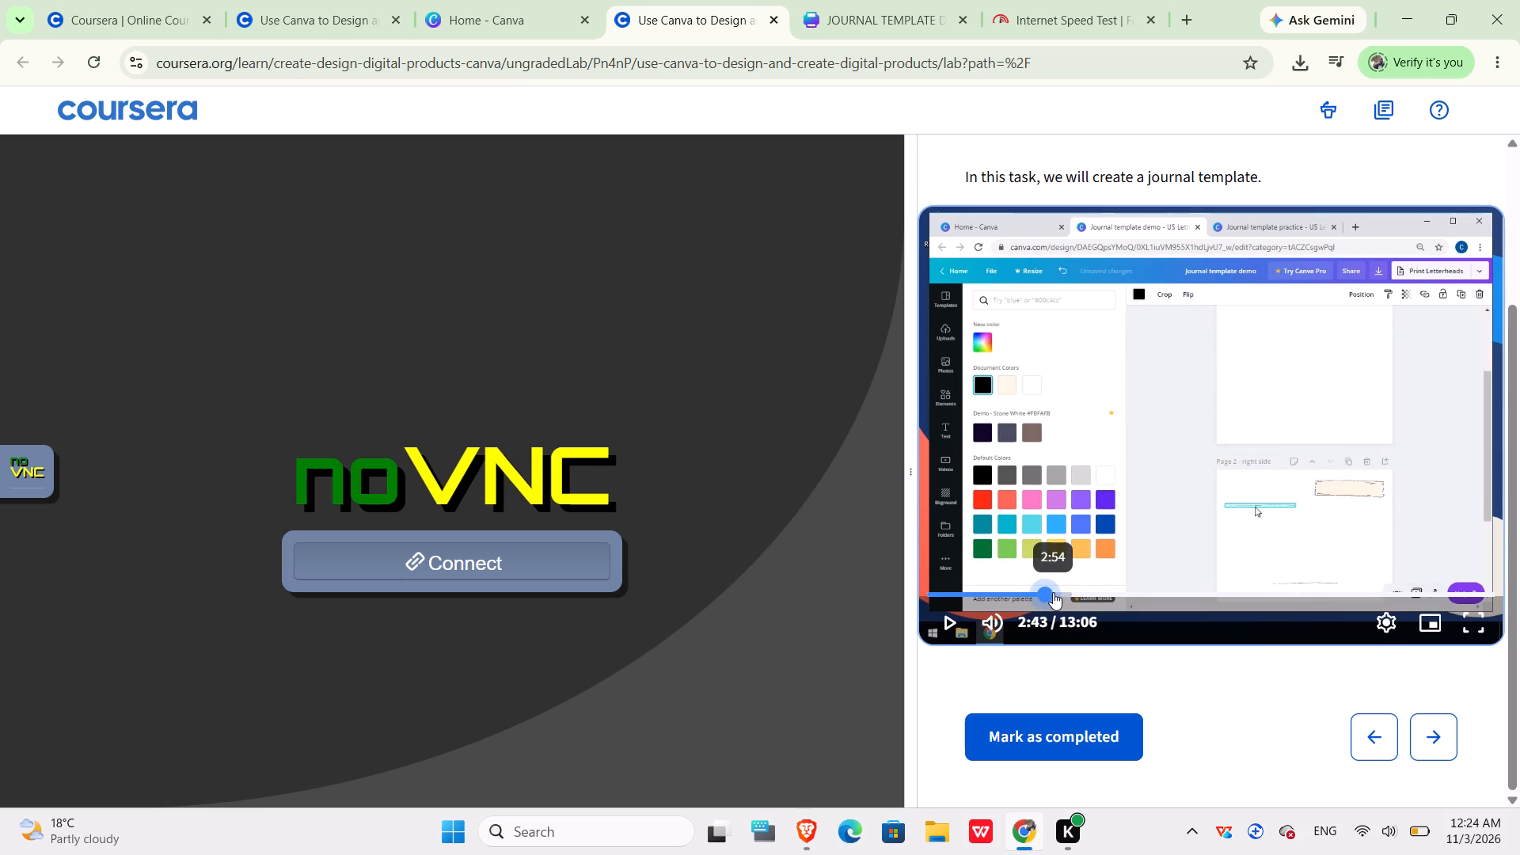
left_click(1053, 592)
left_click(1041, 592)
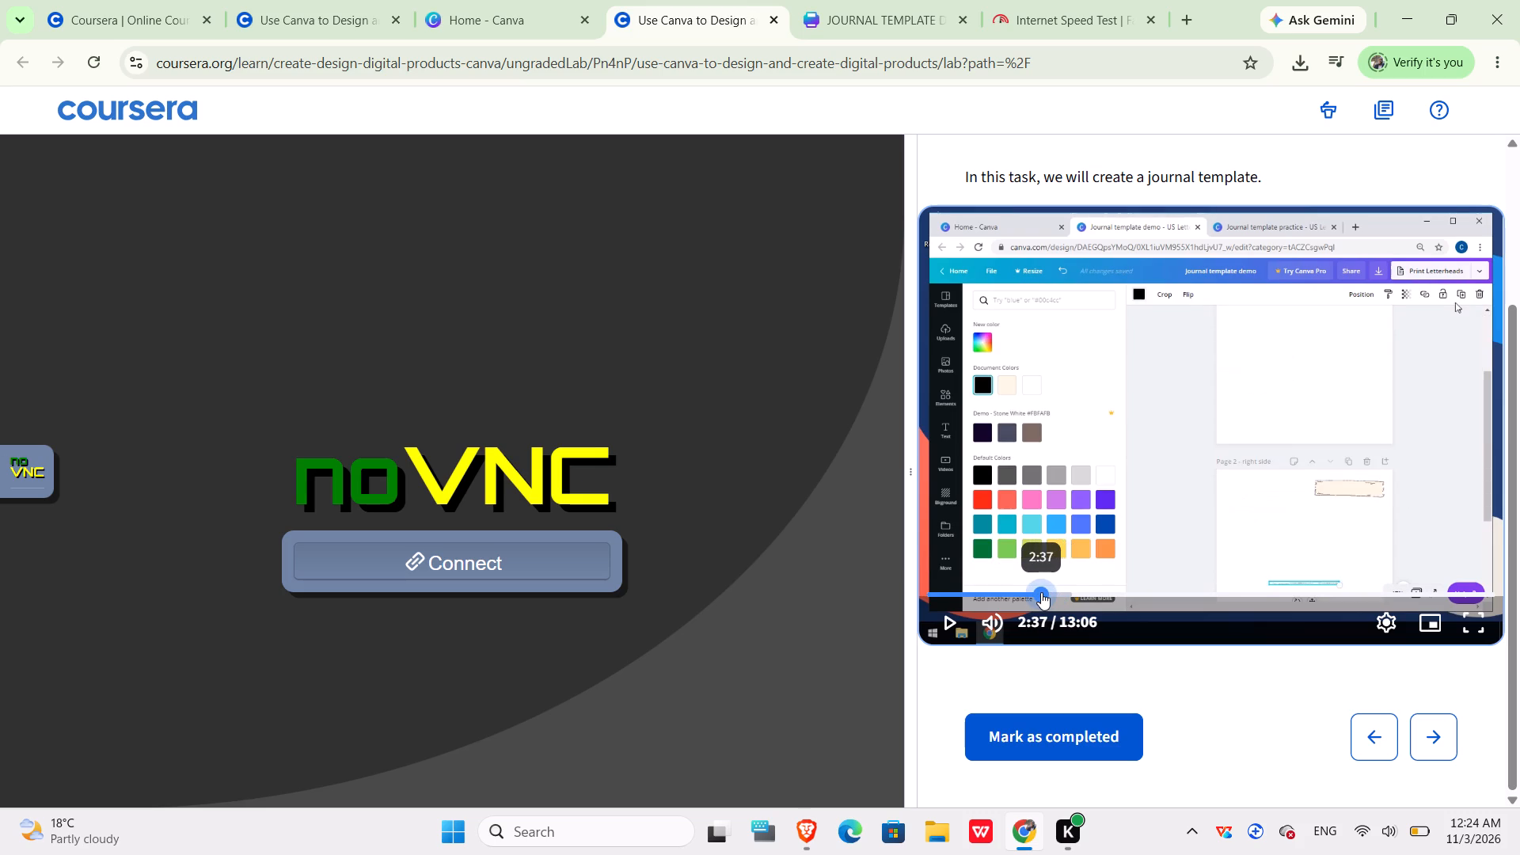
key("space")
left_click(949, 618)
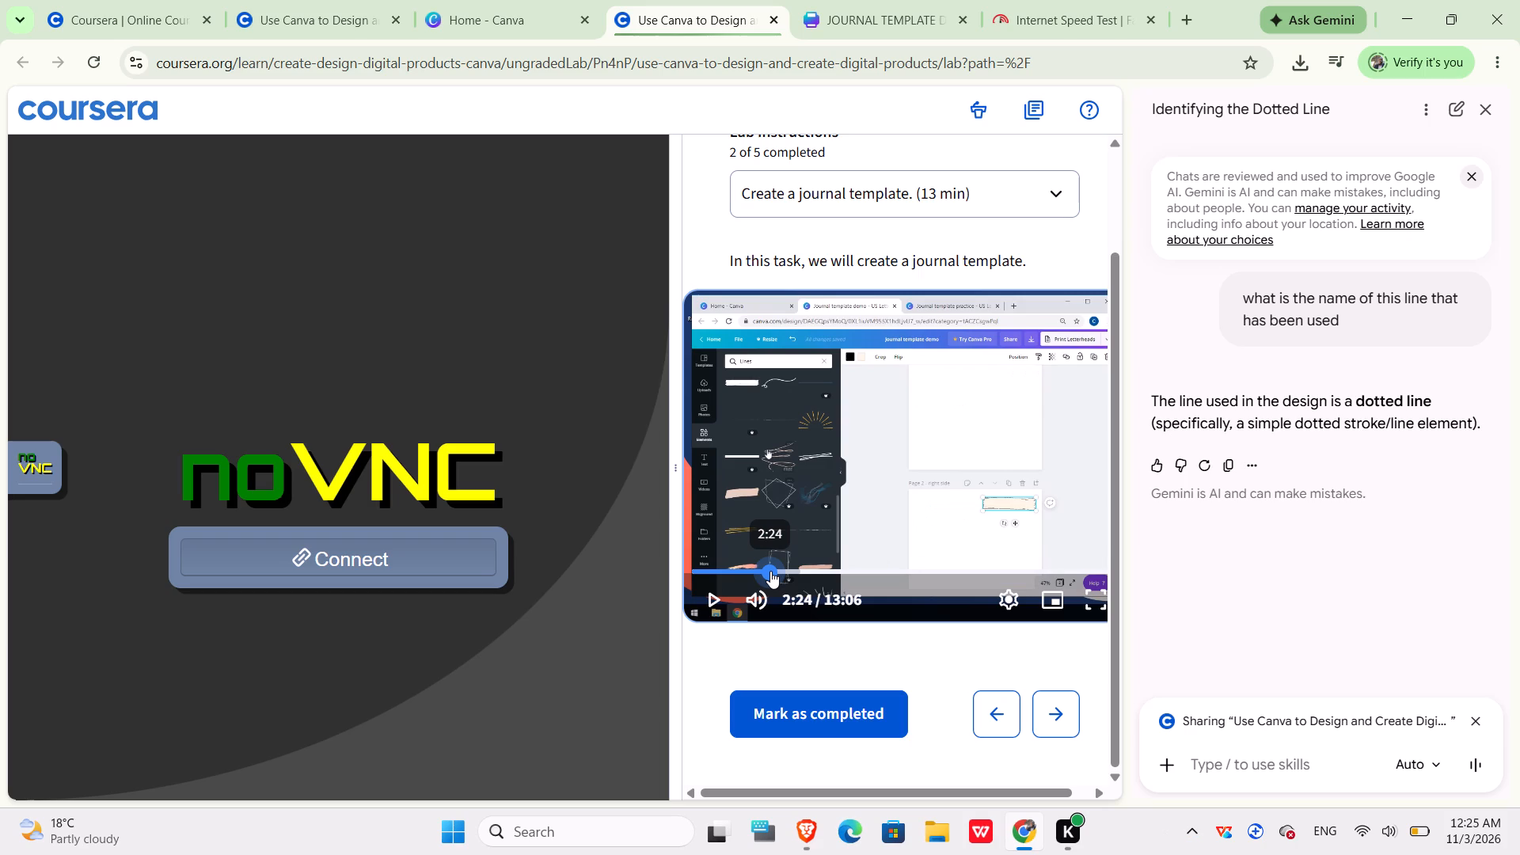
Switch to the JOURNAL TEMPLATE DEMO design and browse further through the "lines" graphics for a line like the lesson's.
left_click(864, 25)
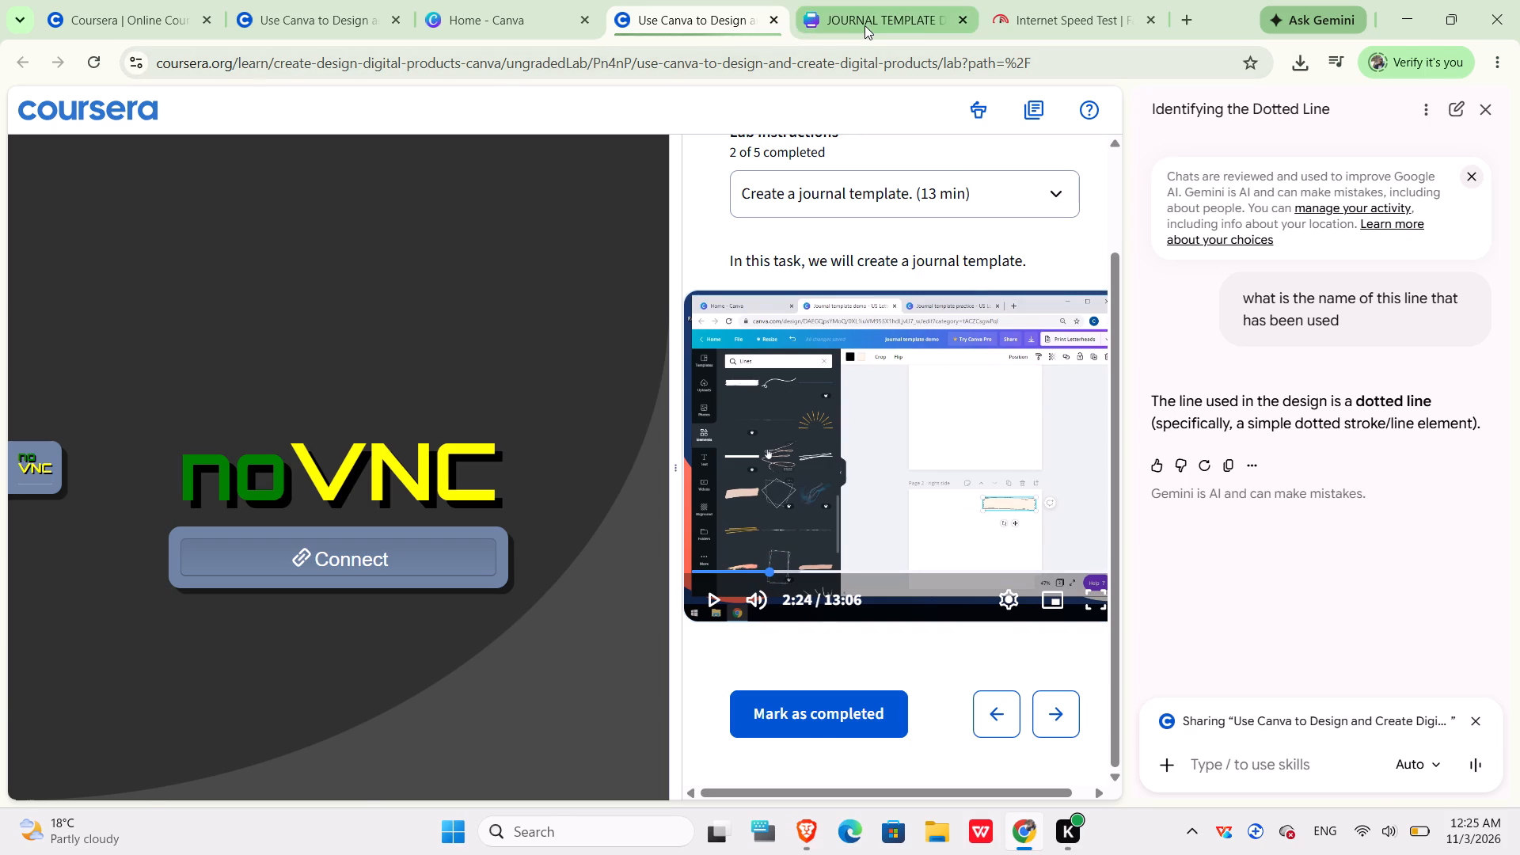
scroll(188, 583, "down", 1)
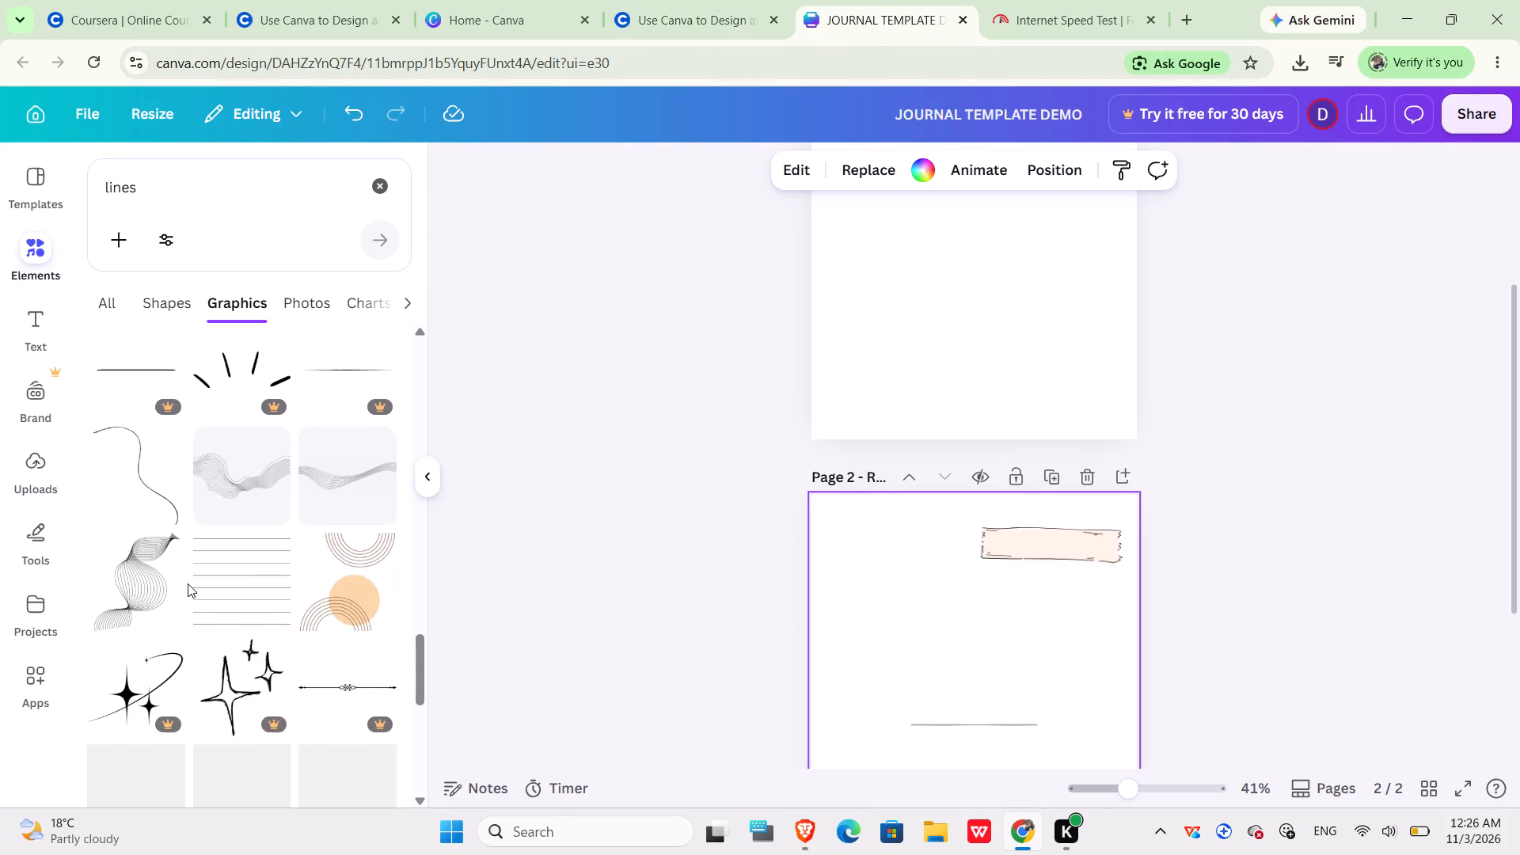
scroll(188, 583, "down", 7)
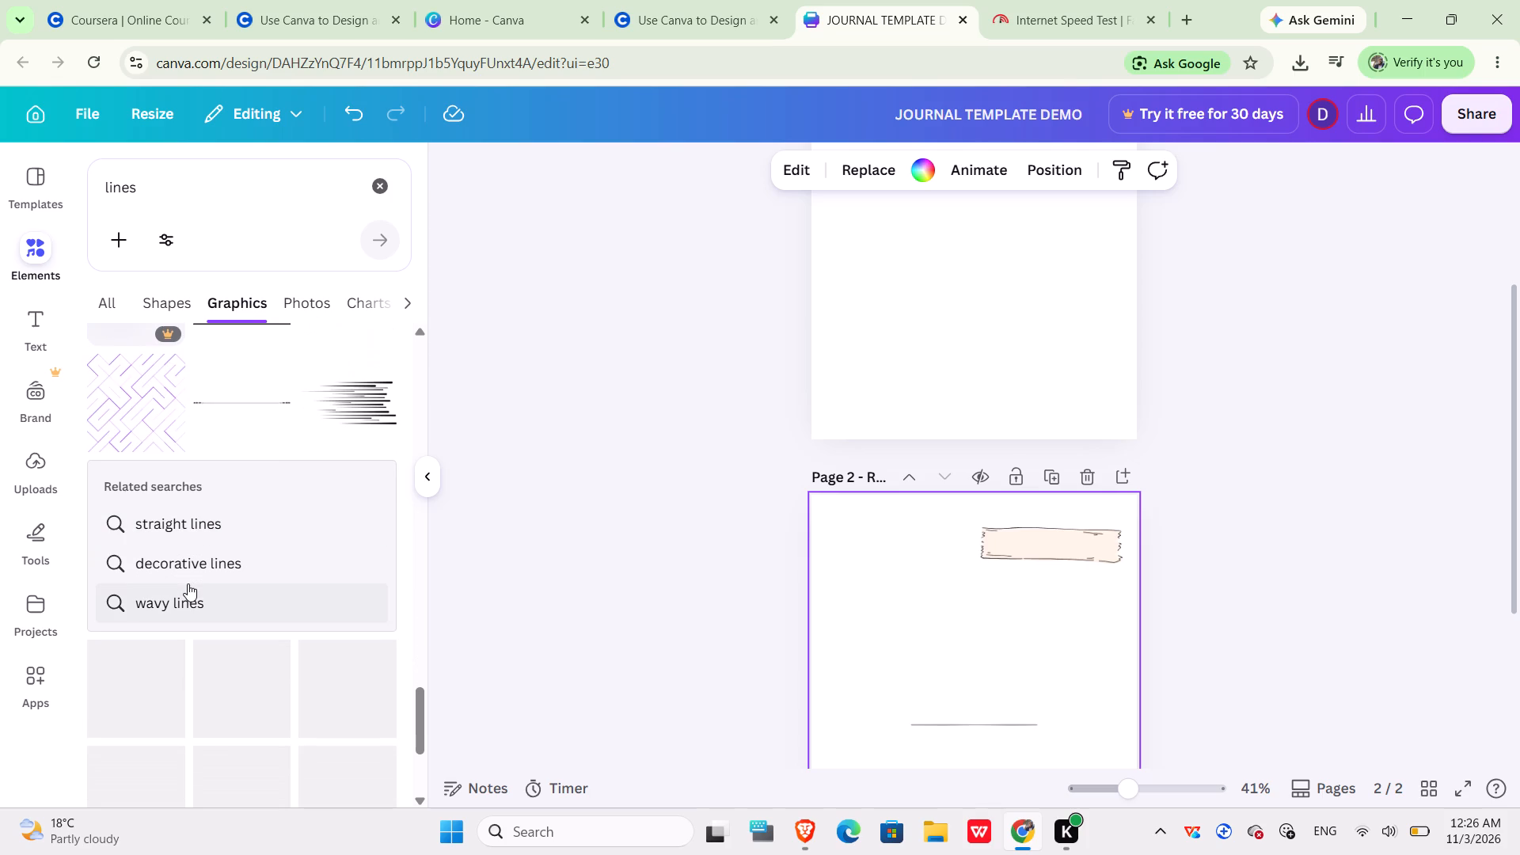
scroll(188, 583, "down", 1)
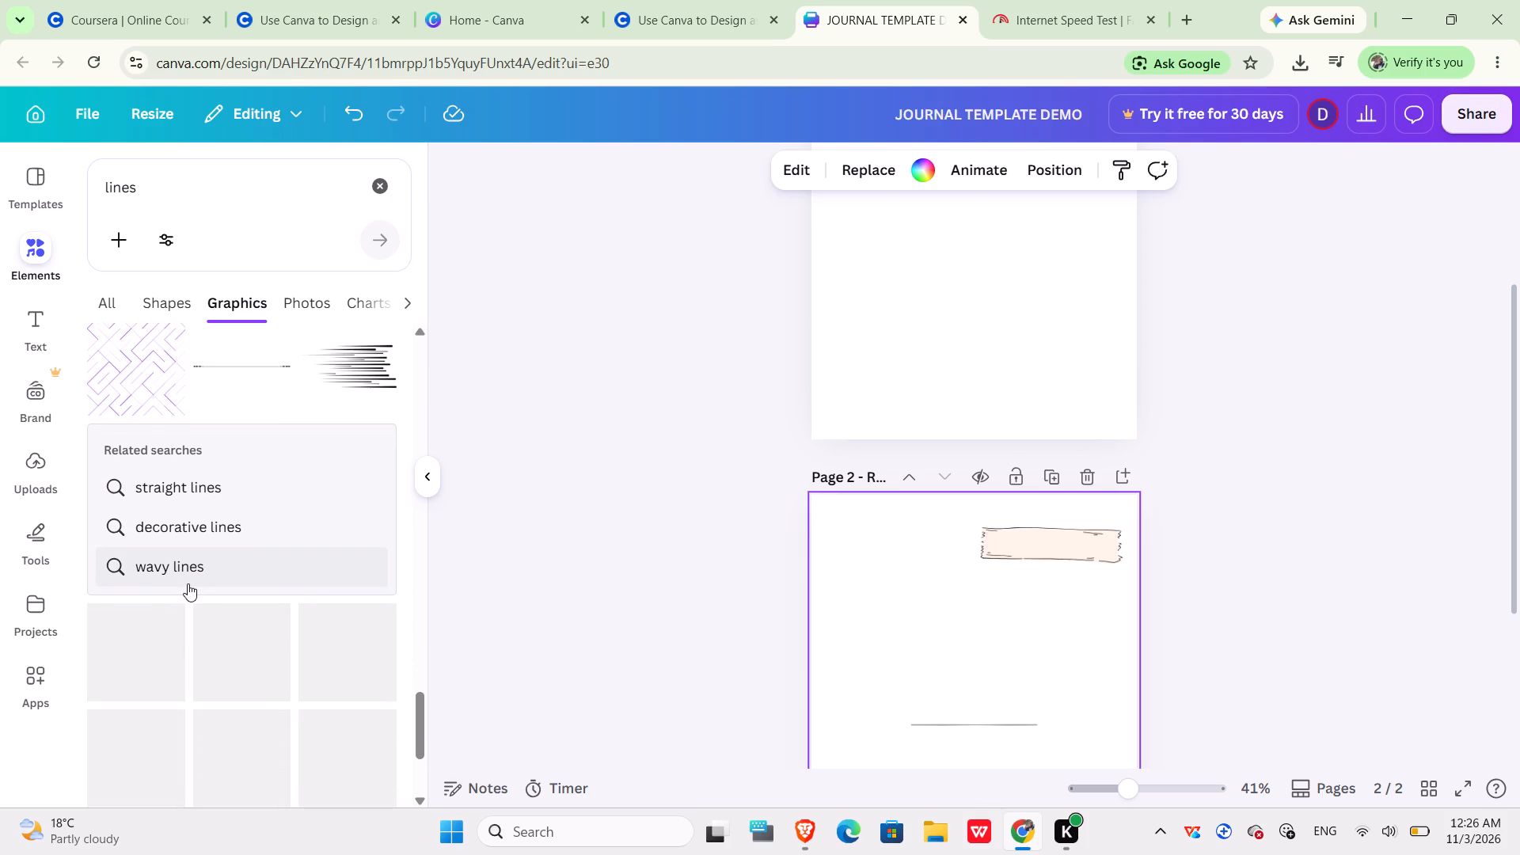
scroll(188, 583, "down", 3)
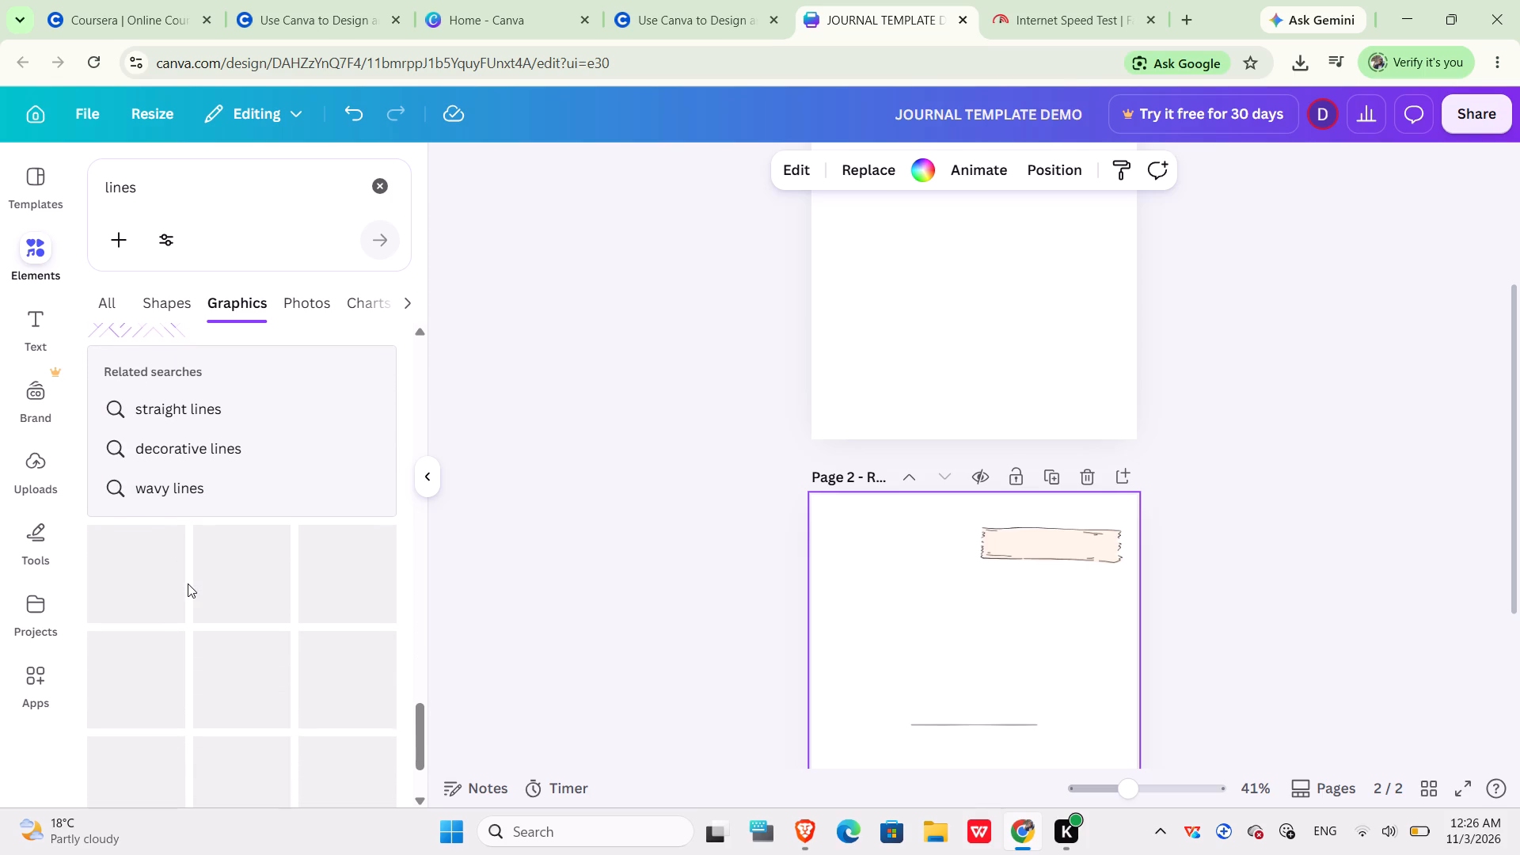
scroll(188, 583, "down", 1)
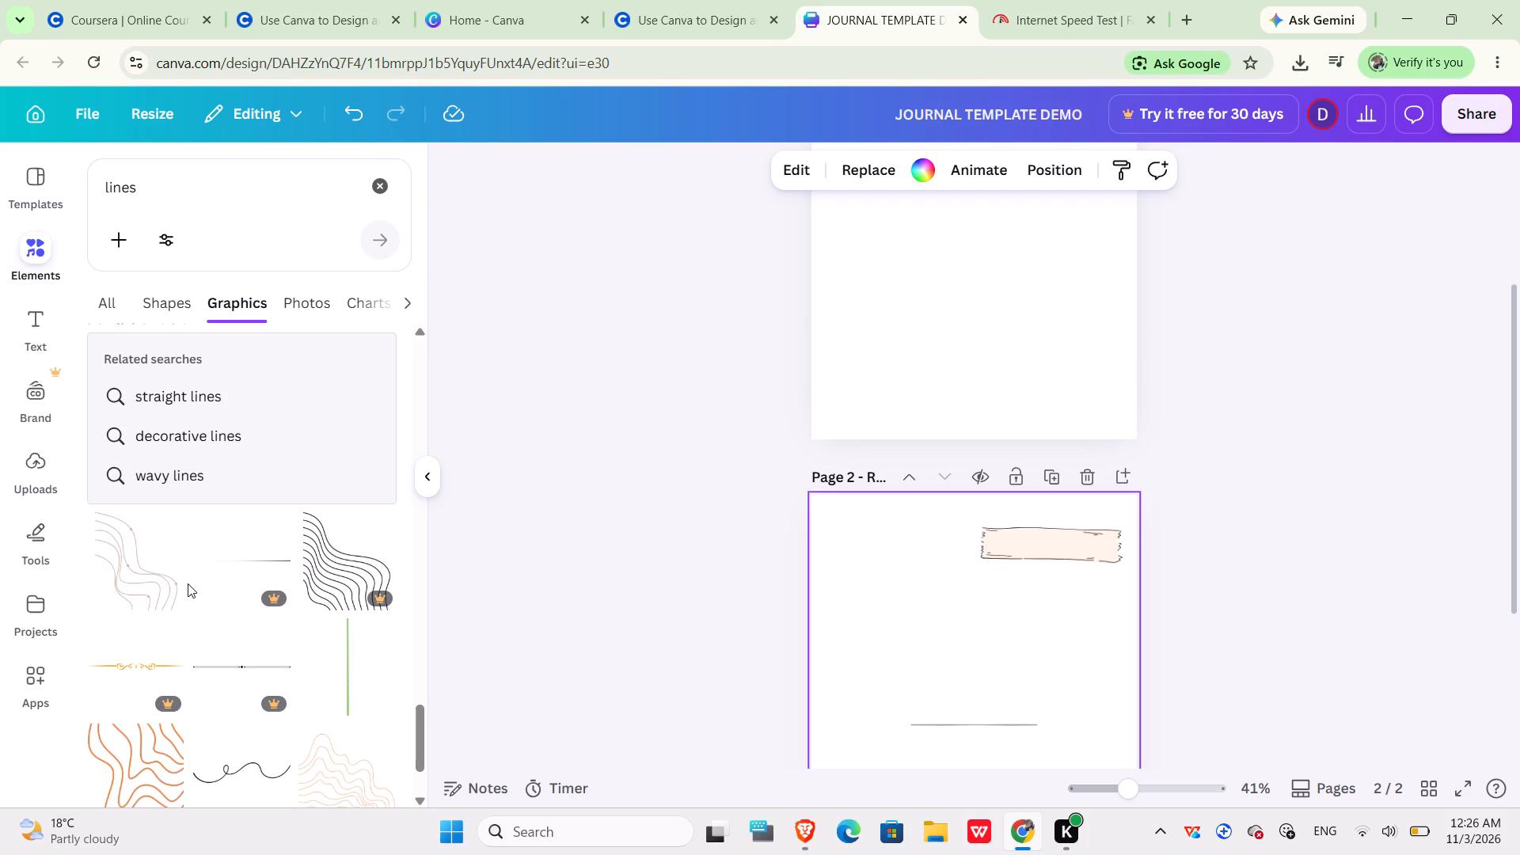
scroll(188, 583, "down", 3)
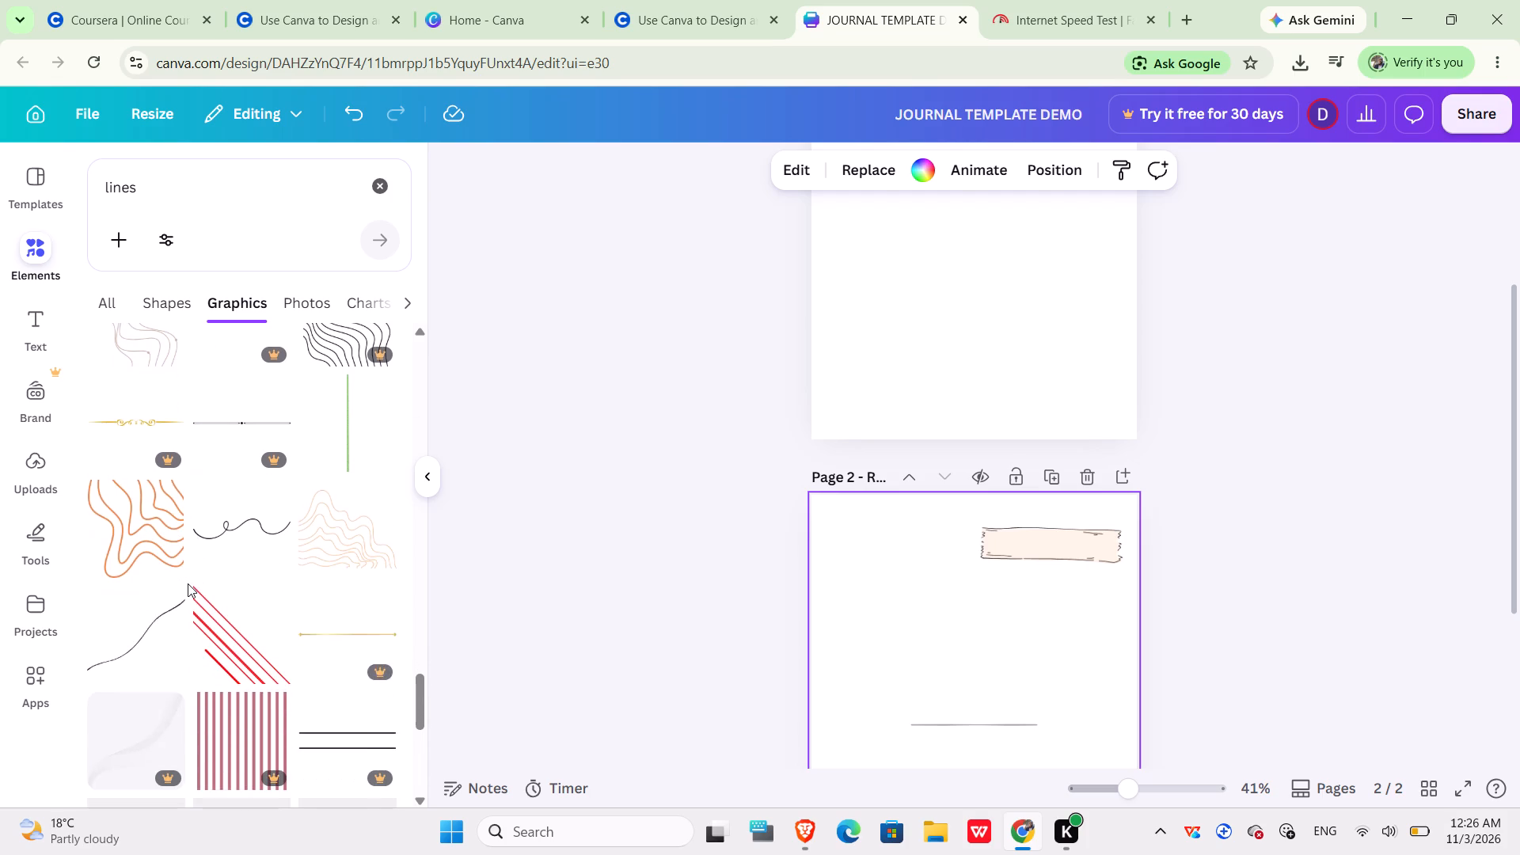
scroll(188, 583, "down", 2)
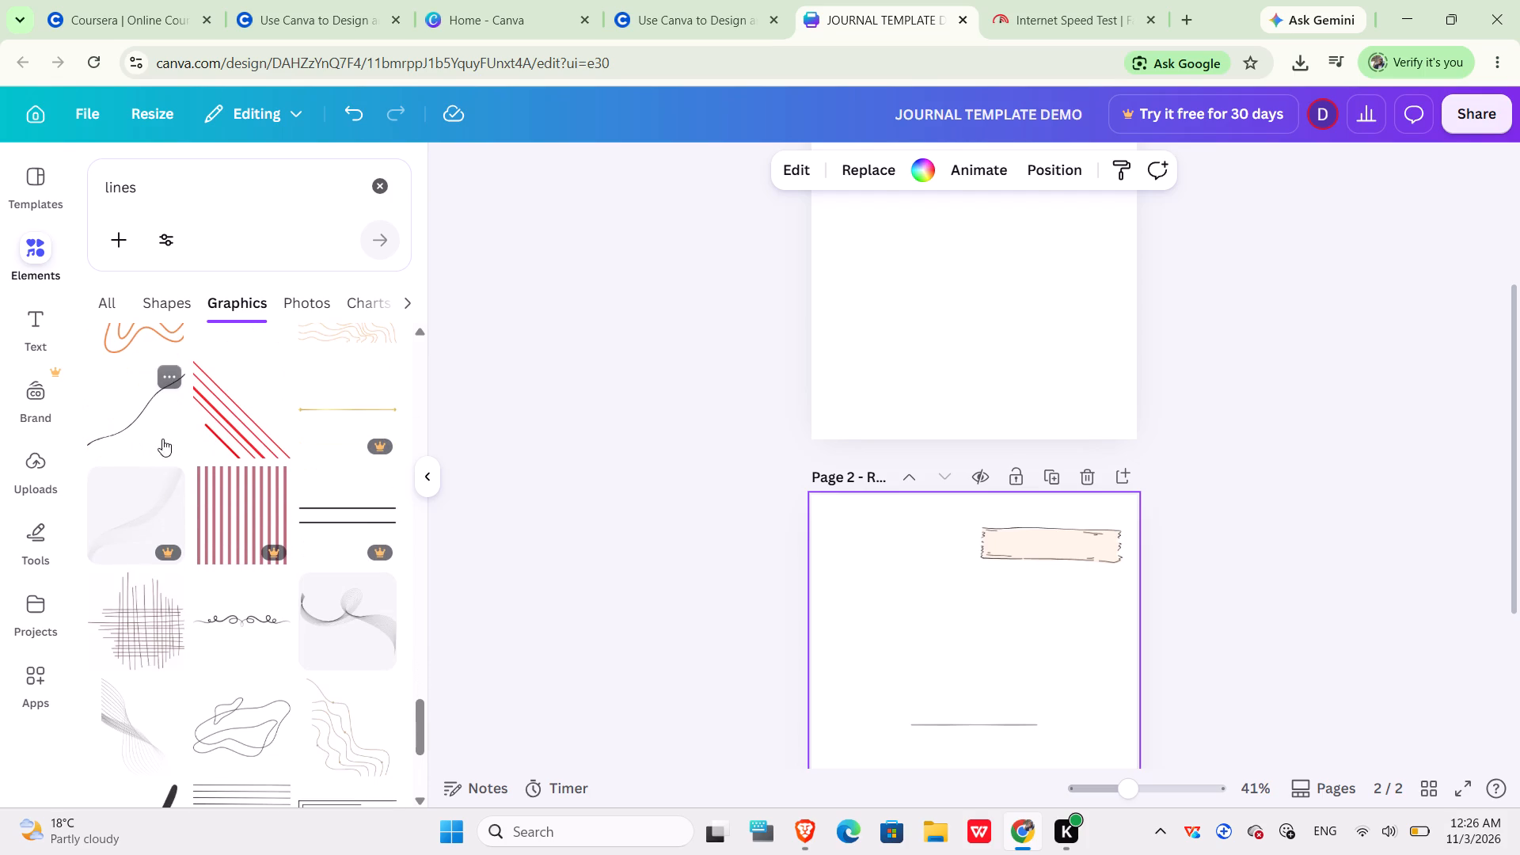
scroll(172, 517, "up", 1)
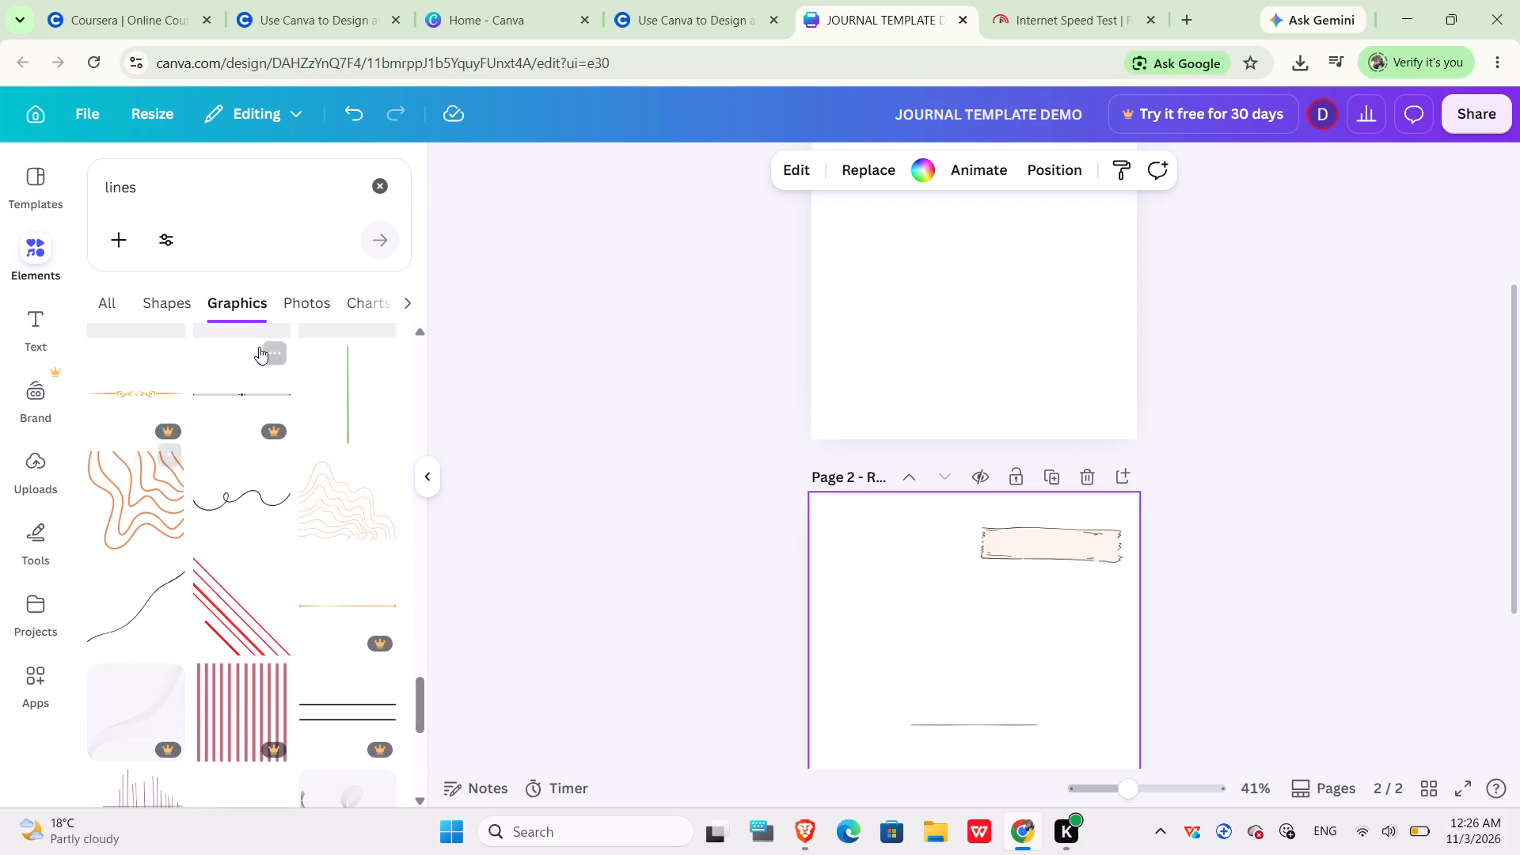
Look through all the shapes results for "lines" for a line matching the lesson's.
left_click(168, 291)
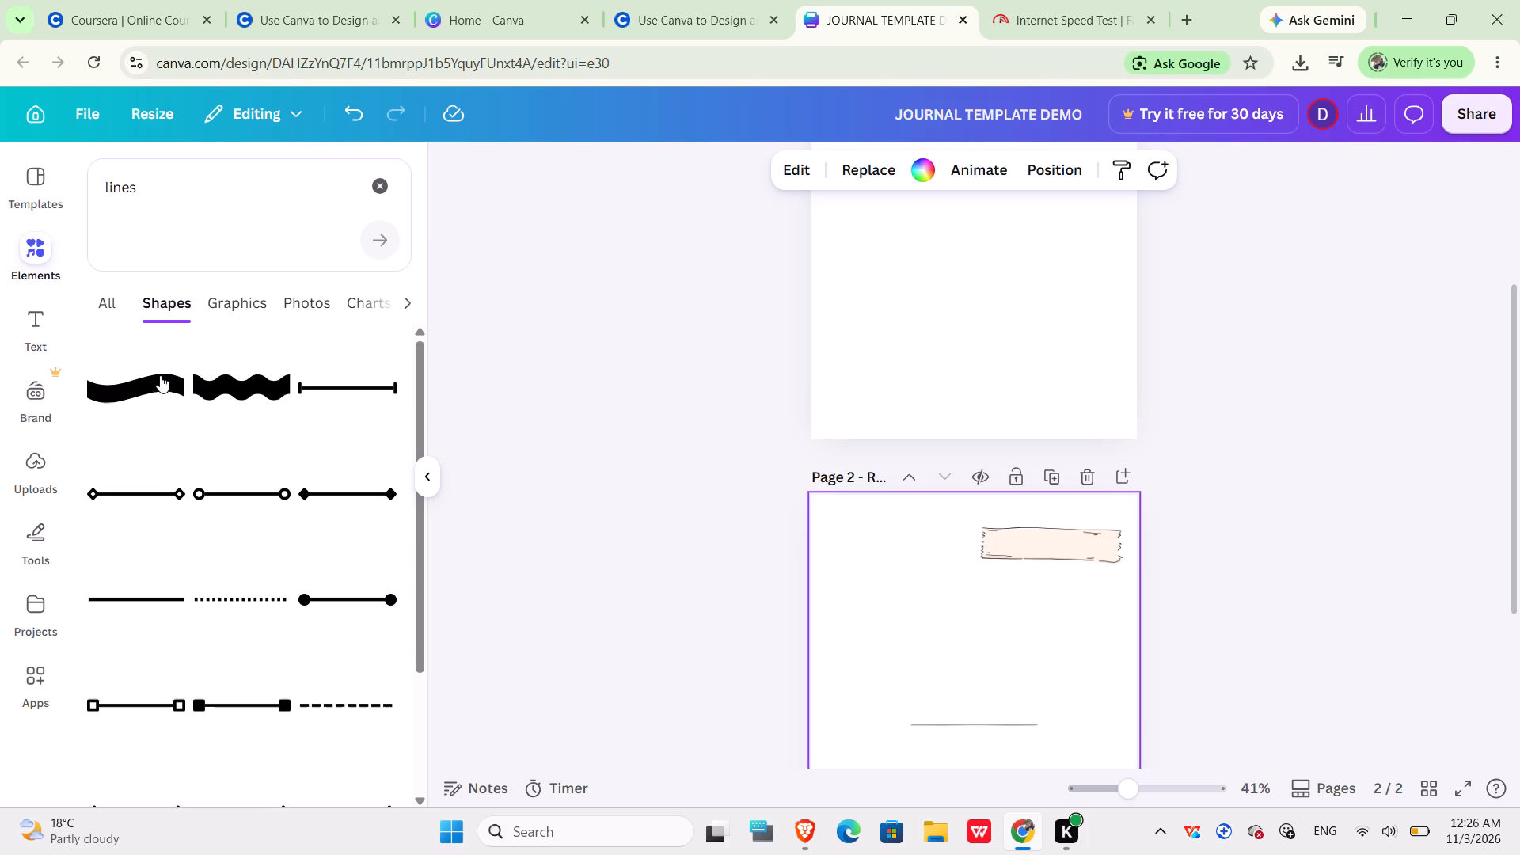
scroll(169, 529, "down", 2)
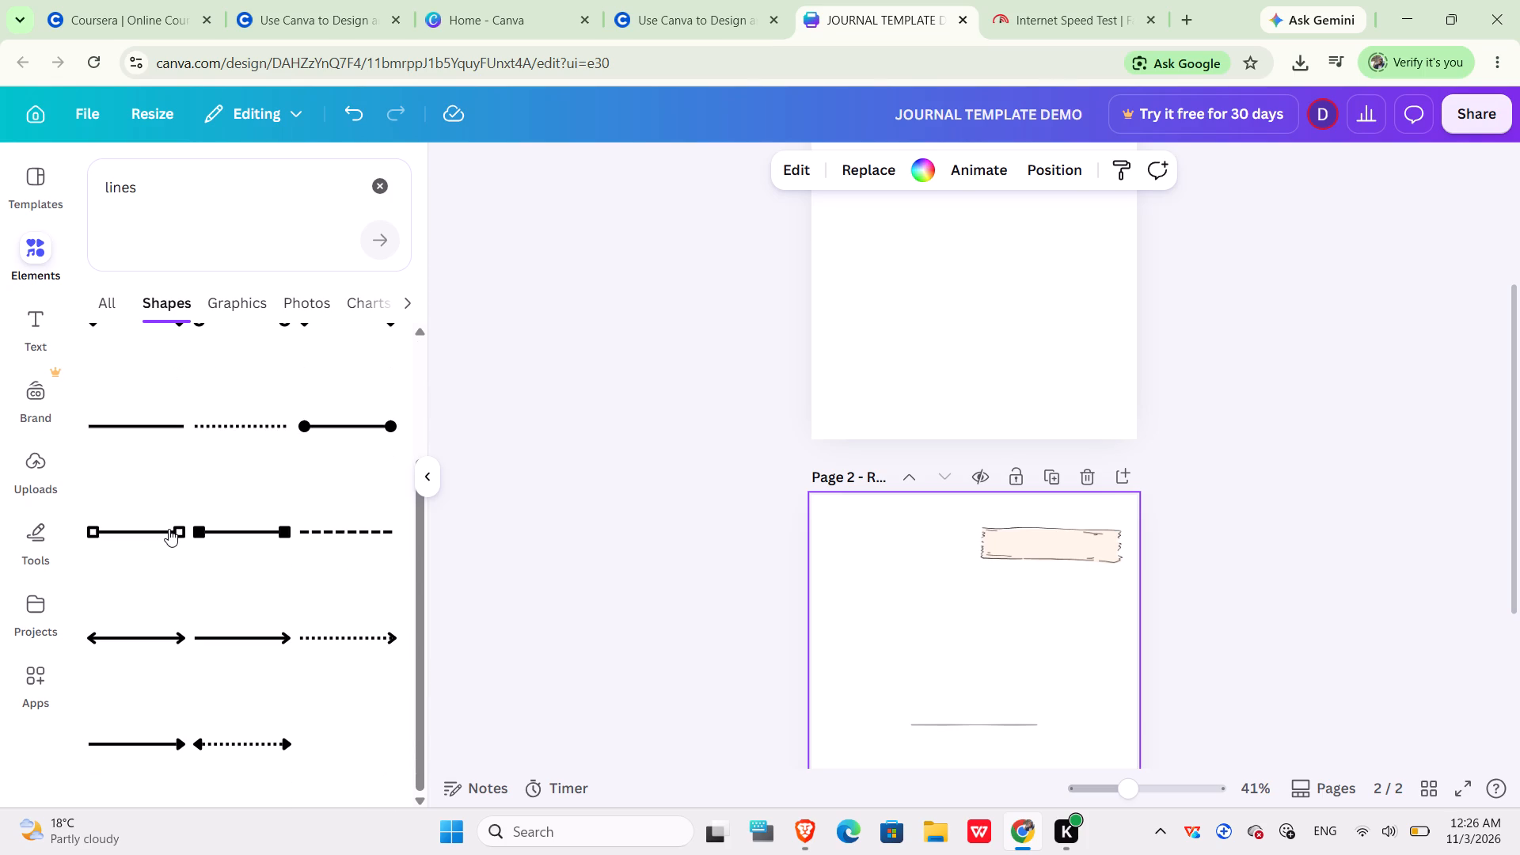
scroll(169, 529, "down", 3)
Browse the graphics results for "lines" again from the beginning, checking for the line used in the lesson.
left_click(234, 310)
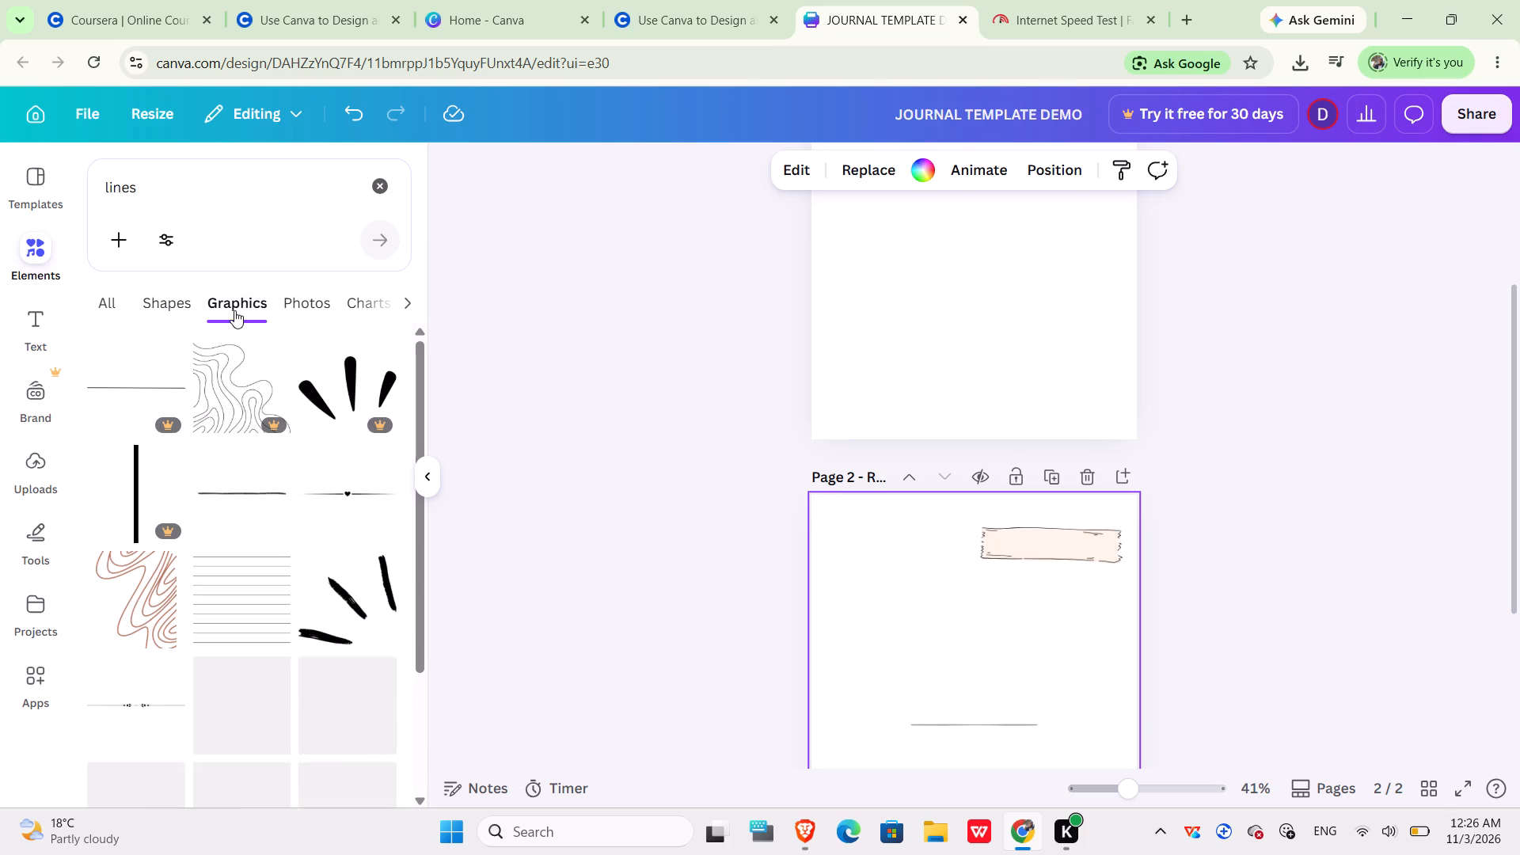
scroll(214, 484, "down", 2)
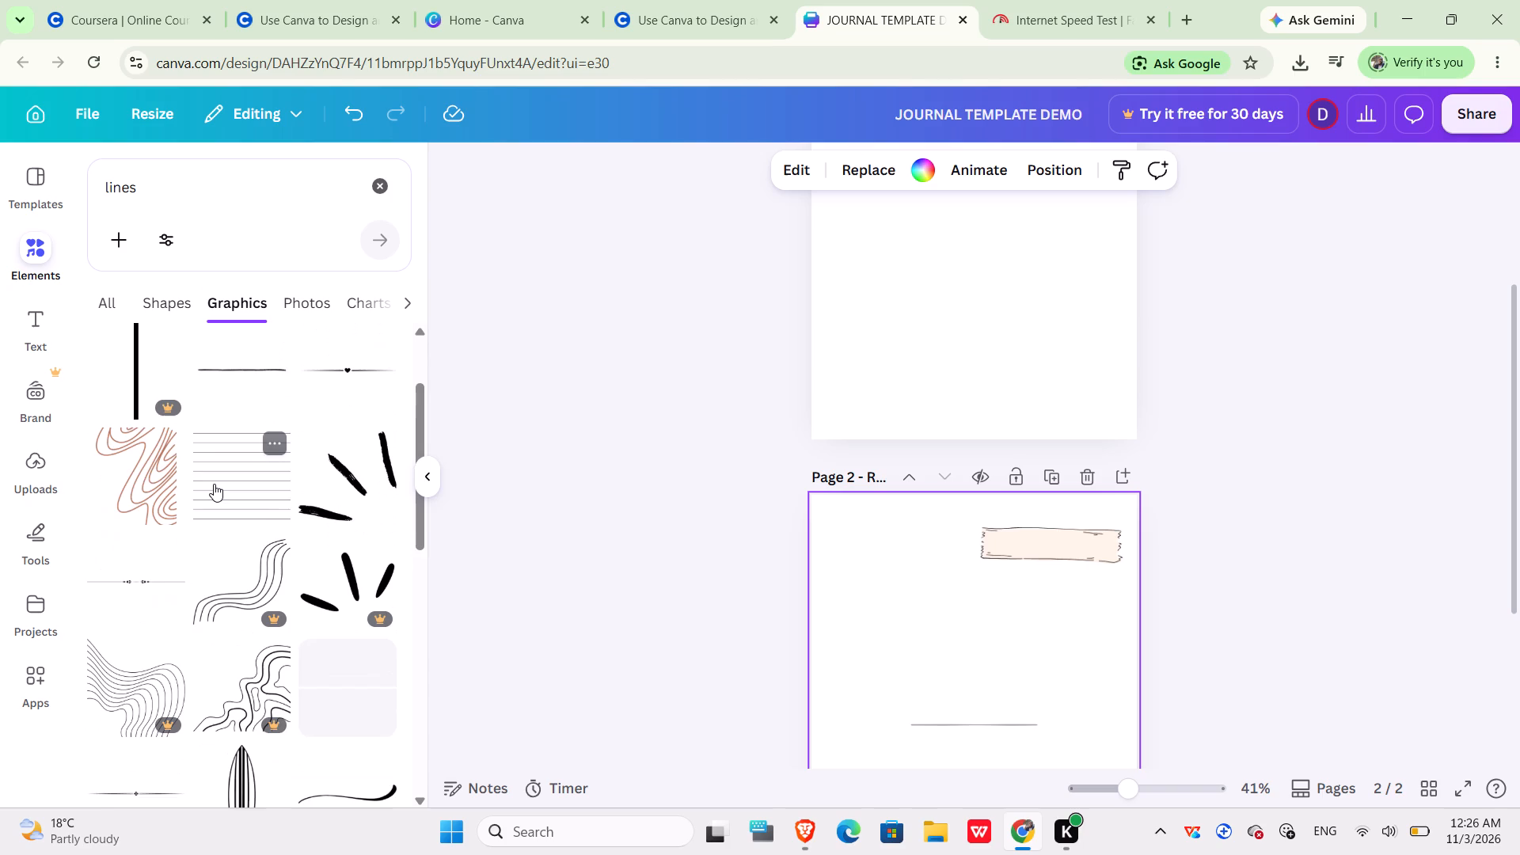
scroll(214, 484, "down", 4)
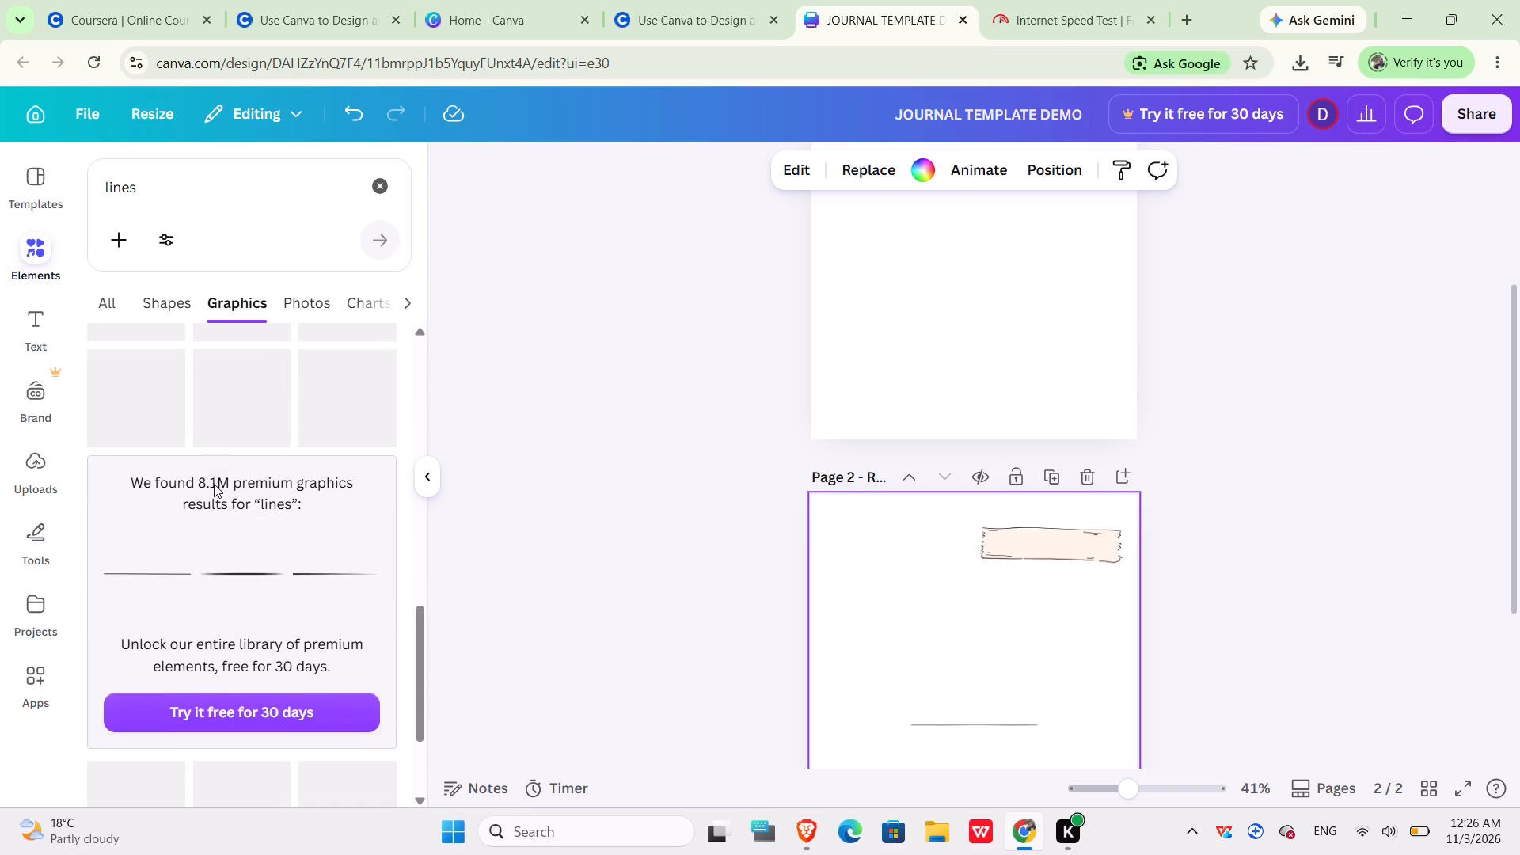
scroll(214, 484, "down", 3)
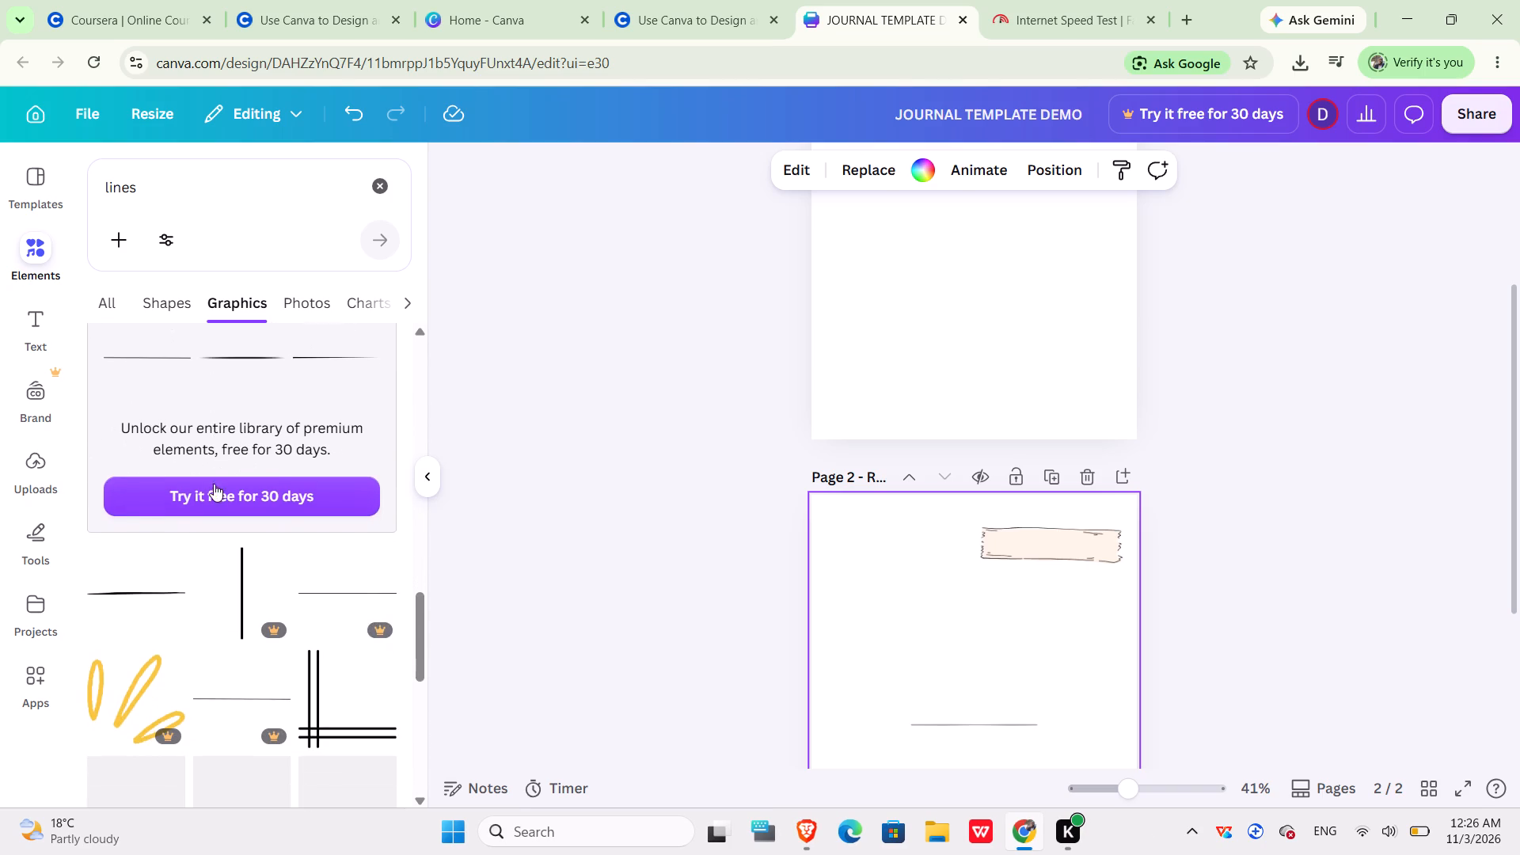
scroll(214, 484, "down", 1)
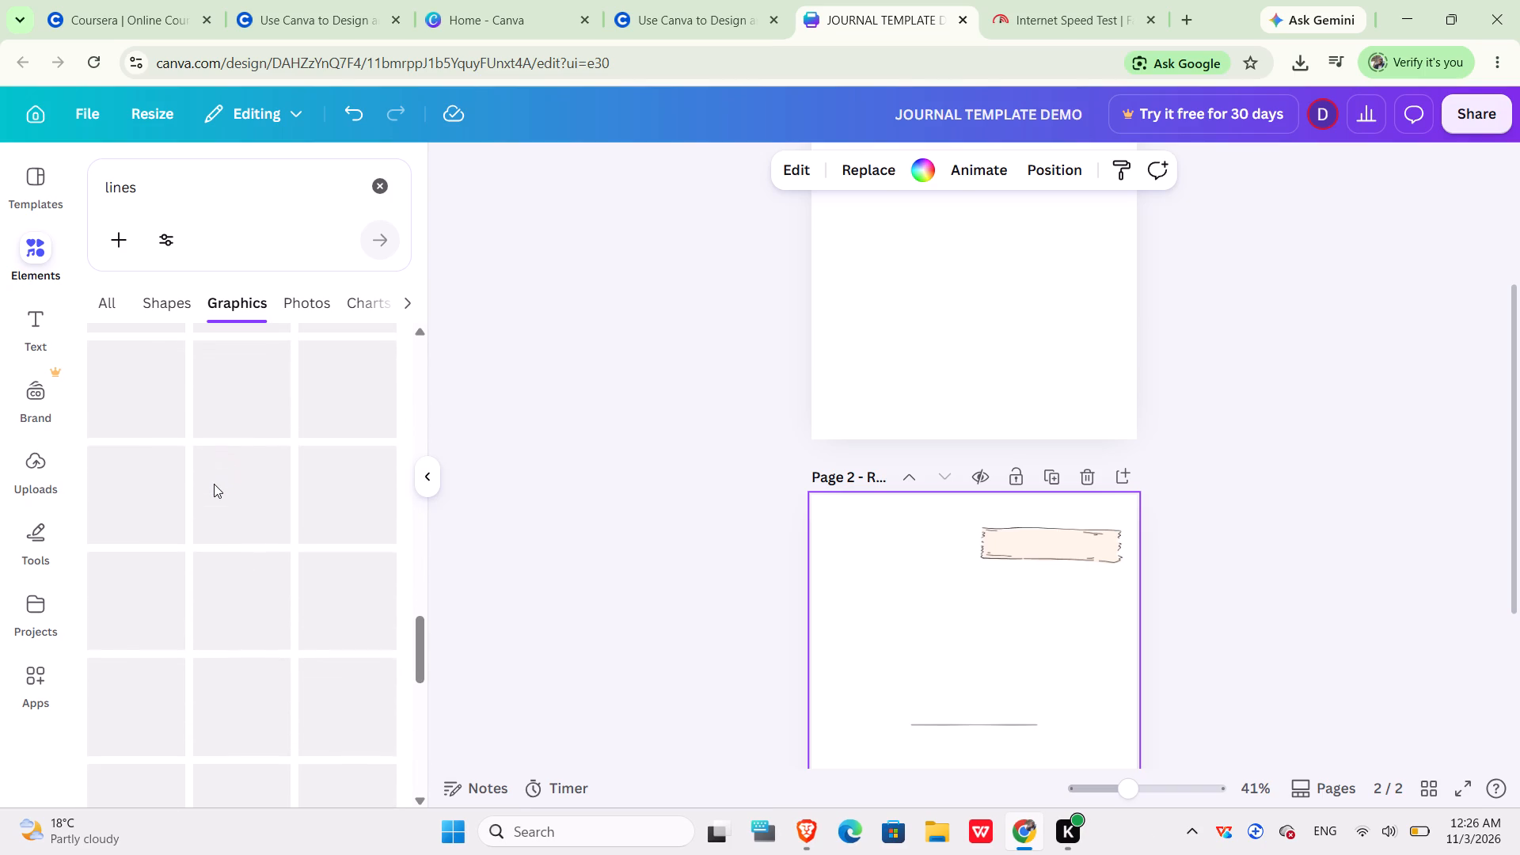
scroll(214, 484, "up", 2)
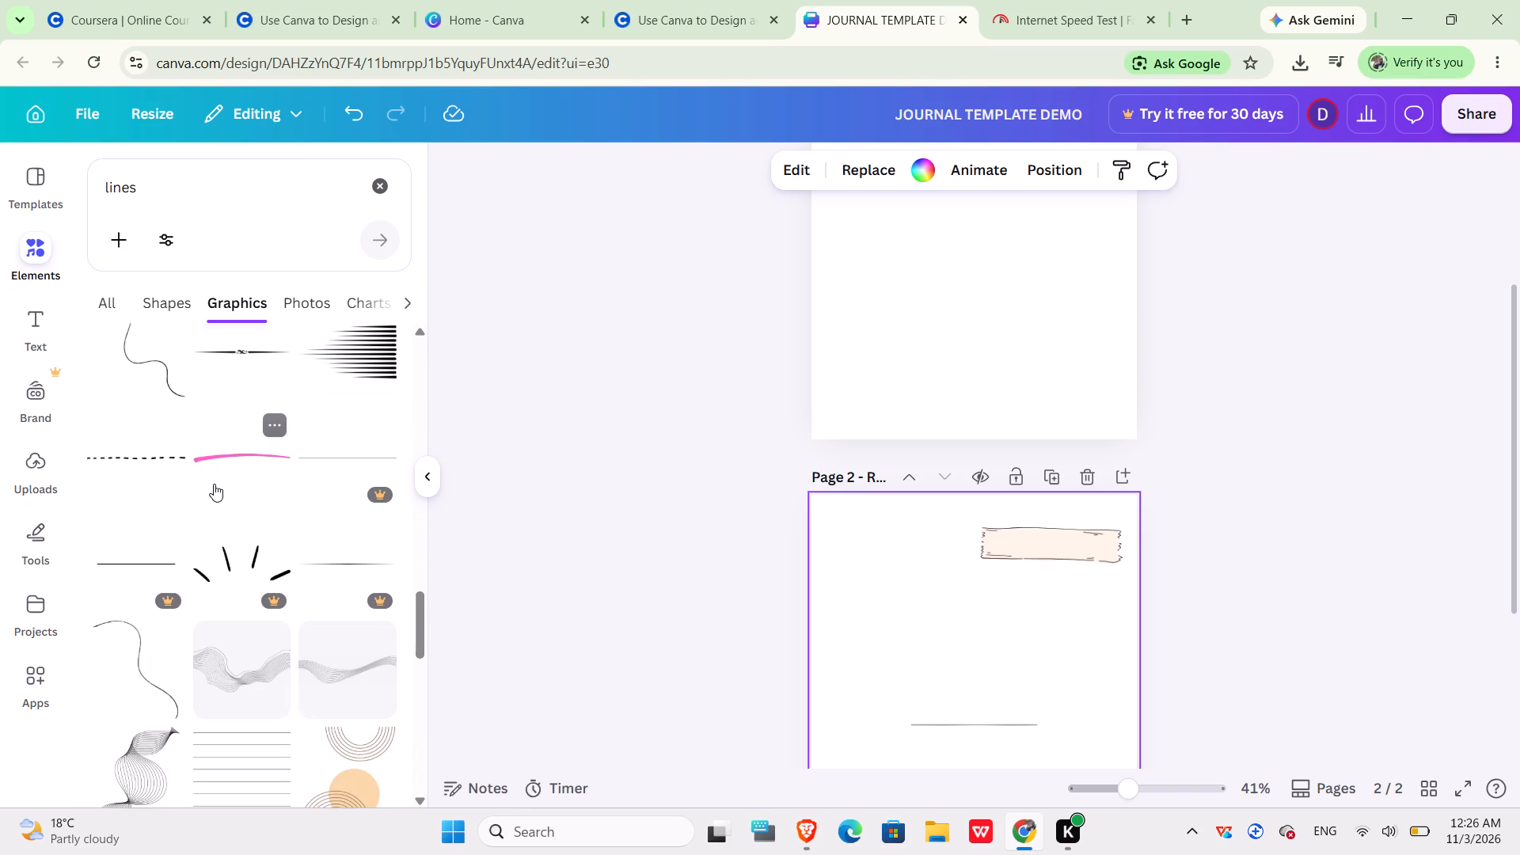
scroll(214, 484, "up", 5)
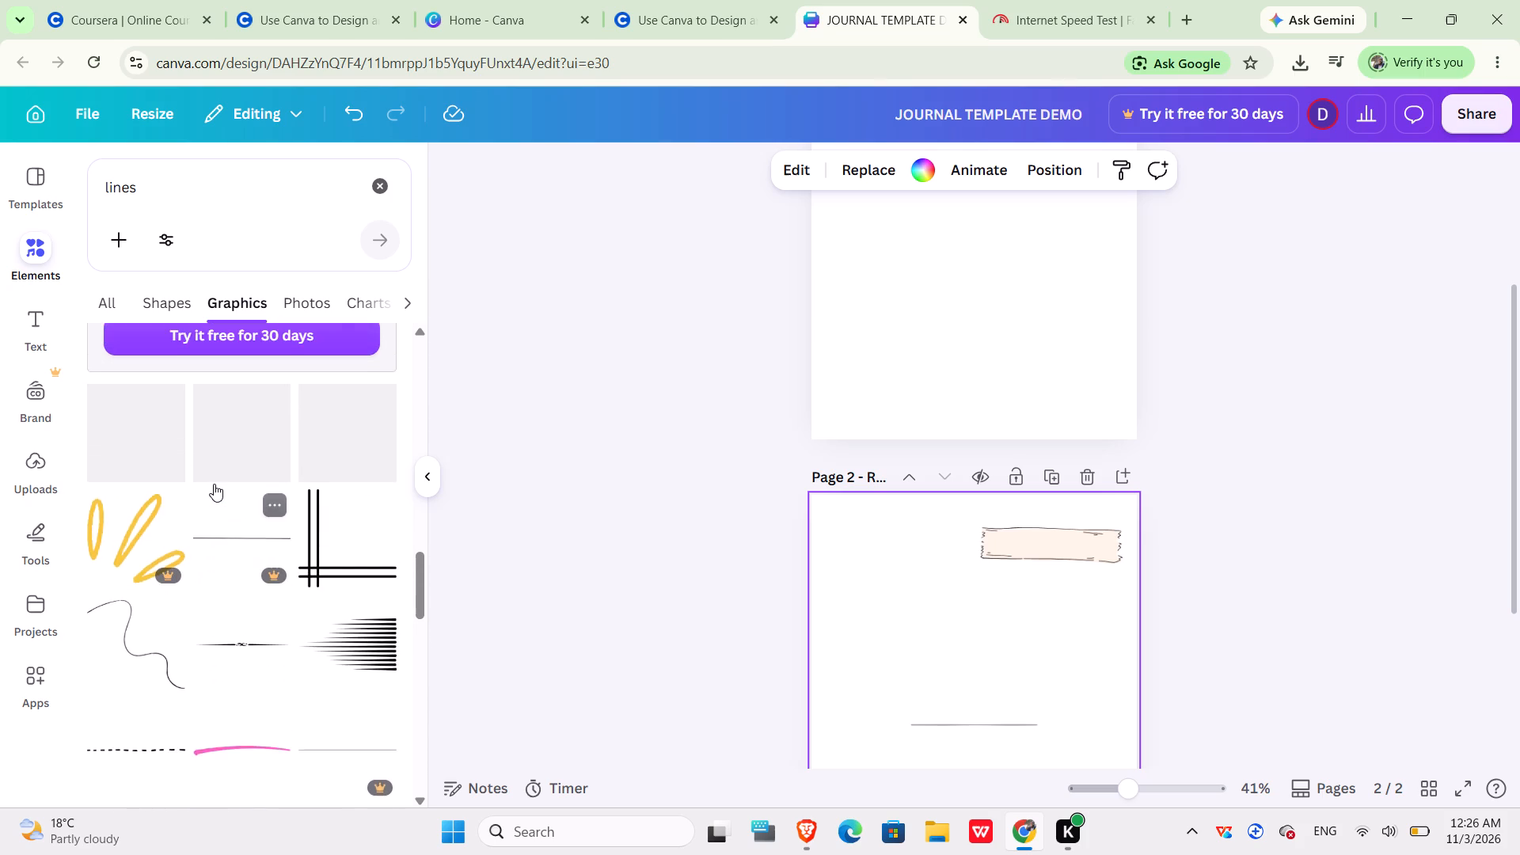
scroll(214, 484, "up", 1)
Look through the photos results for "lines" for a line matching the lesson's.
left_click(310, 296)
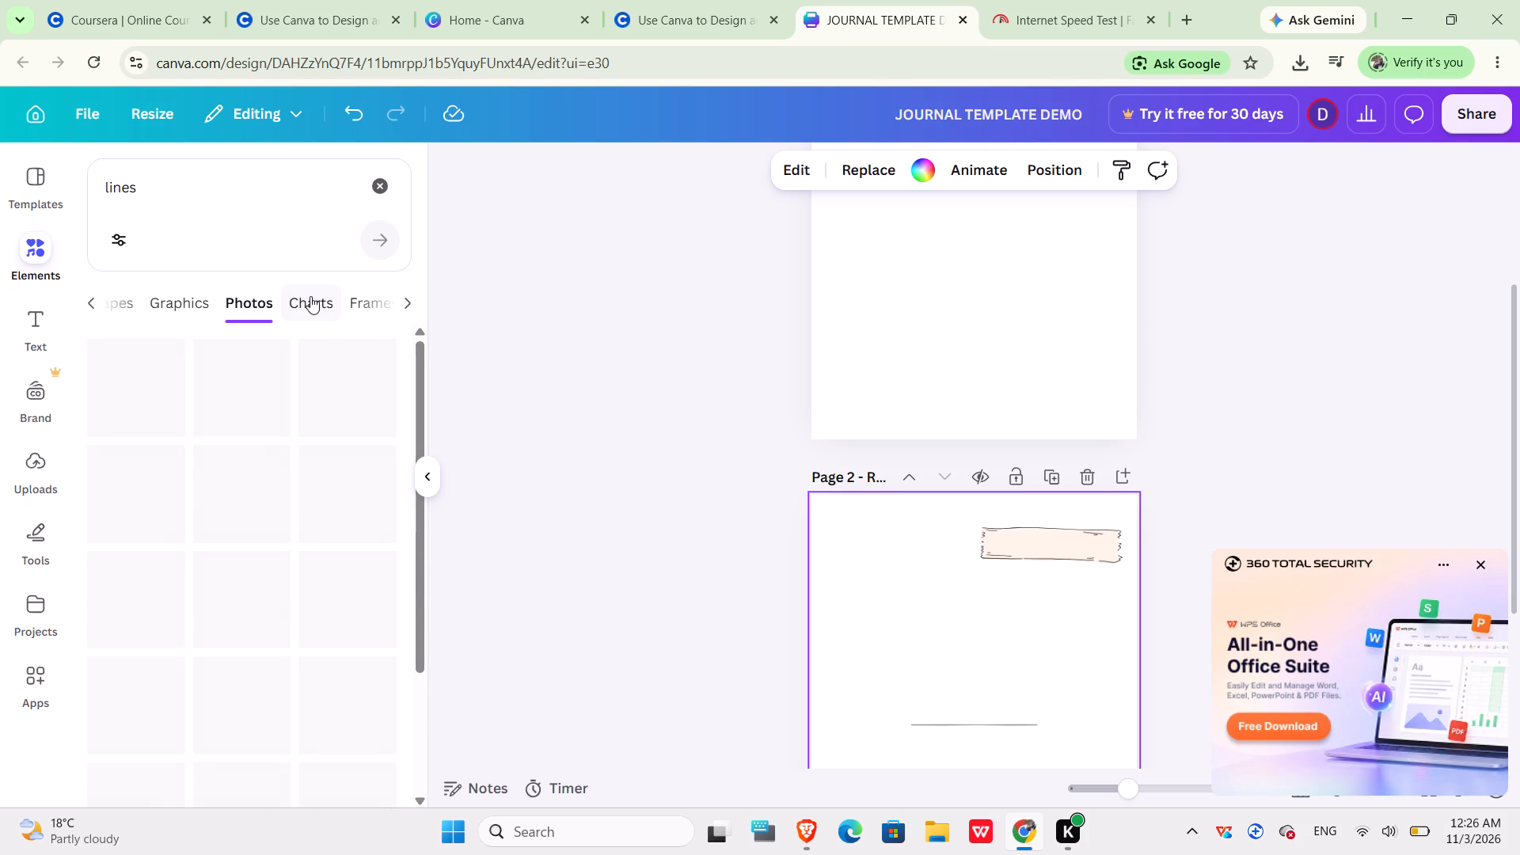
scroll(173, 426, "down", 2)
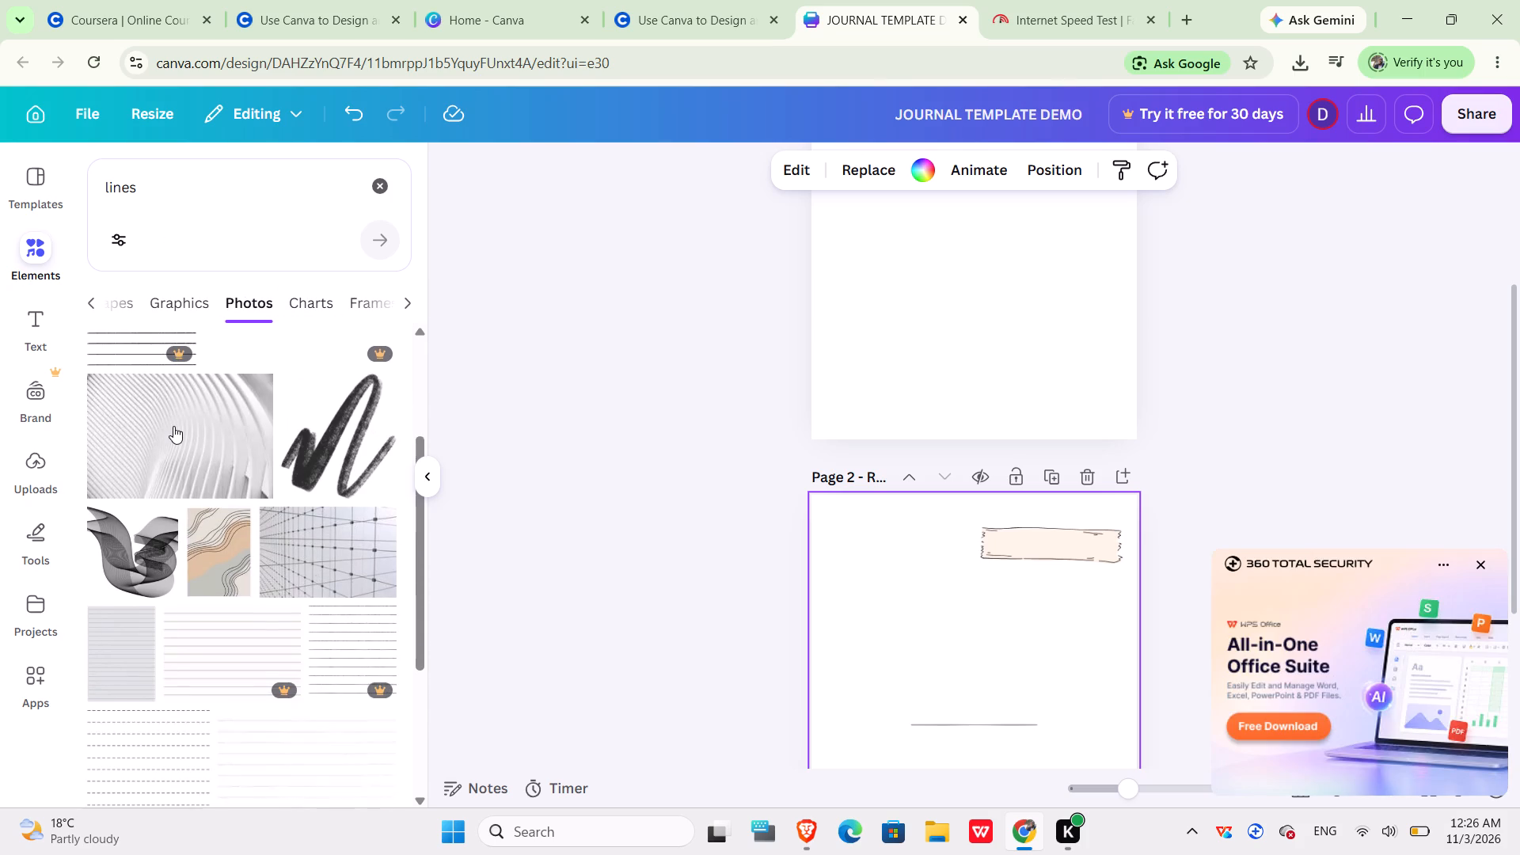
scroll(173, 426, "down", 3)
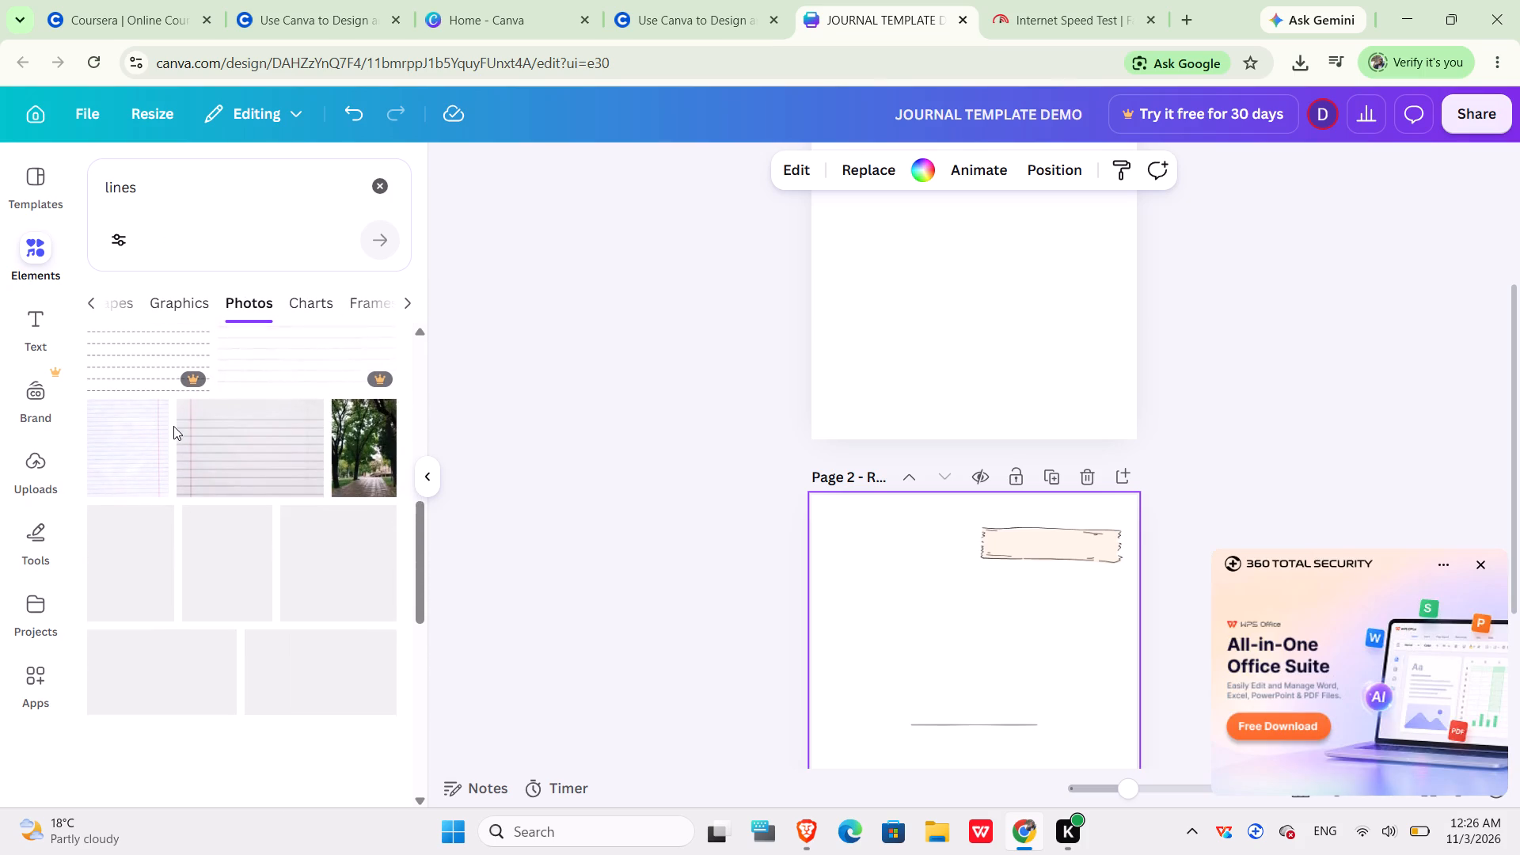
scroll(173, 426, "down", 1)
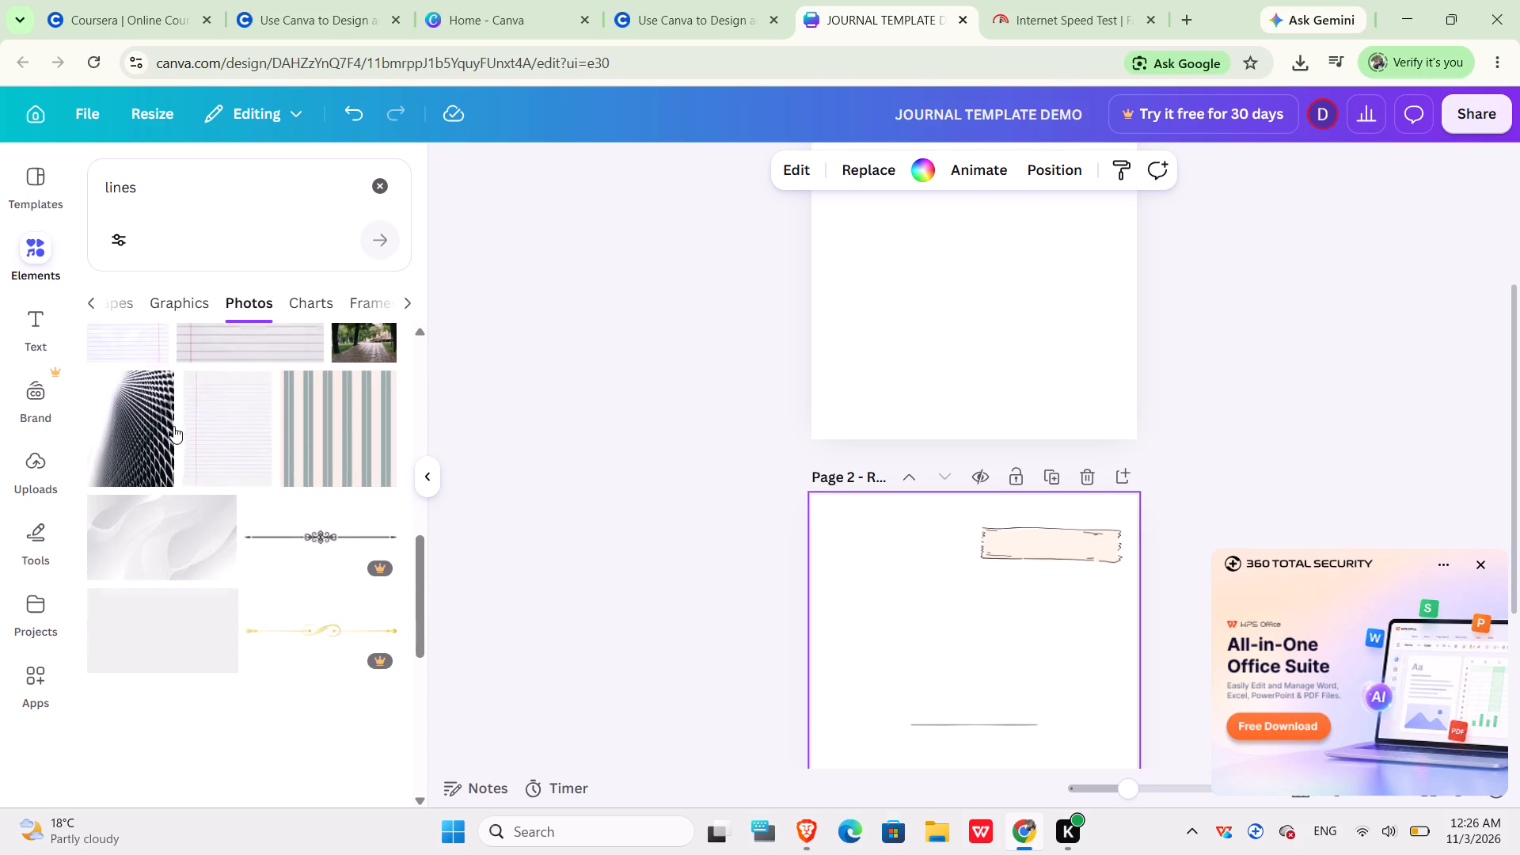
scroll(173, 426, "down", 3)
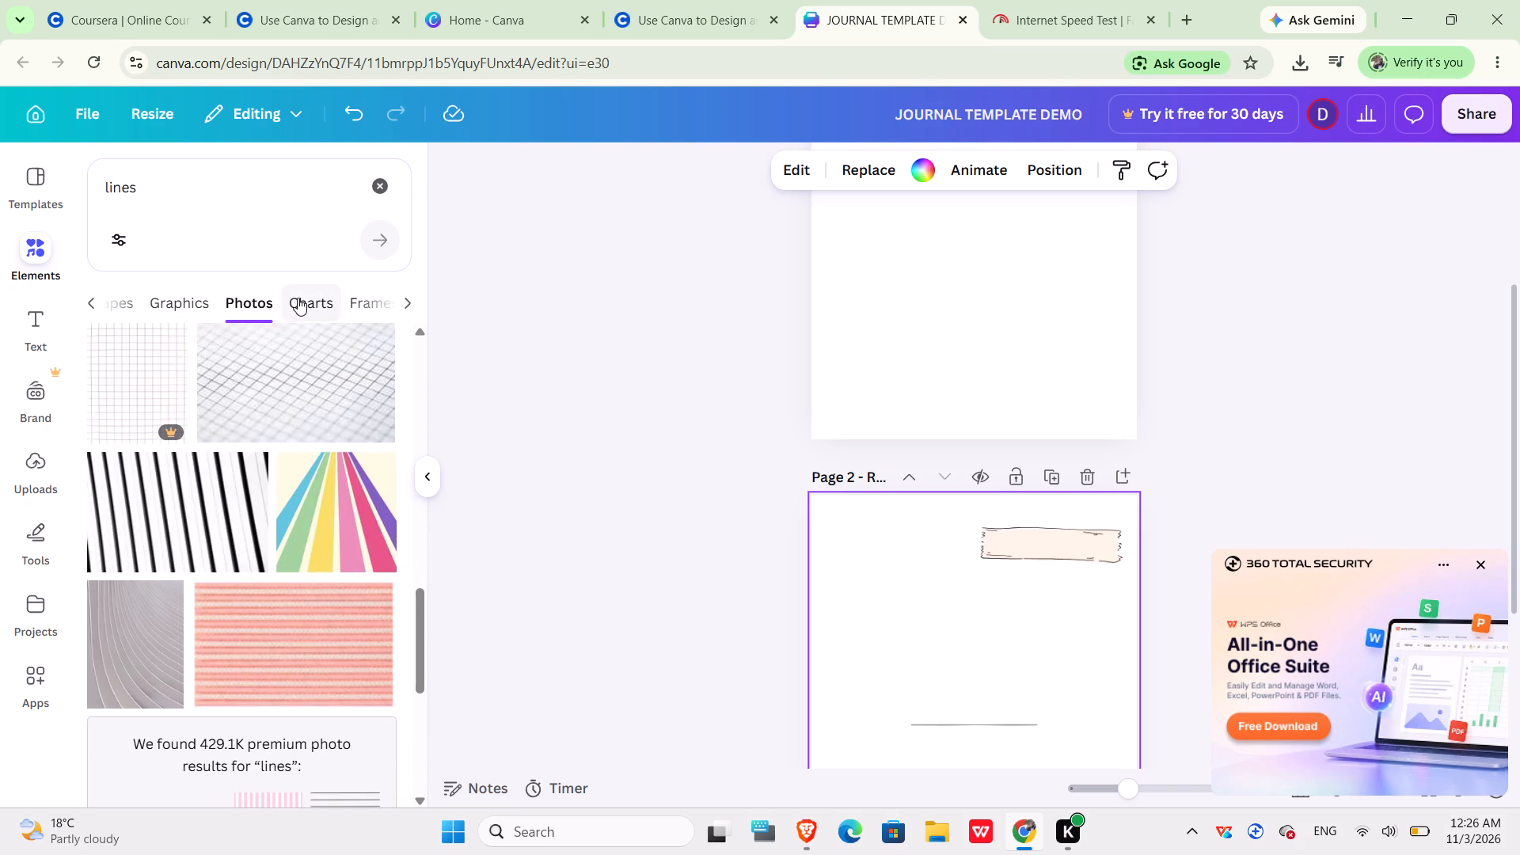
Check the mockups, audio, videos, 3D, frames, charts and photos results for "lines" for a suitable line.
scroll(298, 298, "left", 4)
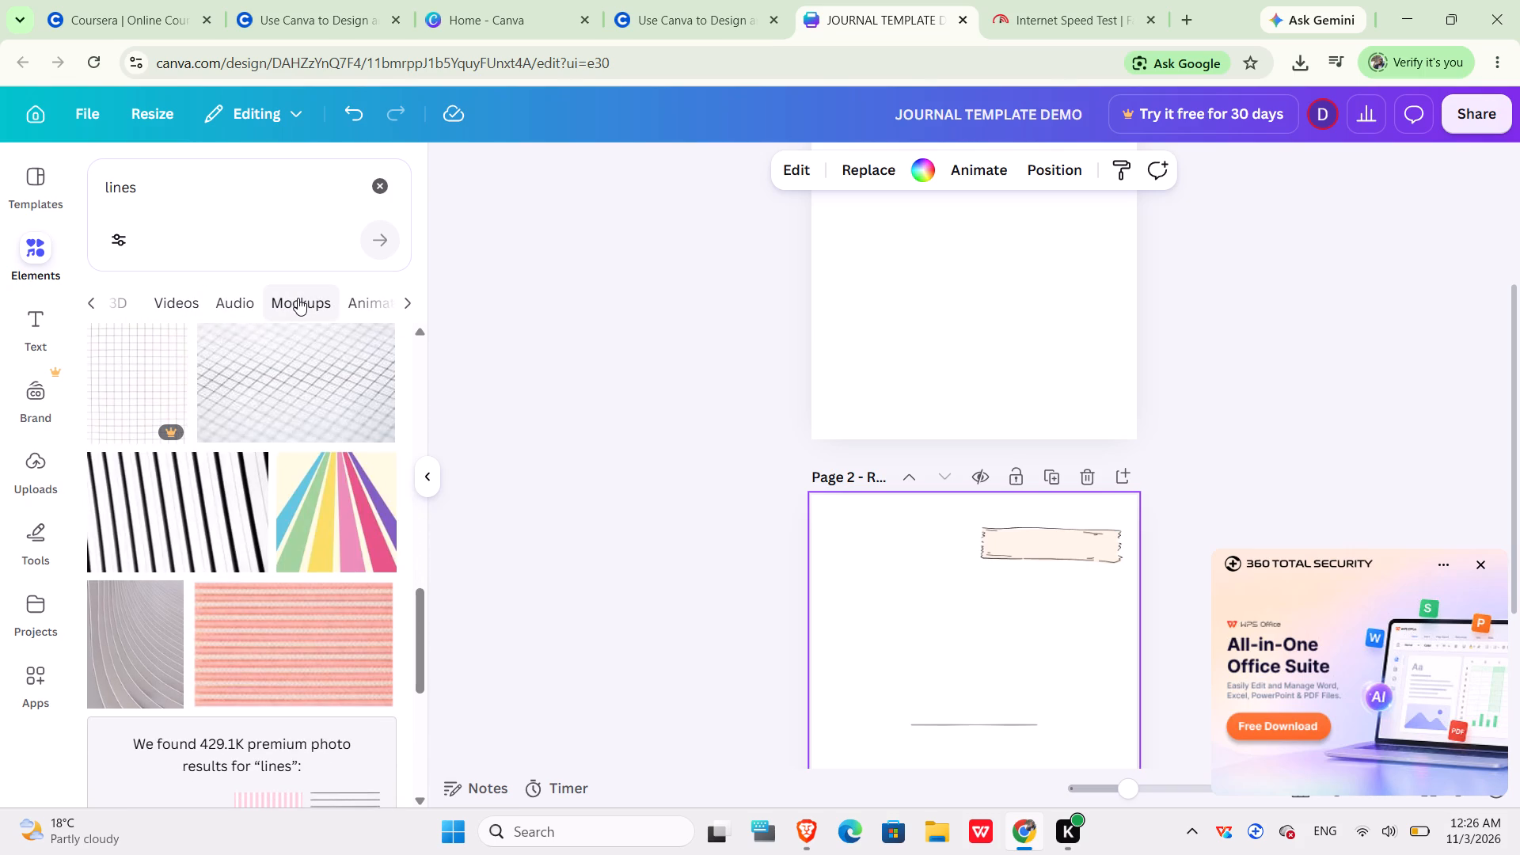
scroll(298, 298, "left", 2)
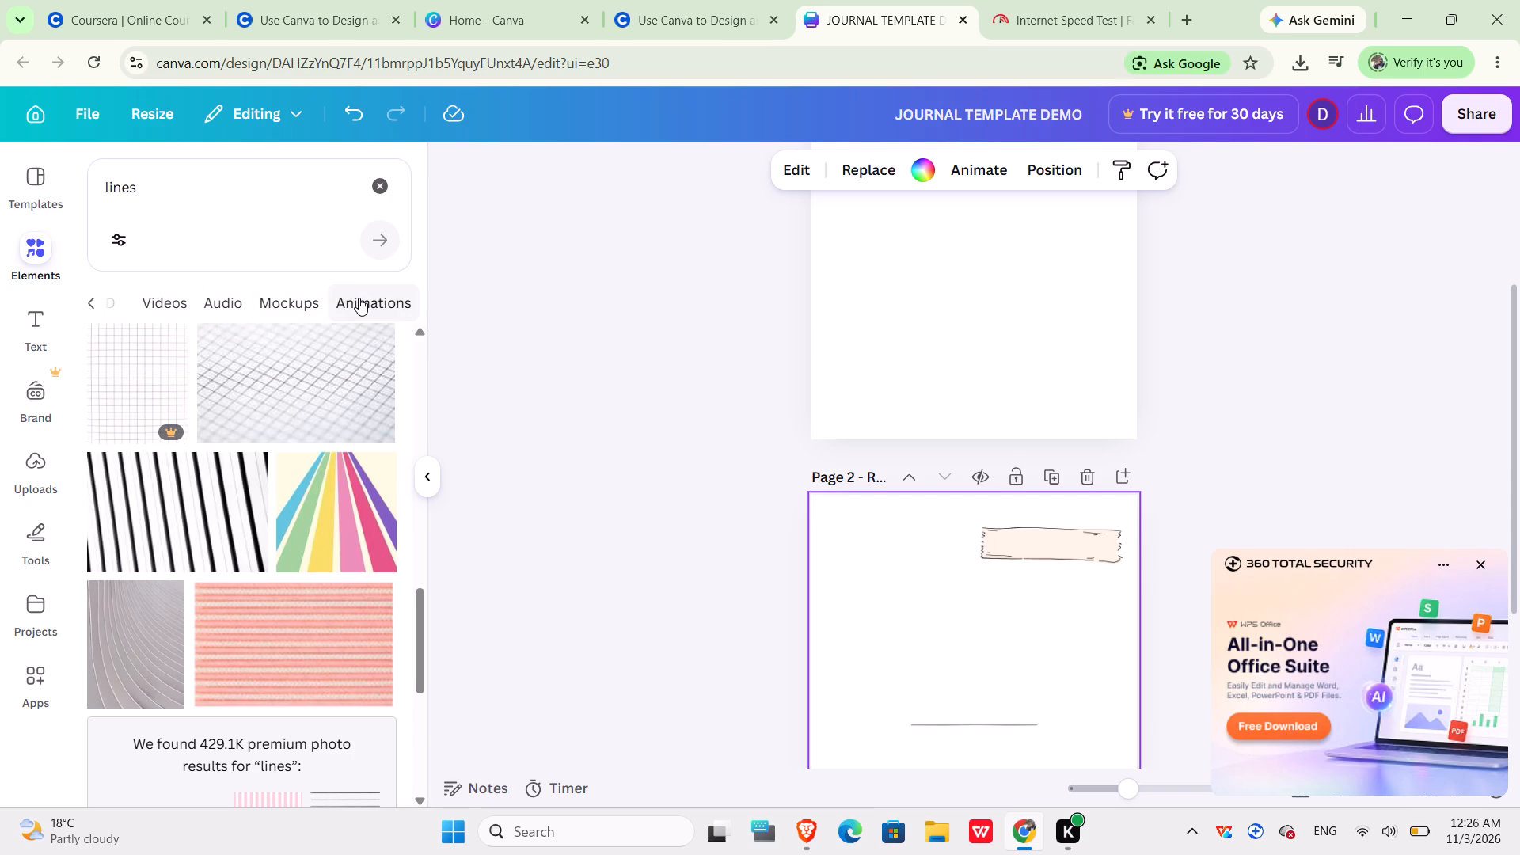
left_click(296, 308)
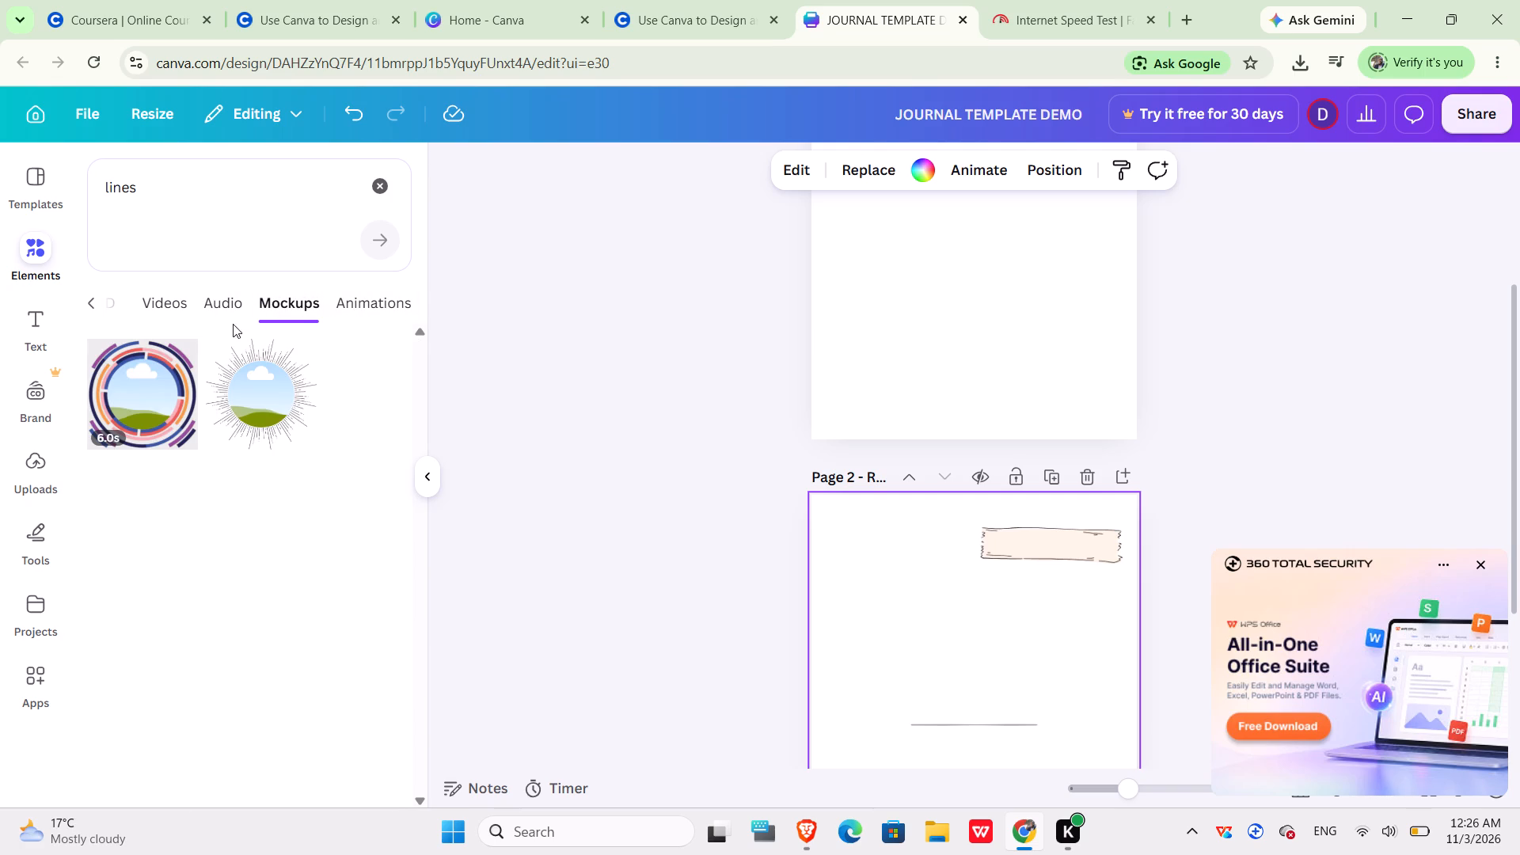
left_click(231, 310)
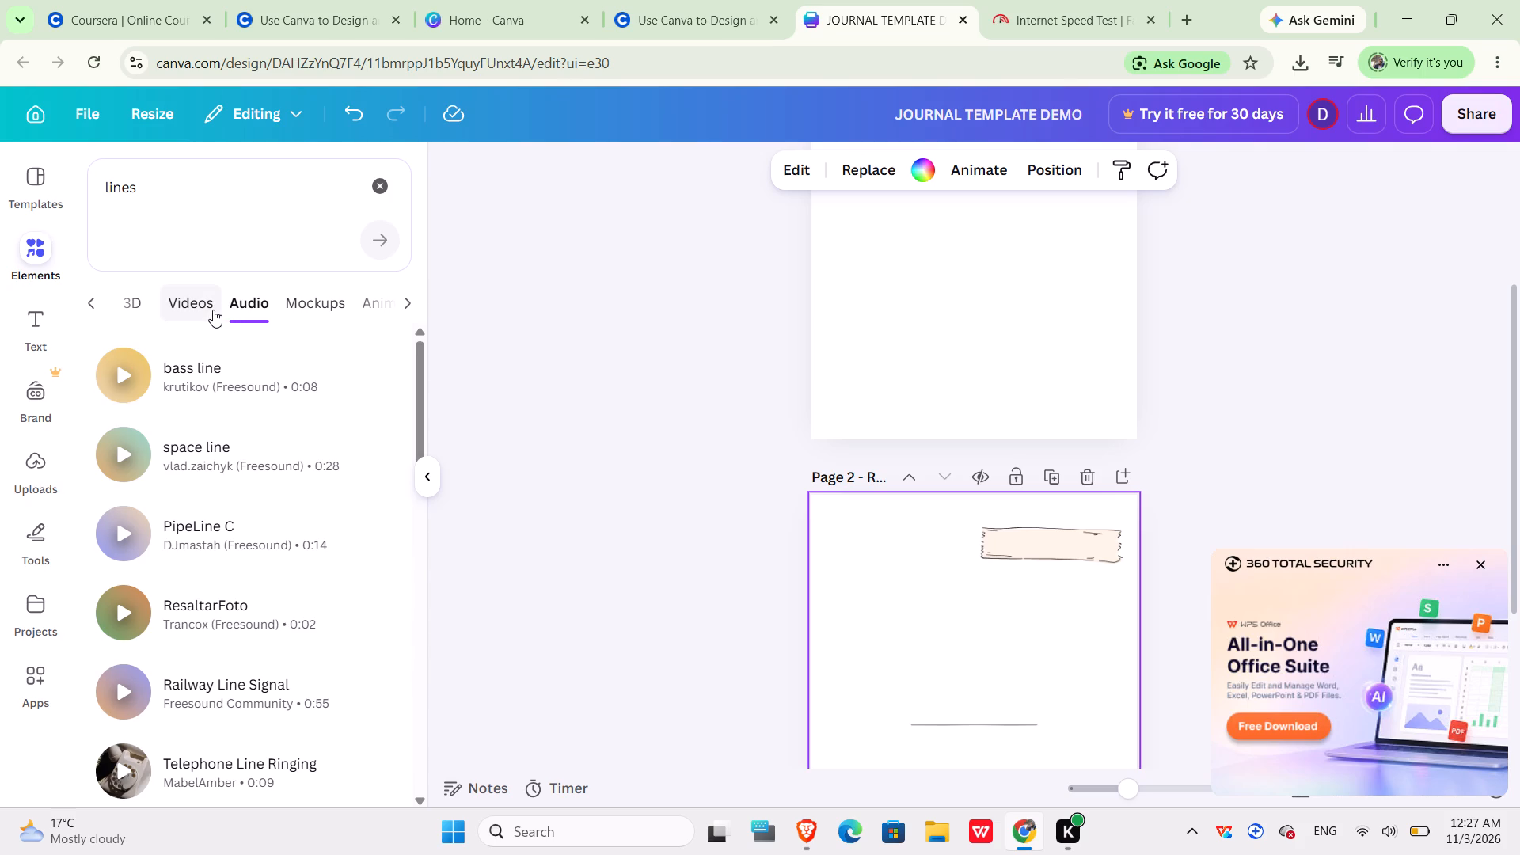
left_click(213, 310)
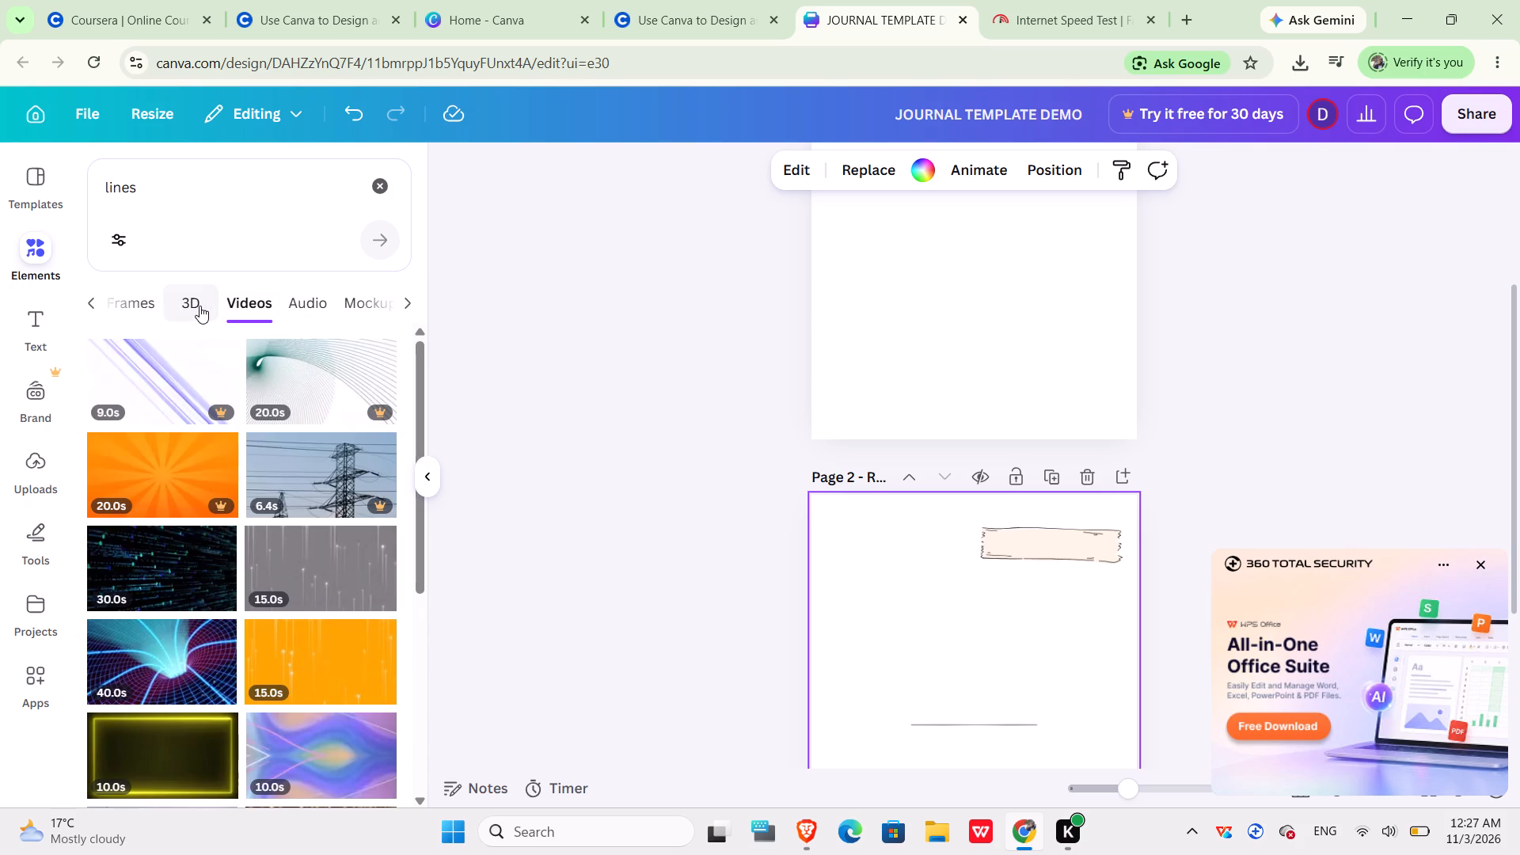
left_click(199, 306)
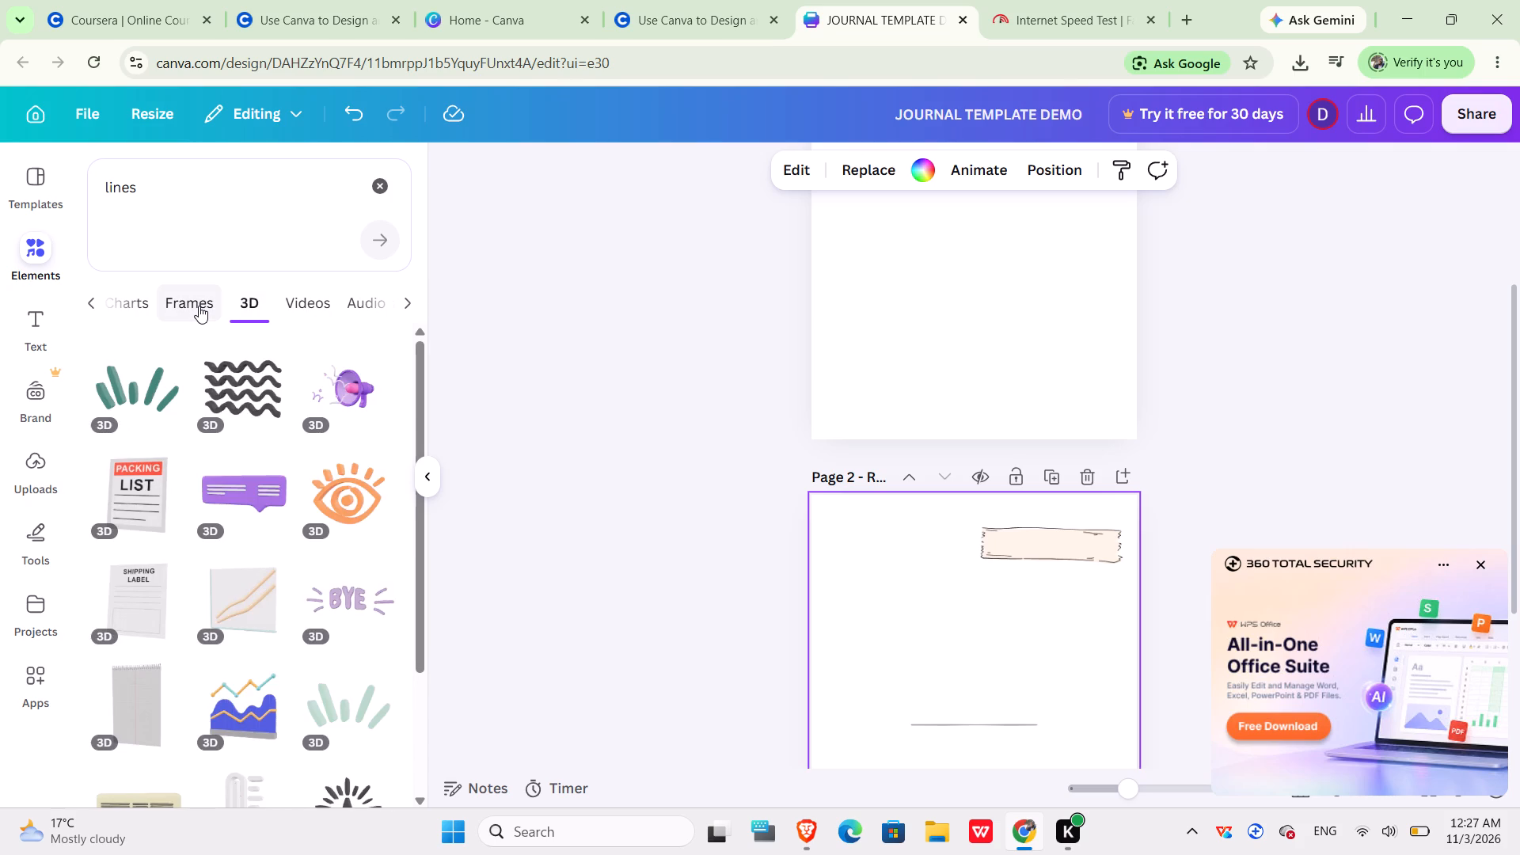
left_click(199, 306)
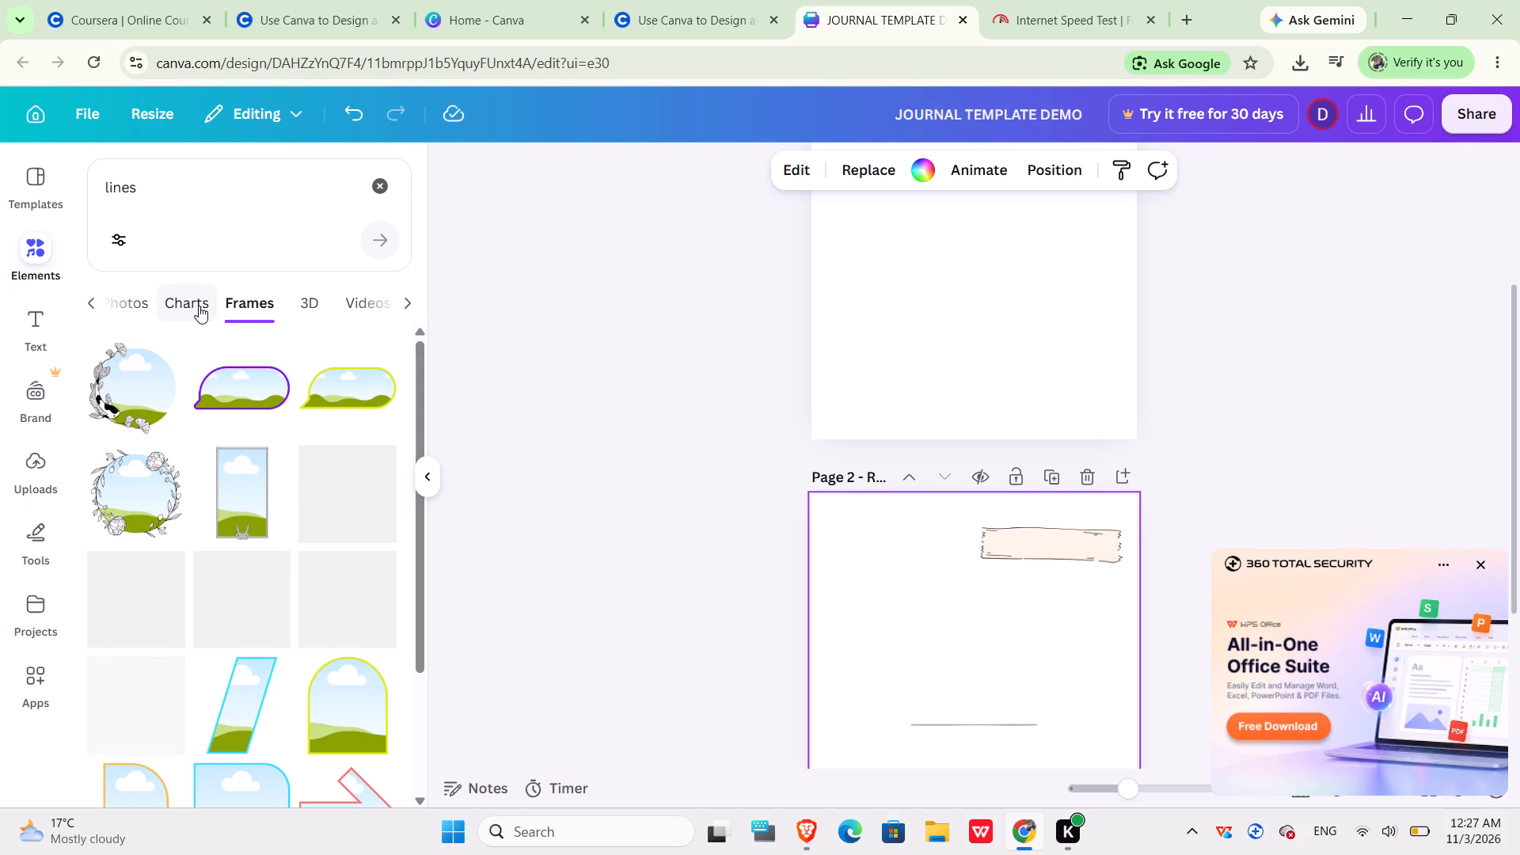
left_click(199, 306)
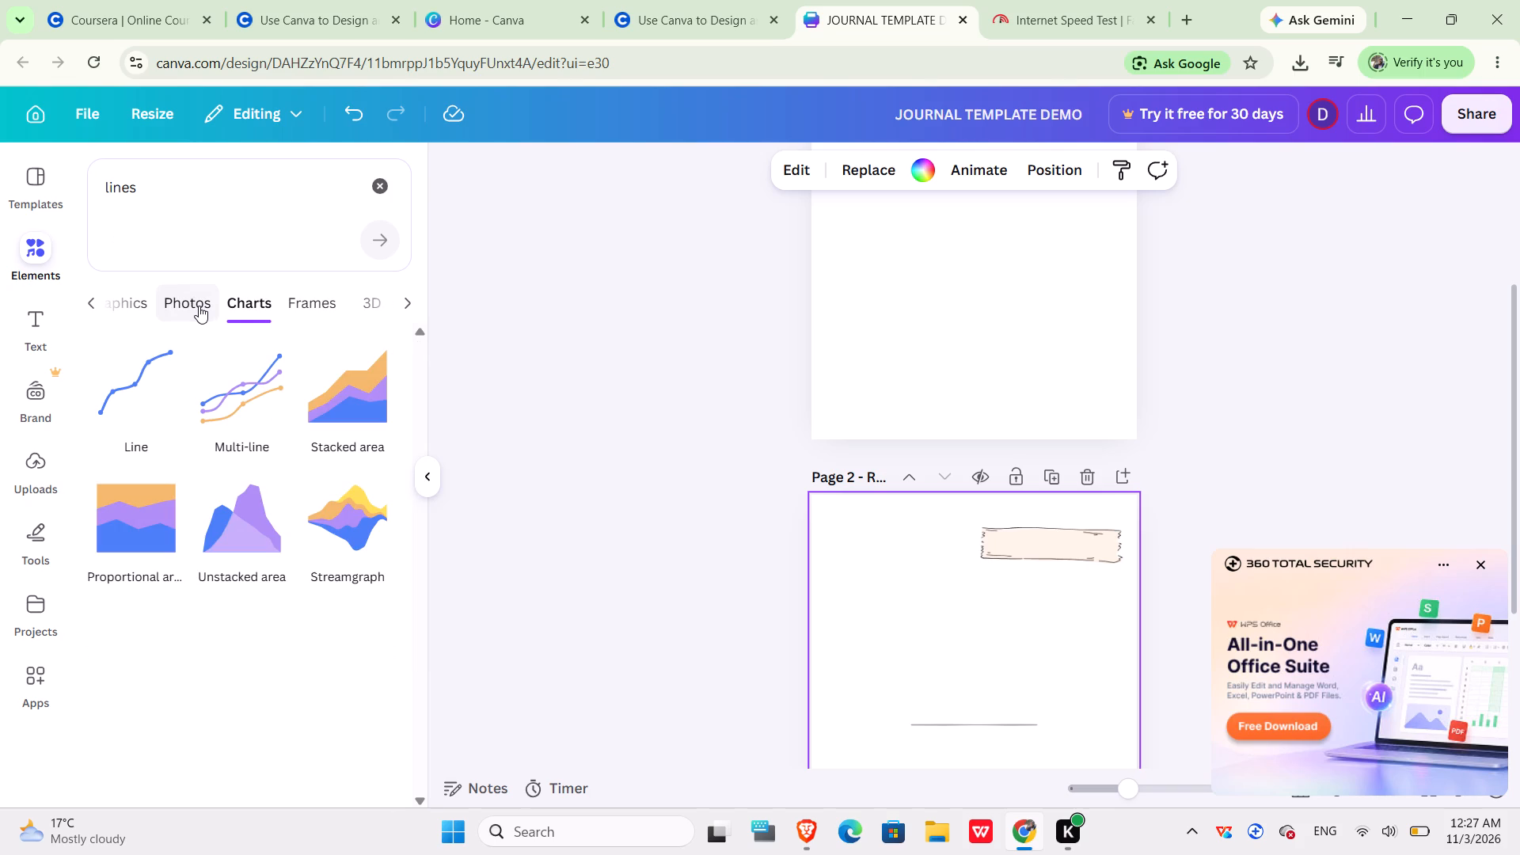
left_click(199, 306)
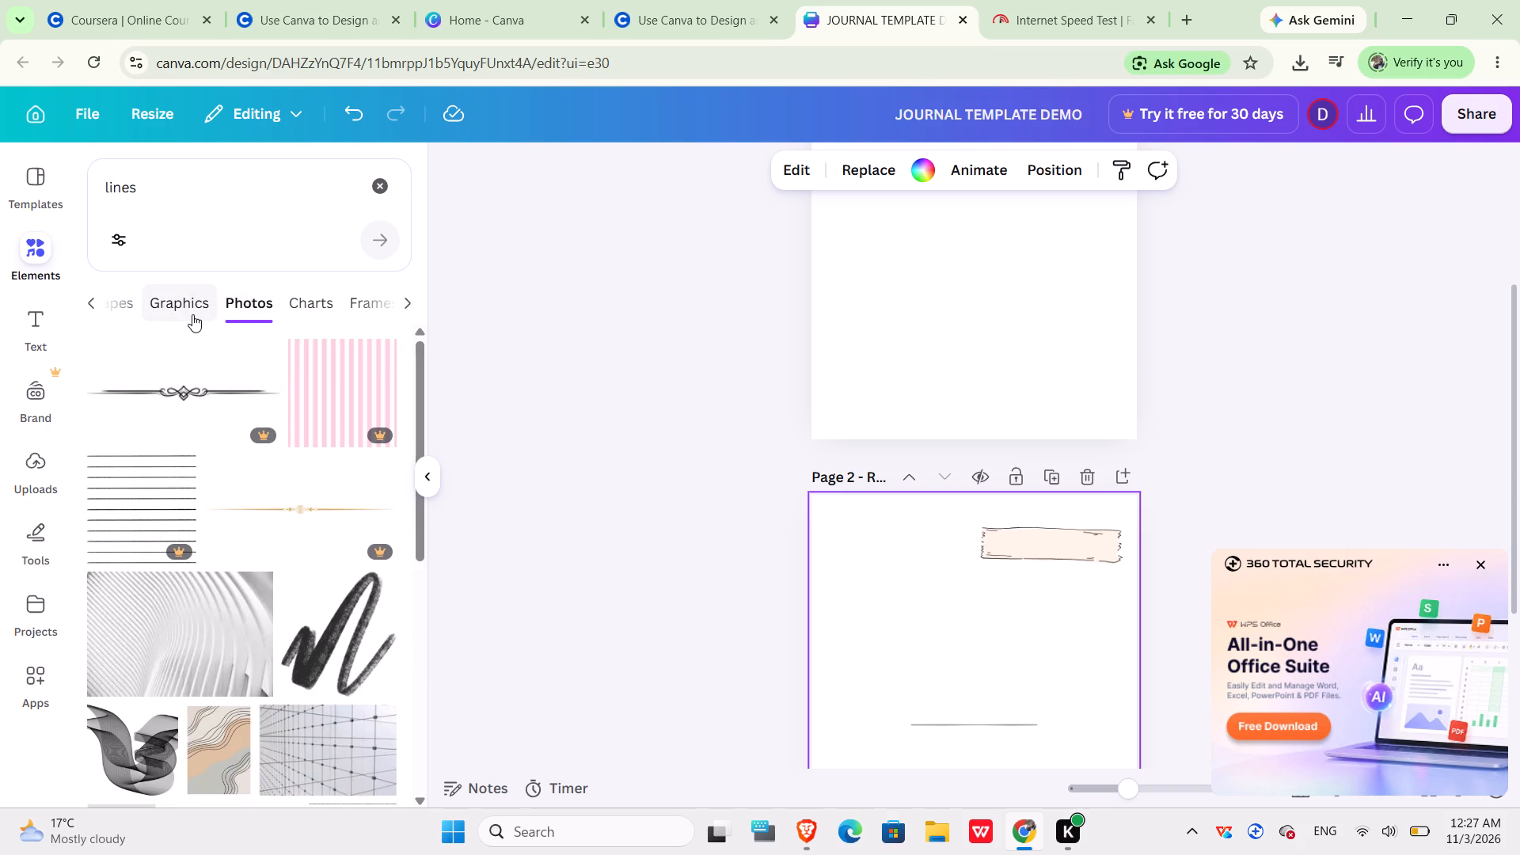
Find a thin black line with tapered ends among the "lines" graphics and add it to page 2.
left_click(192, 314)
scroll(197, 459, "up", 3)
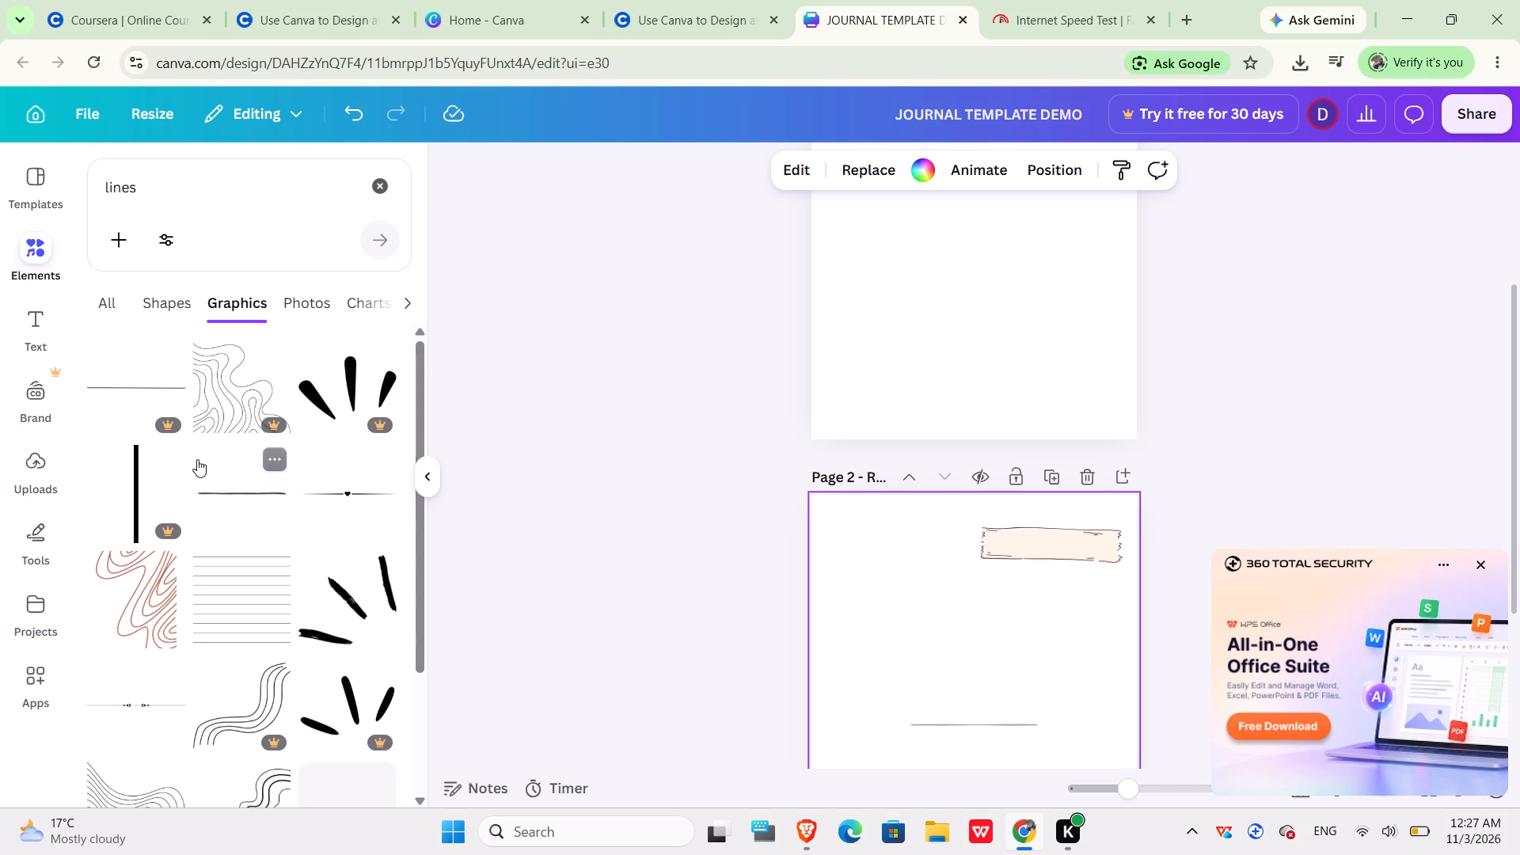
scroll(197, 459, "up", 7)
scroll(197, 459, "down", 4)
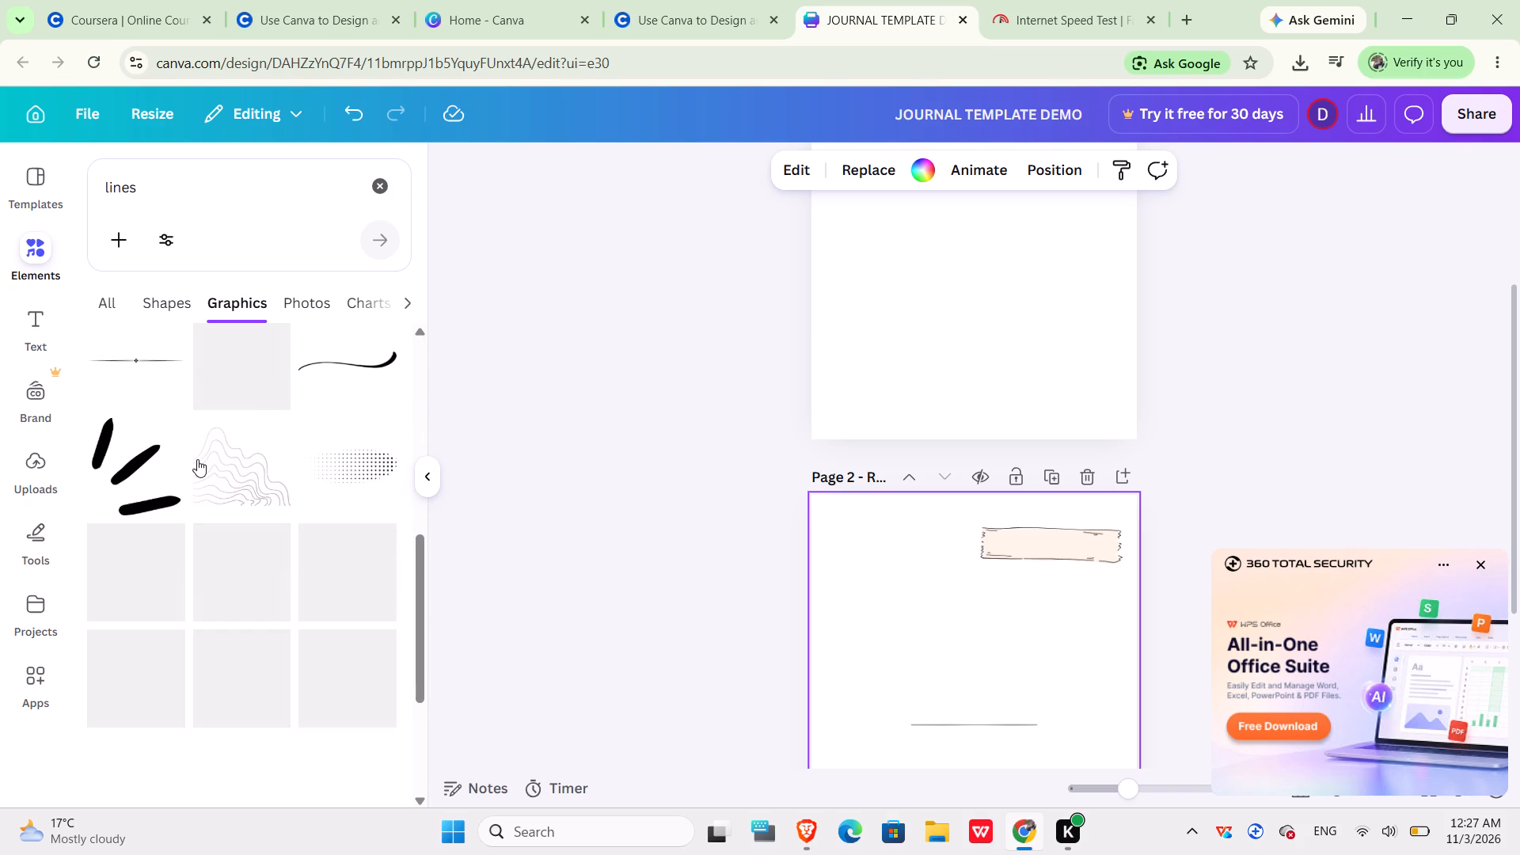
scroll(197, 459, "down", 2)
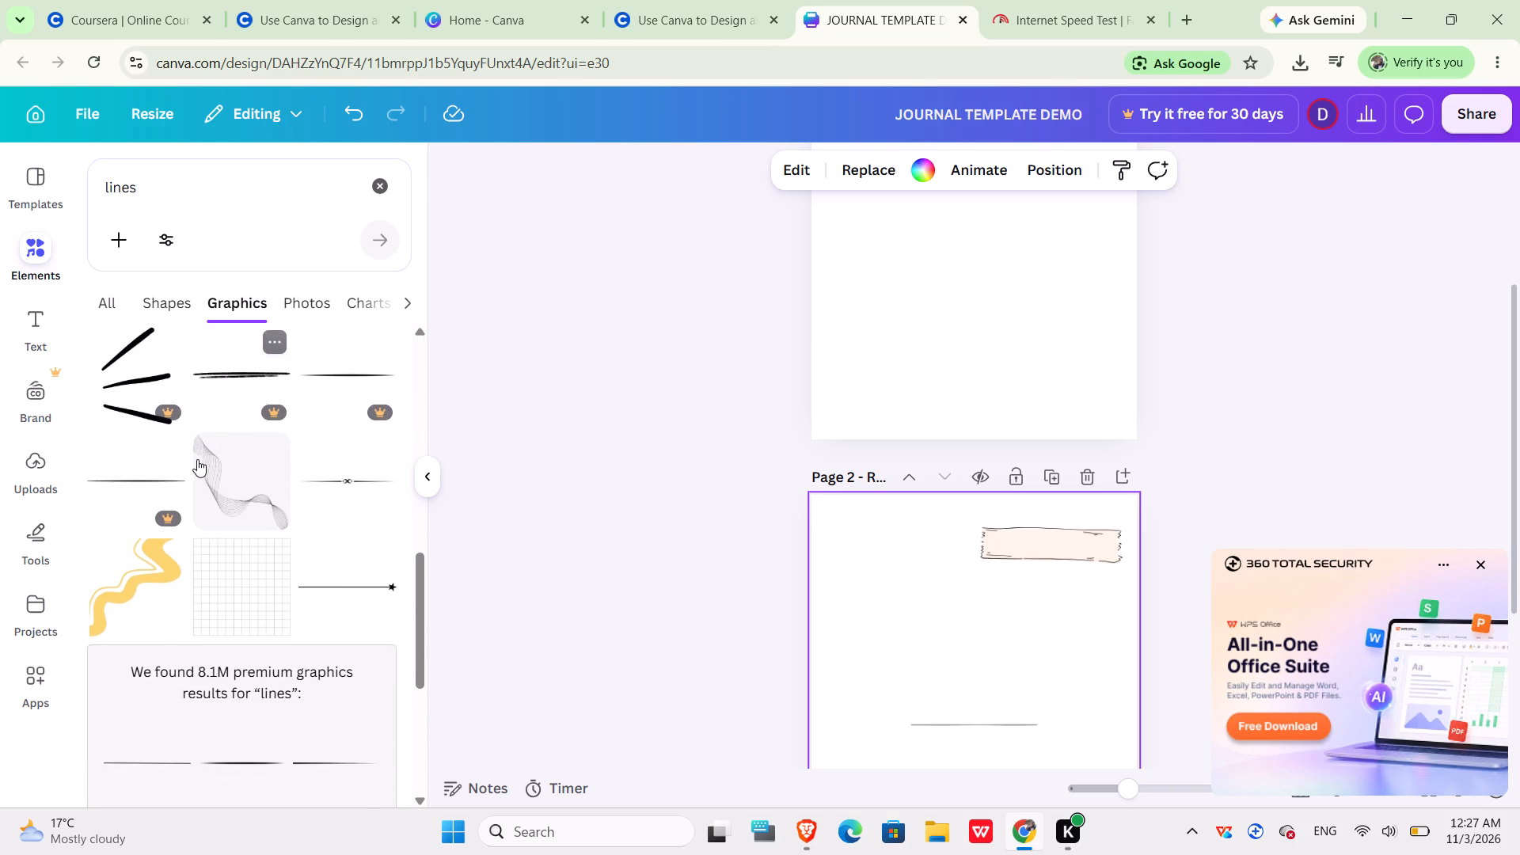
scroll(197, 459, "down", 1)
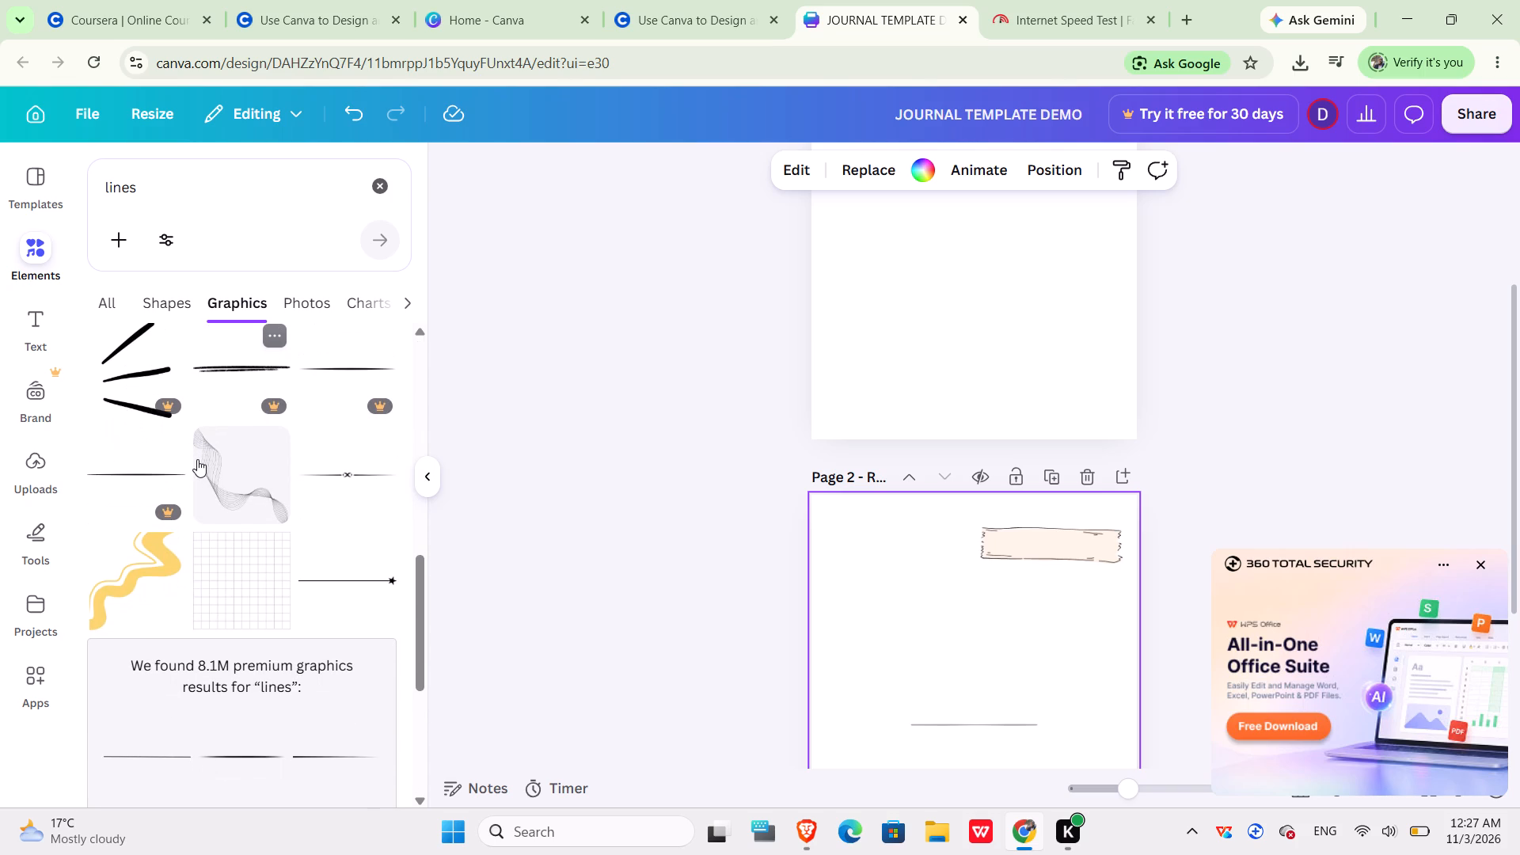
scroll(197, 459, "down", 2)
scroll(197, 459, "up", 1)
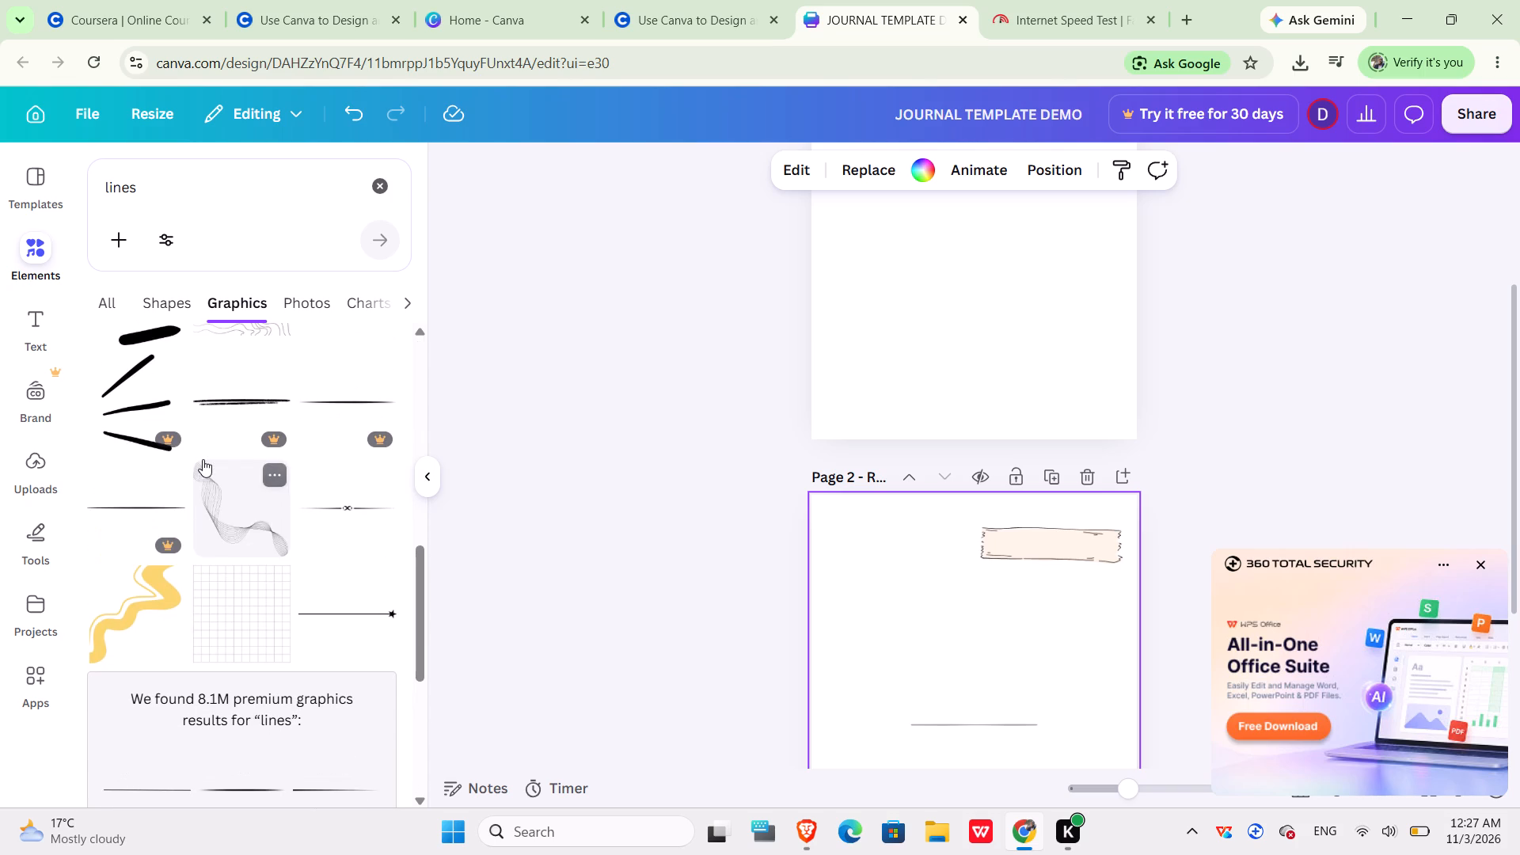
left_click(331, 401)
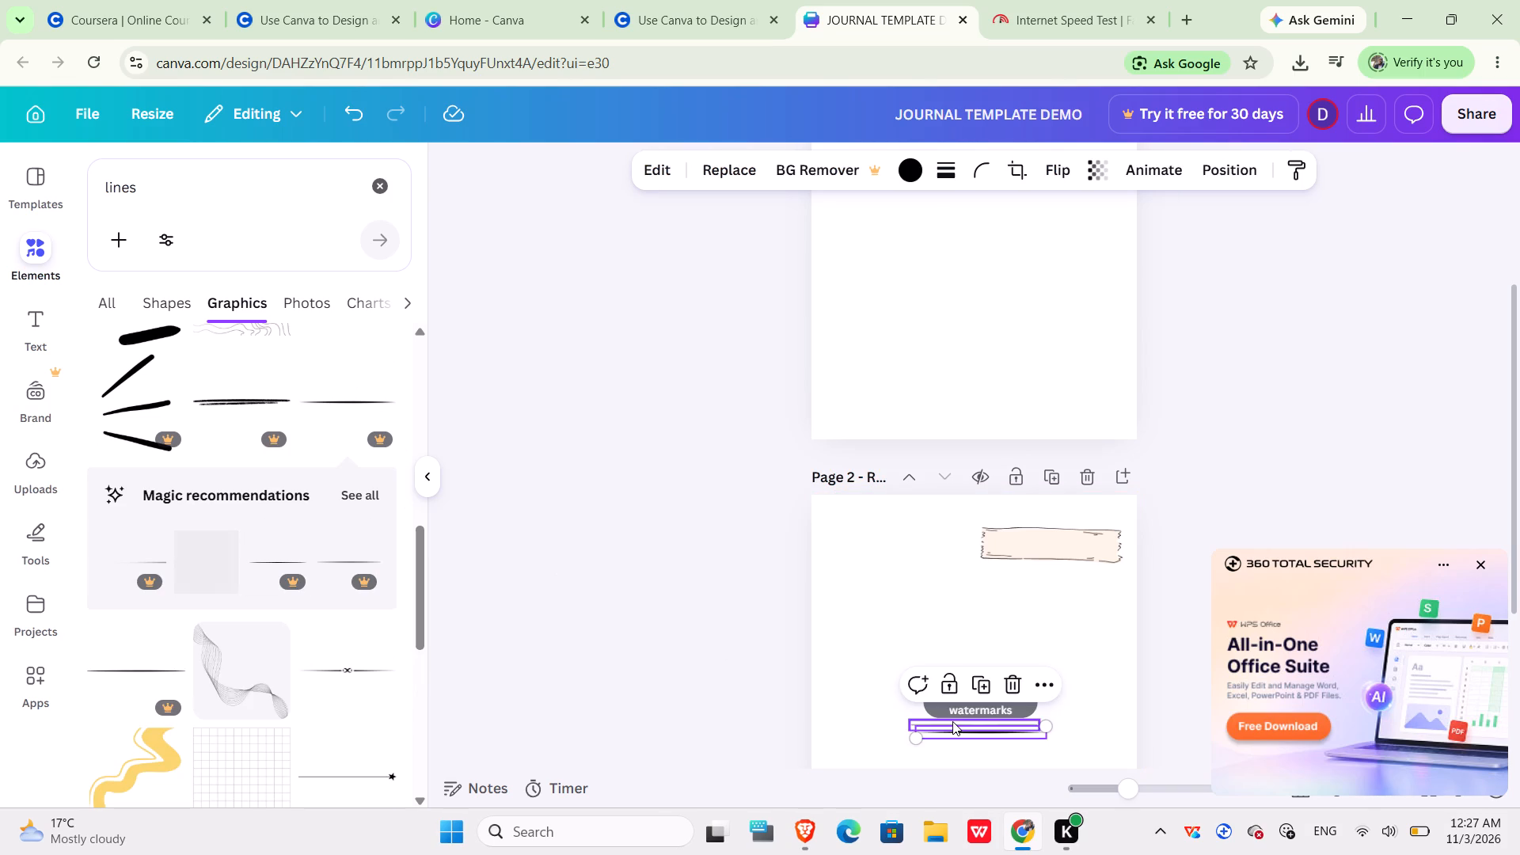
Move the thin grey line and the new black line up beneath page 2's banner, with the black one above the grey.
left_click_drag(952, 721, 909, 602)
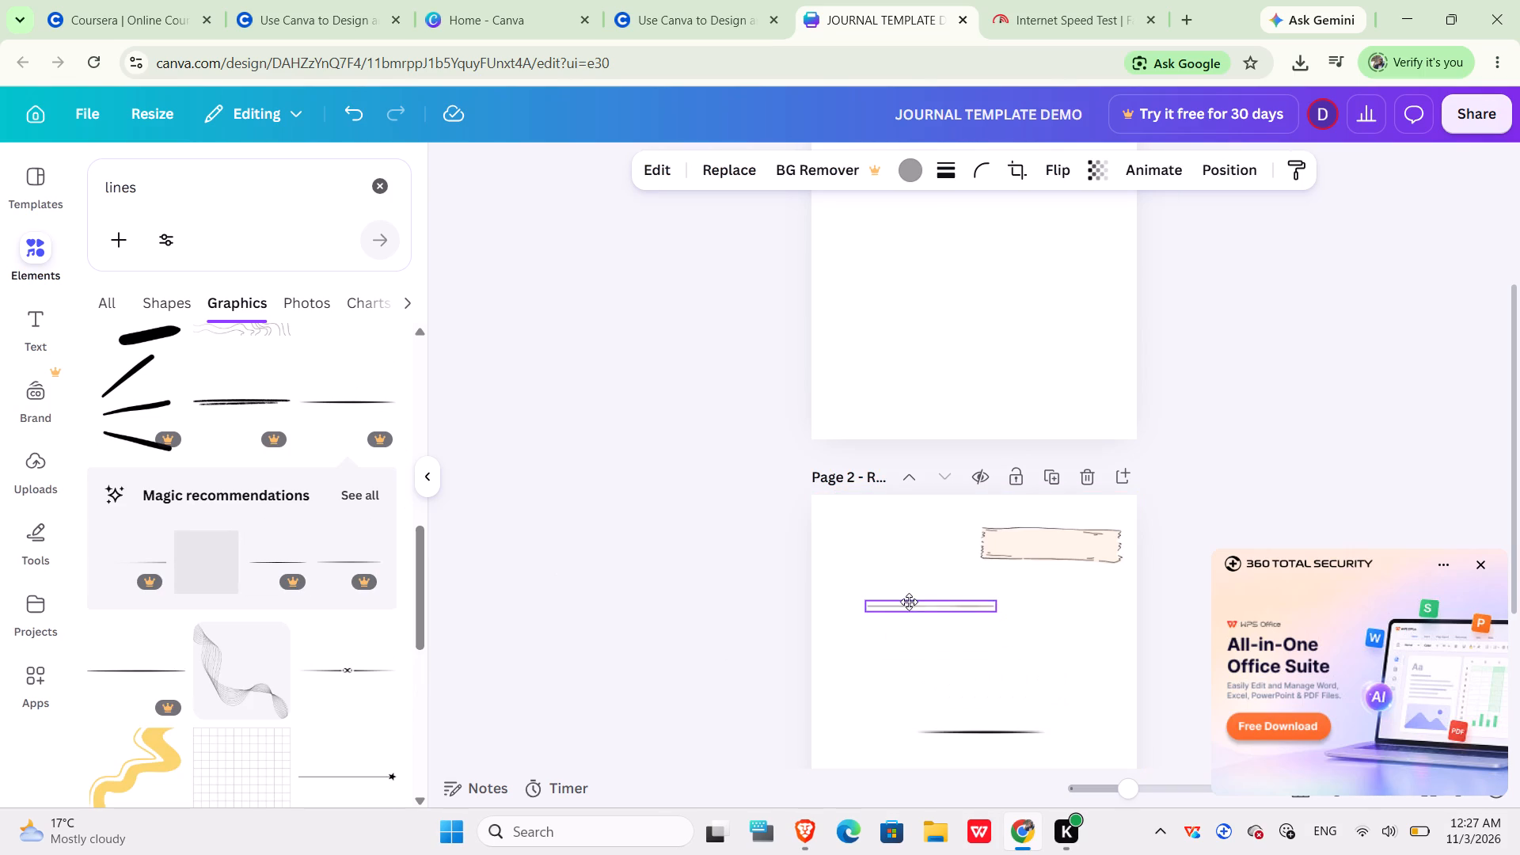
left_click(974, 722)
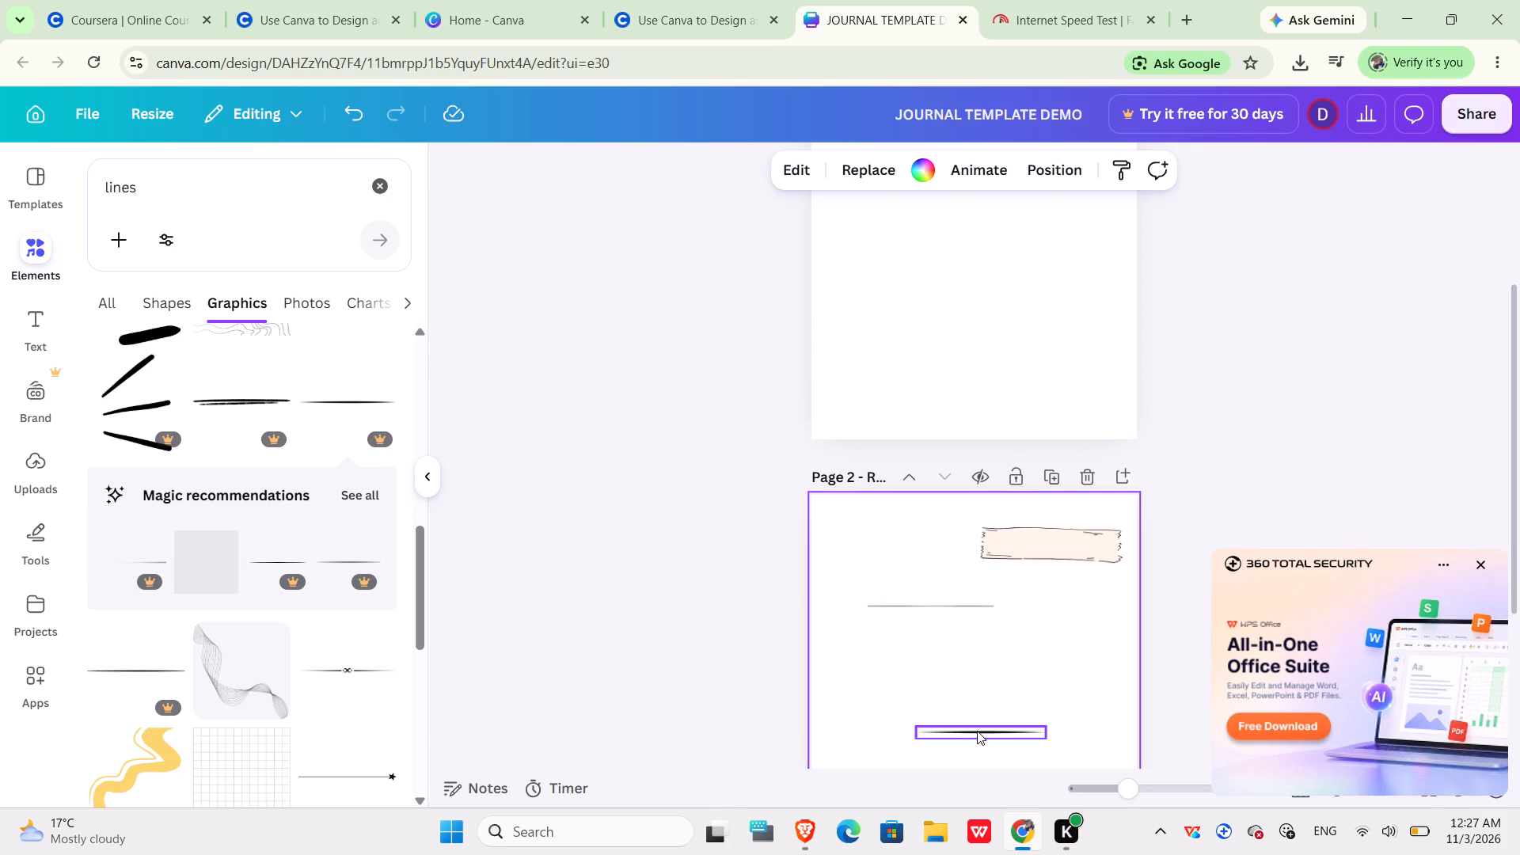
left_click_drag(977, 731, 959, 588)
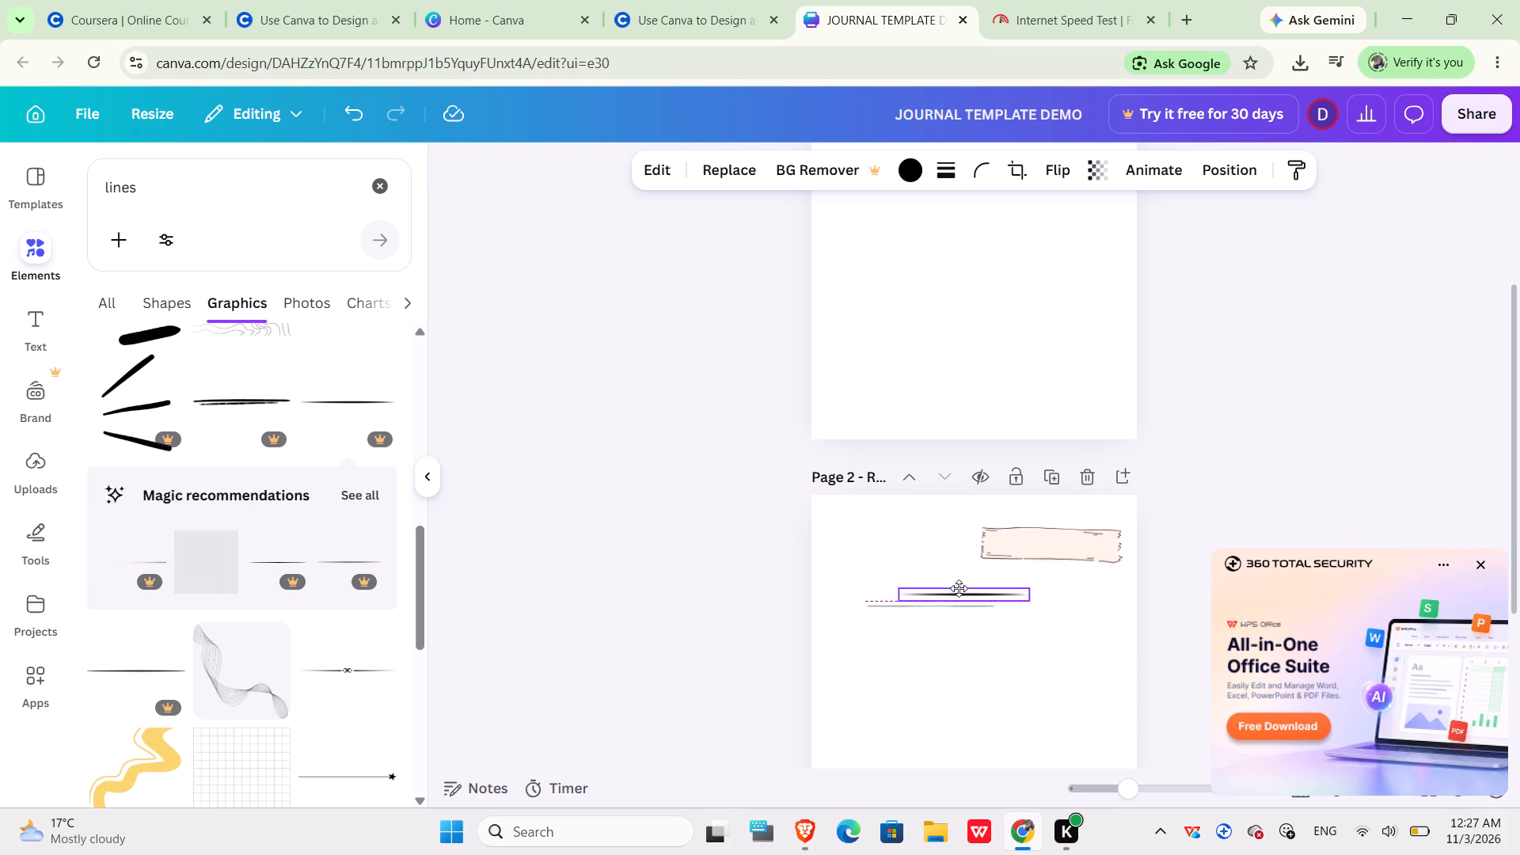
left_click_drag(959, 588, 955, 583)
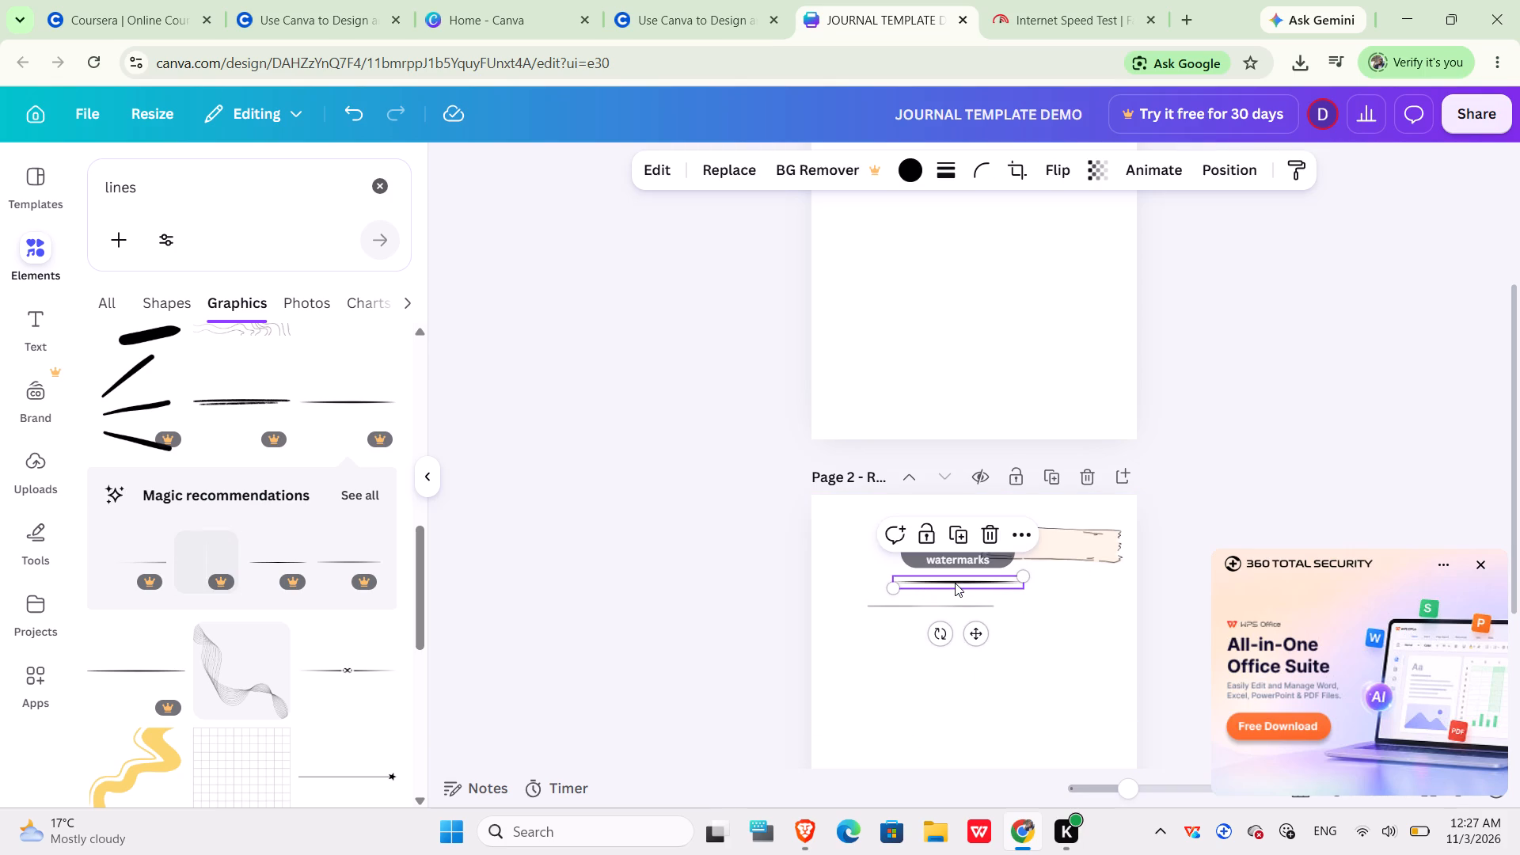
Delete the thin grey line from page 2, keeping the black tapered one.
left_click(937, 602)
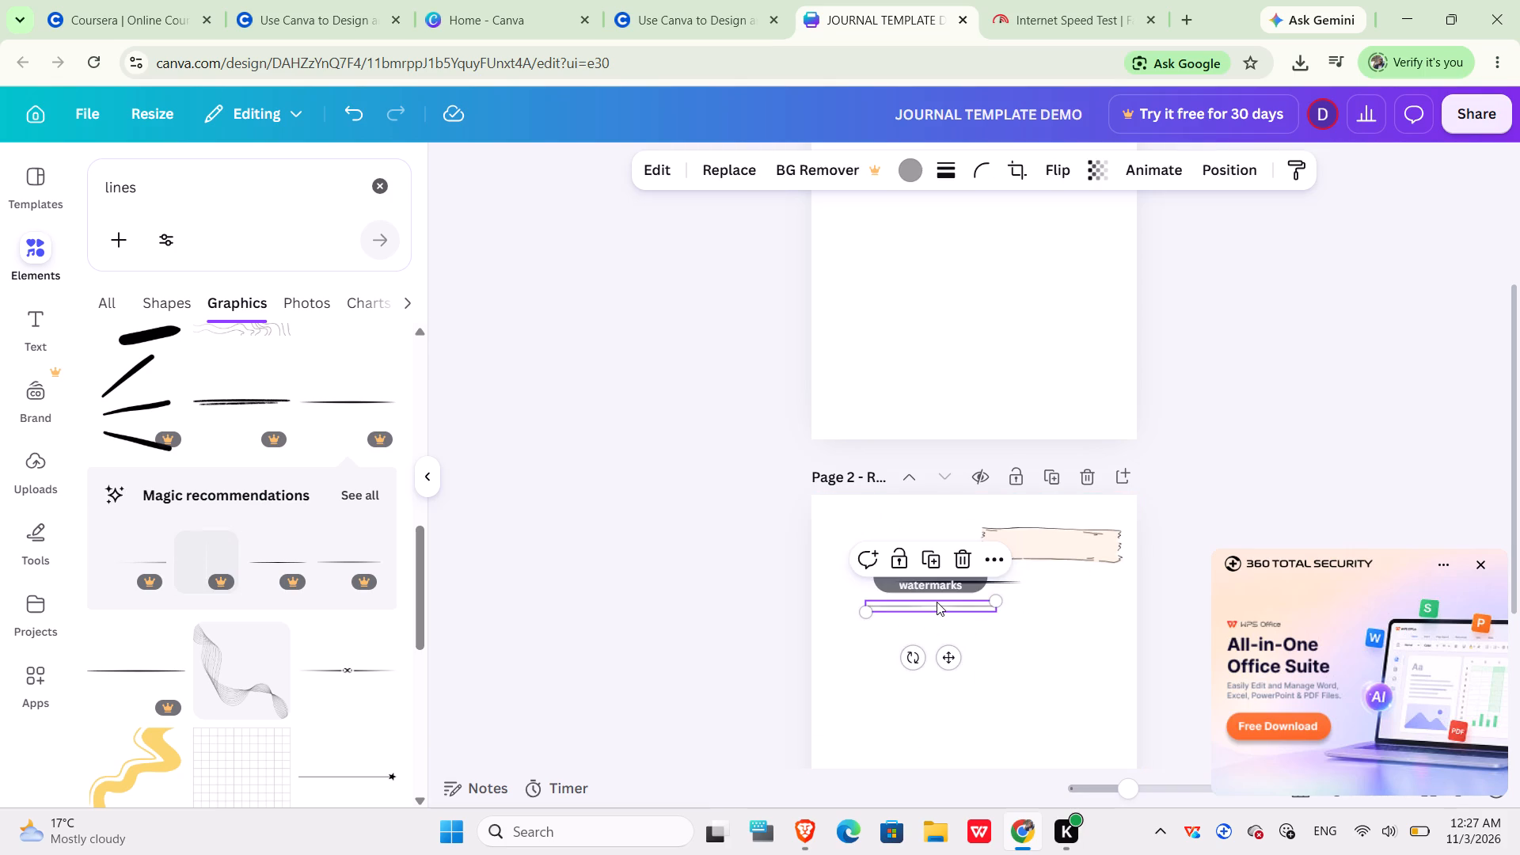
key("BackSpace")
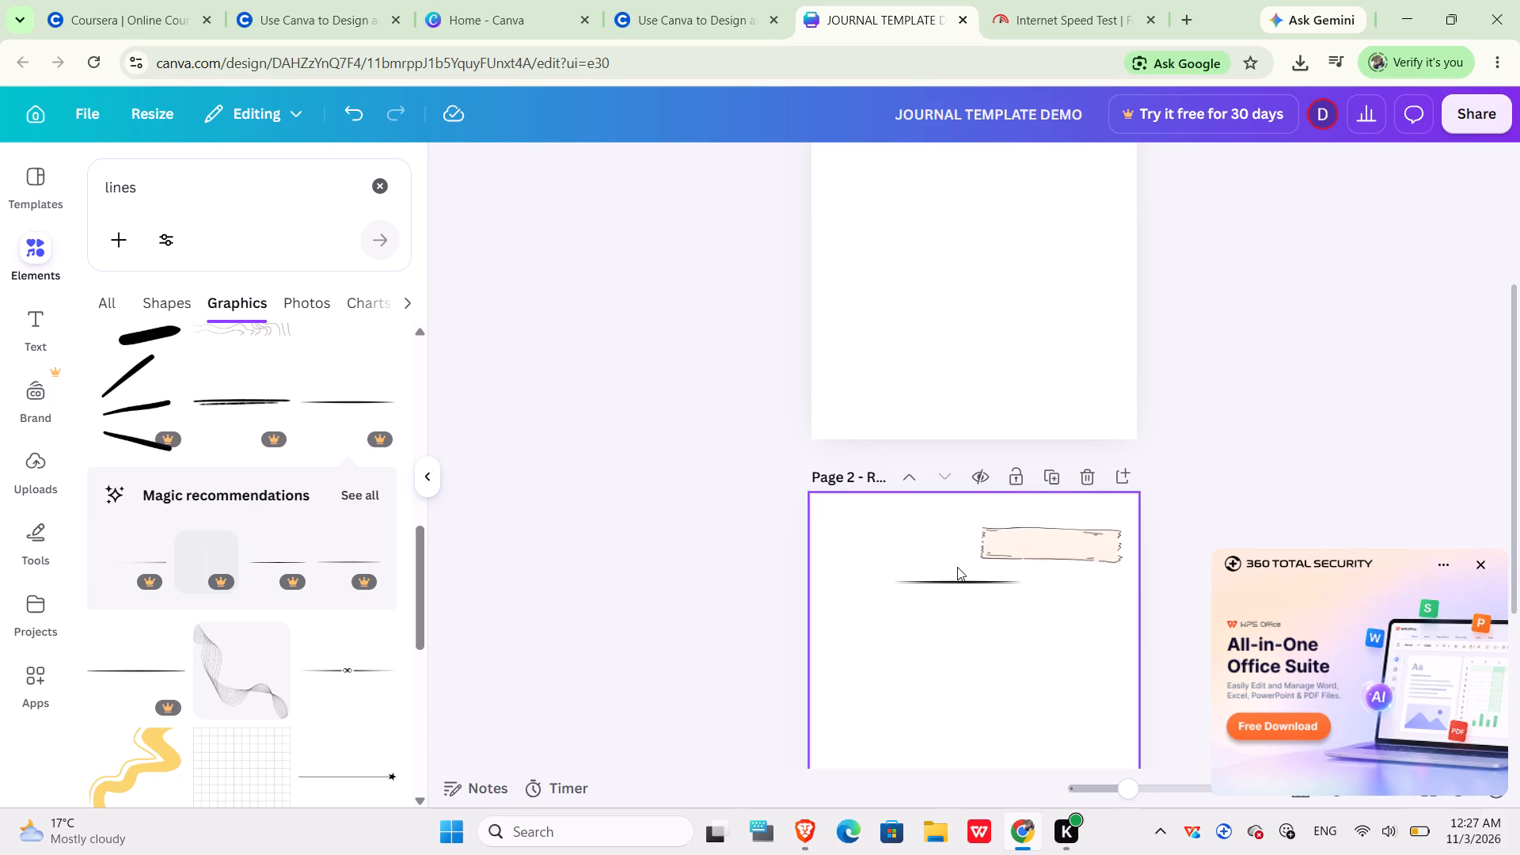
Enlarge the black tapered line on both sides to about 18 wide, spanning nearly the full width of page 2.
left_click(954, 581)
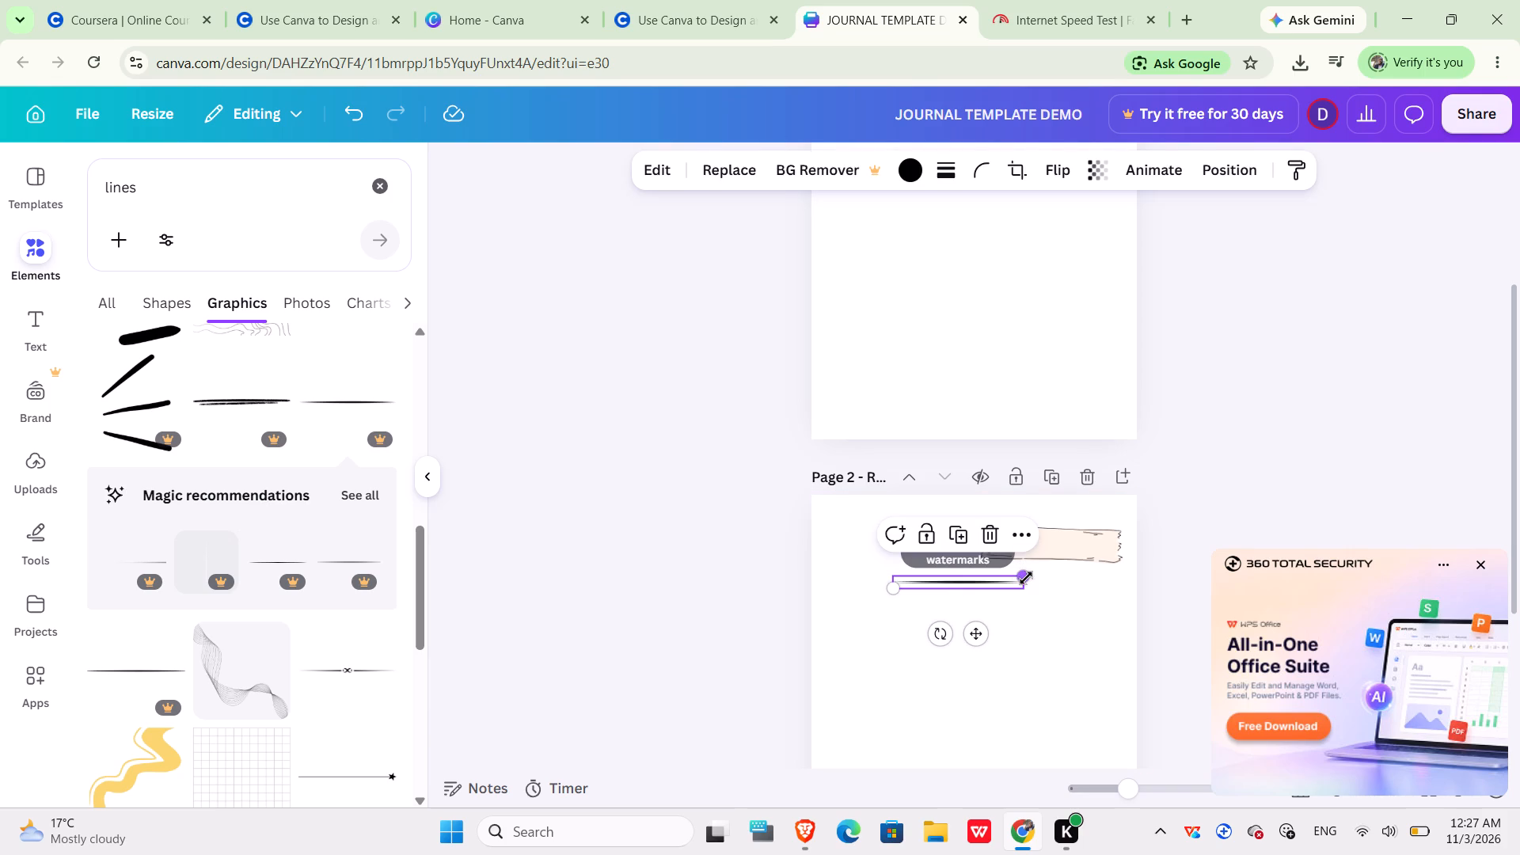
left_click_drag(1026, 578, 1093, 577)
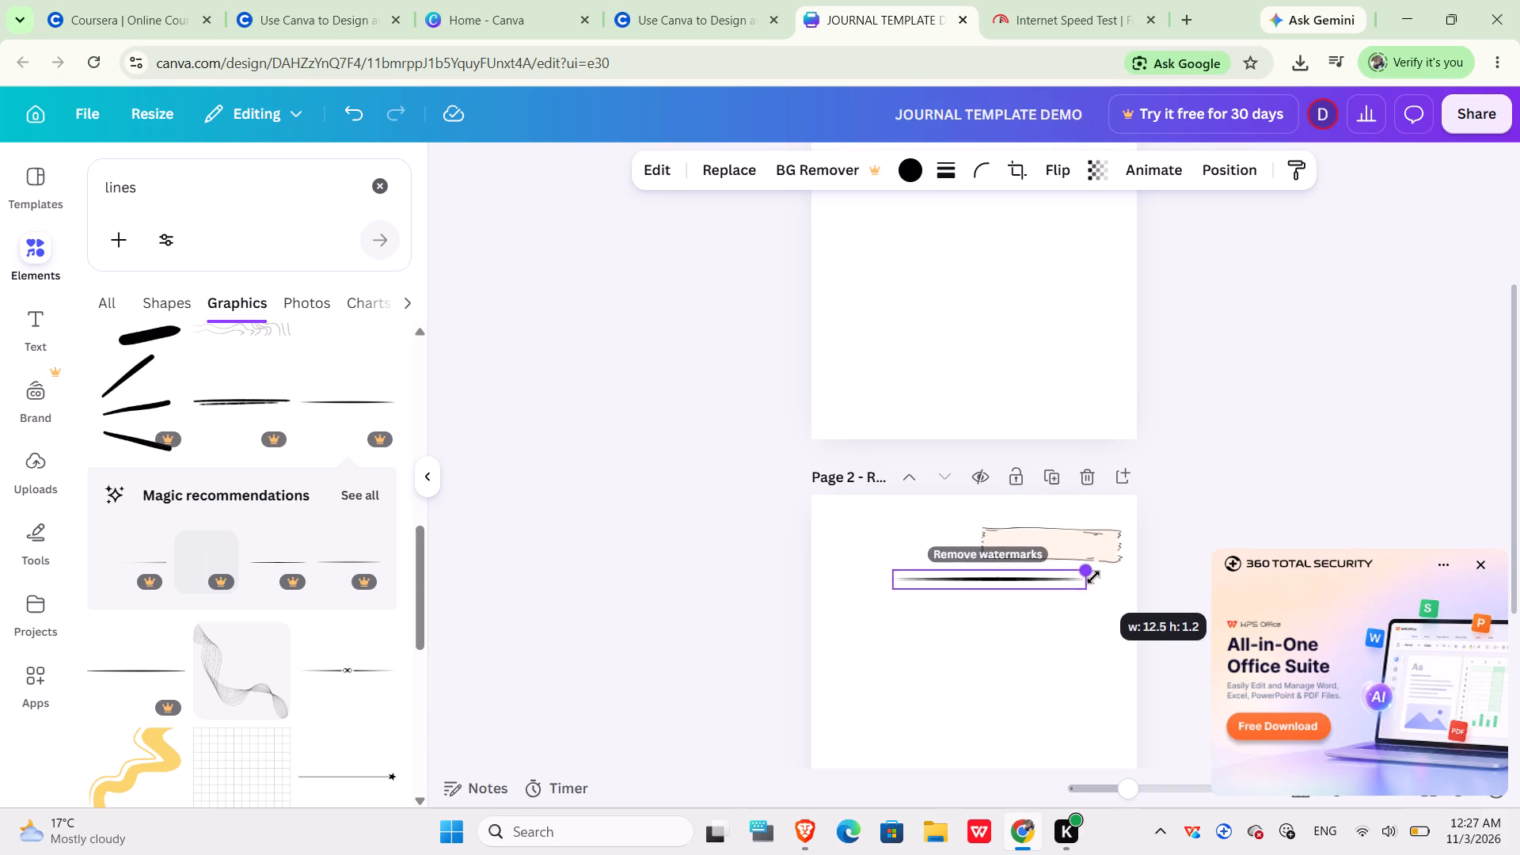
left_click_drag(1093, 577, 1118, 573)
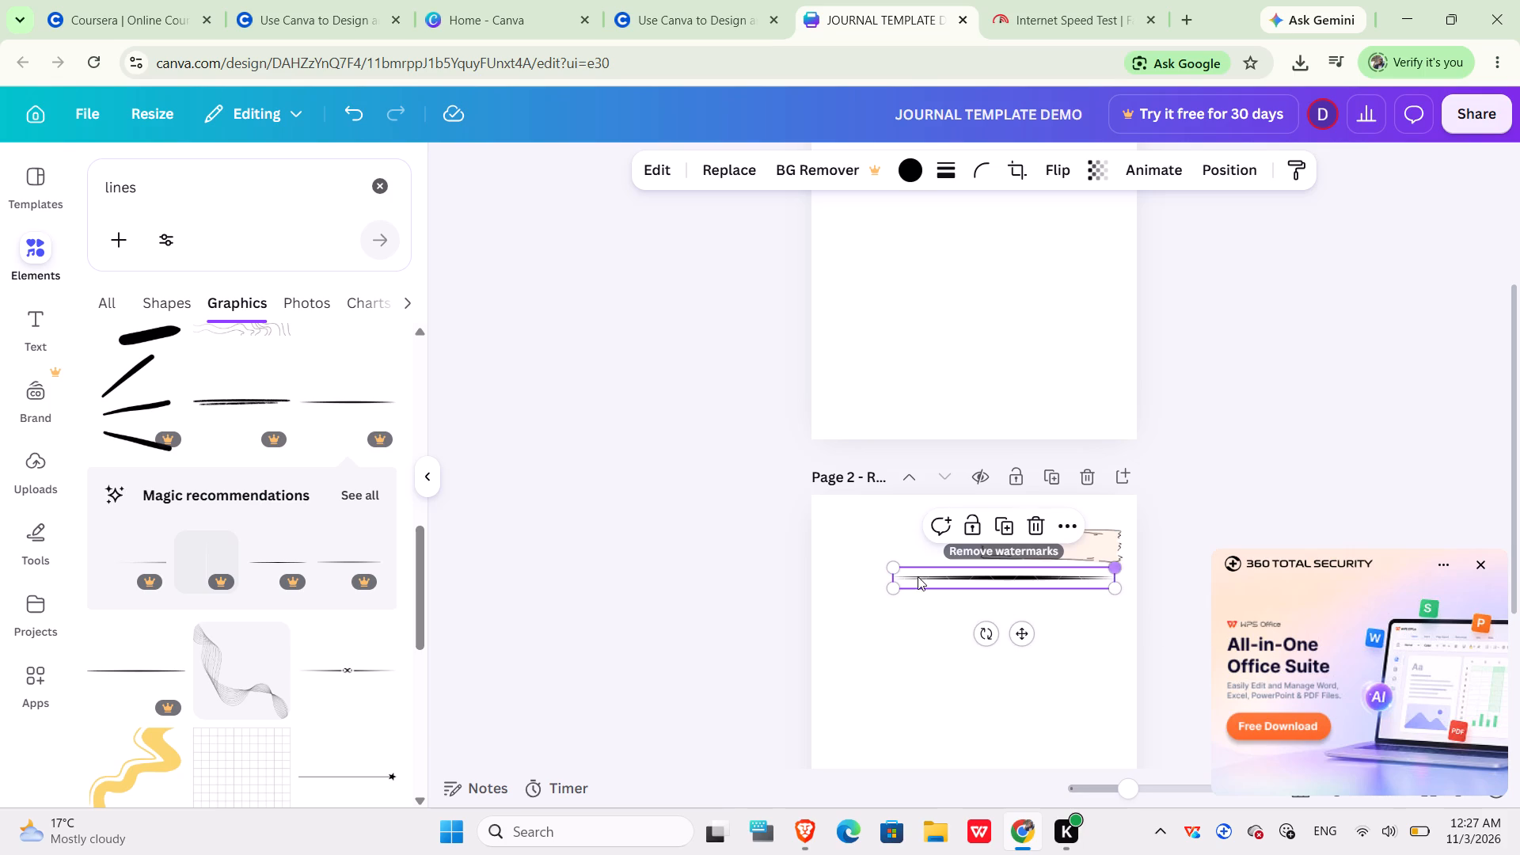
left_click_drag(891, 590, 823, 572)
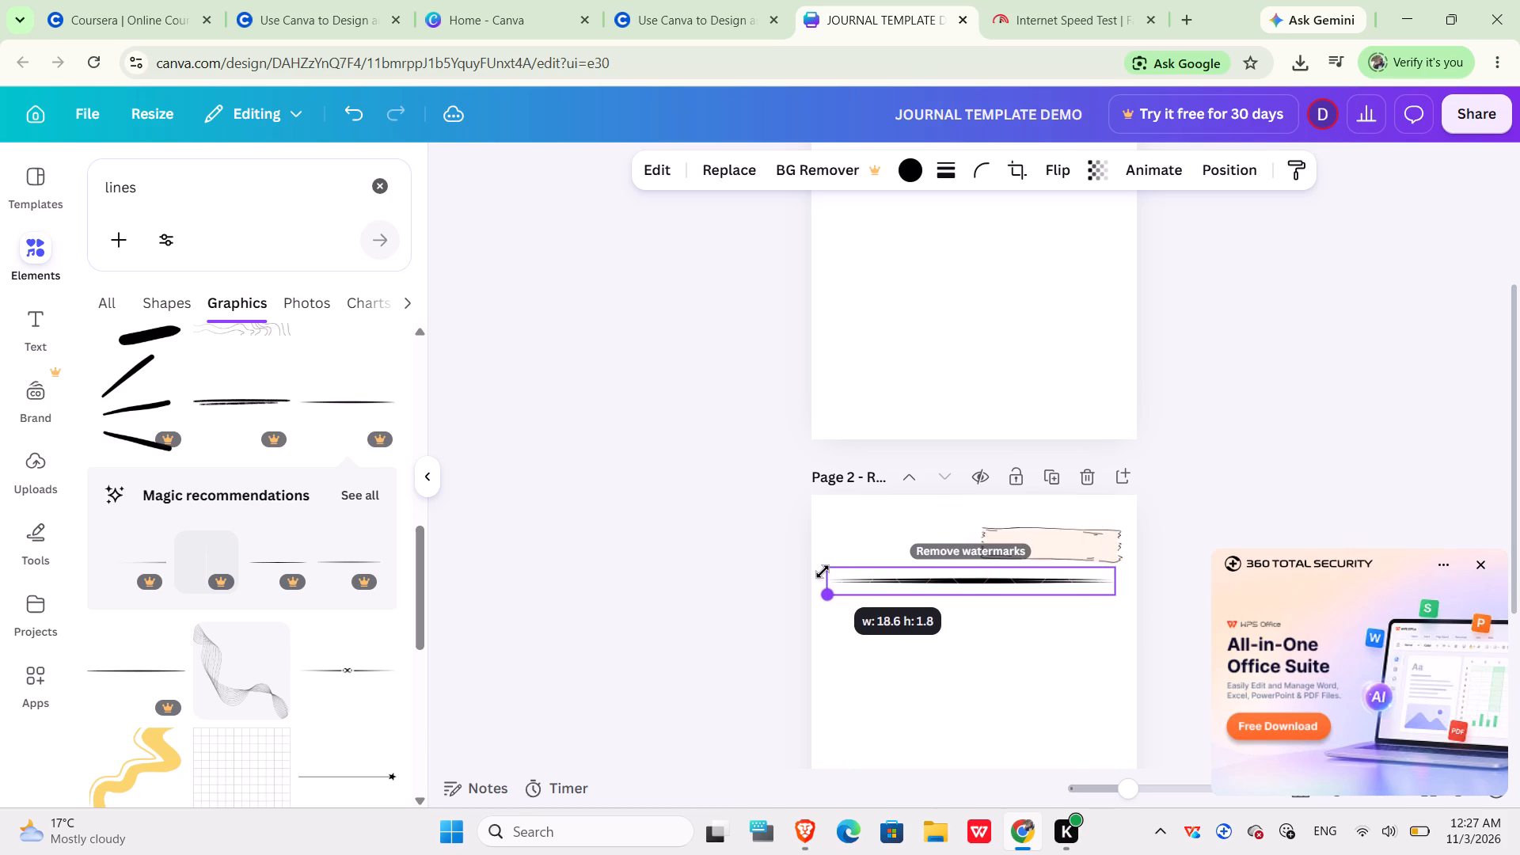
left_click_drag(823, 572, 823, 572)
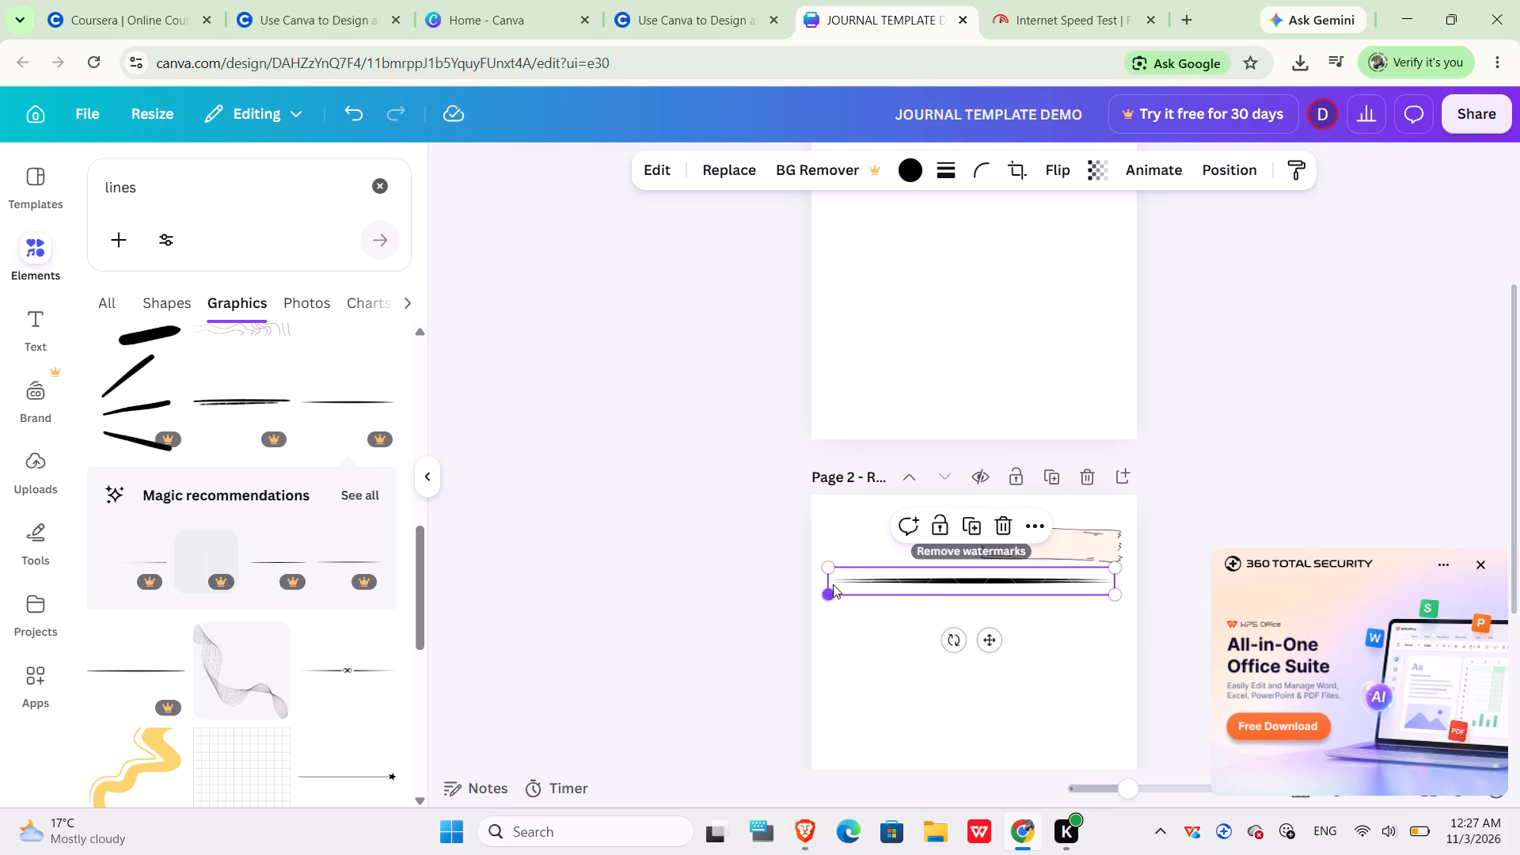
left_click(826, 569)
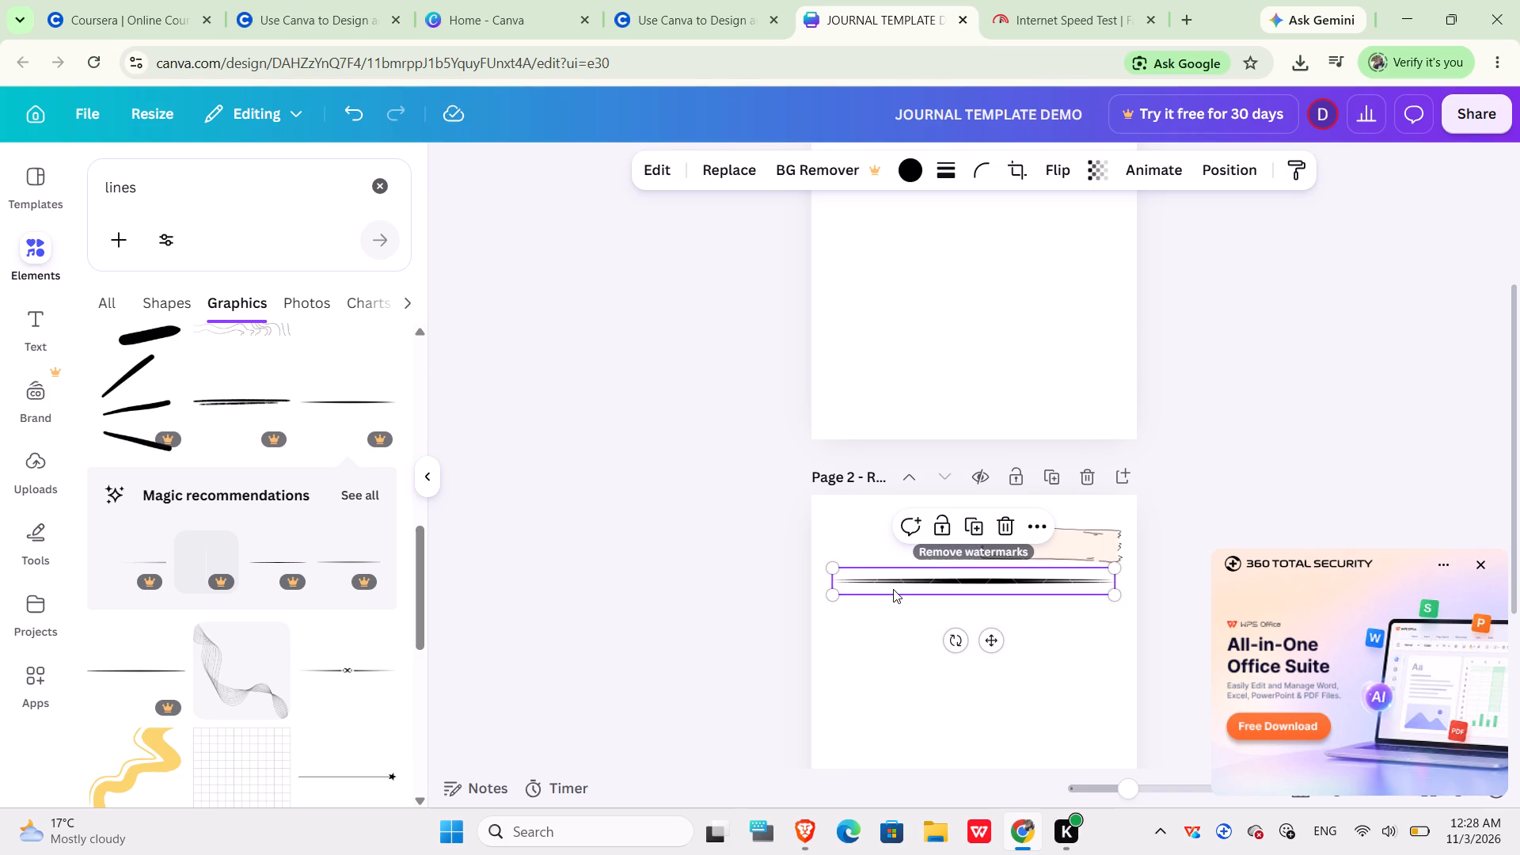
left_click(864, 655)
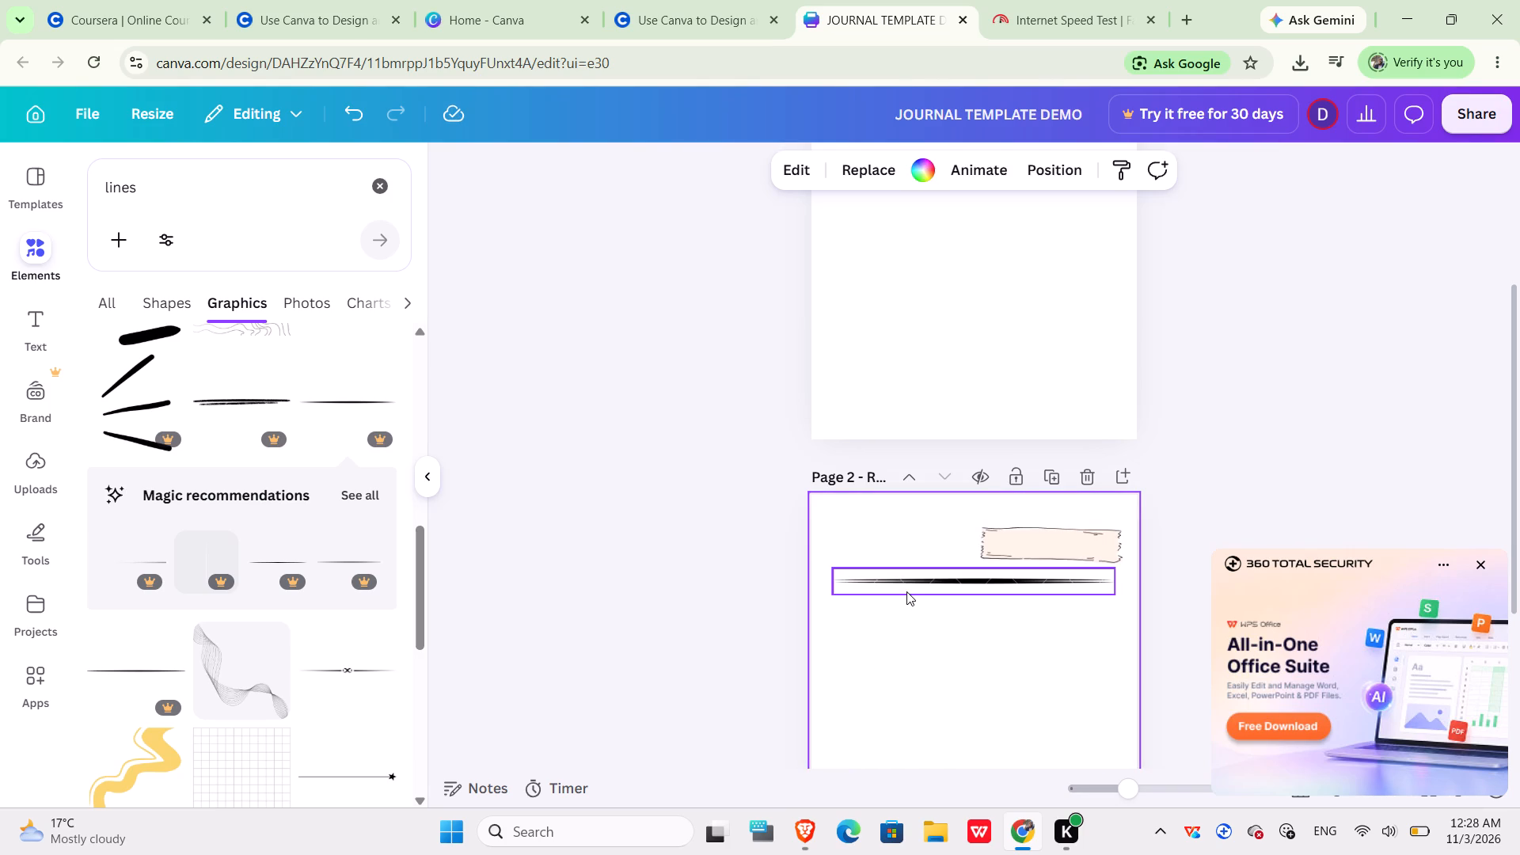
Duplicate page 2's black tapered line and place the copy on page 1, horizontally centred just beneath the banner.
left_click(909, 590)
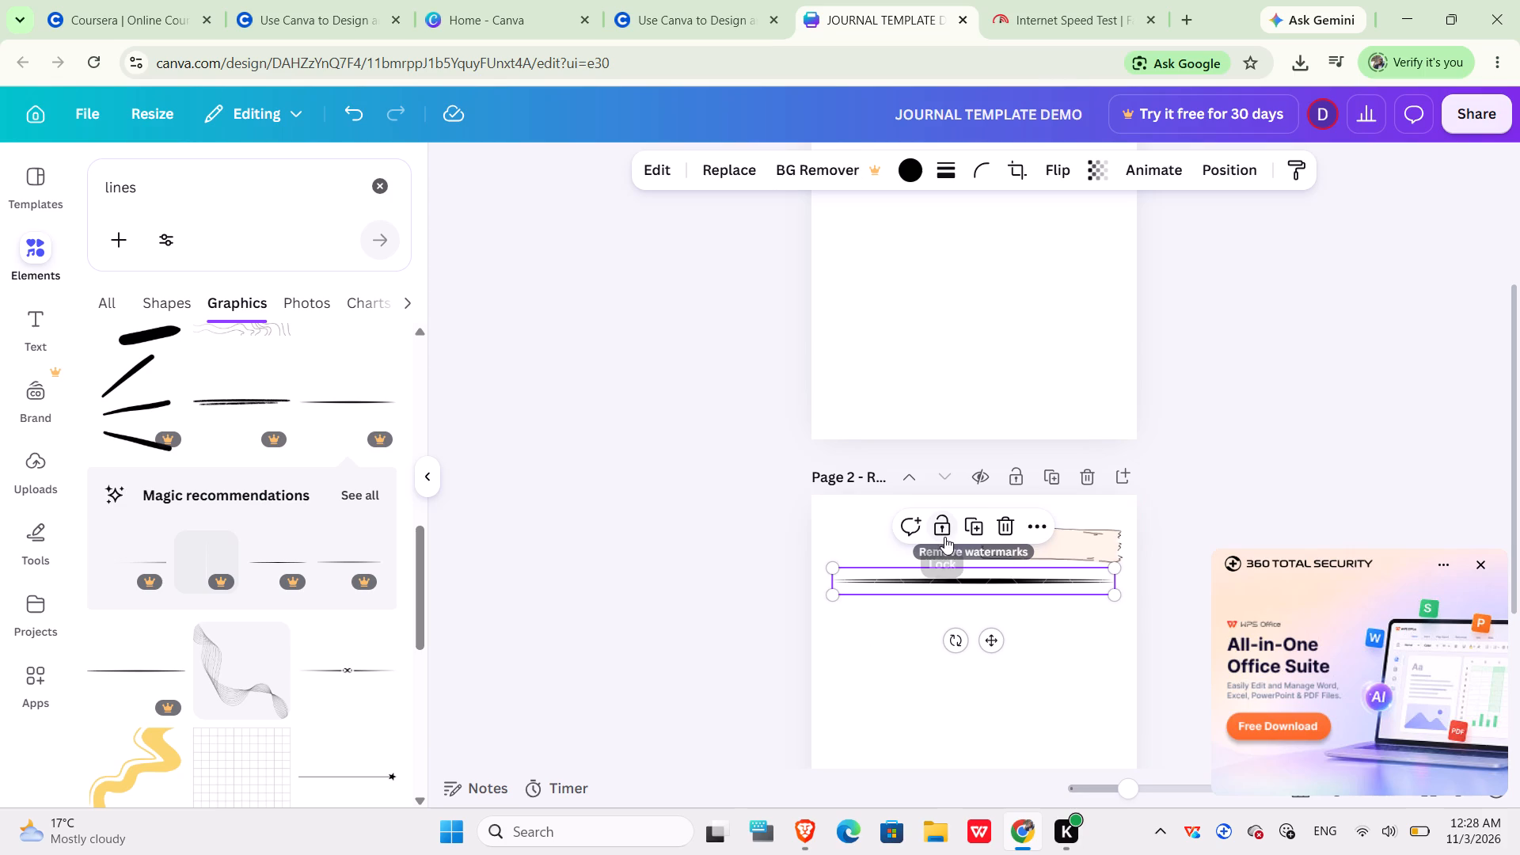
left_click(975, 519)
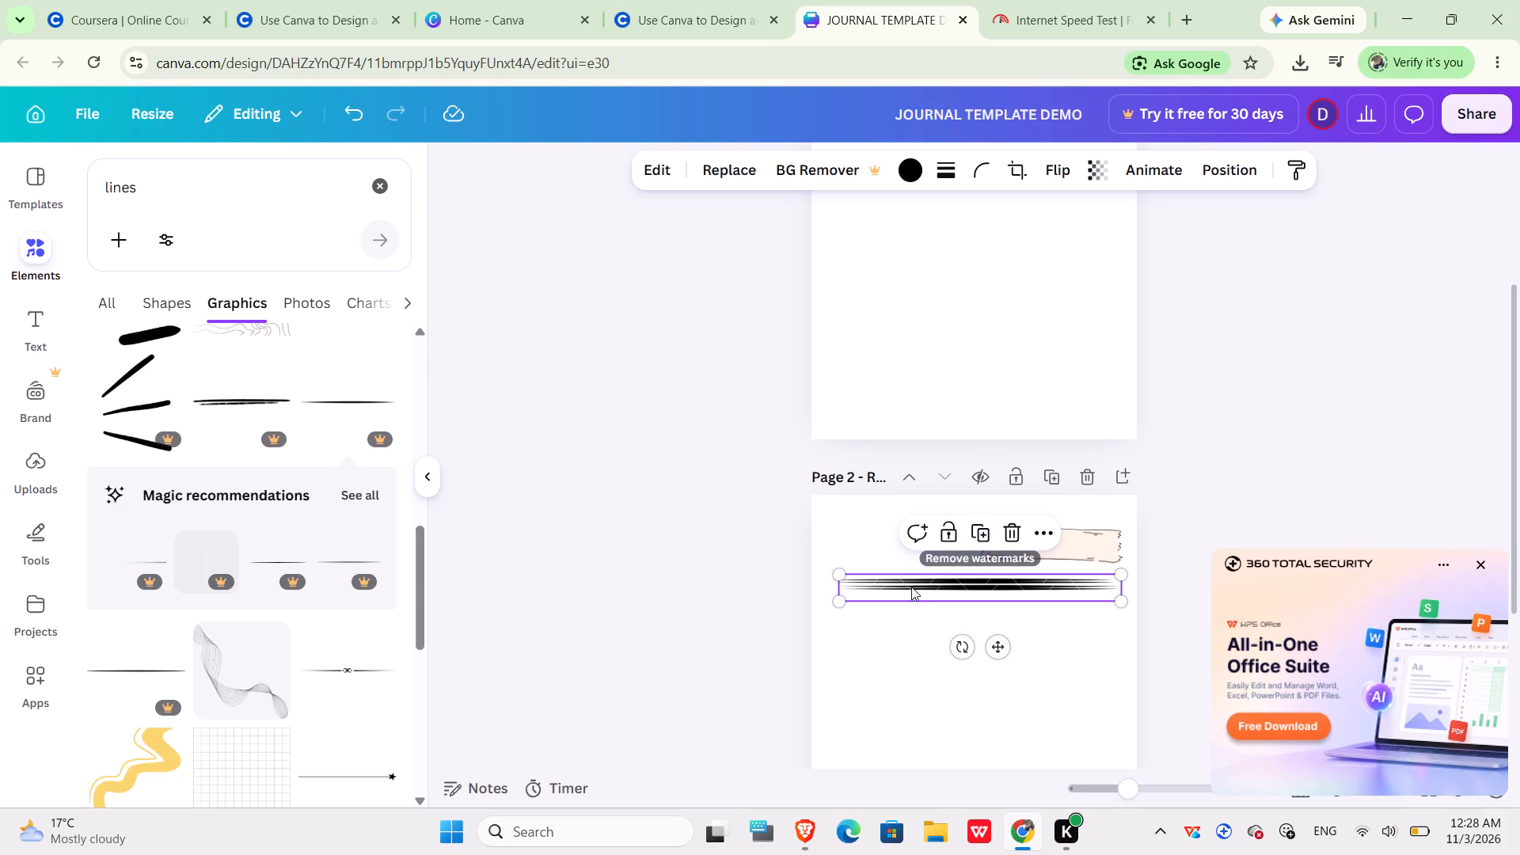
left_click_drag(911, 583, 899, 230)
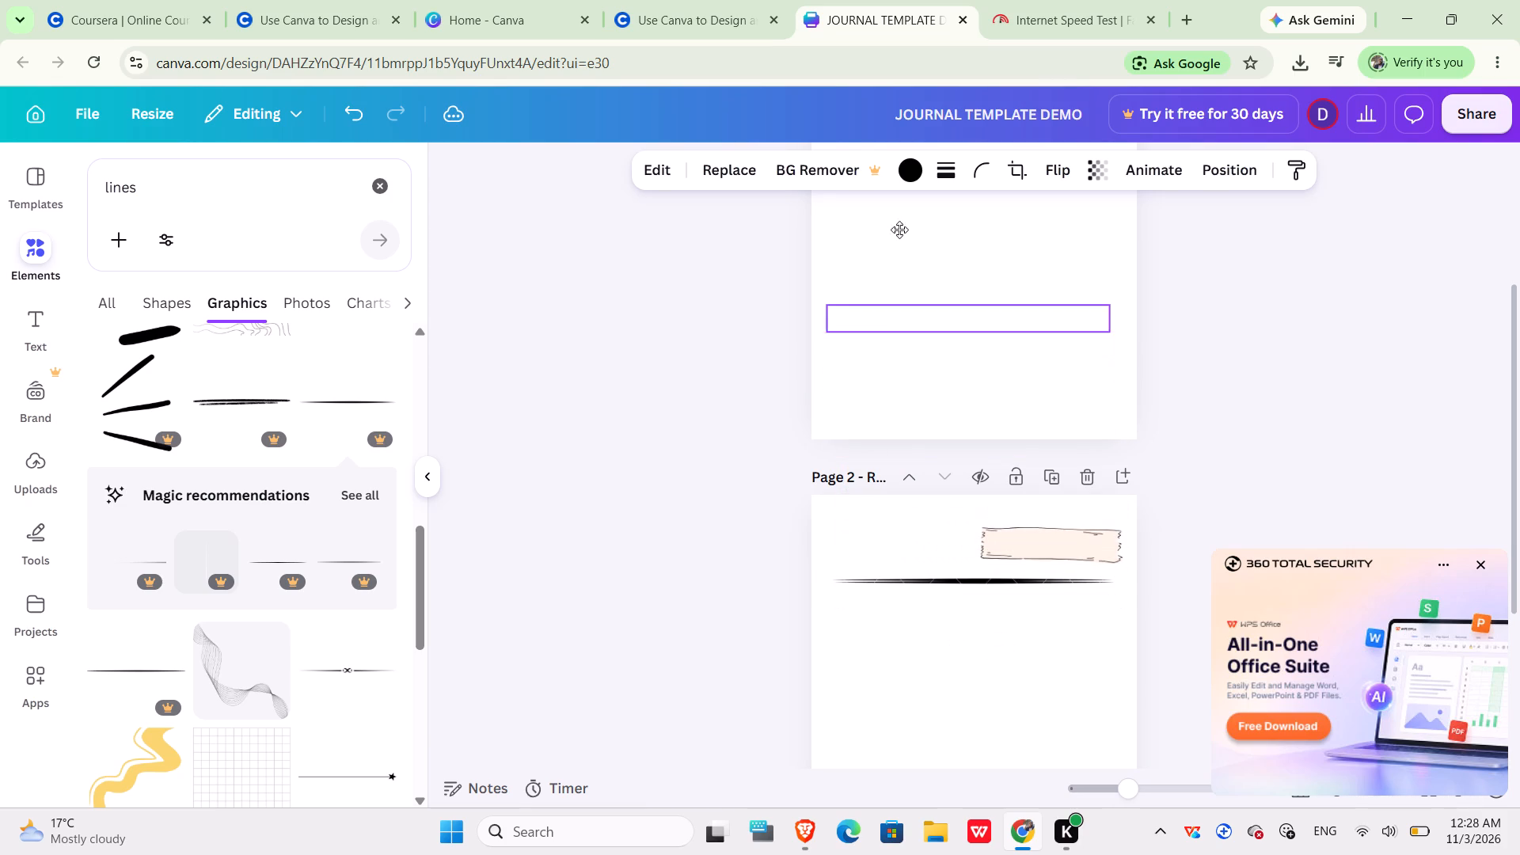
left_click_drag(899, 230, 891, 155)
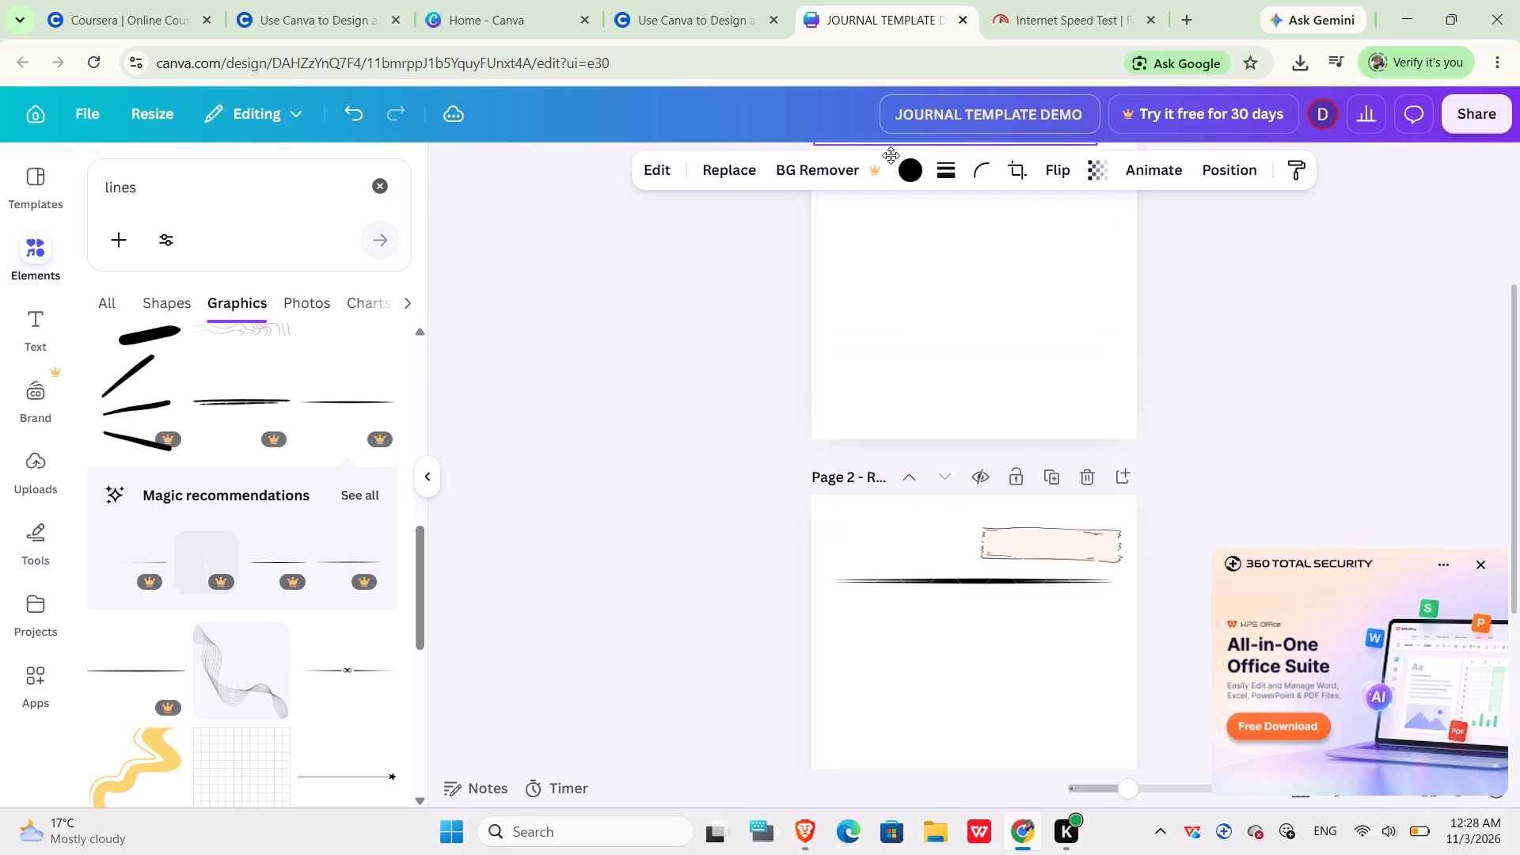
left_click_drag(891, 155, 897, 207)
scroll(872, 319, "up", 1)
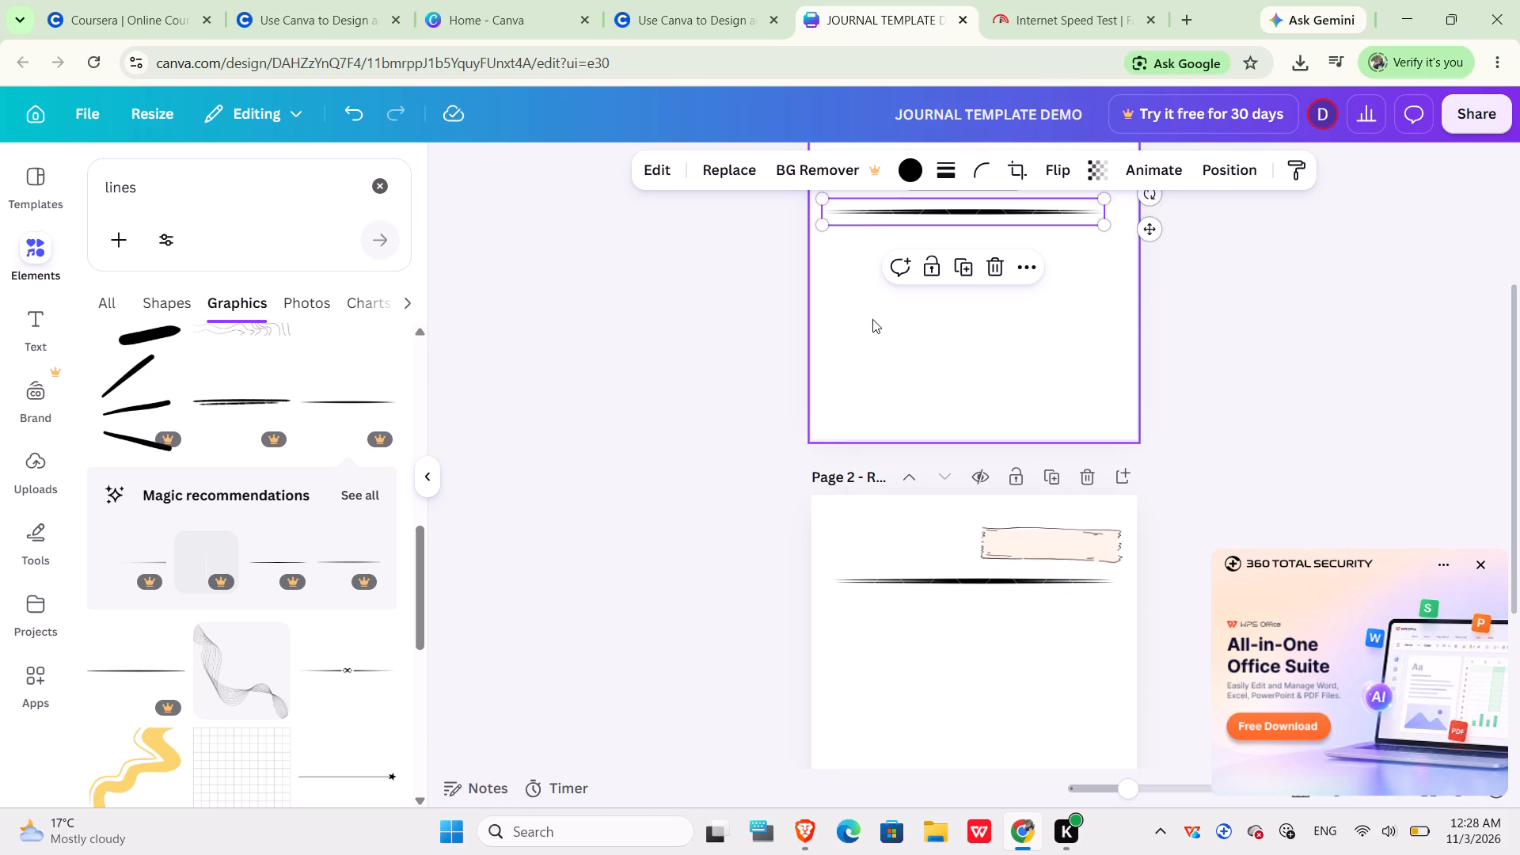
scroll(872, 319, "up", 2)
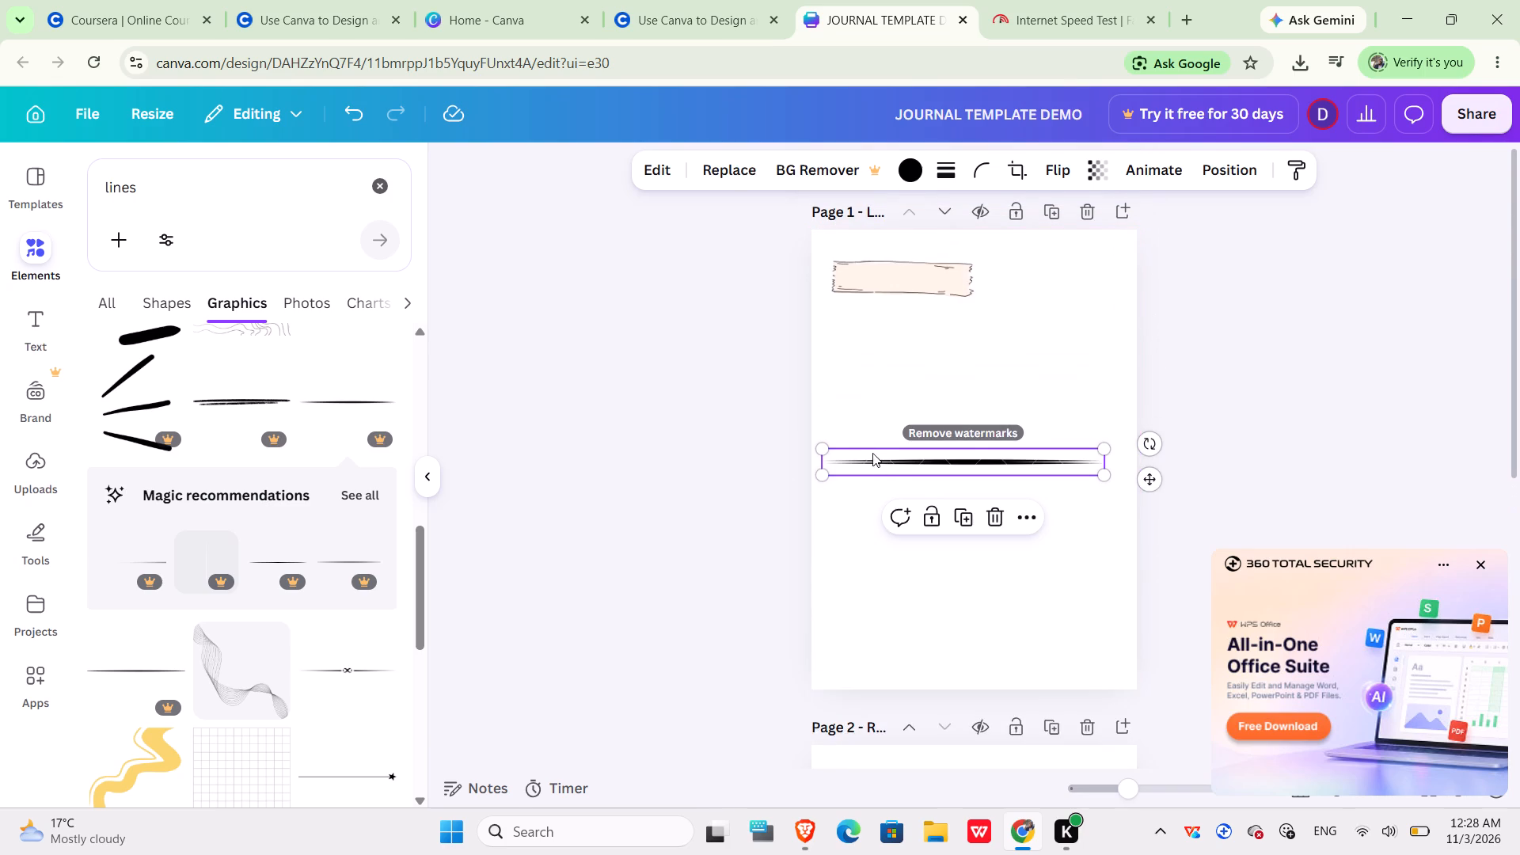
left_click_drag(872, 453, 886, 310)
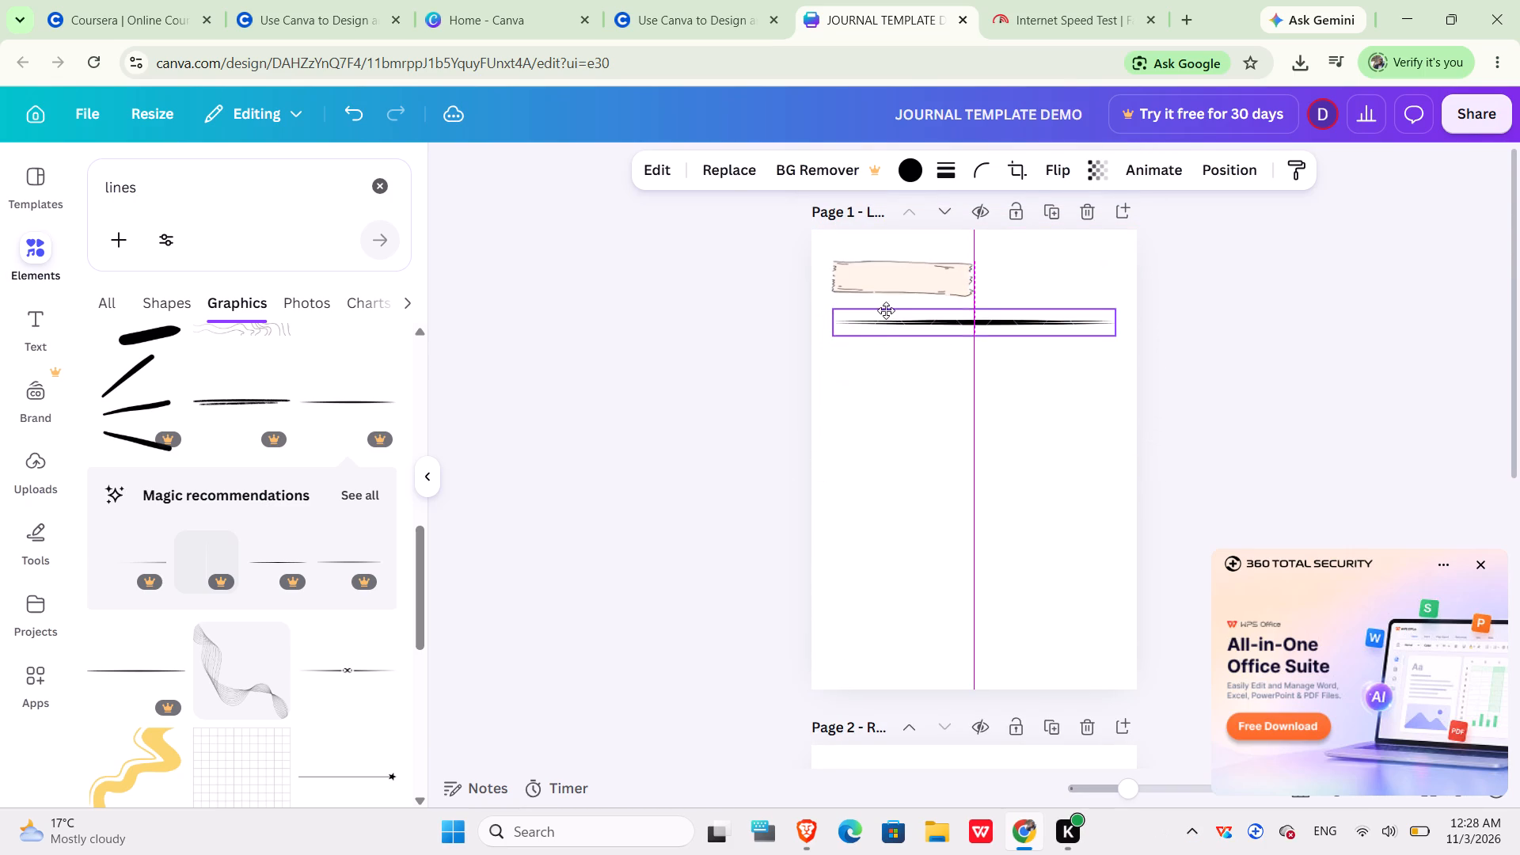
left_click_drag(886, 310, 881, 308)
scroll(857, 468, "down", 1)
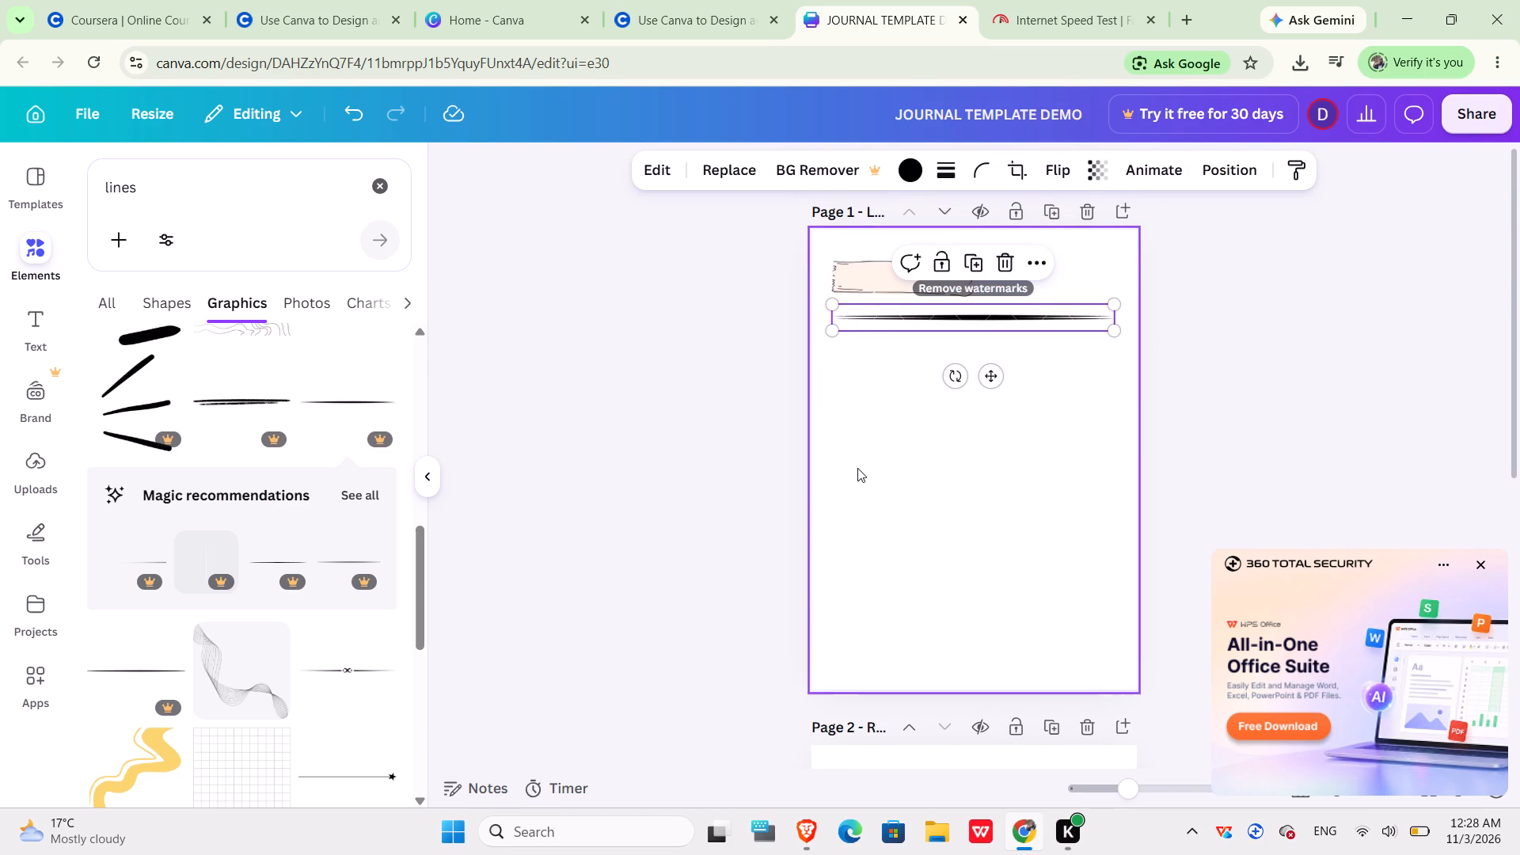
scroll(857, 468, "down", 1)
scroll(857, 468, "up", 1)
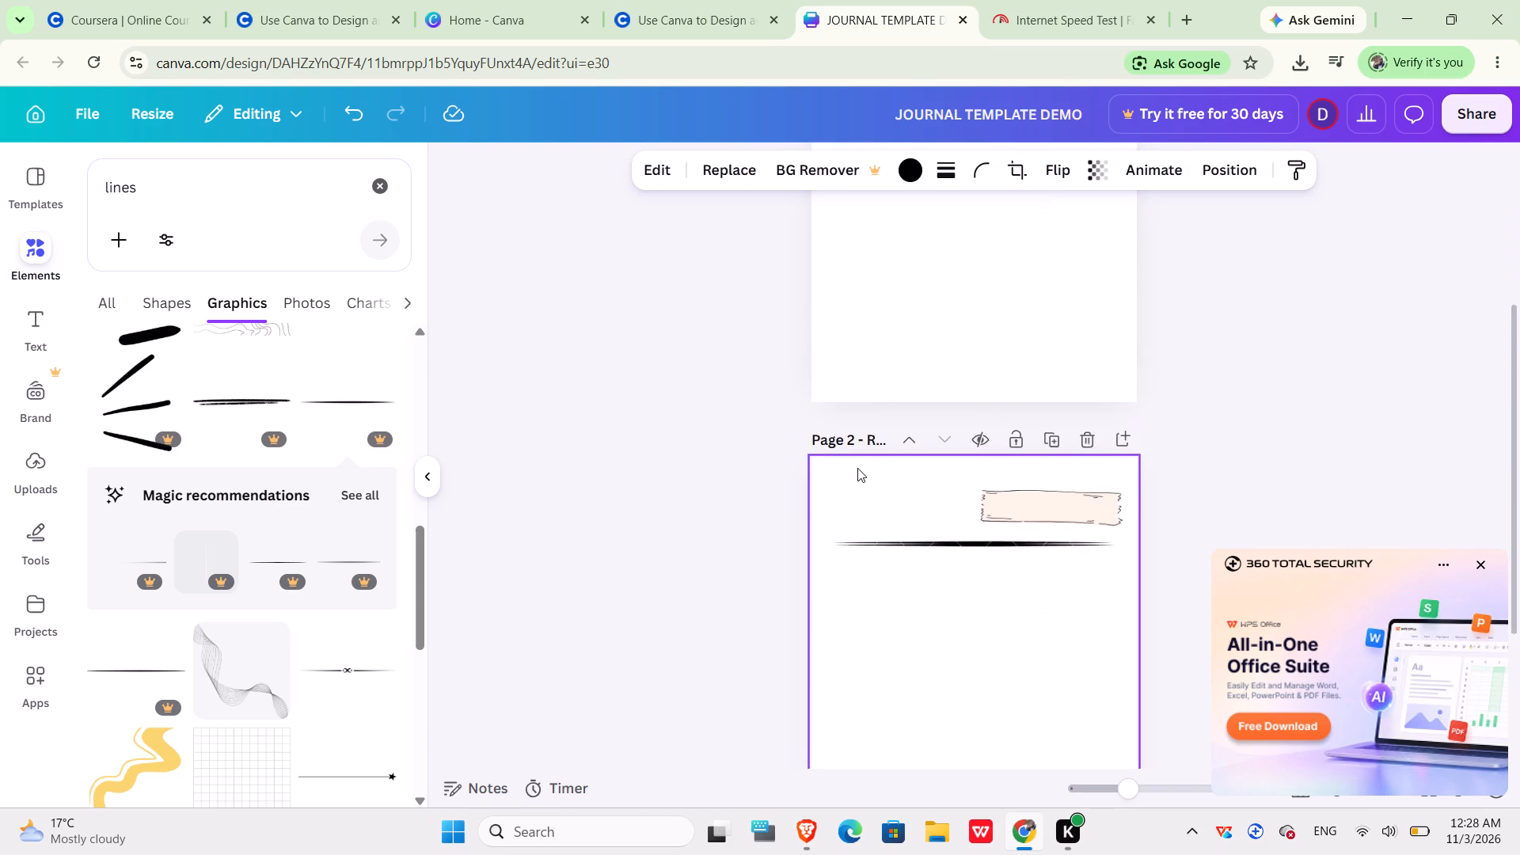
scroll(857, 468, "up", 1)
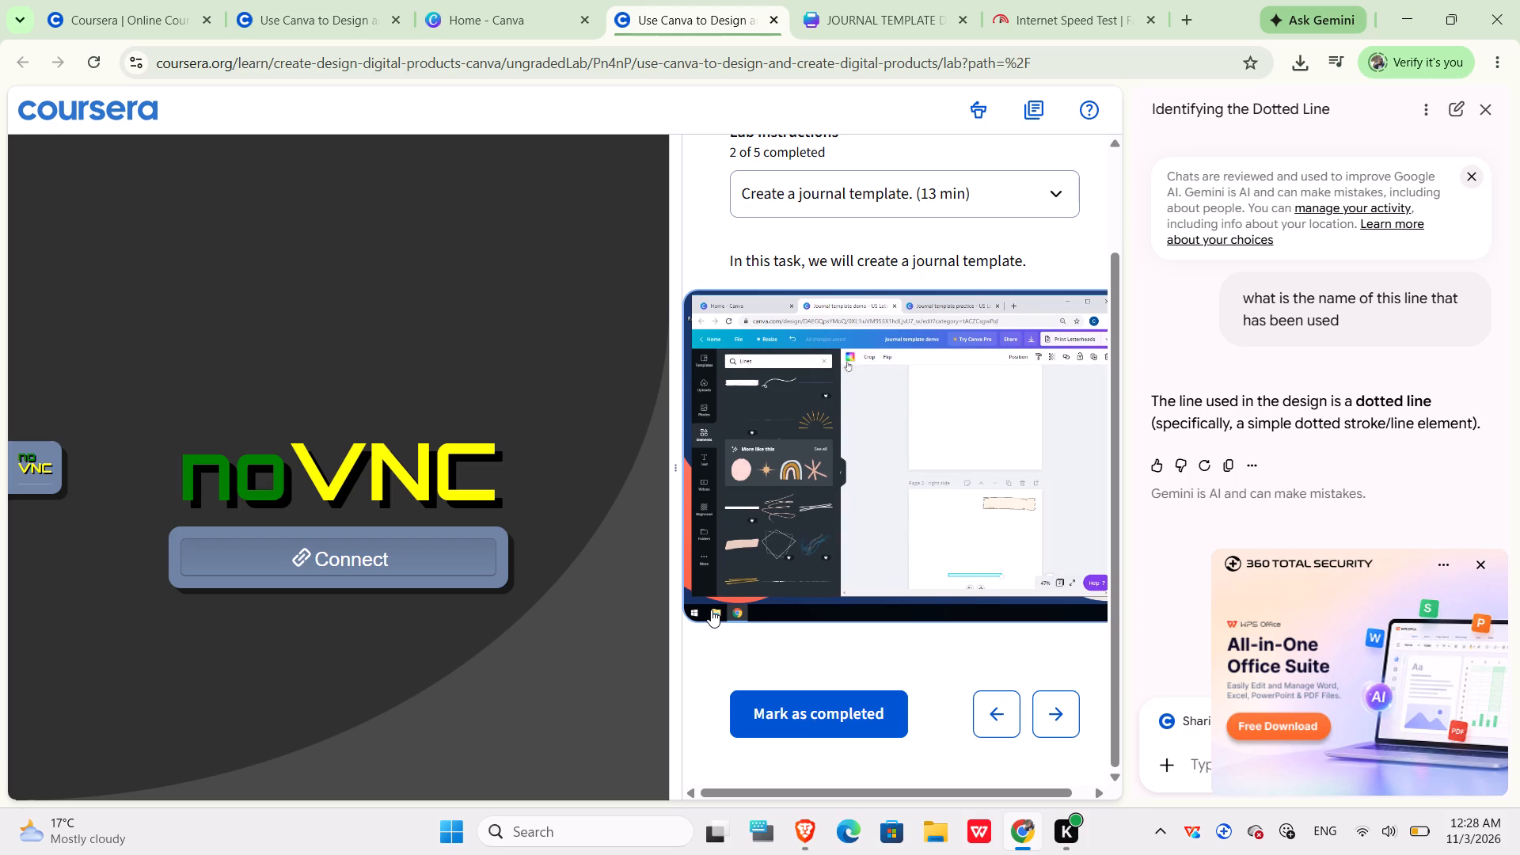
key("Right")
key("Right")
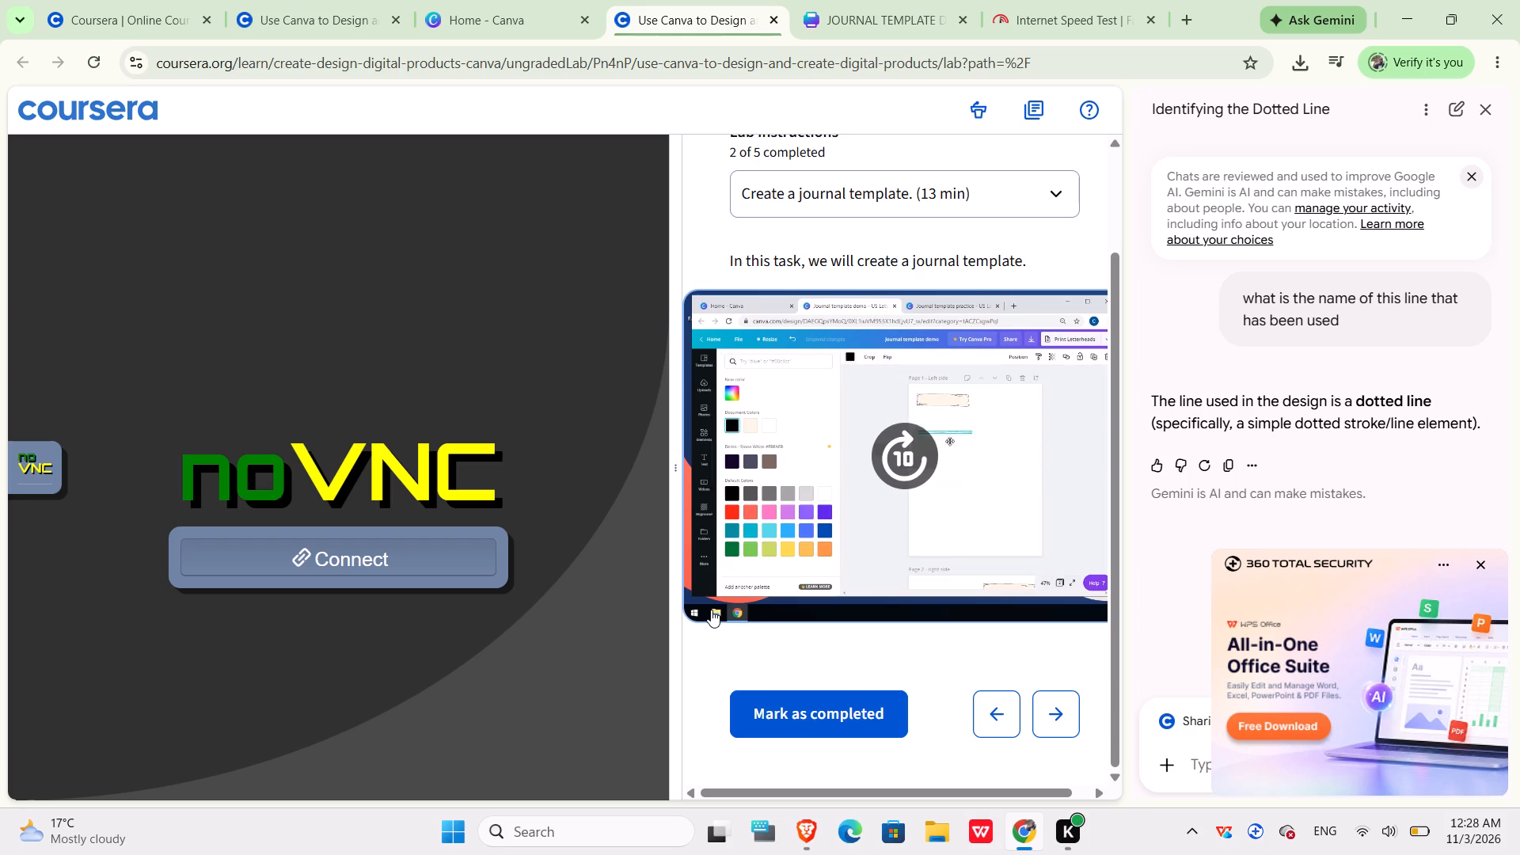
key("Right")
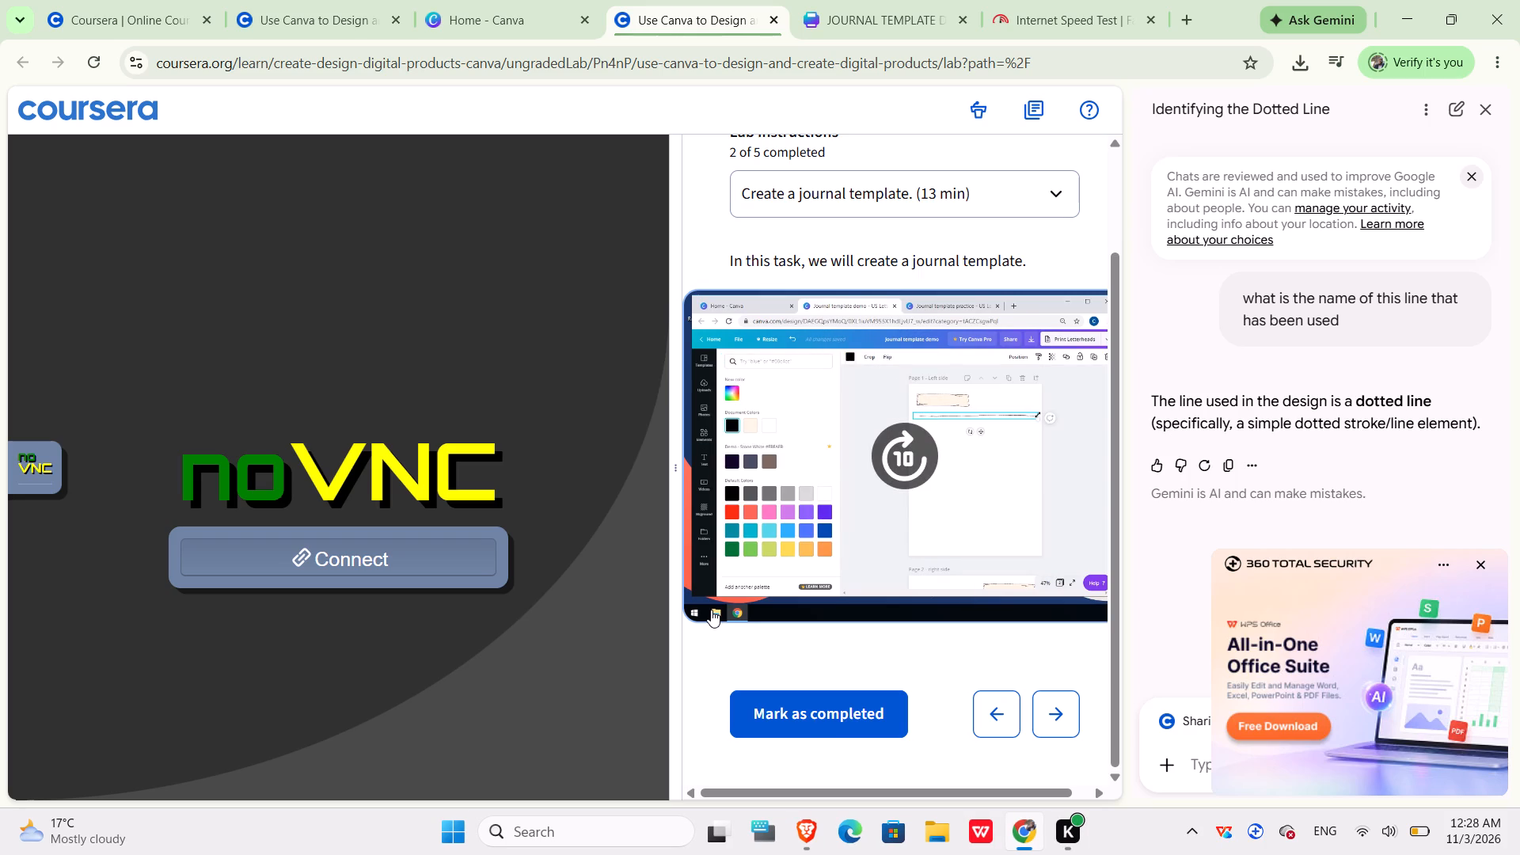
key("Right")
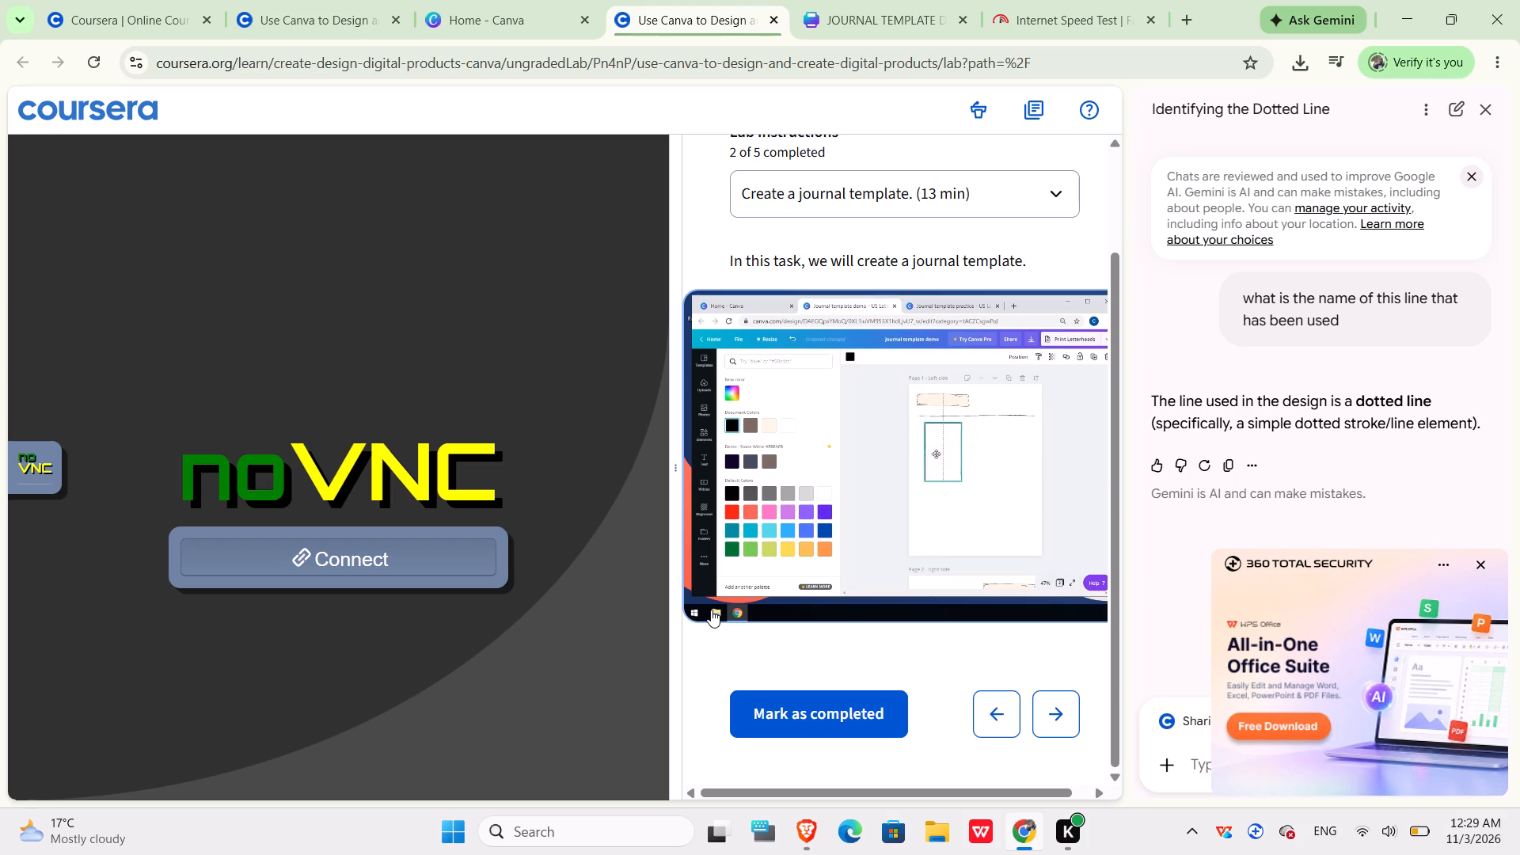
key("space")
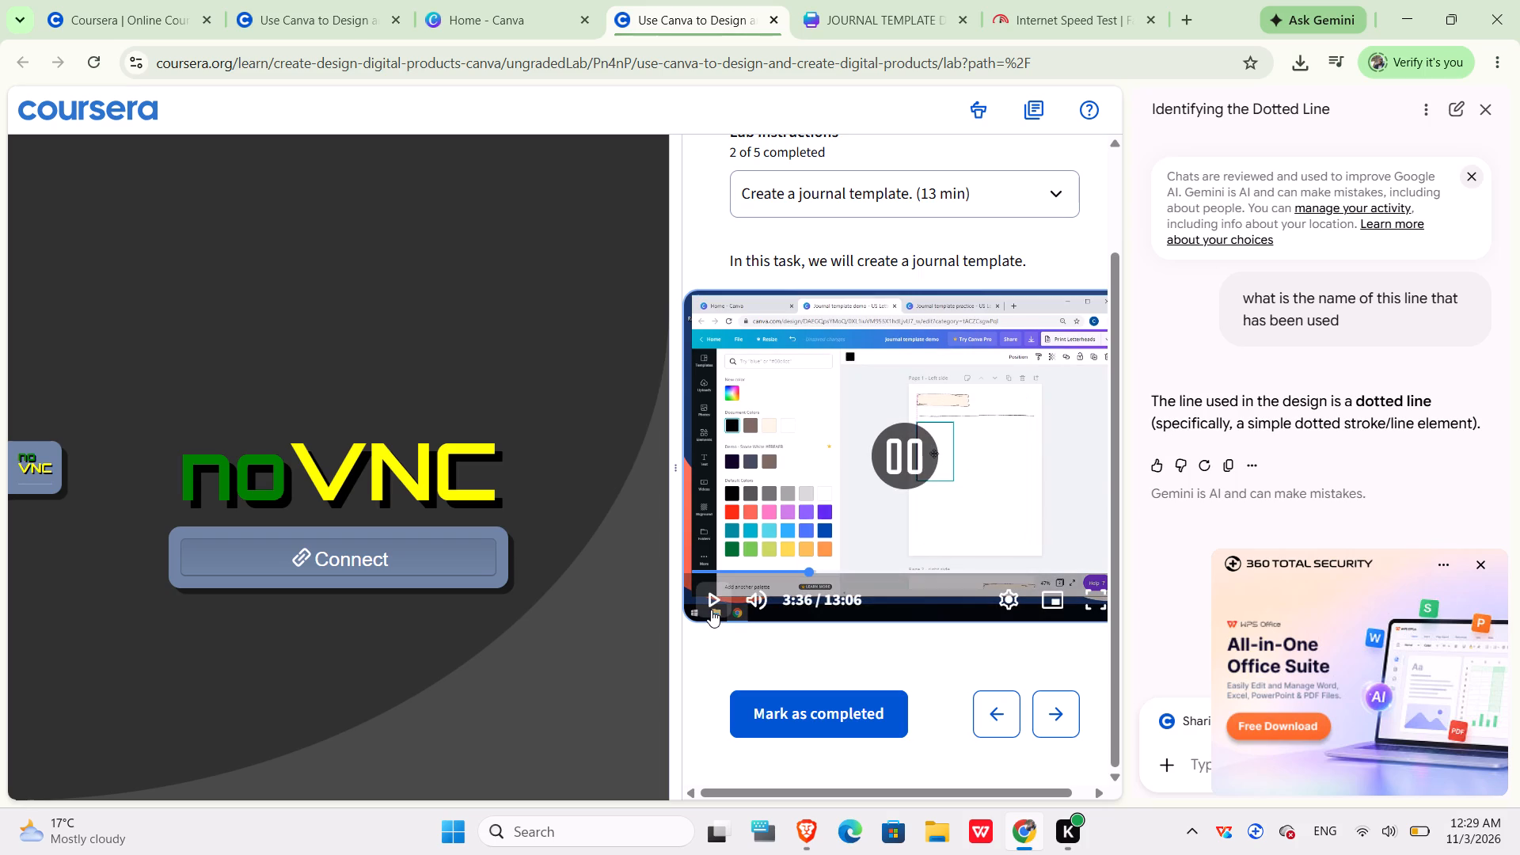
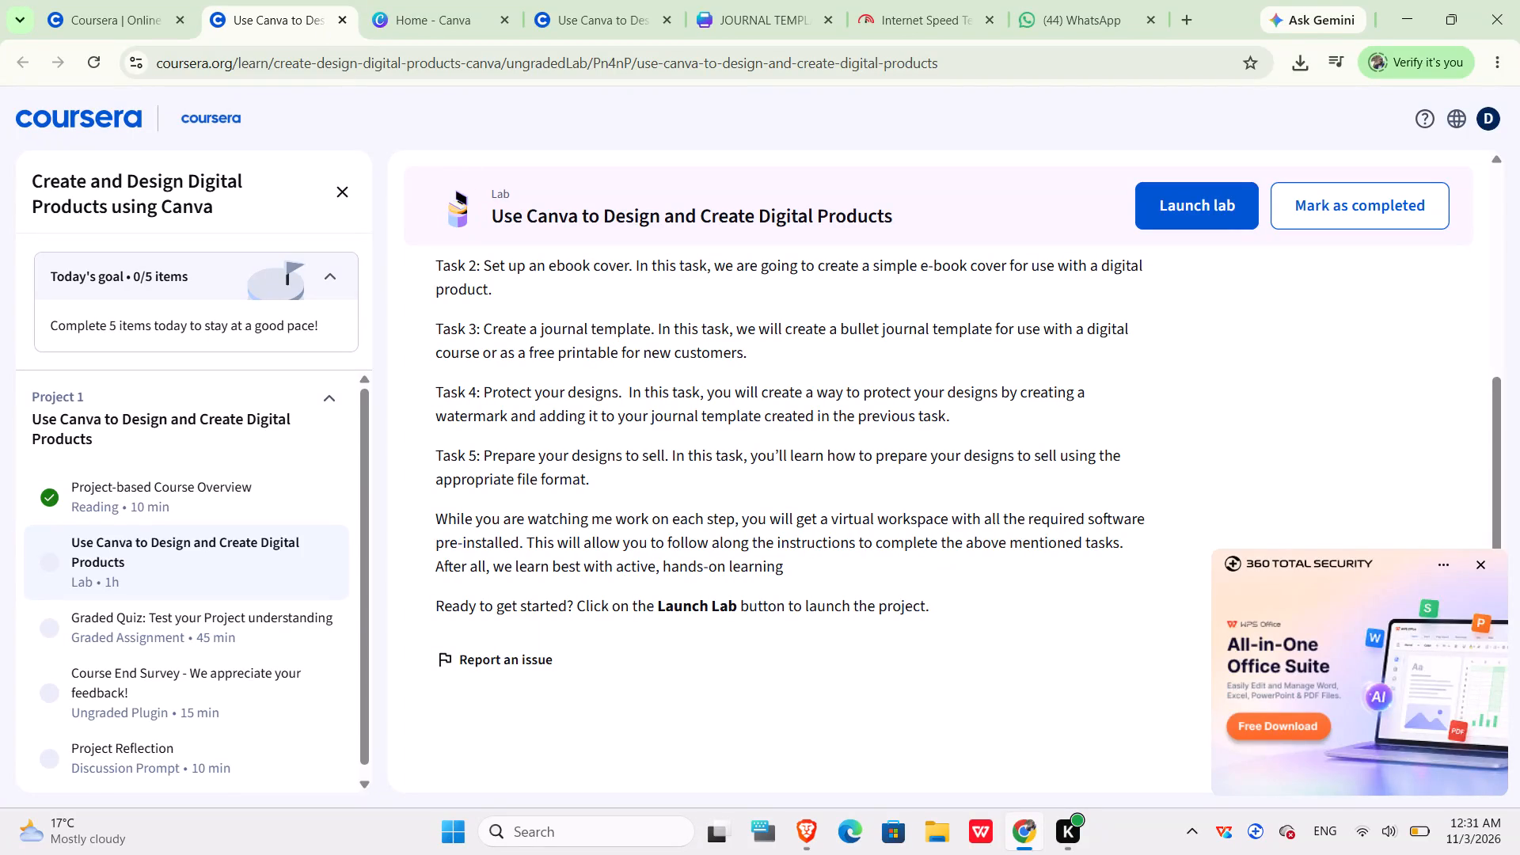
scroll(635, 334, "down", 1)
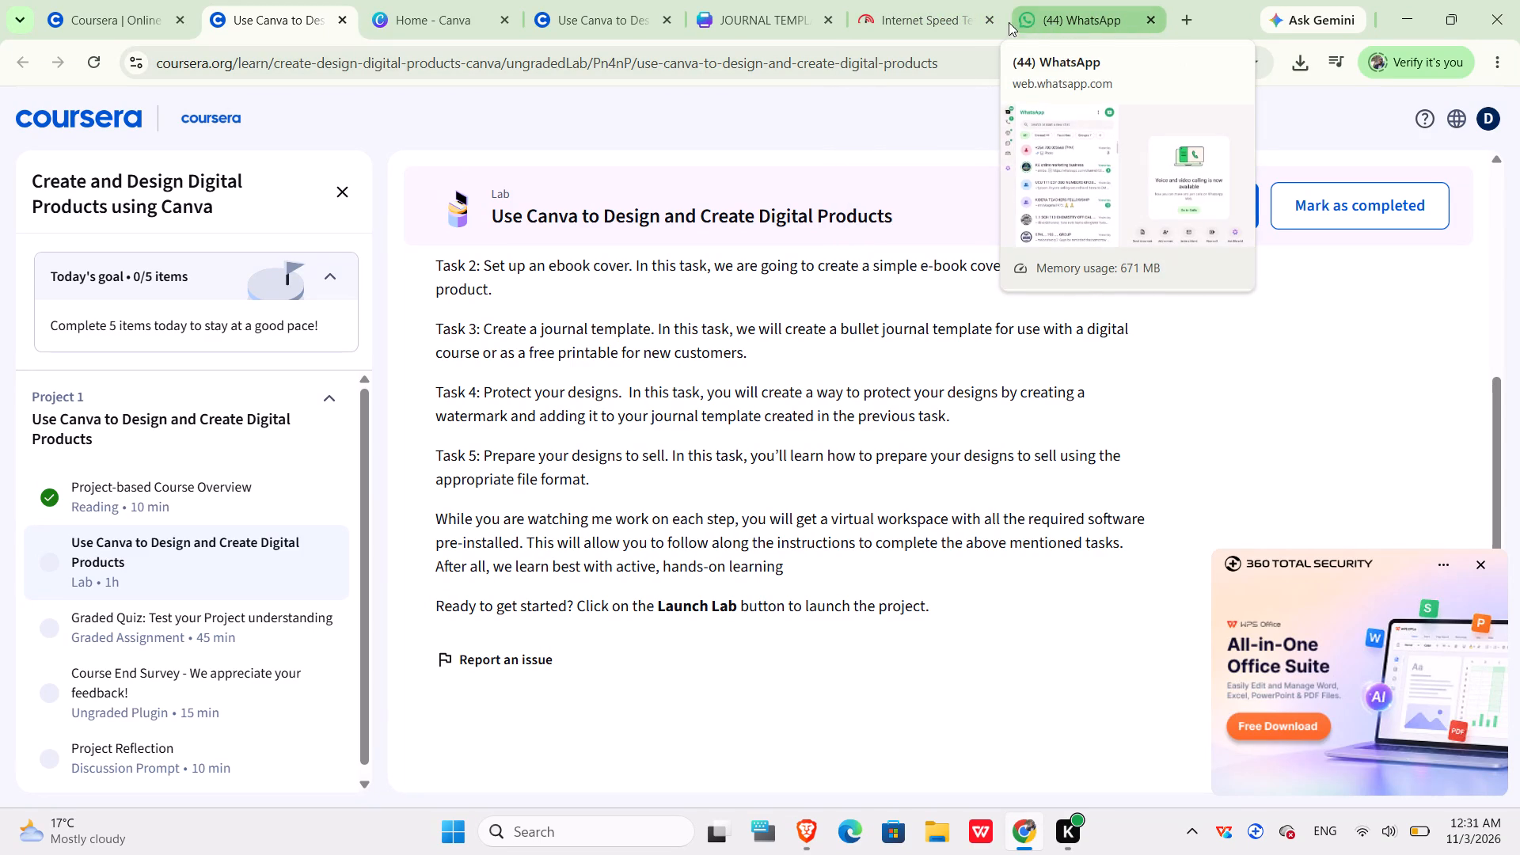
left_click(736, 23)
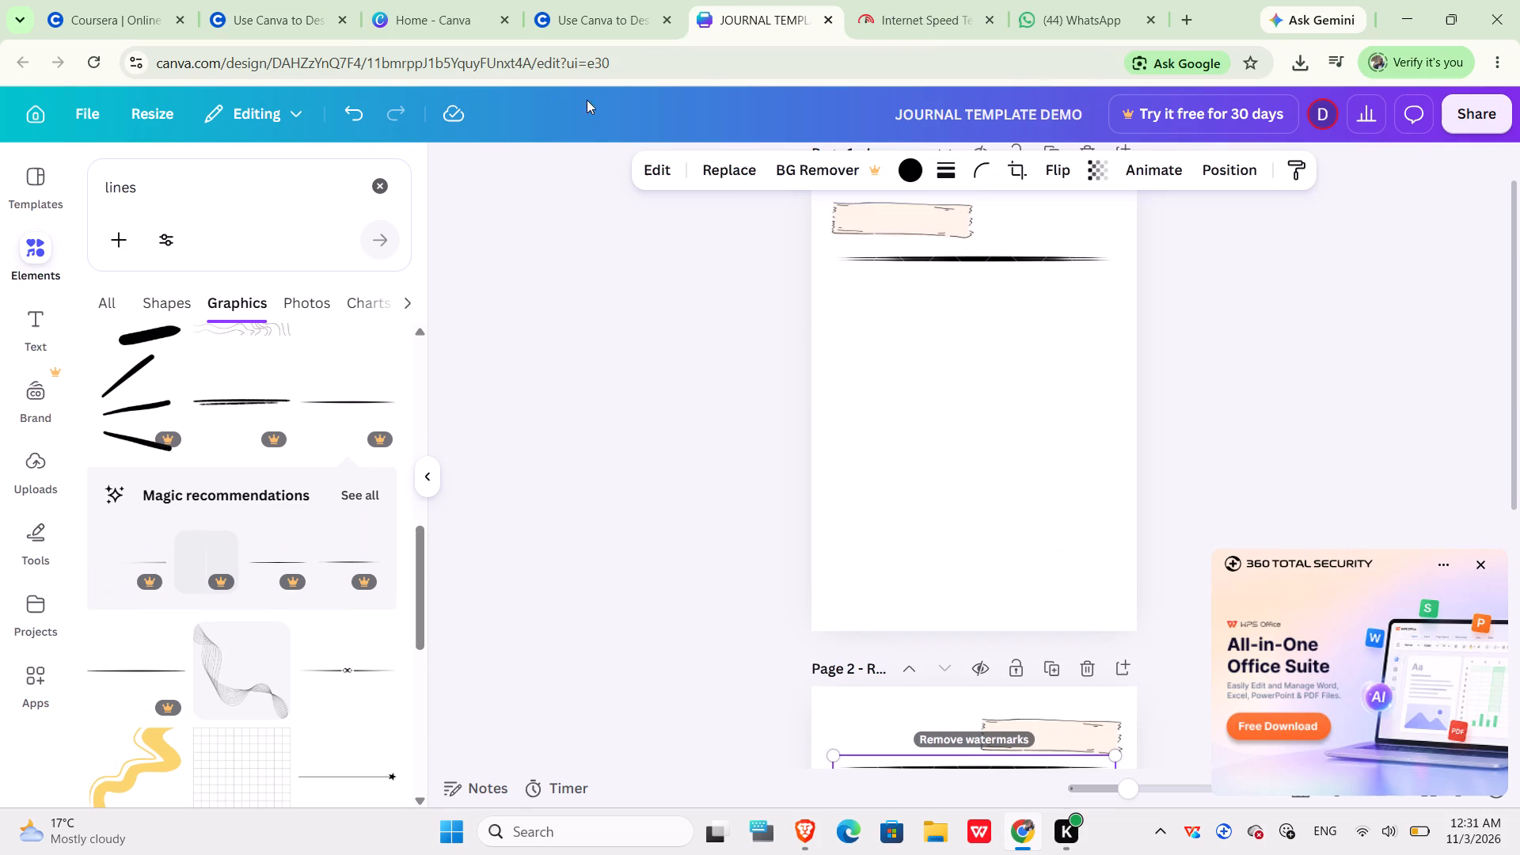
left_click(574, 0)
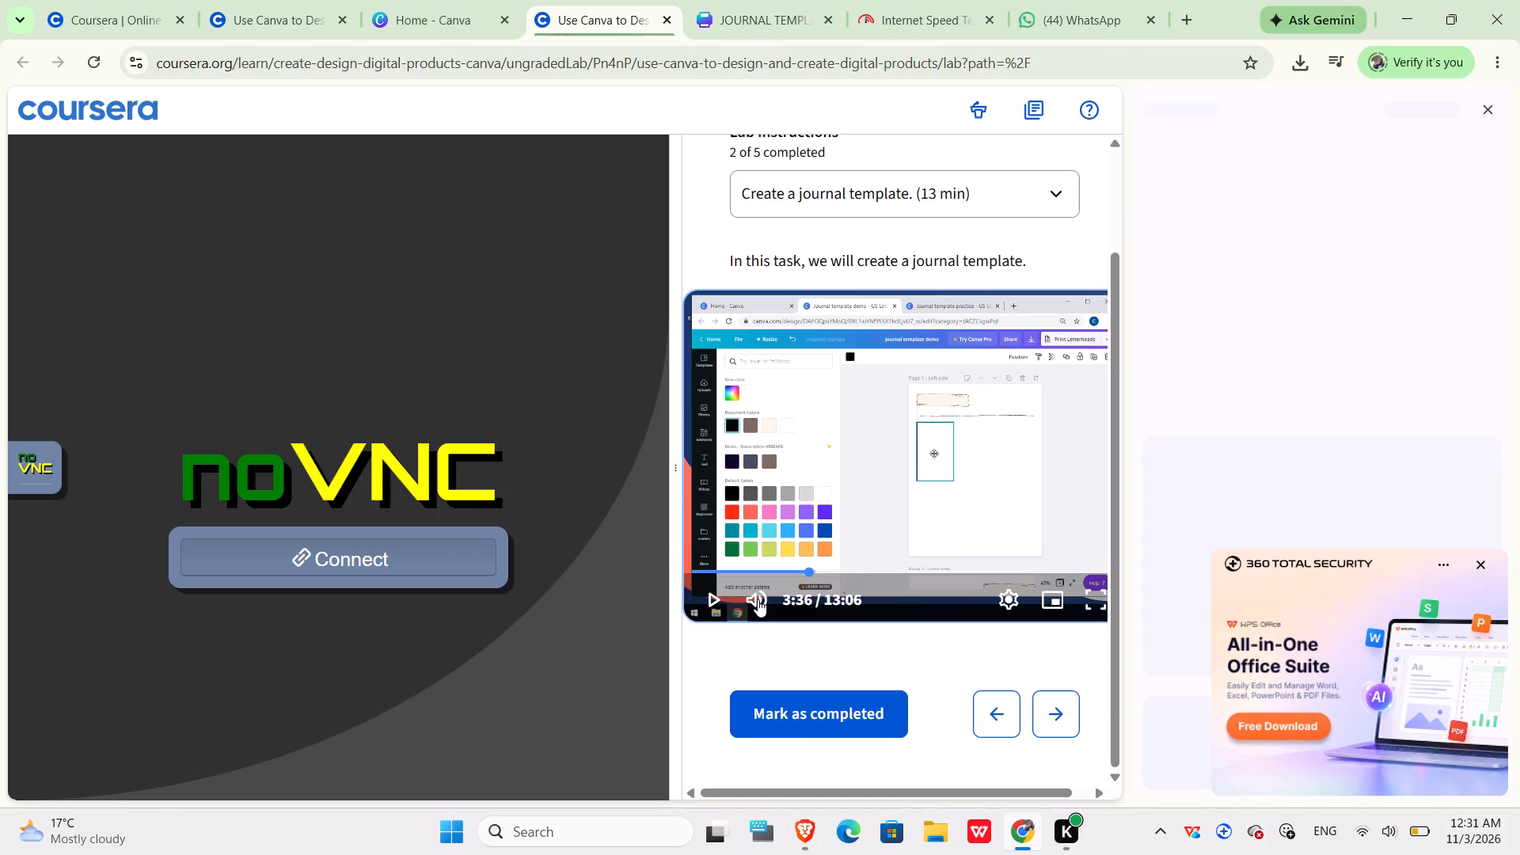
left_click(793, 572)
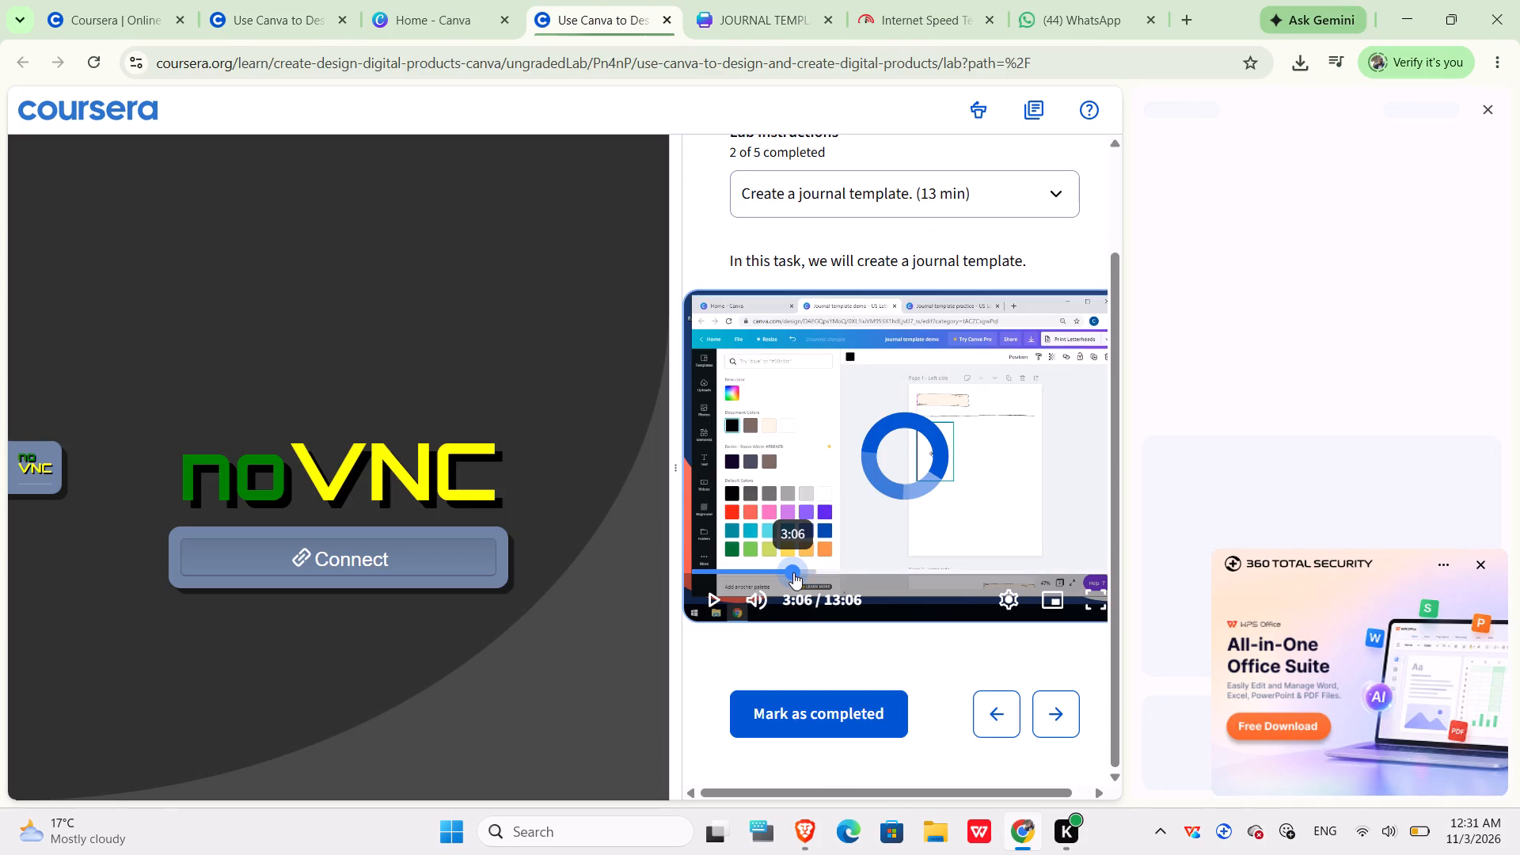
left_click(720, 599)
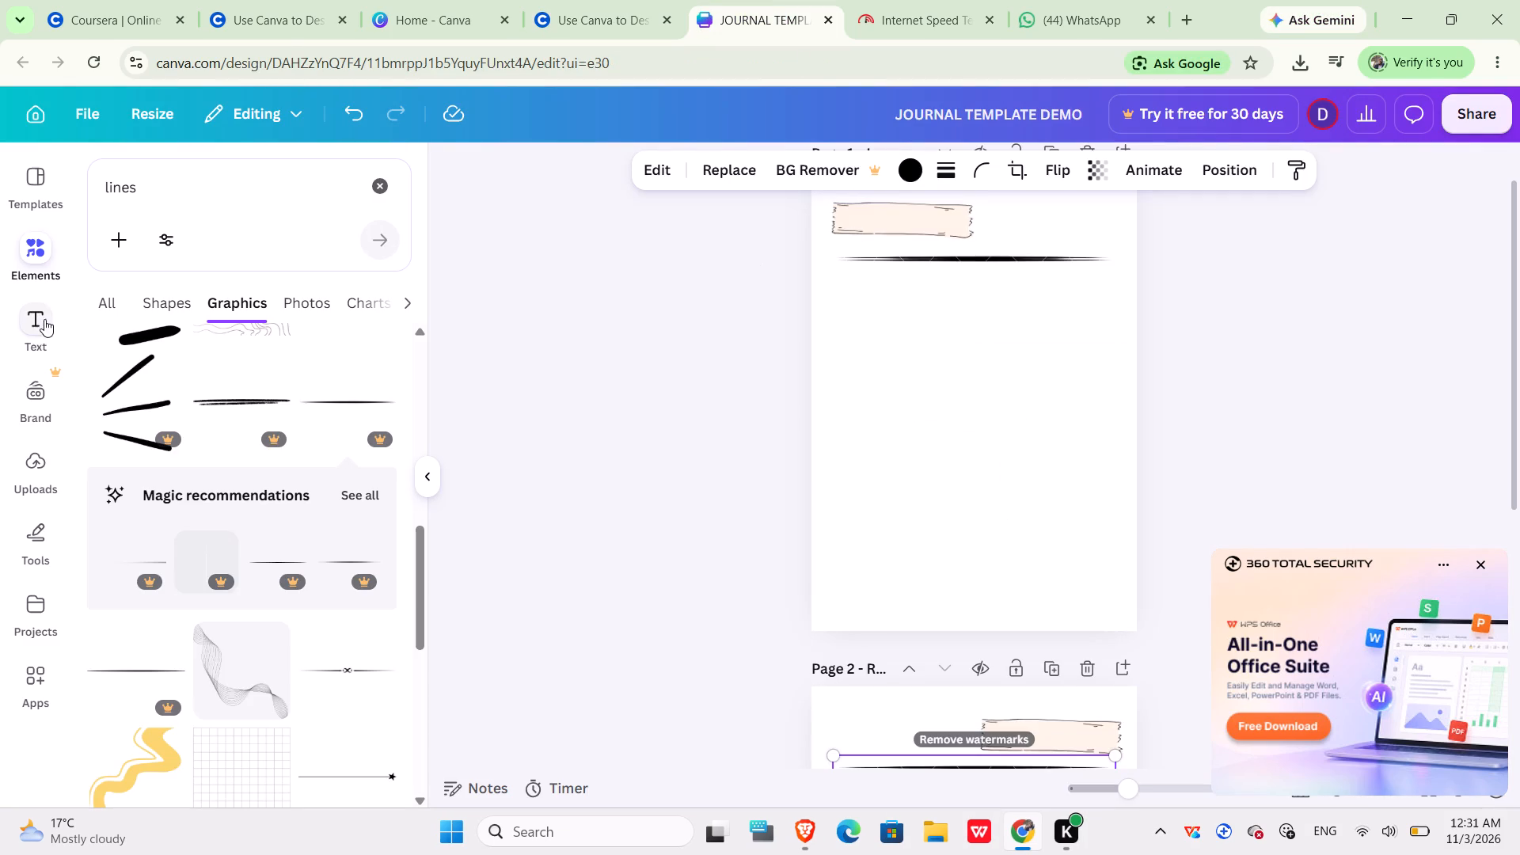
left_click(36, 265)
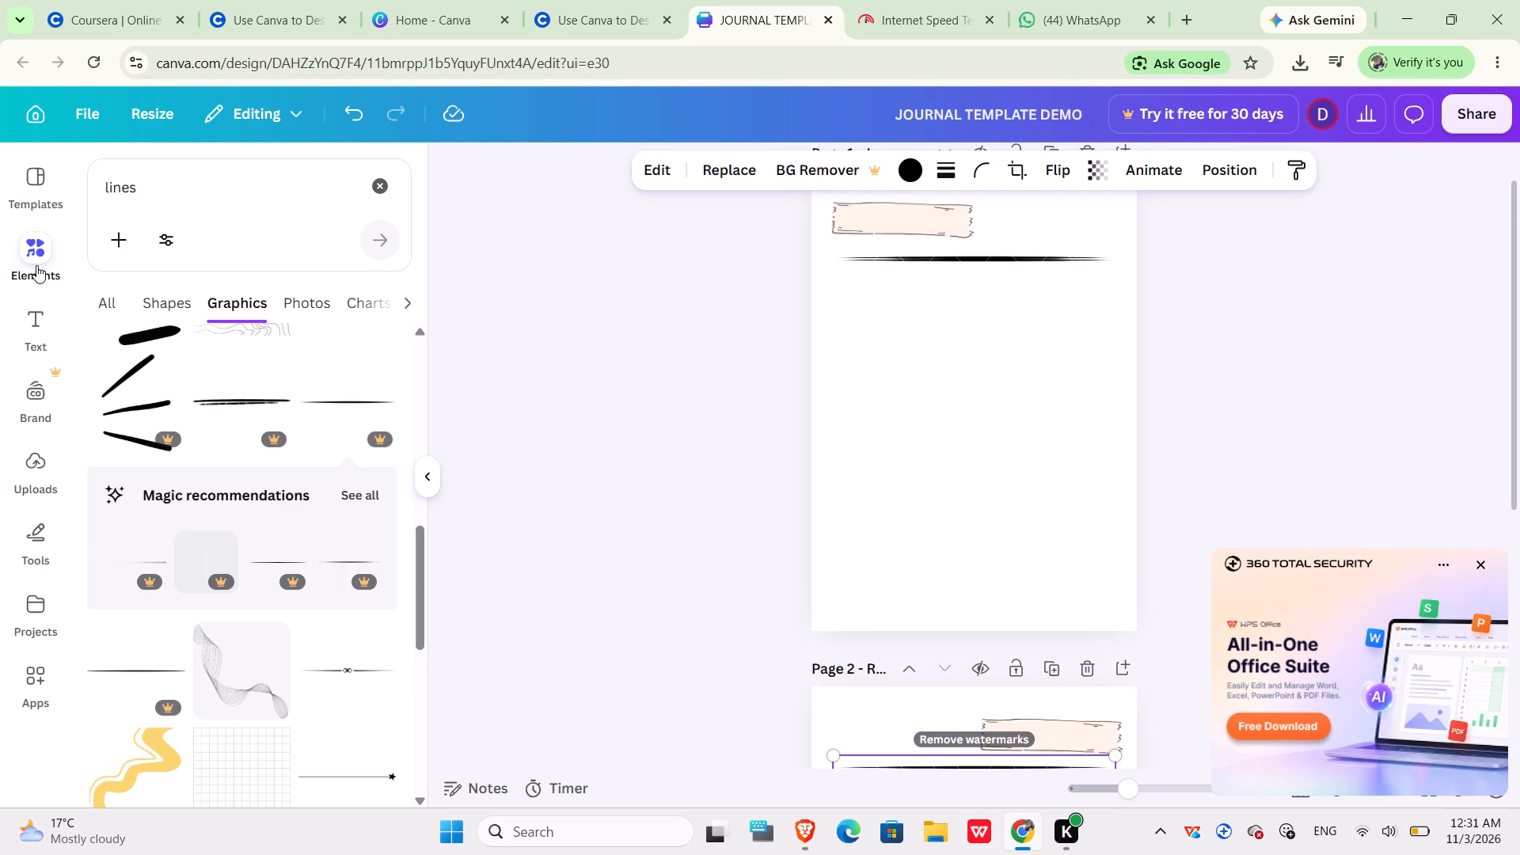
left_click(40, 265)
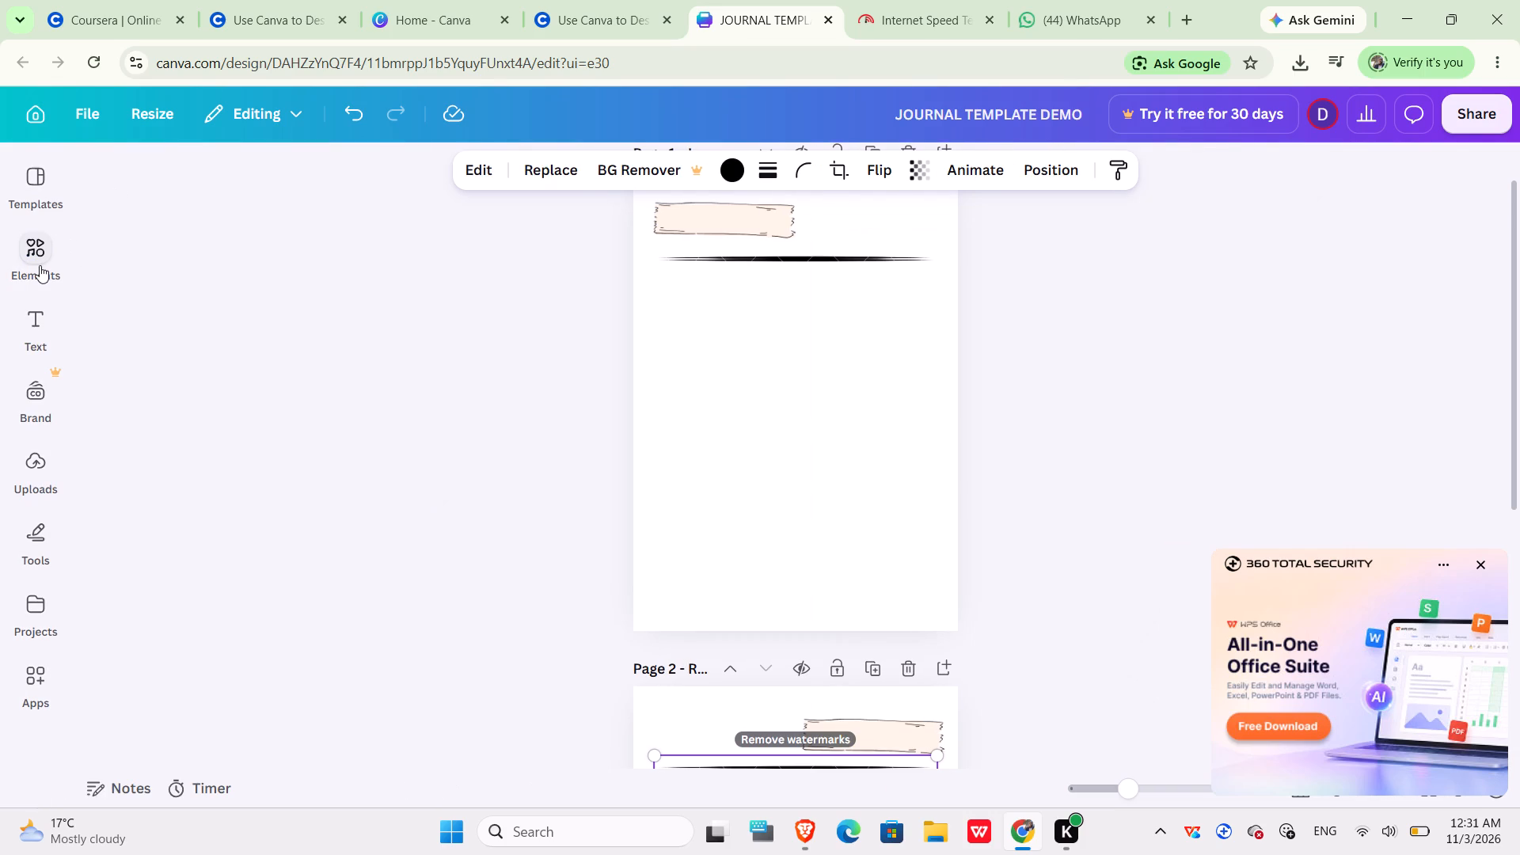
left_click(174, 193)
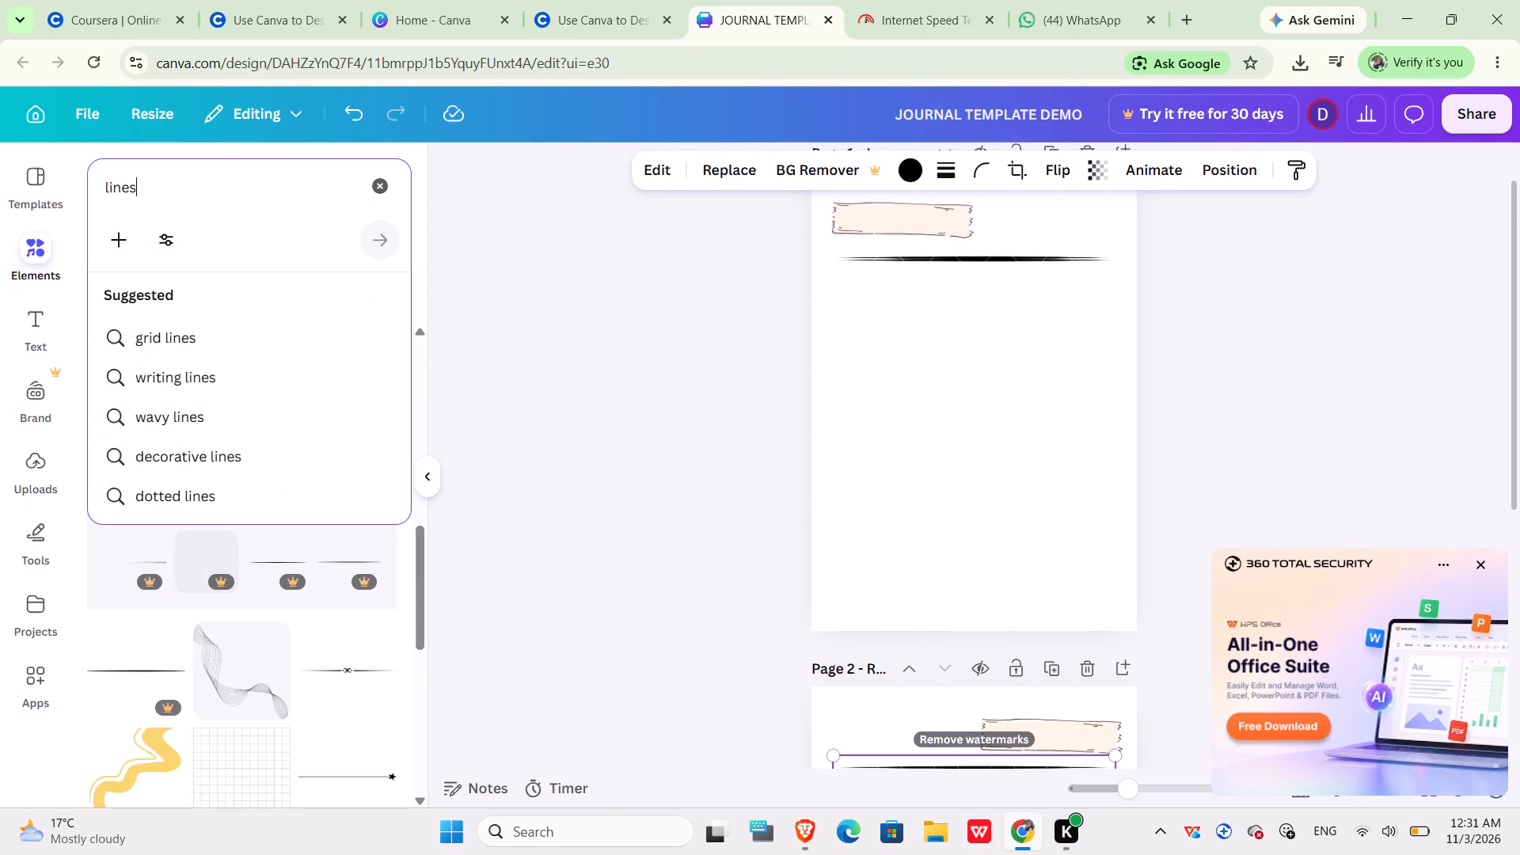
key("BackSpace")
key("BackSpace")
key("BackSpace")
key("BackSpace")
key("BackSpace")
key("BackSpace")
key("BackSpace")
key("BackSpace")
key("BackSpace")
key("BackSpace")
key("BackSpace")
key("BackSpace")
key("BackSpace")
key("BackSpace")
key("BackSpace")
key("BackSpace")
key("BackSpace")
key("BackSpace")
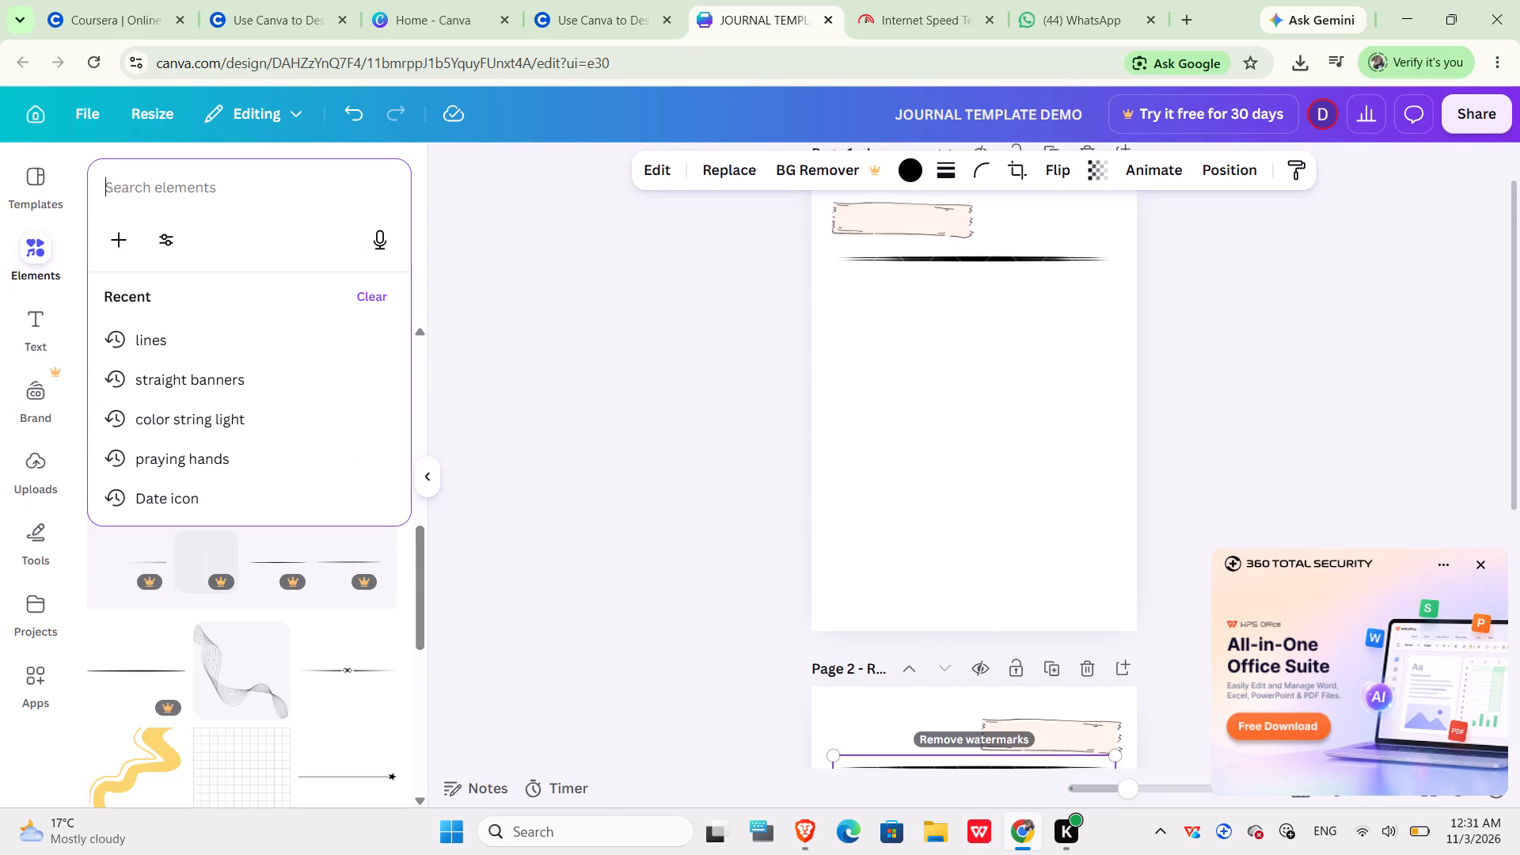
type("fr")
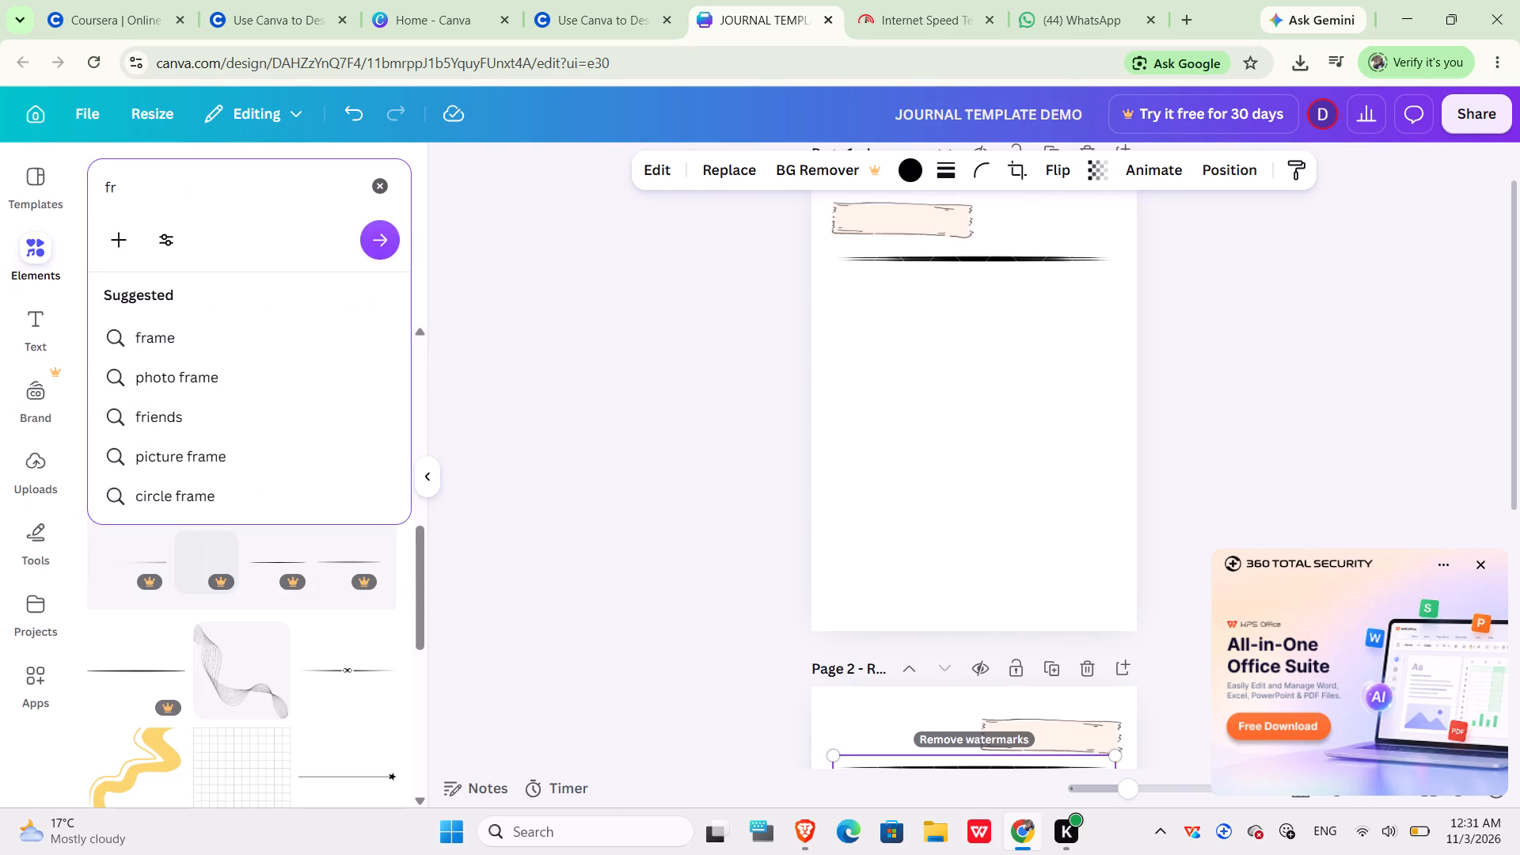
type("am")
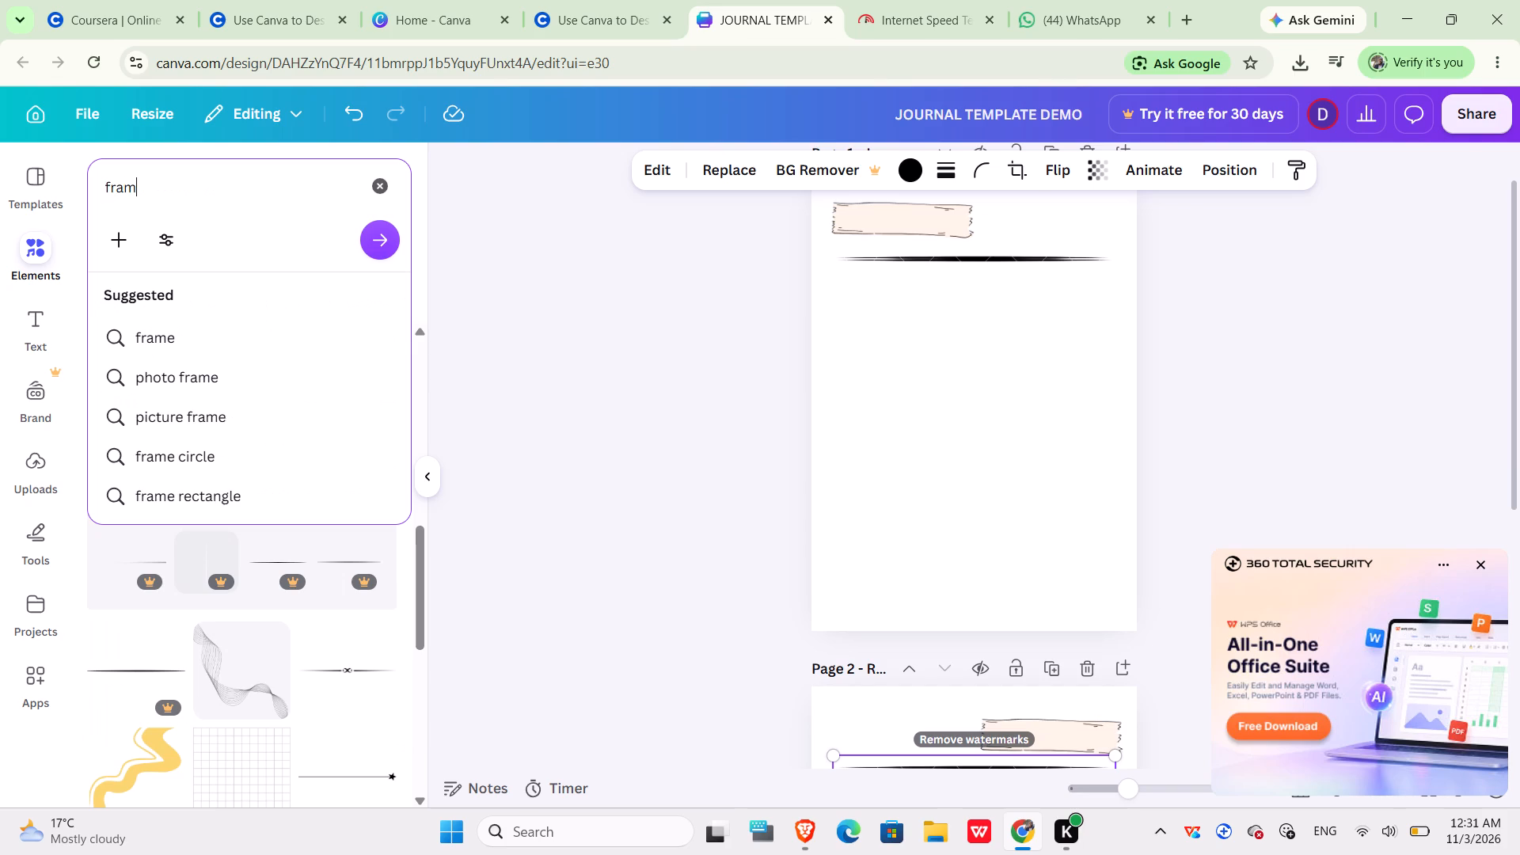
type("e wit")
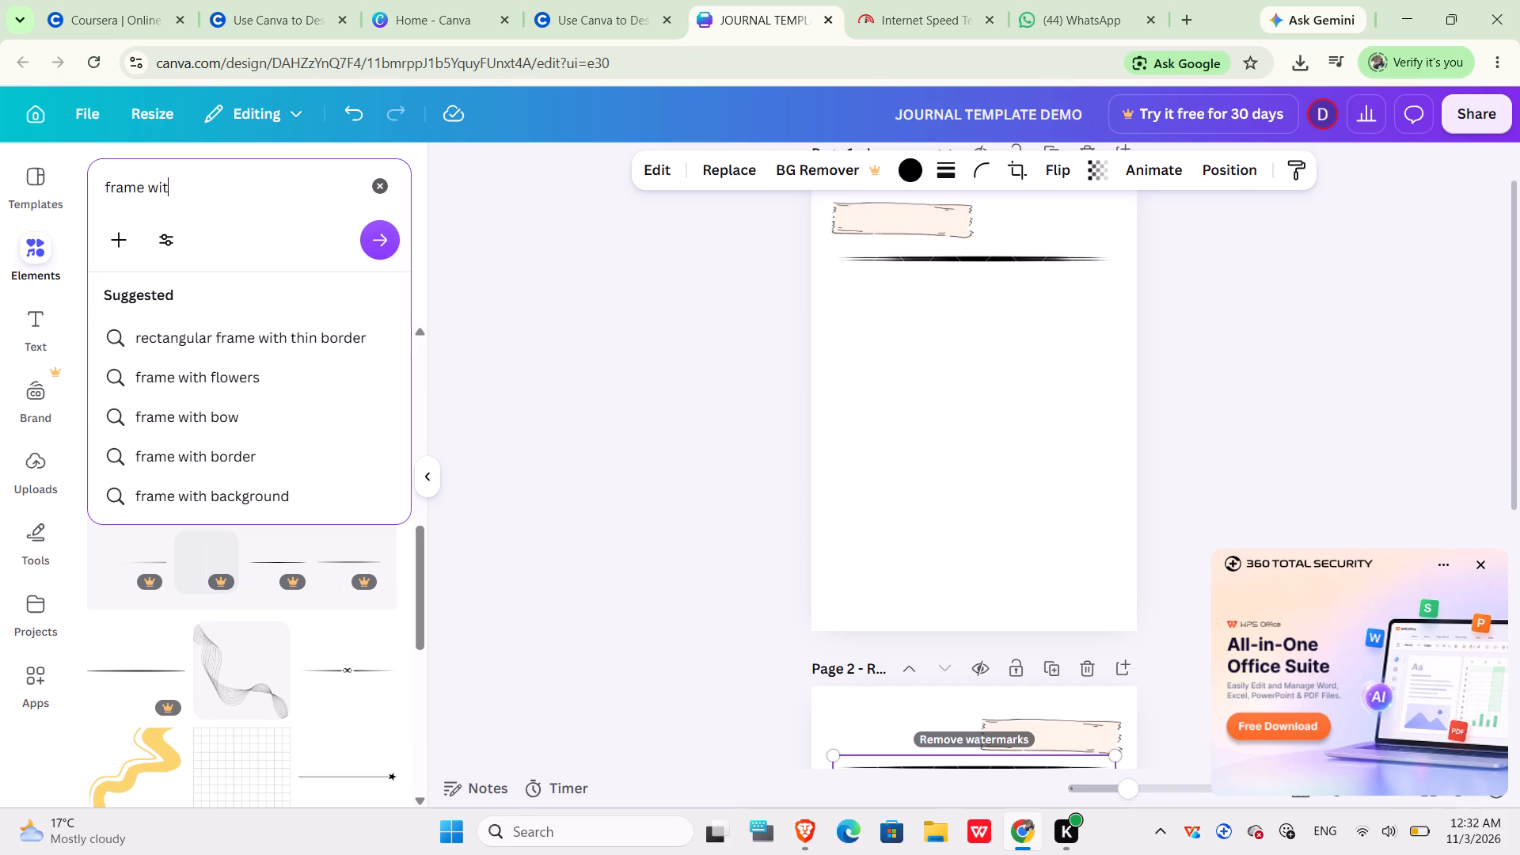
type("h solid")
key("space")
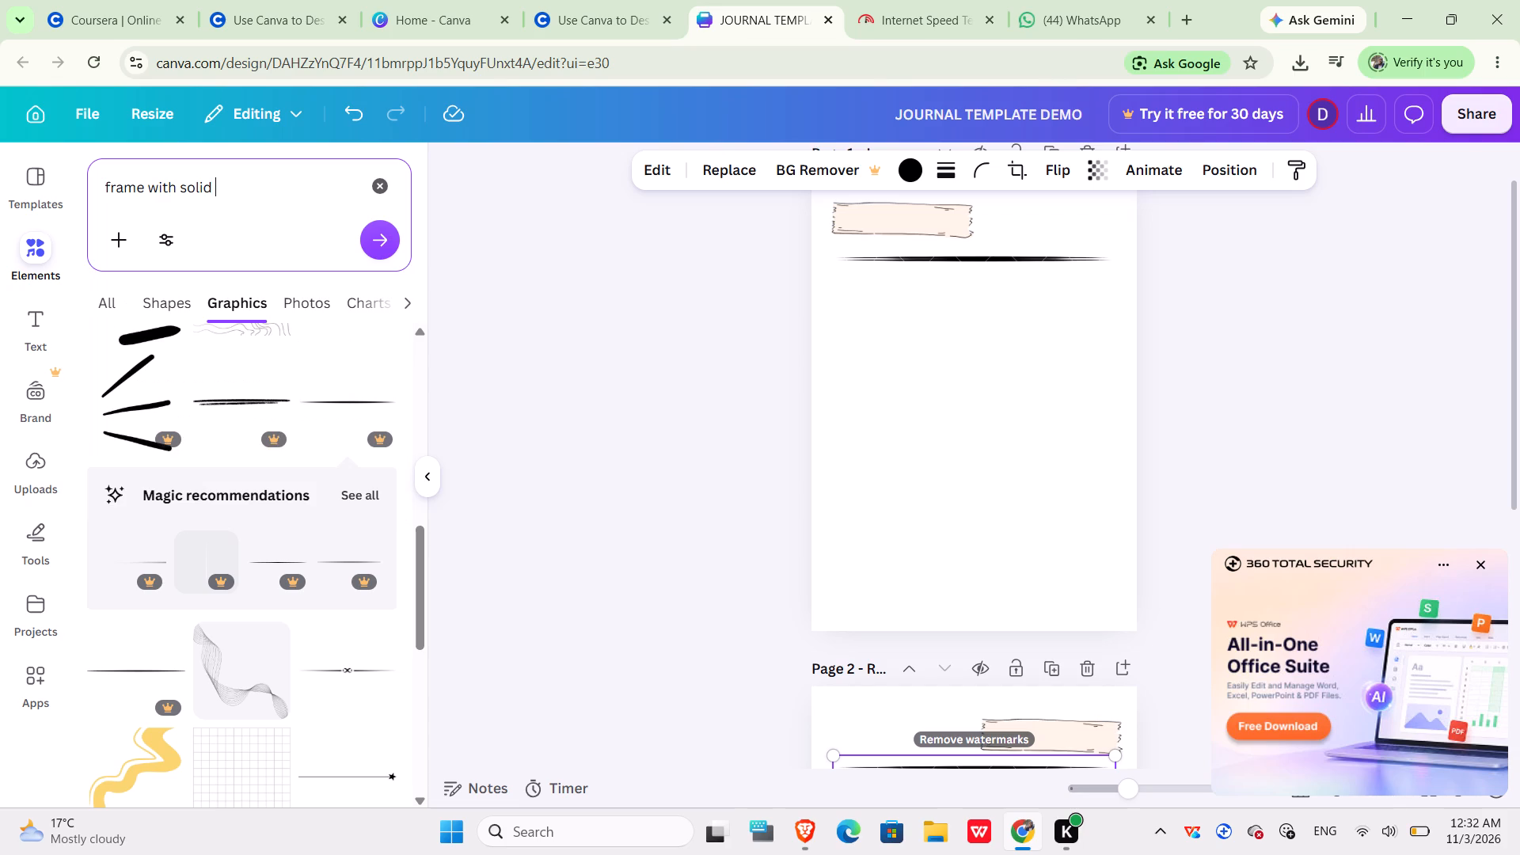
type("line")
key("Return")
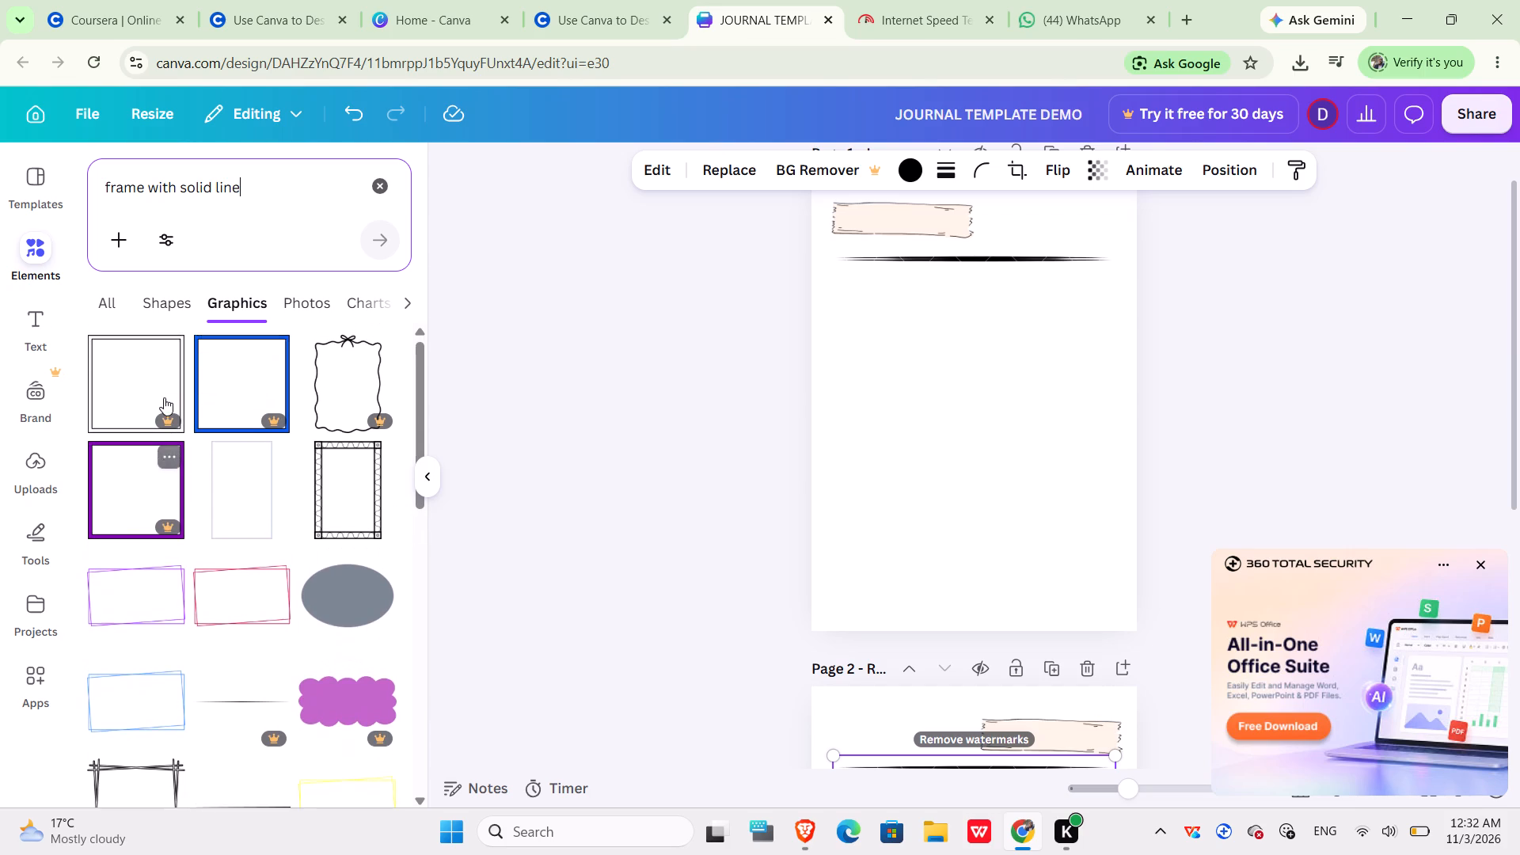
Add two copies of the thin grey rectangular frame to page 1 and place them side by side beneath the black line.
left_click(249, 474)
left_click(249, 474)
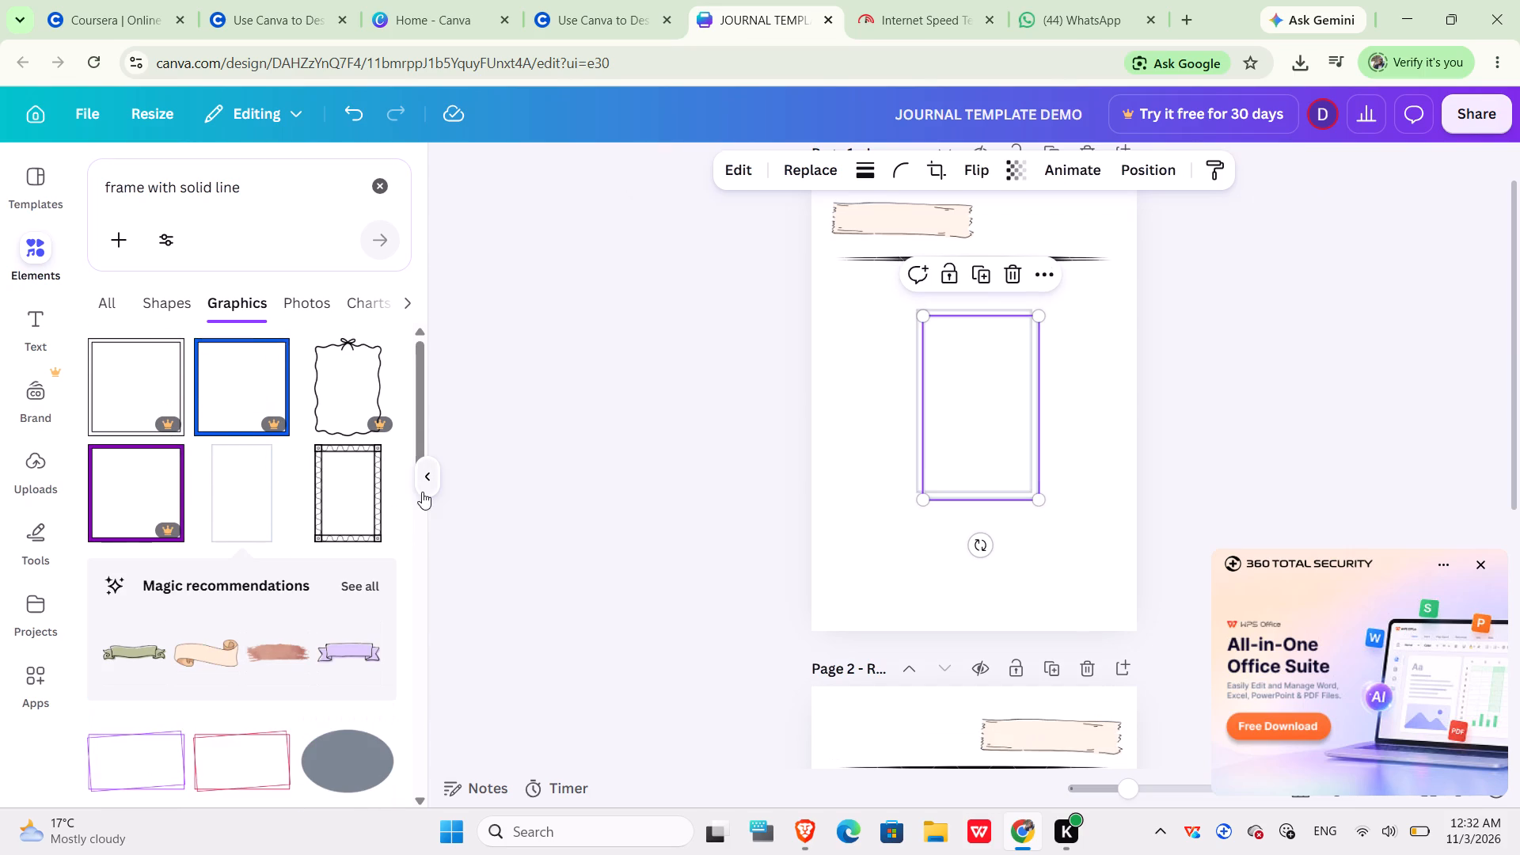
left_click(968, 416)
left_click_drag(968, 416, 907, 429)
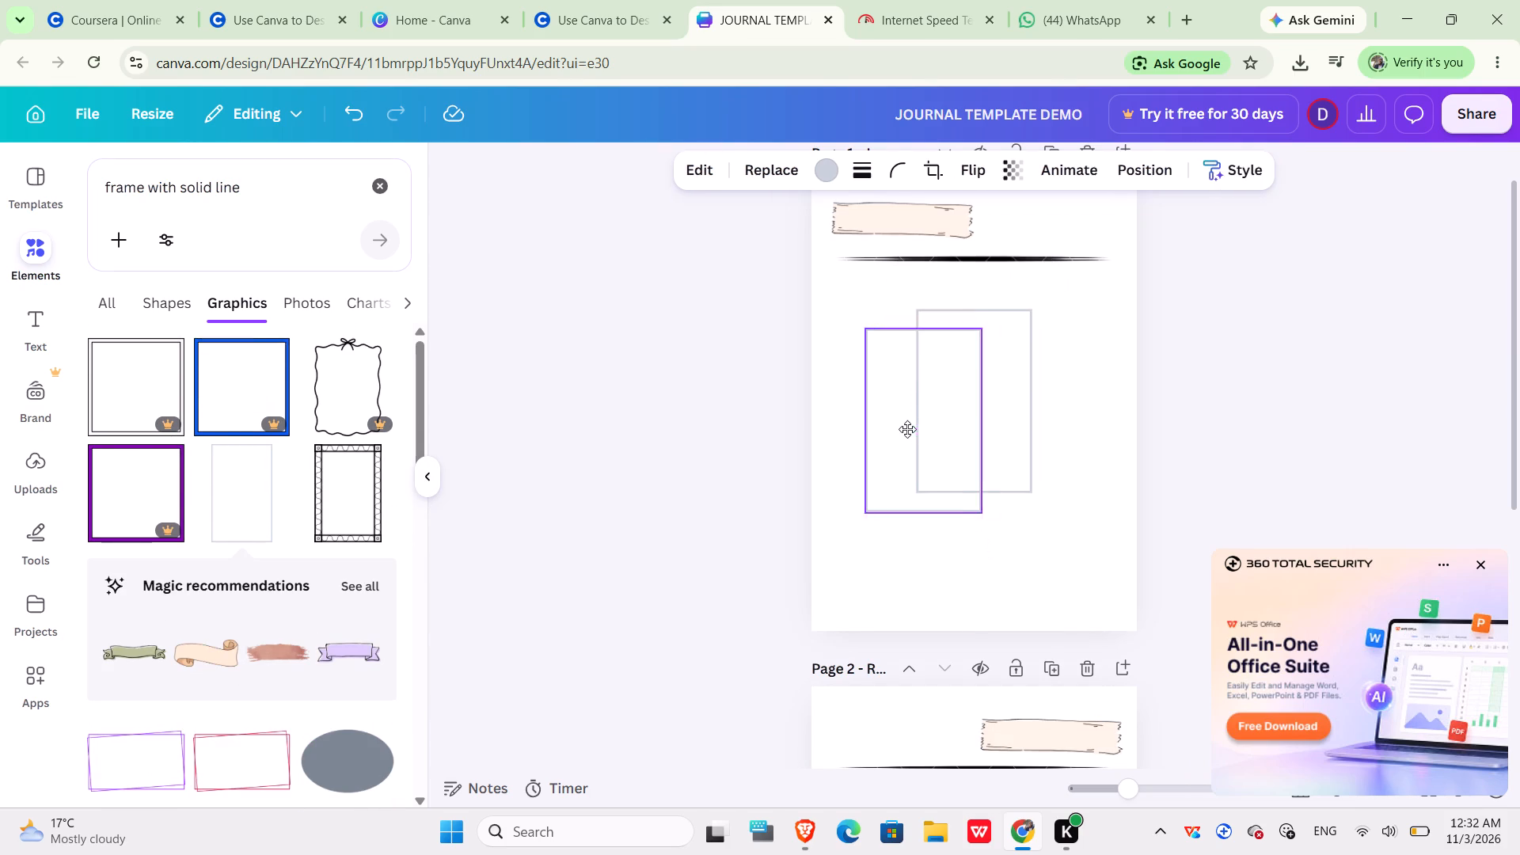
left_click_drag(907, 429, 1031, 430)
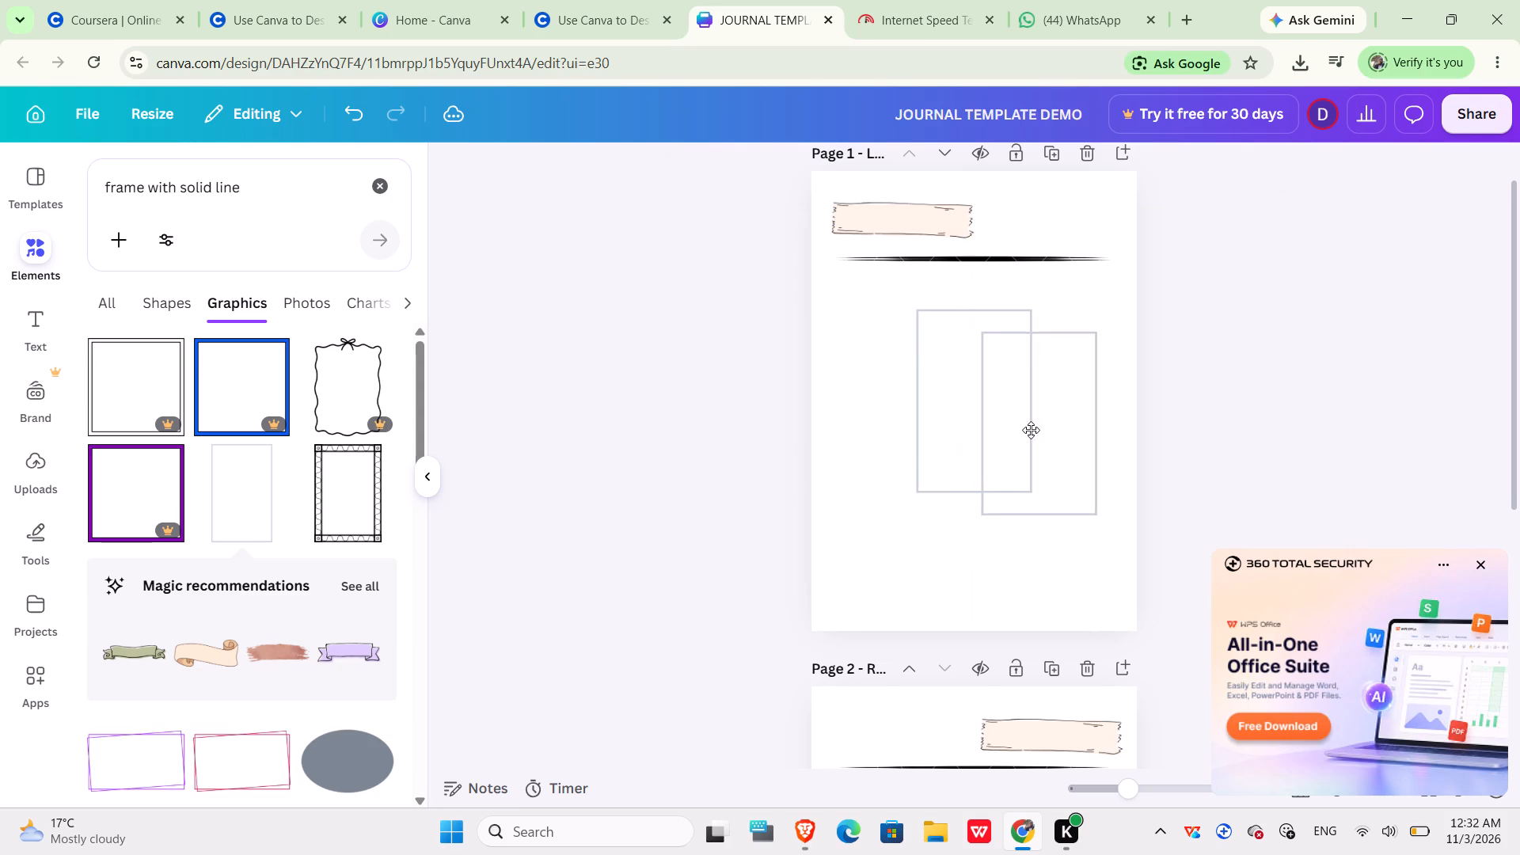
left_click_drag(1031, 430, 1054, 401)
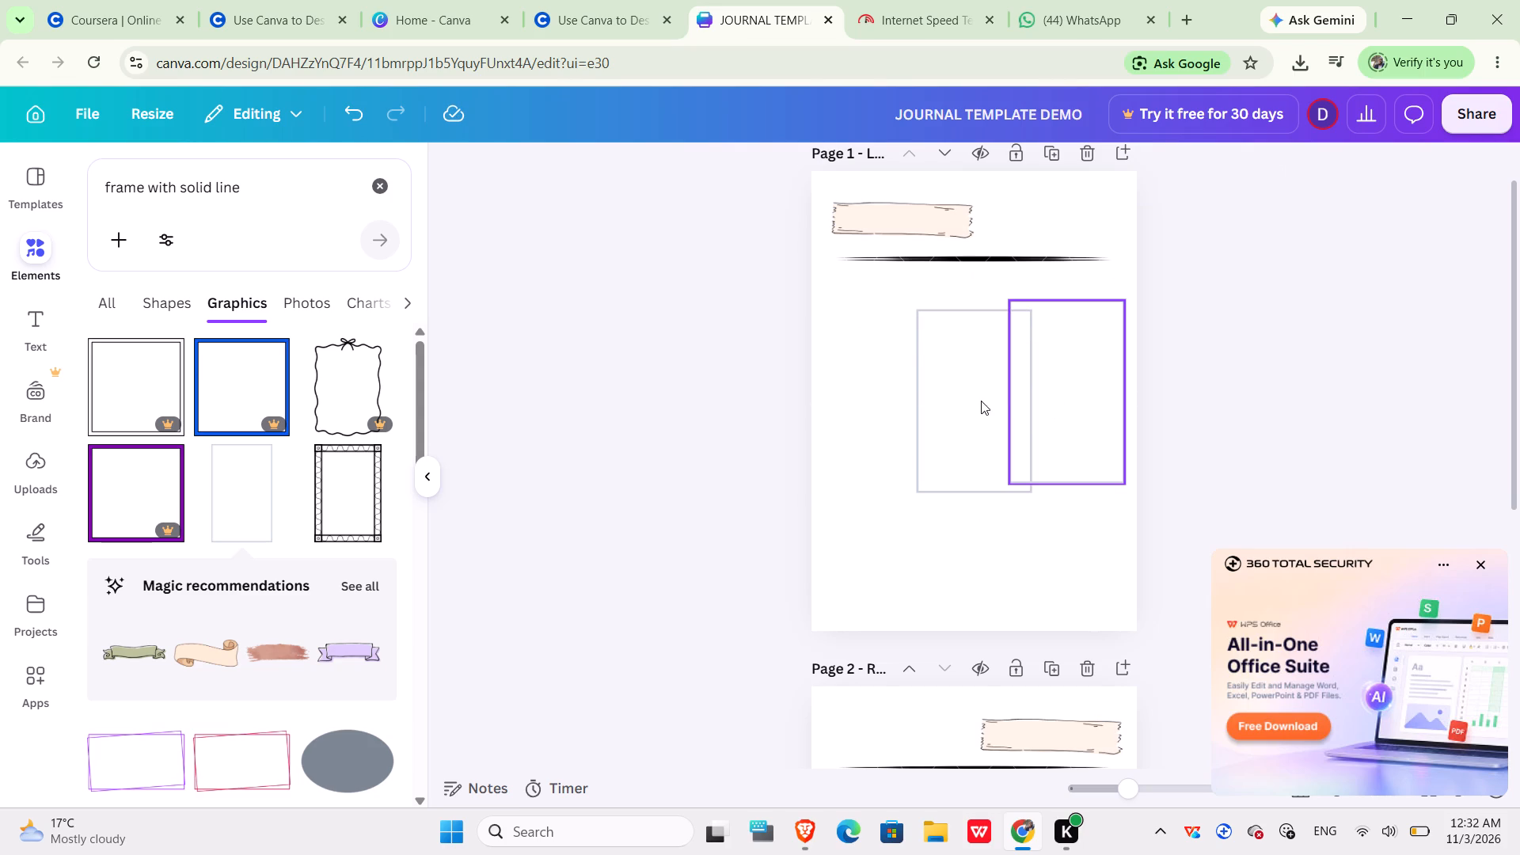
left_click_drag(980, 401, 925, 391)
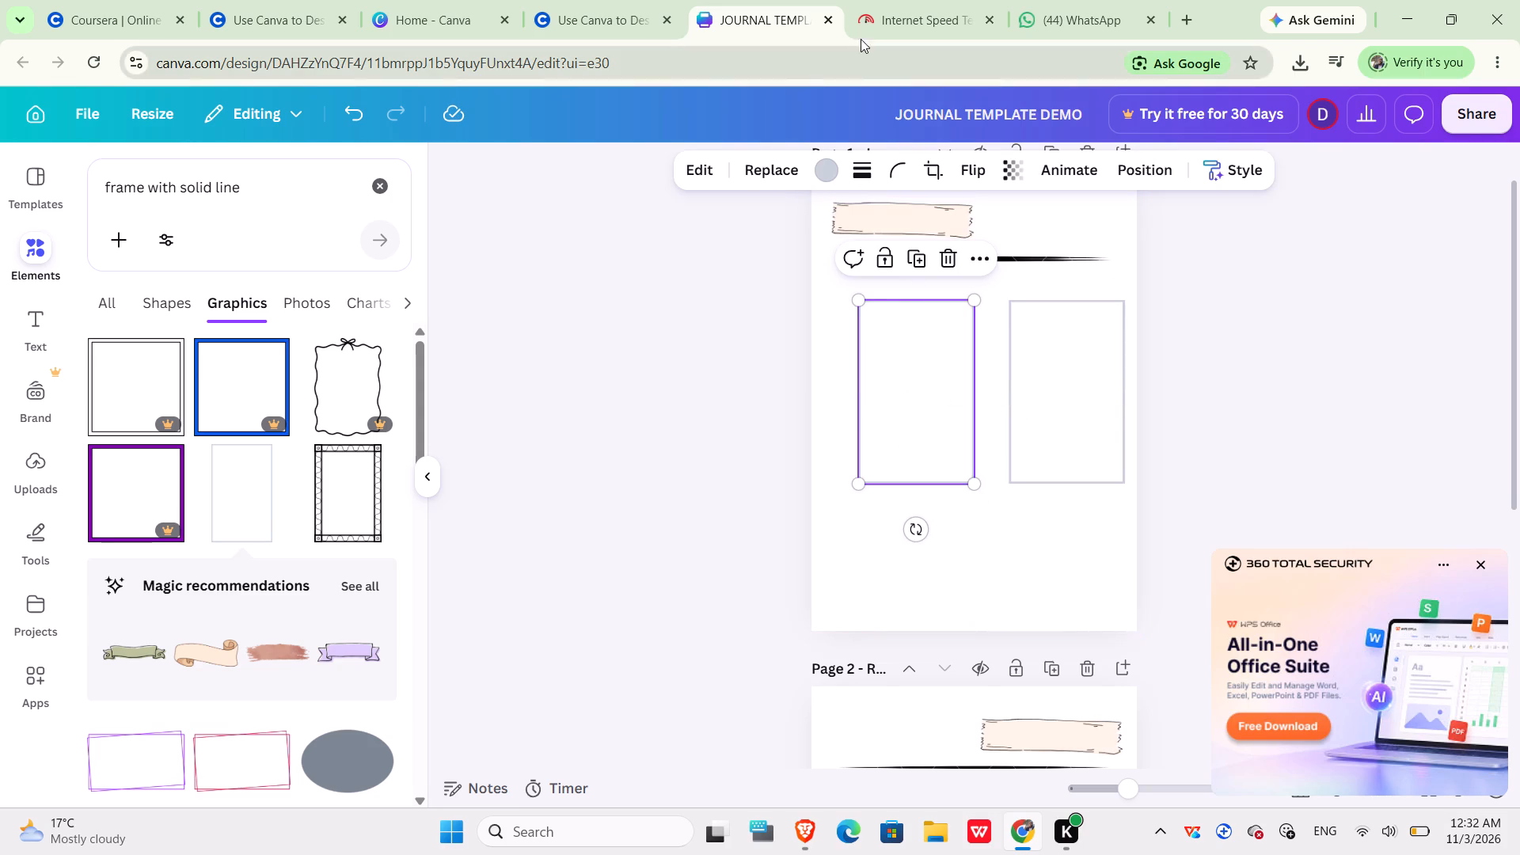
Check the frame shown in the paused lesson video and browse the "frame with solid line" graphics for similar frames.
left_click(614, 19)
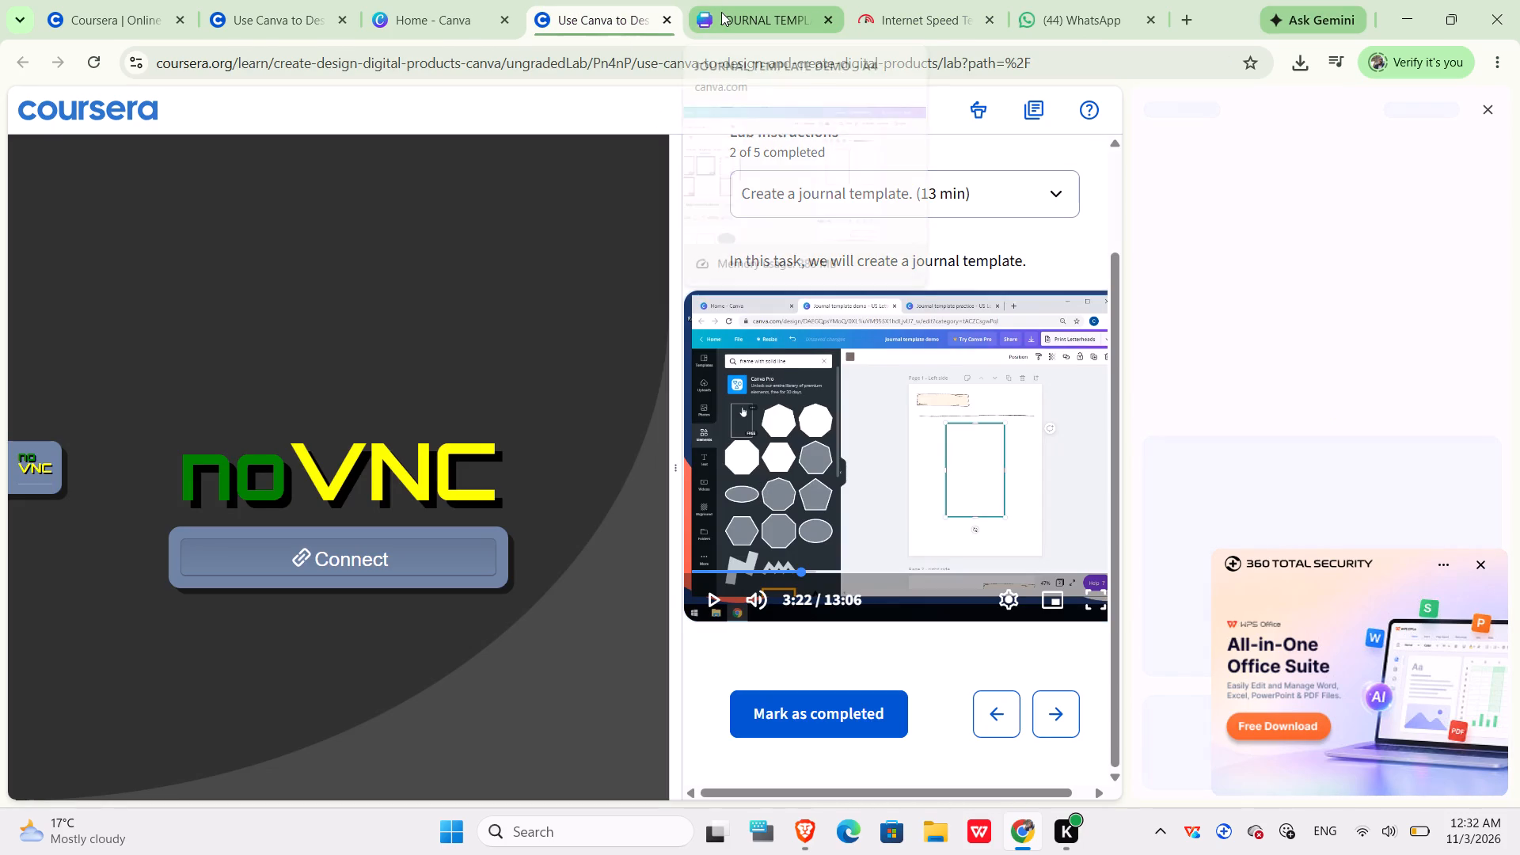
left_click(750, 15)
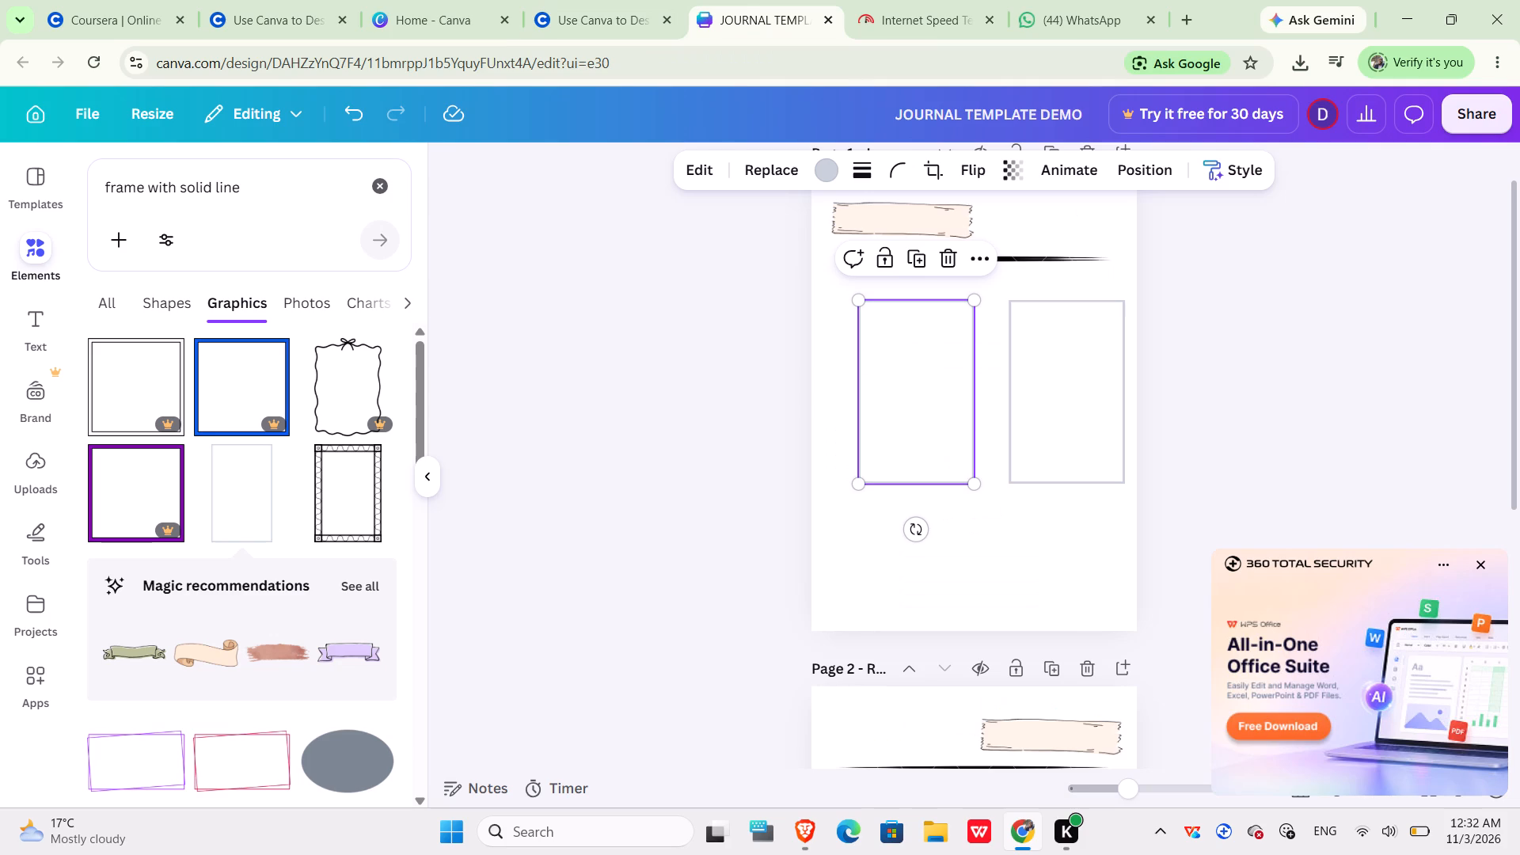
scroll(198, 382, "down", 2)
scroll(198, 382, "up", 1)
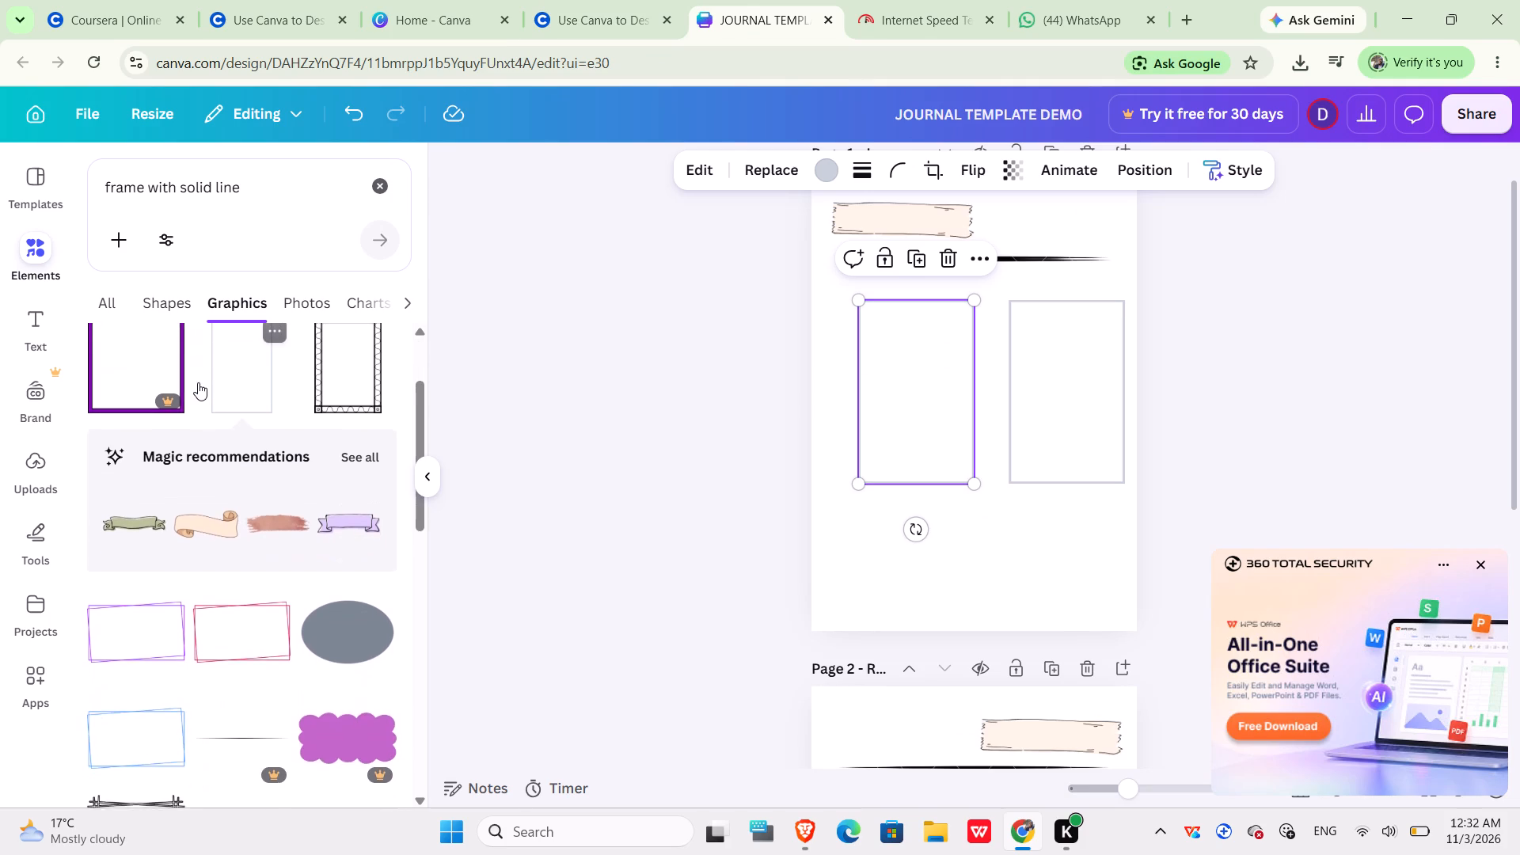
scroll(198, 382, "up", 1)
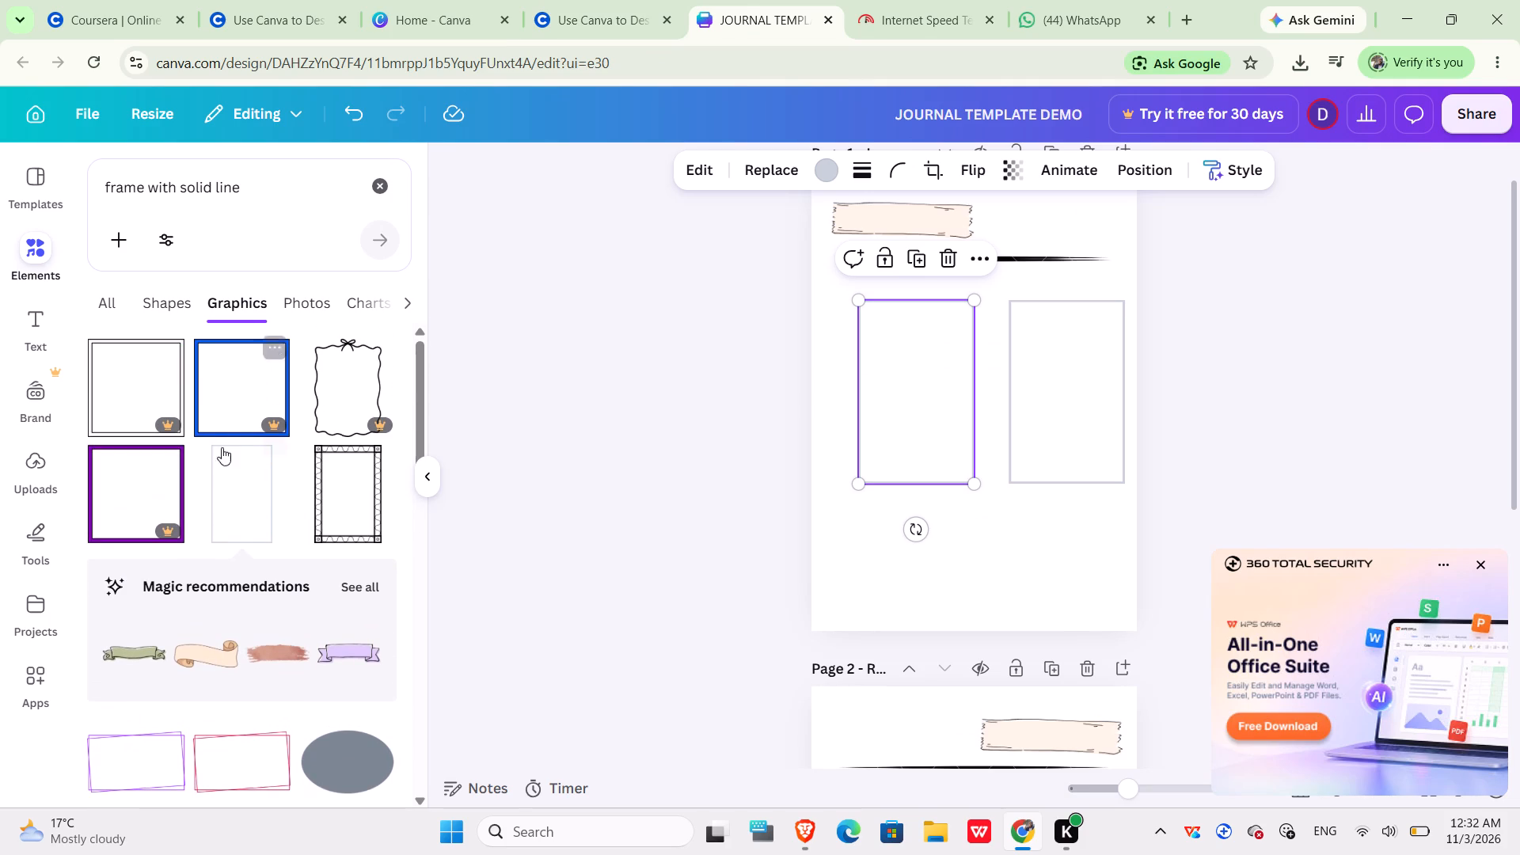
left_click_drag(228, 470, 126, 350)
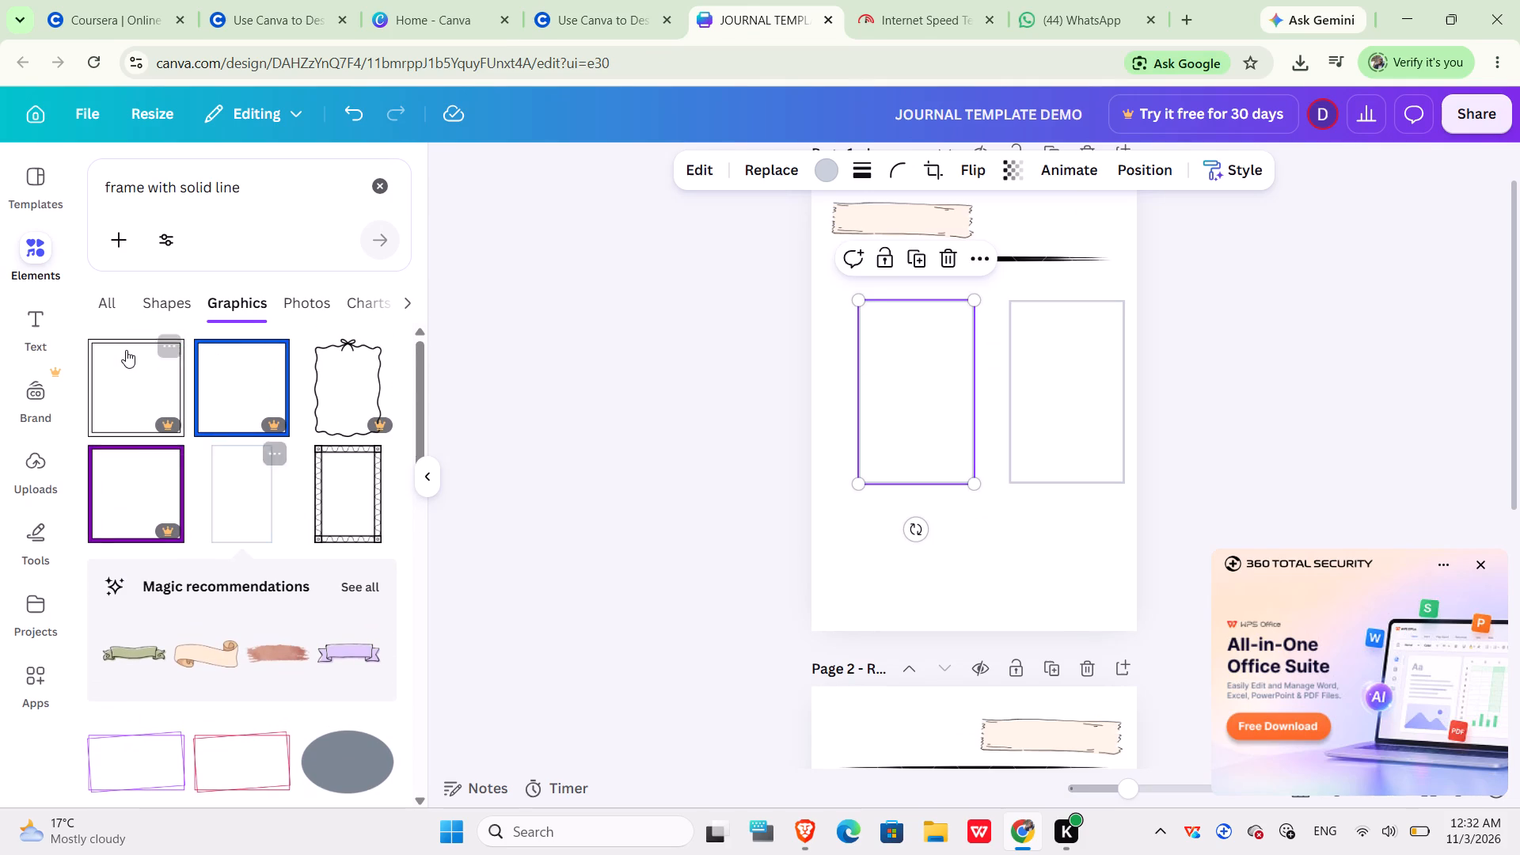
scroll(287, 438, "down", 1)
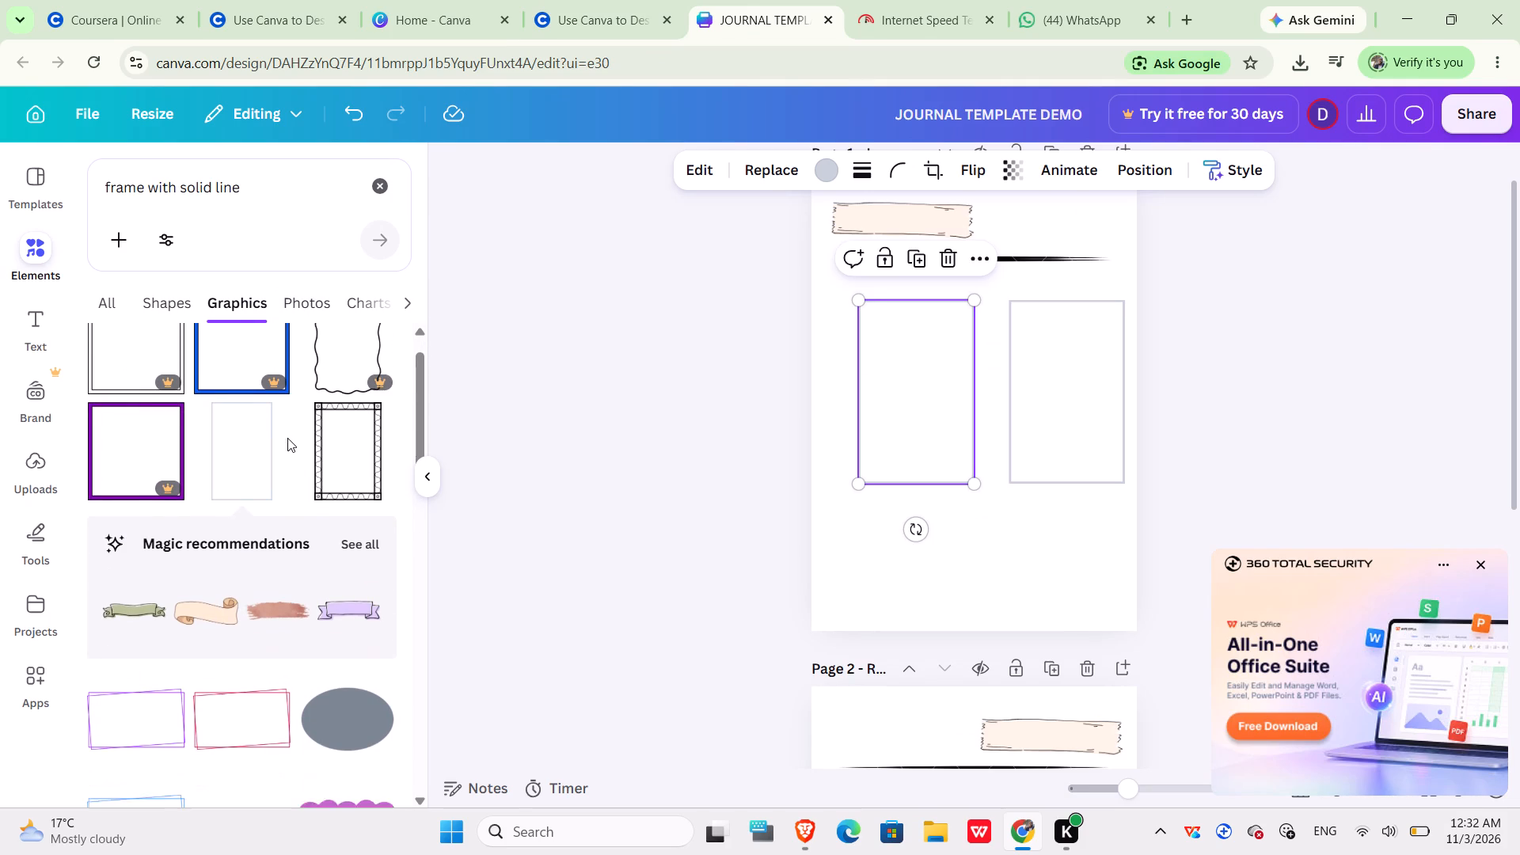
scroll(287, 438, "down", 5)
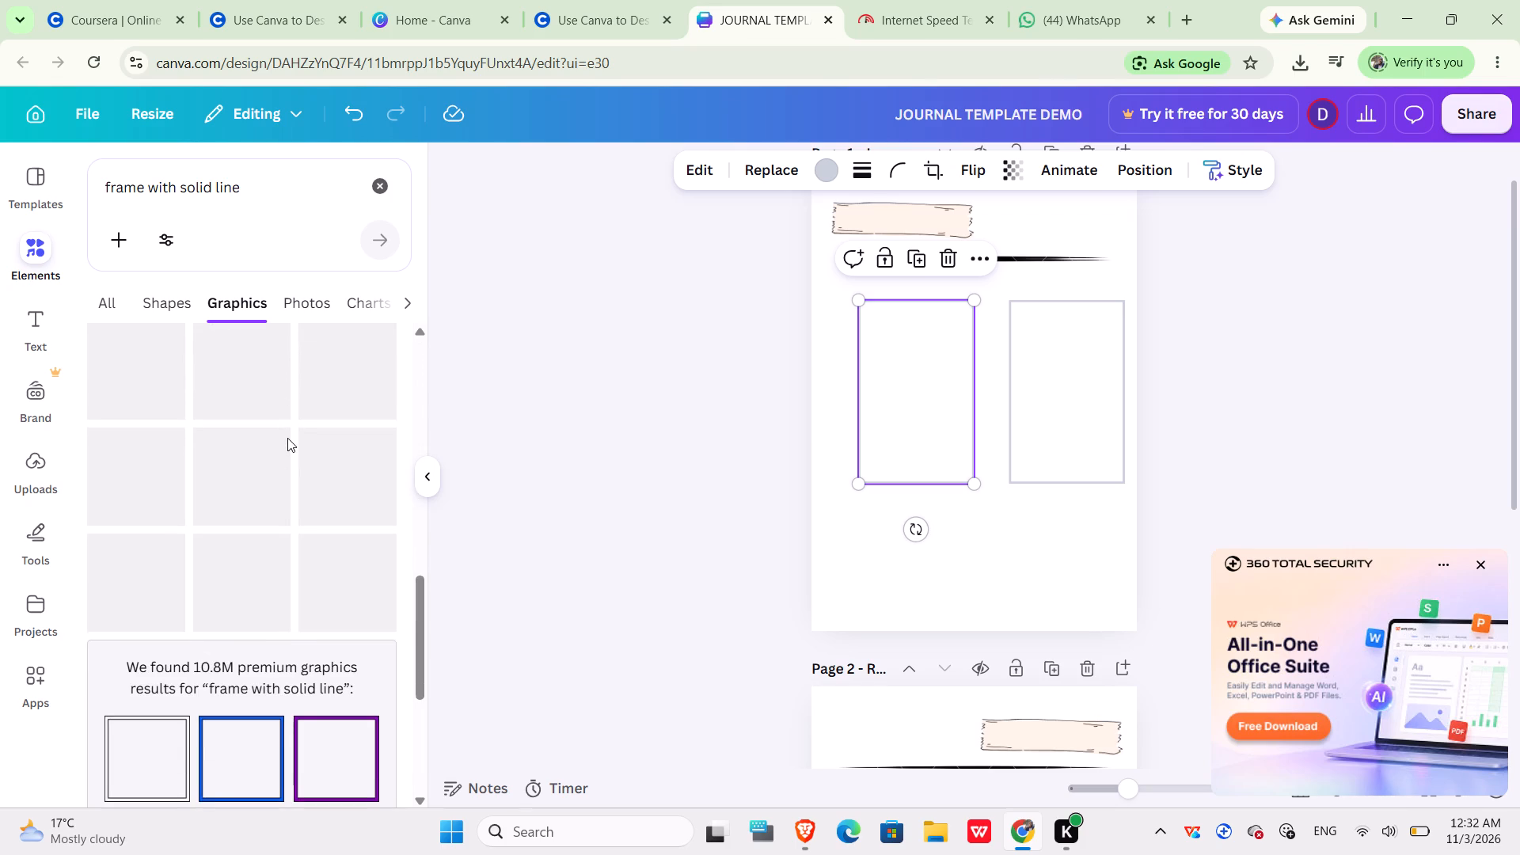
scroll(287, 438, "down", 1)
scroll(287, 438, "up", 1)
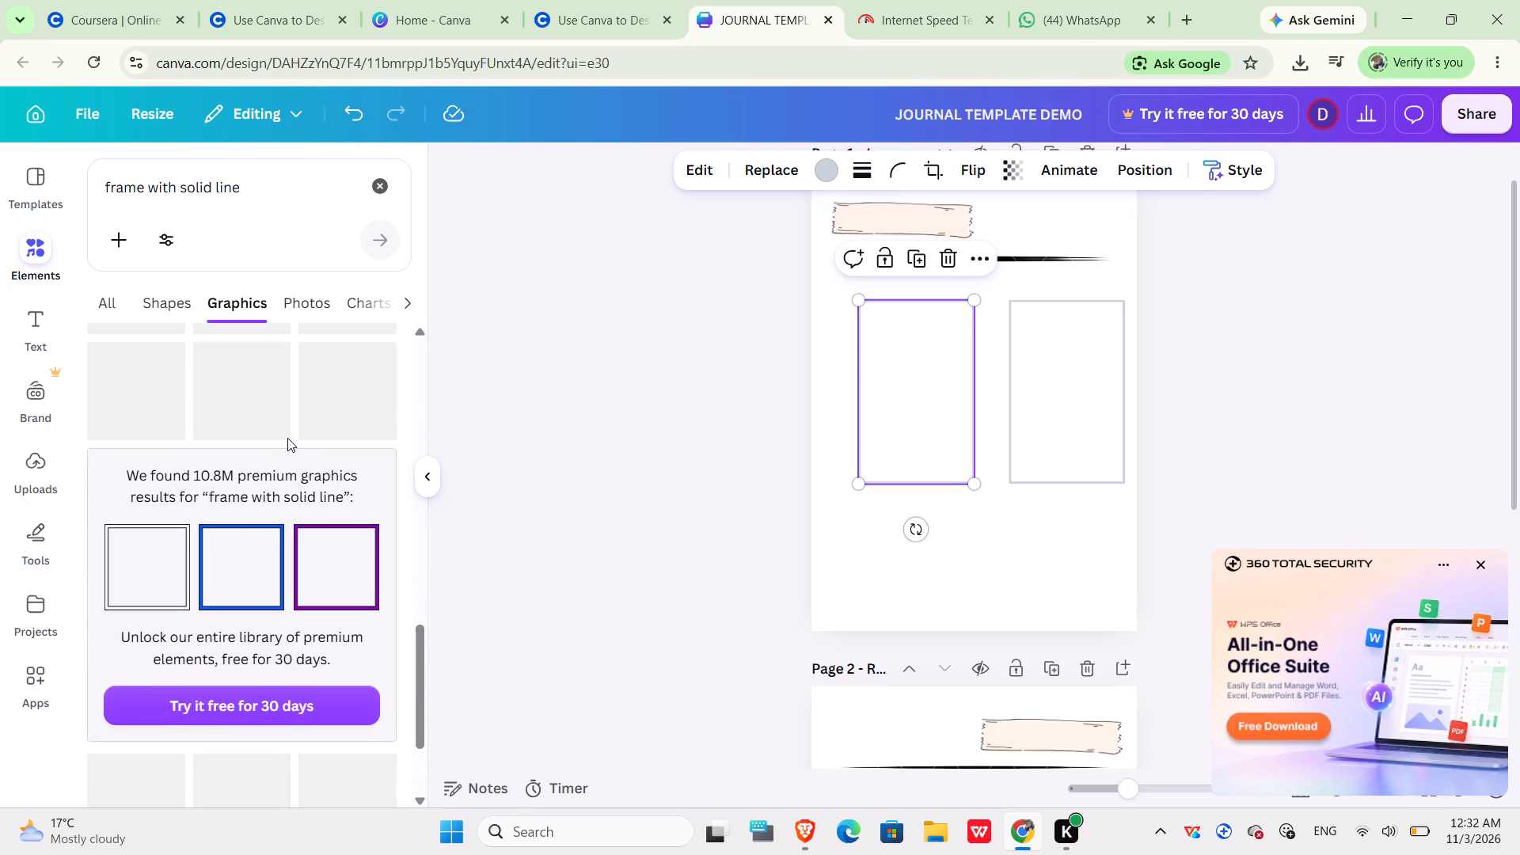
scroll(287, 438, "up", 1)
scroll(287, 438, "down", 2)
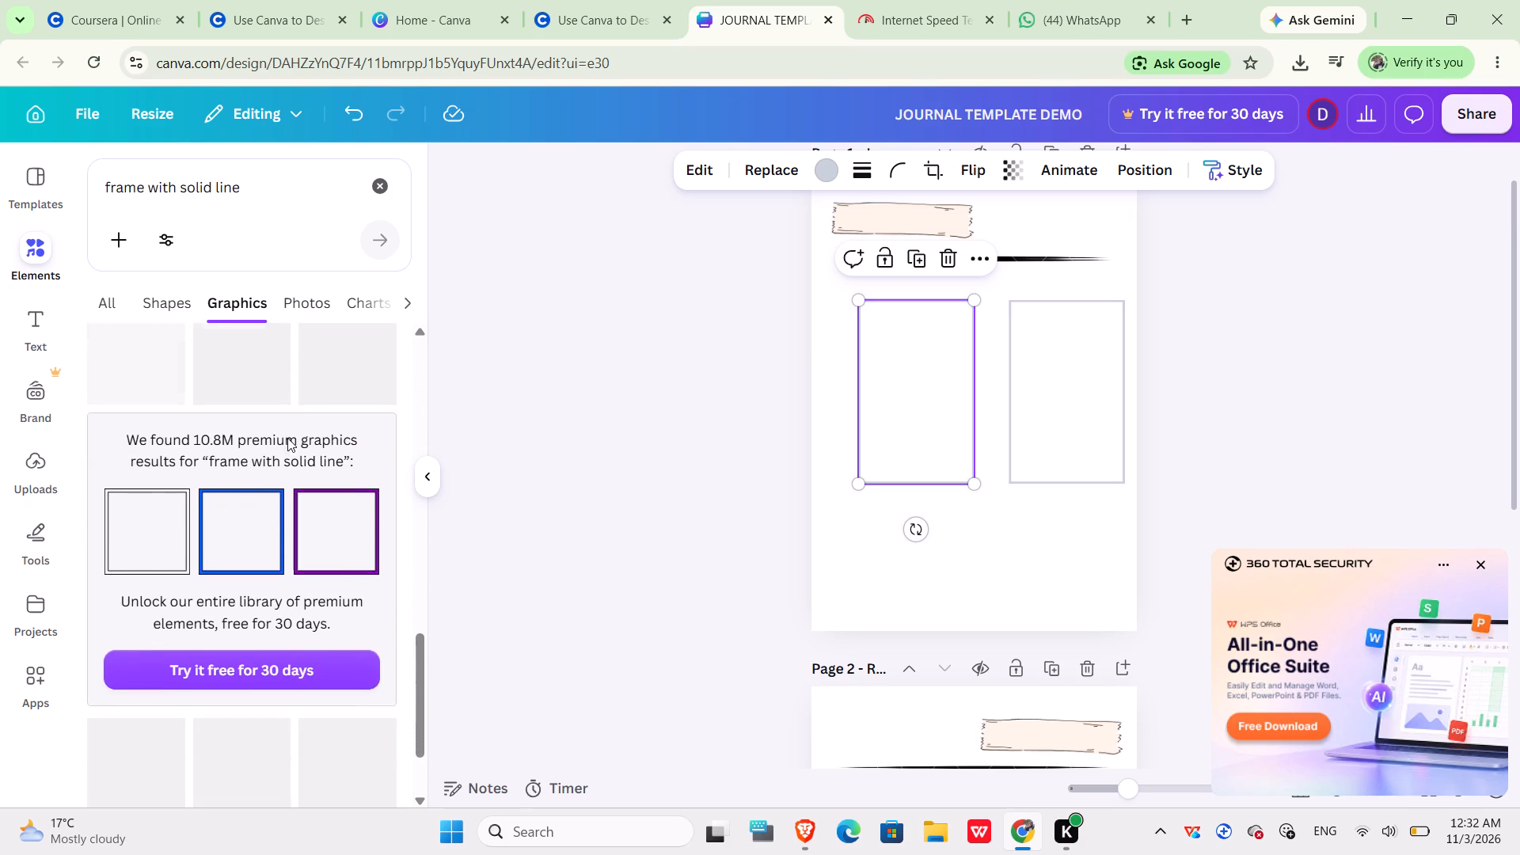
scroll(287, 438, "down", 2)
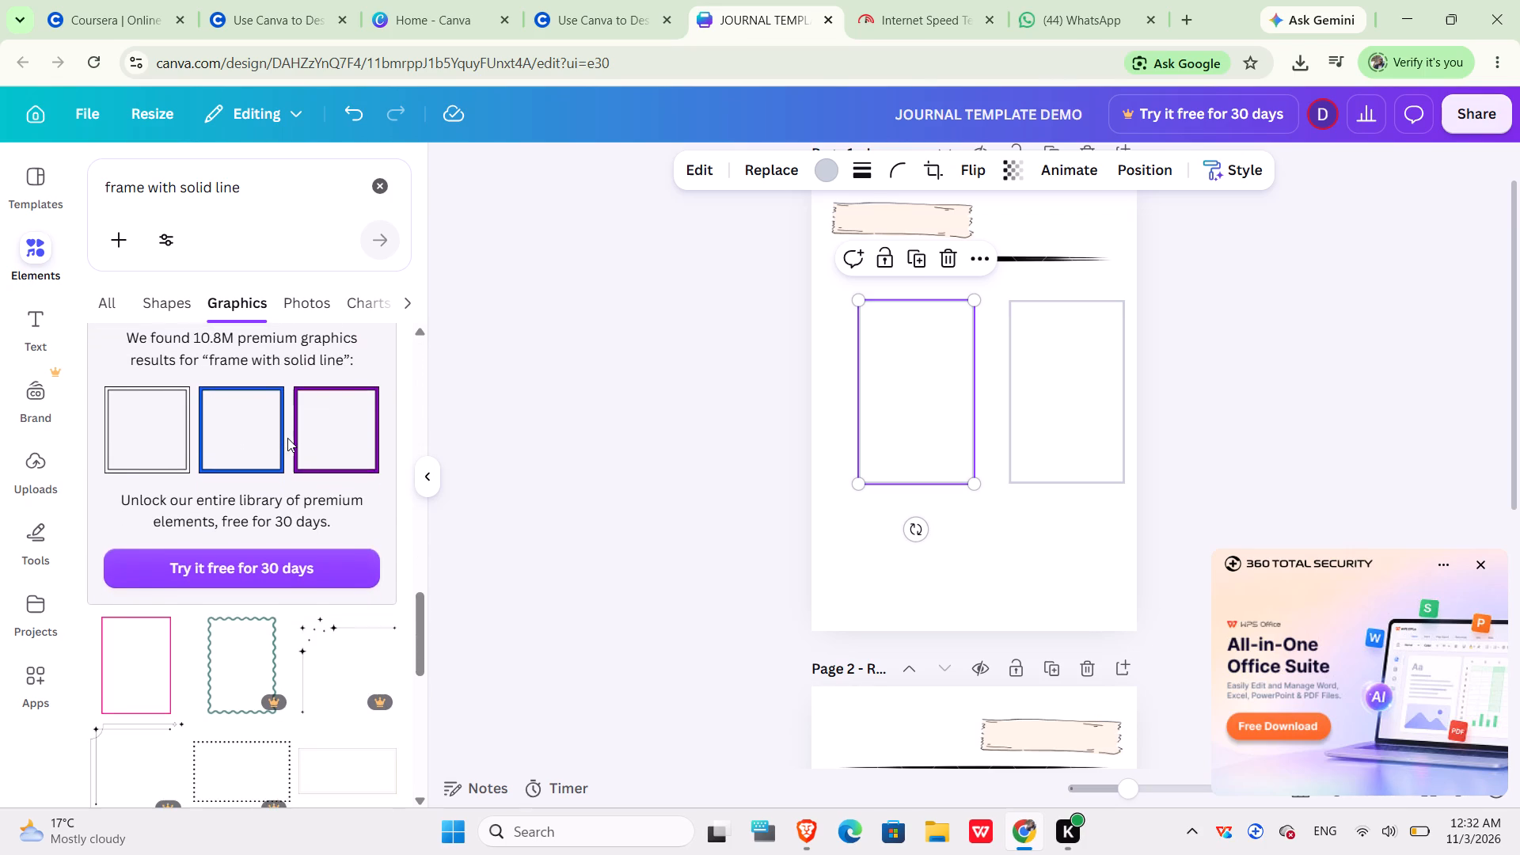
scroll(287, 438, "down", 2)
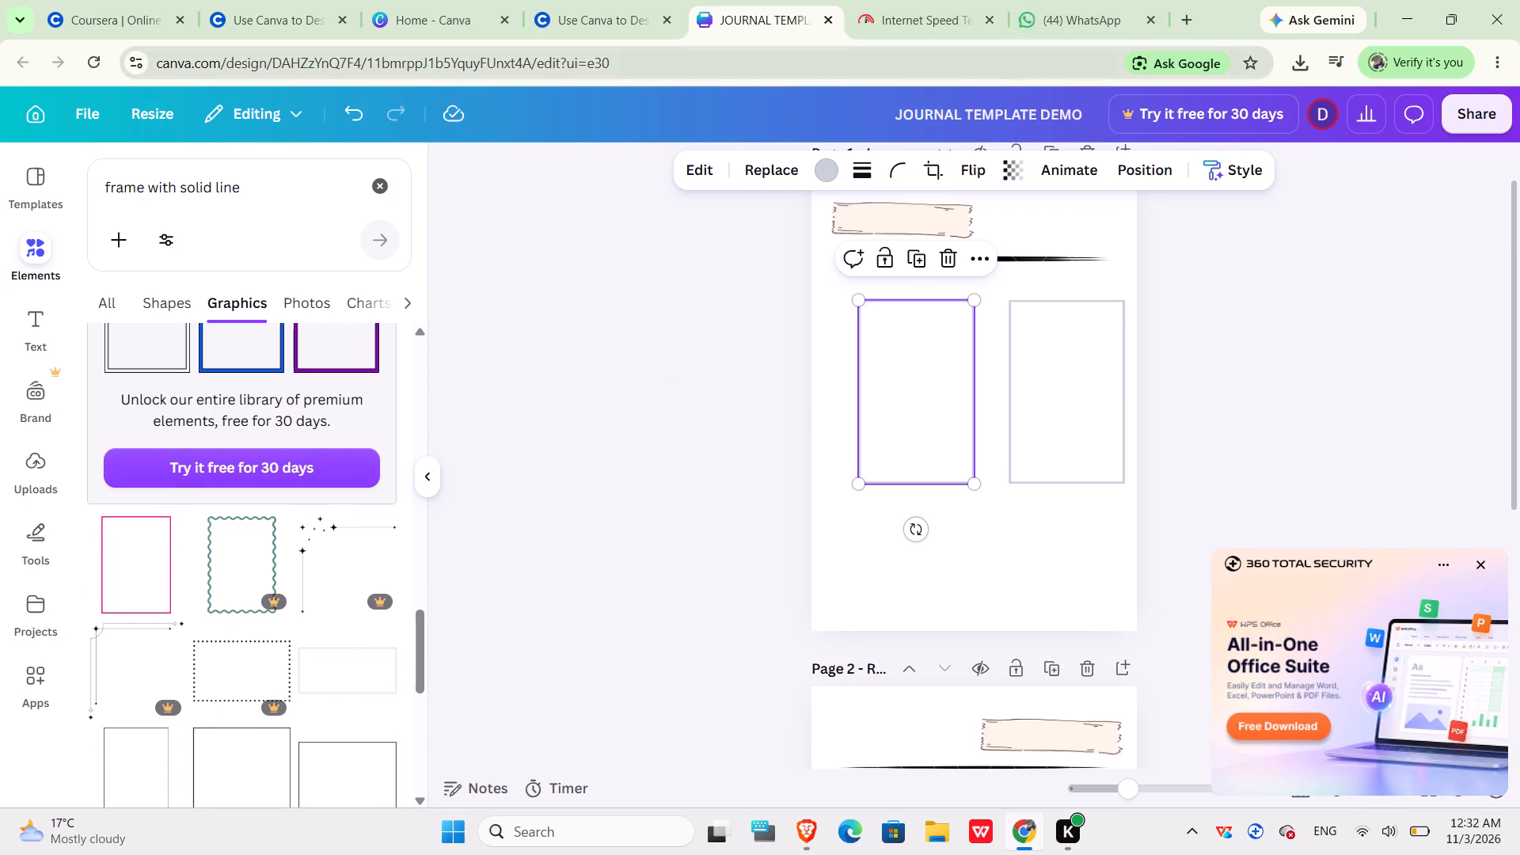
Switch to the Coursera lab and resume the journal template video from 3:22.
left_click(607, 12)
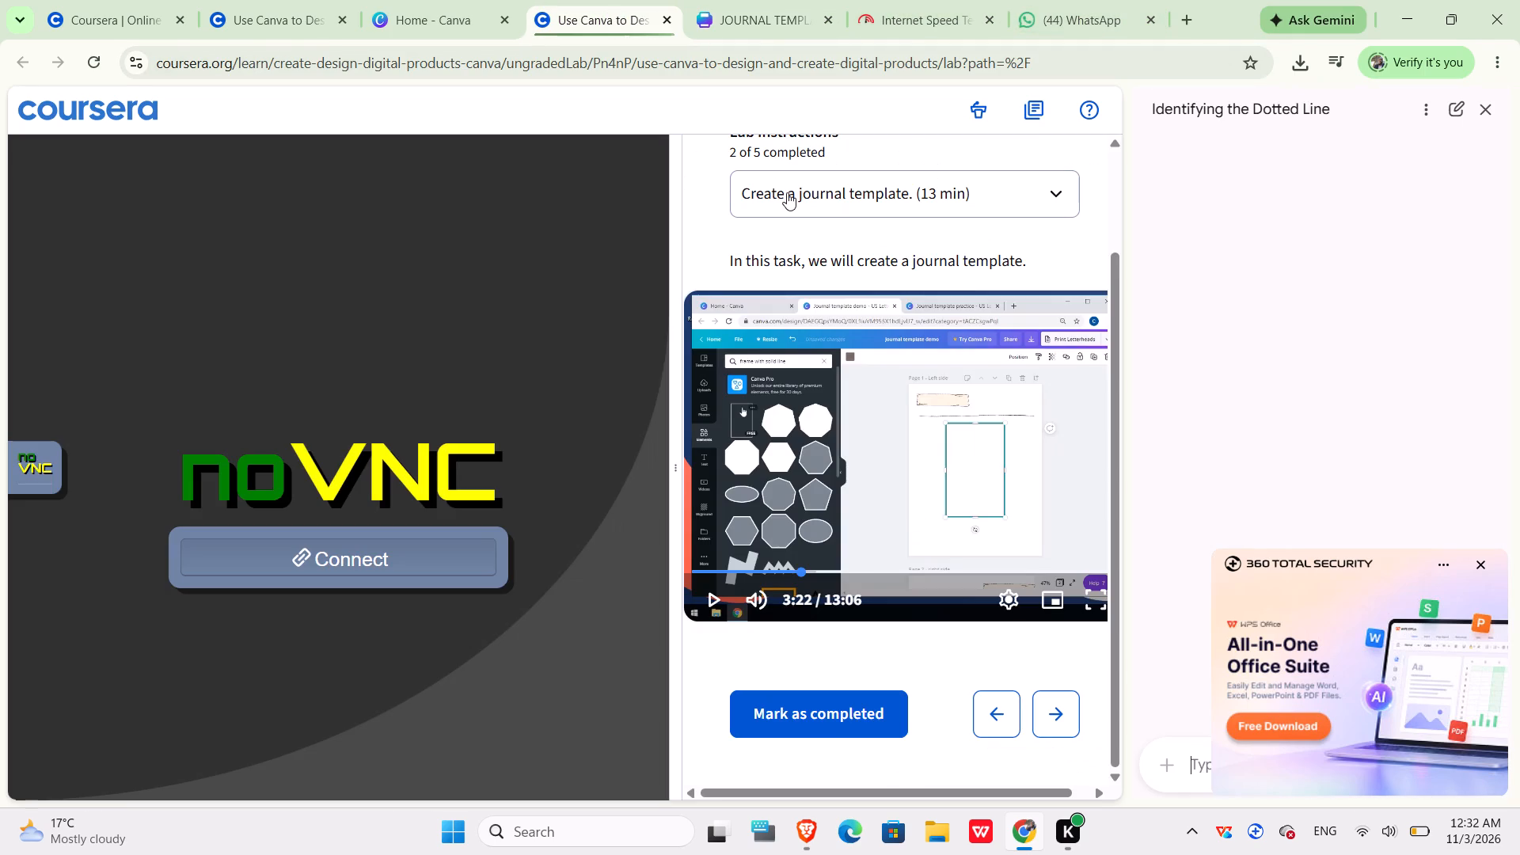
left_click(712, 598)
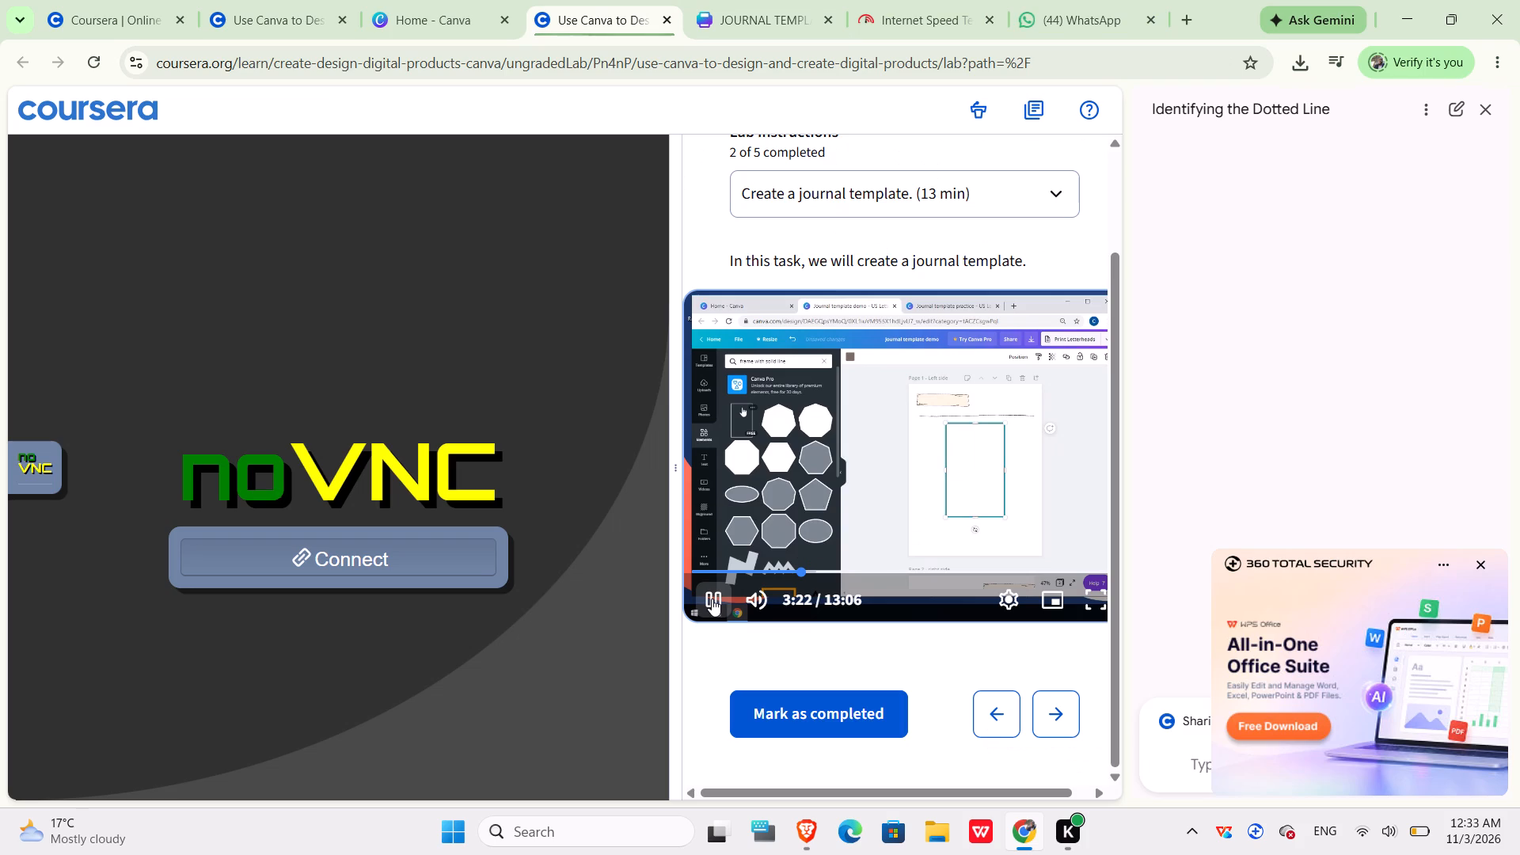
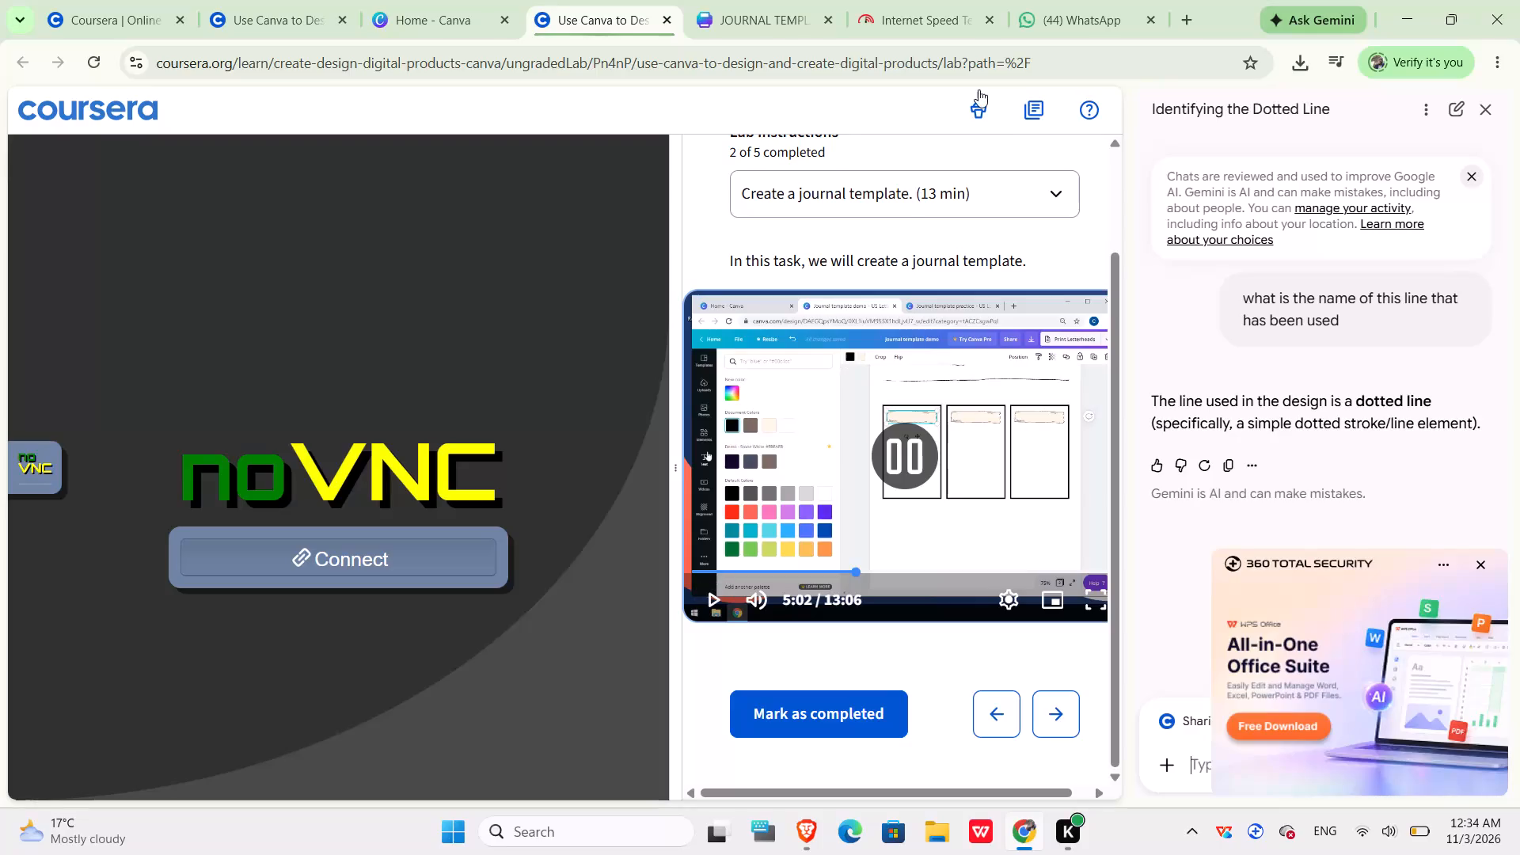
Switch to the Canva journal template.
left_click(768, 9)
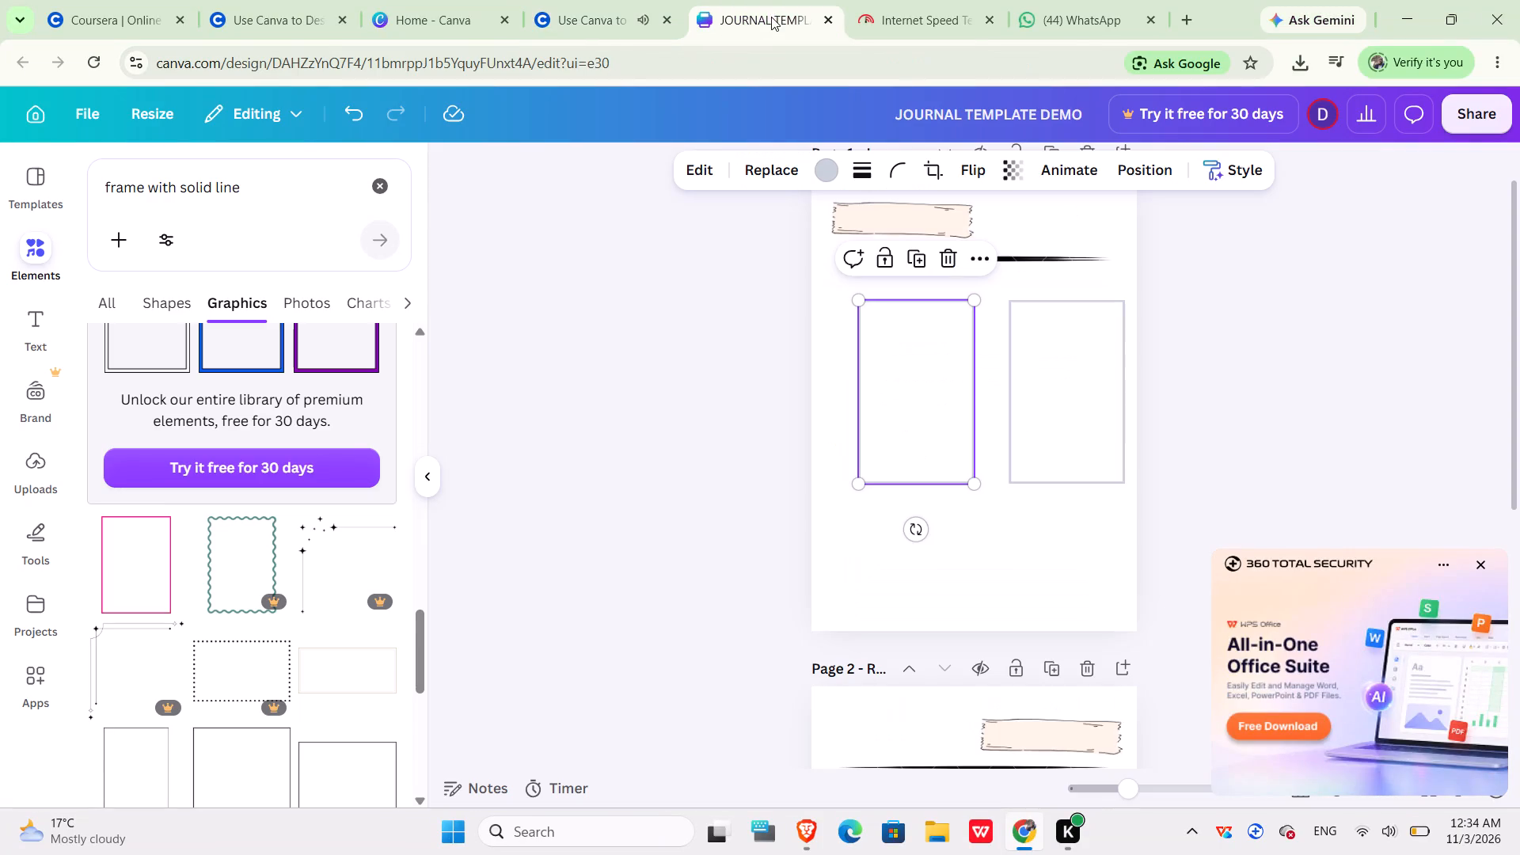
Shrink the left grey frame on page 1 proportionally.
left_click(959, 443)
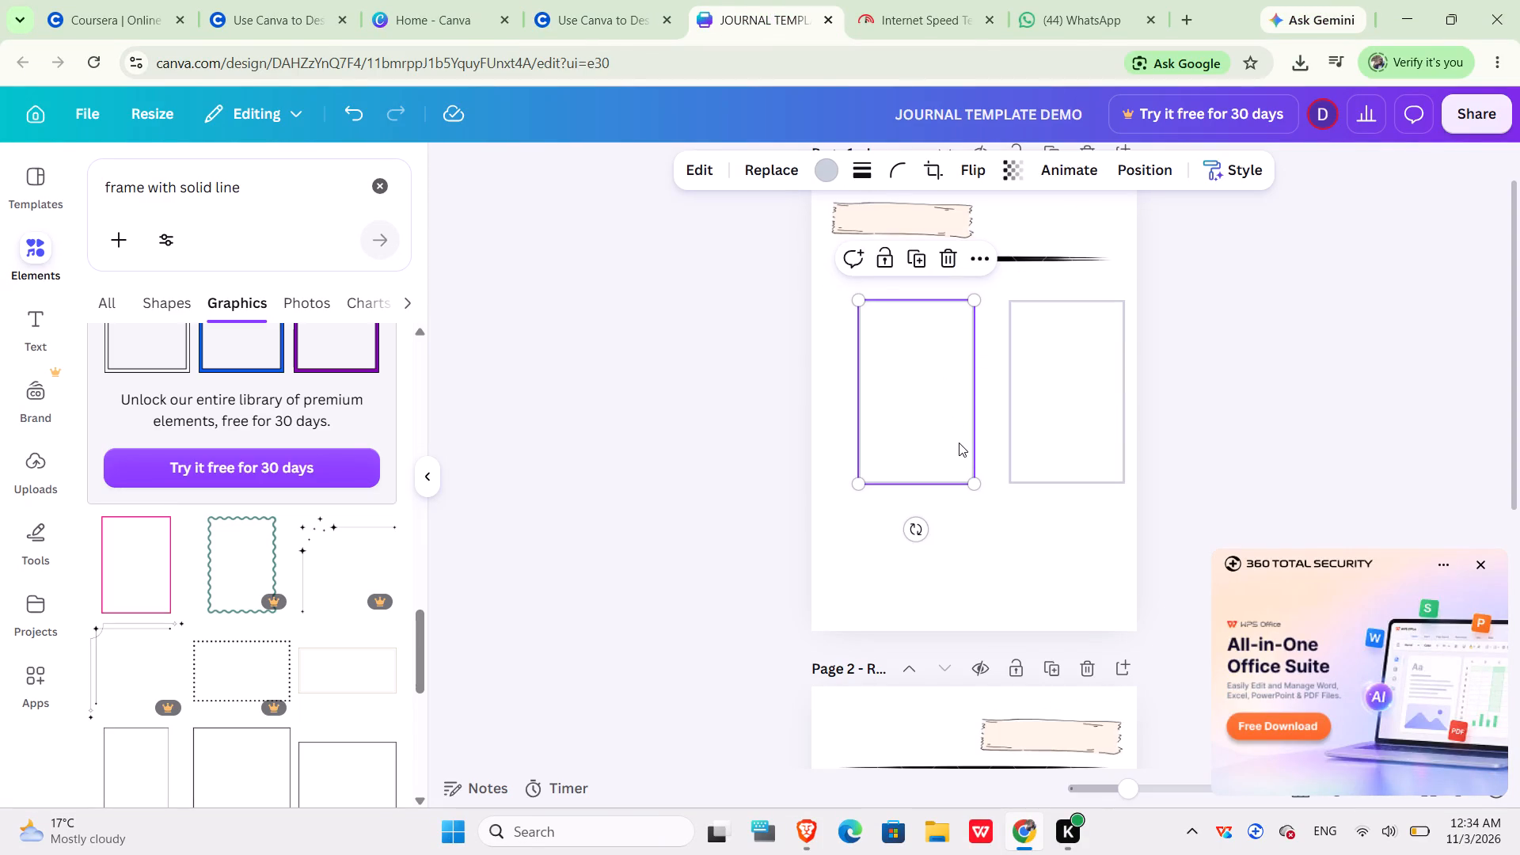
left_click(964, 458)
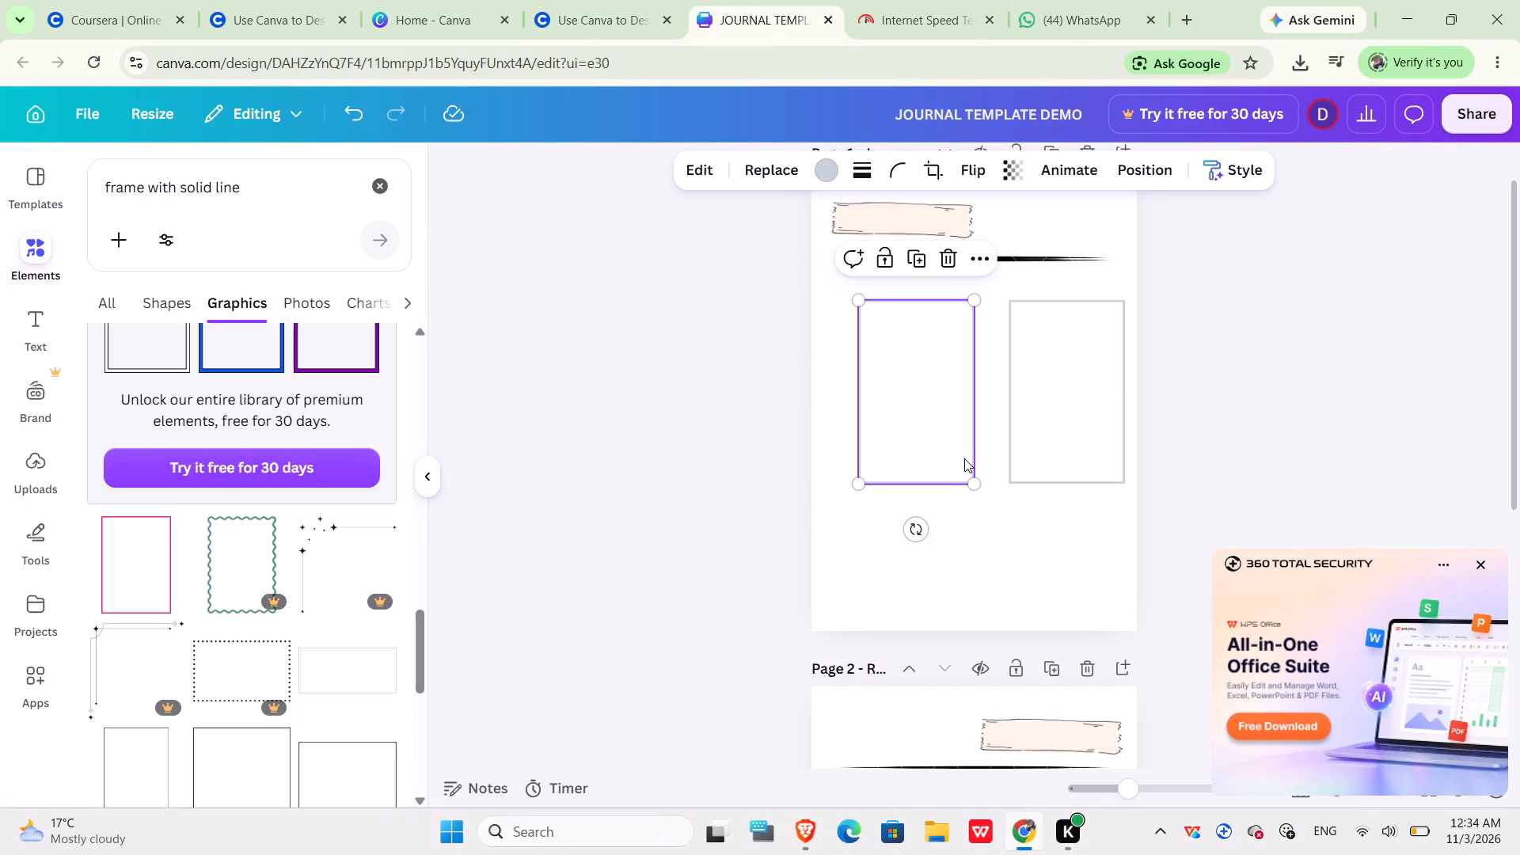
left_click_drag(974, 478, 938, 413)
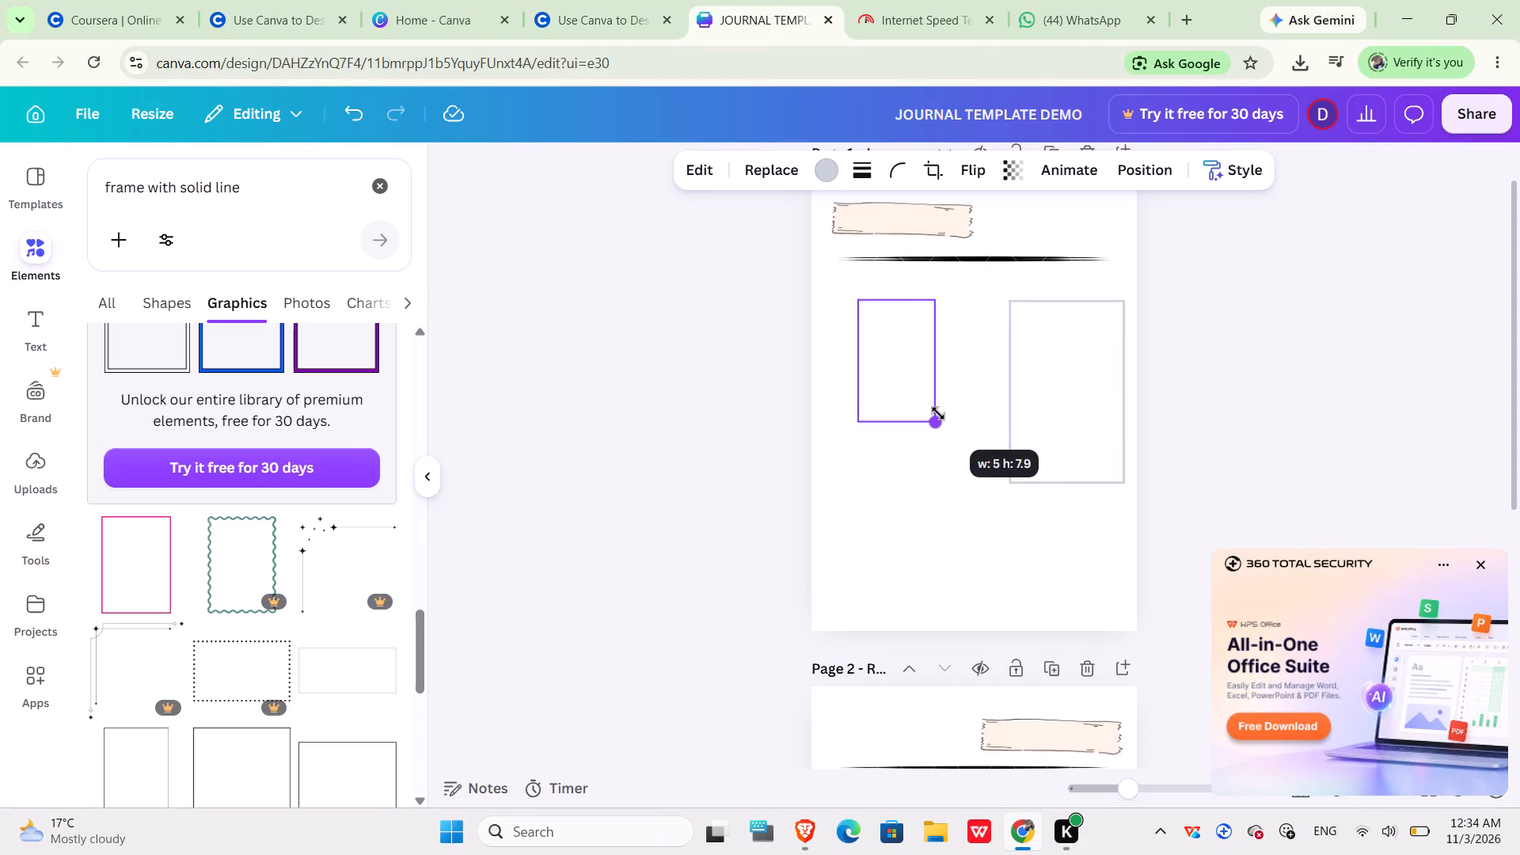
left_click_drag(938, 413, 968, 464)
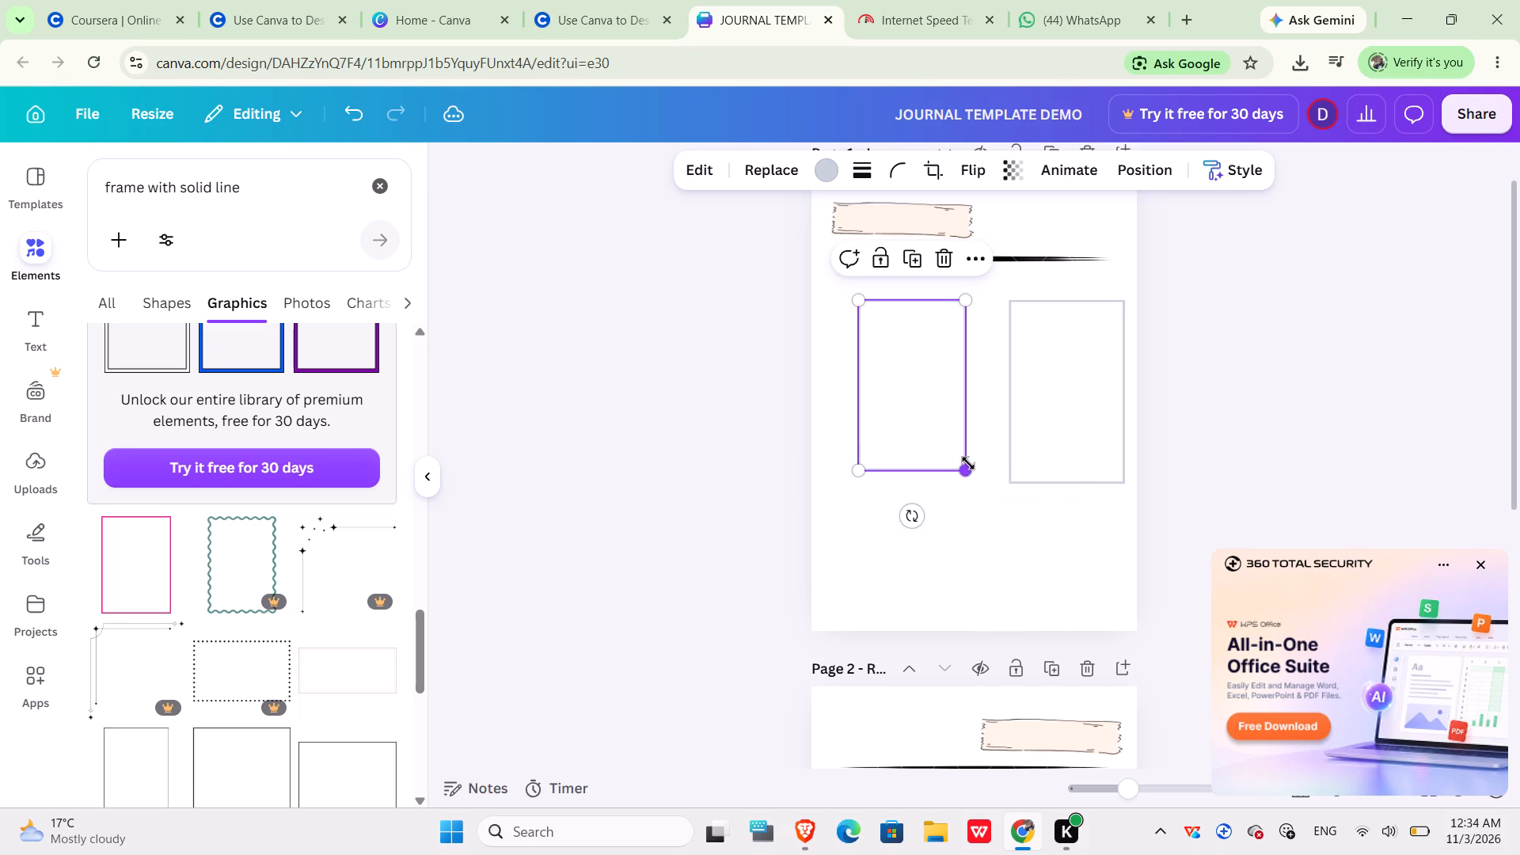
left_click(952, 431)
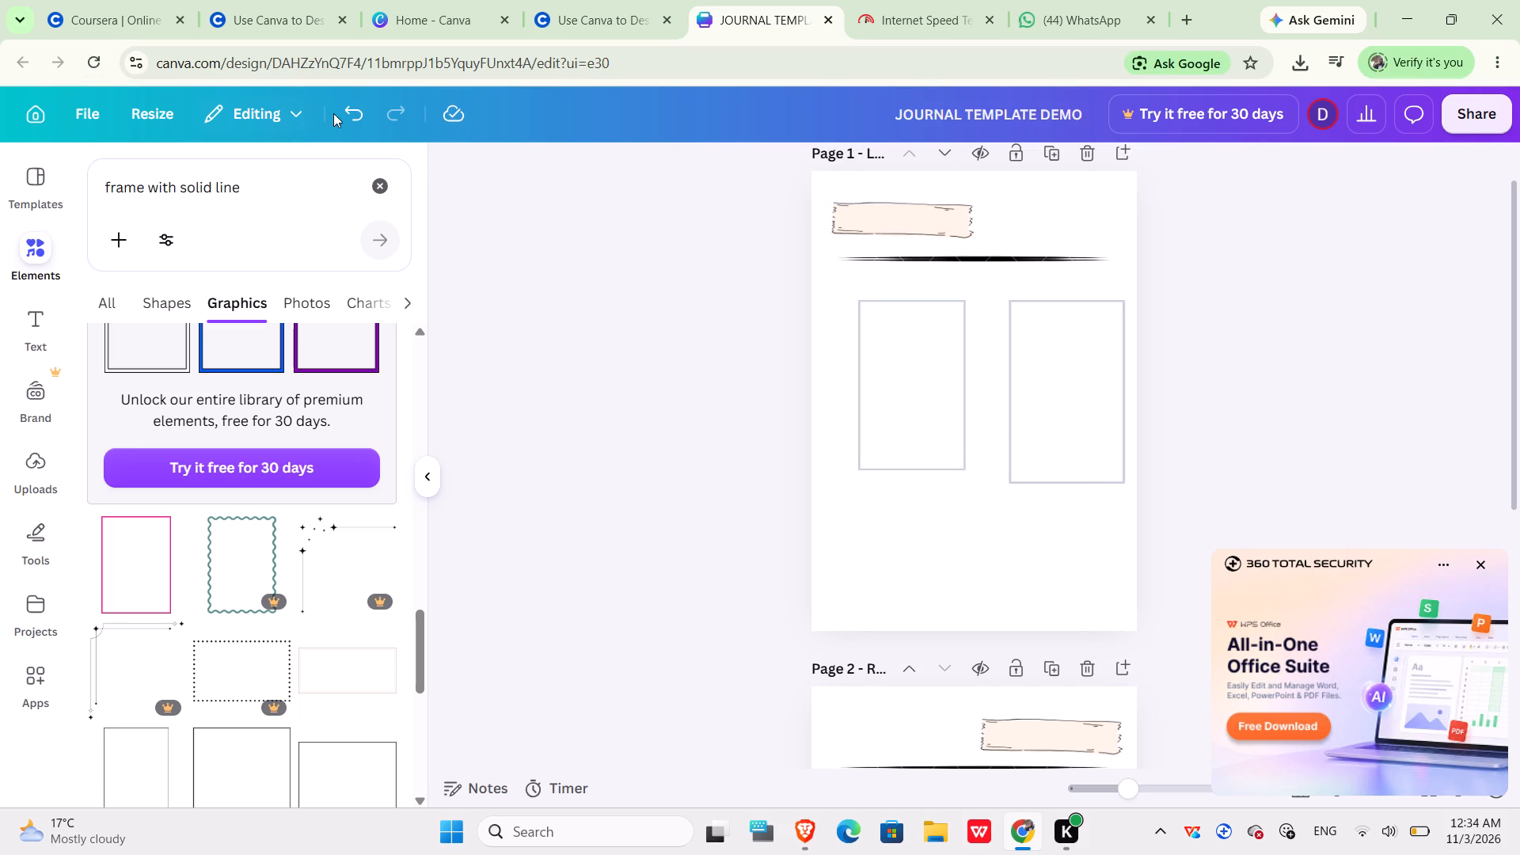
Undo the recent frame changes until only one grey frame remains, centred on page 1.
left_click(352, 106)
left_click(352, 106)
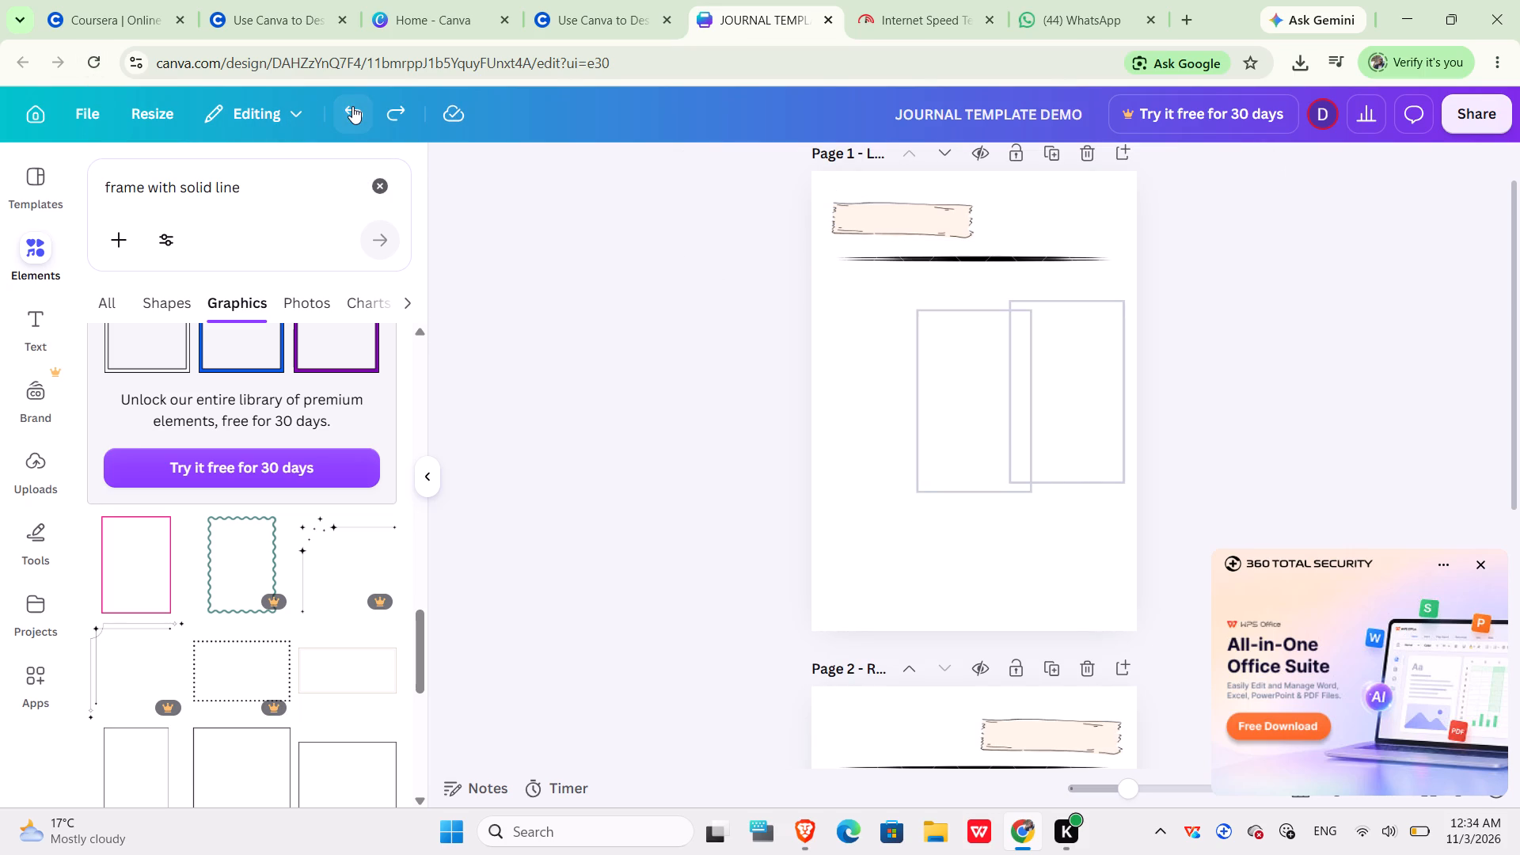
left_click(352, 106)
left_click(352, 106)
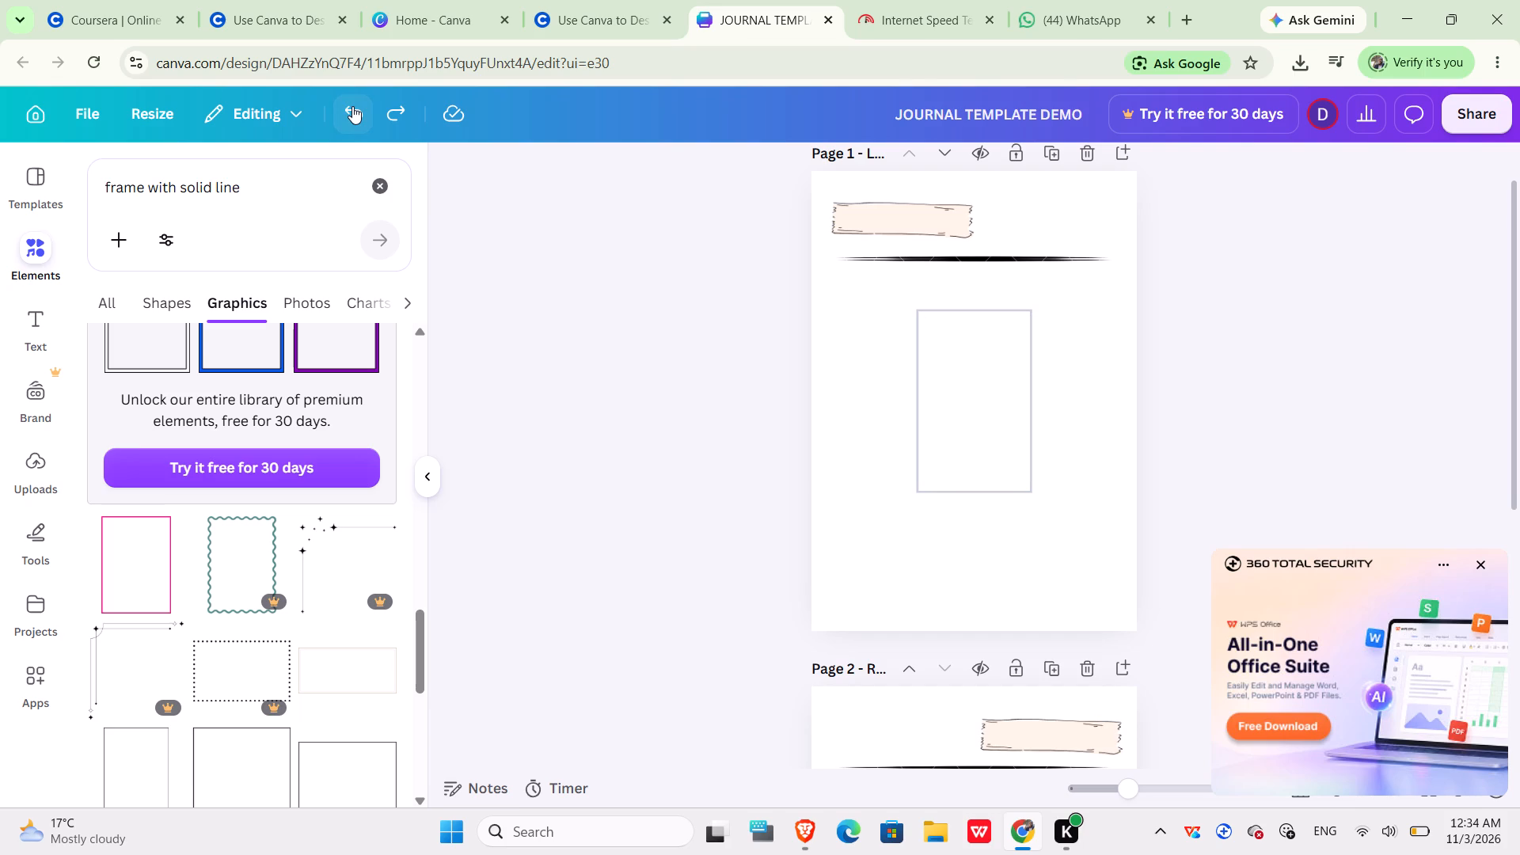
Change the remaining page 1 frame's colour to black (#000000).
left_click(976, 378)
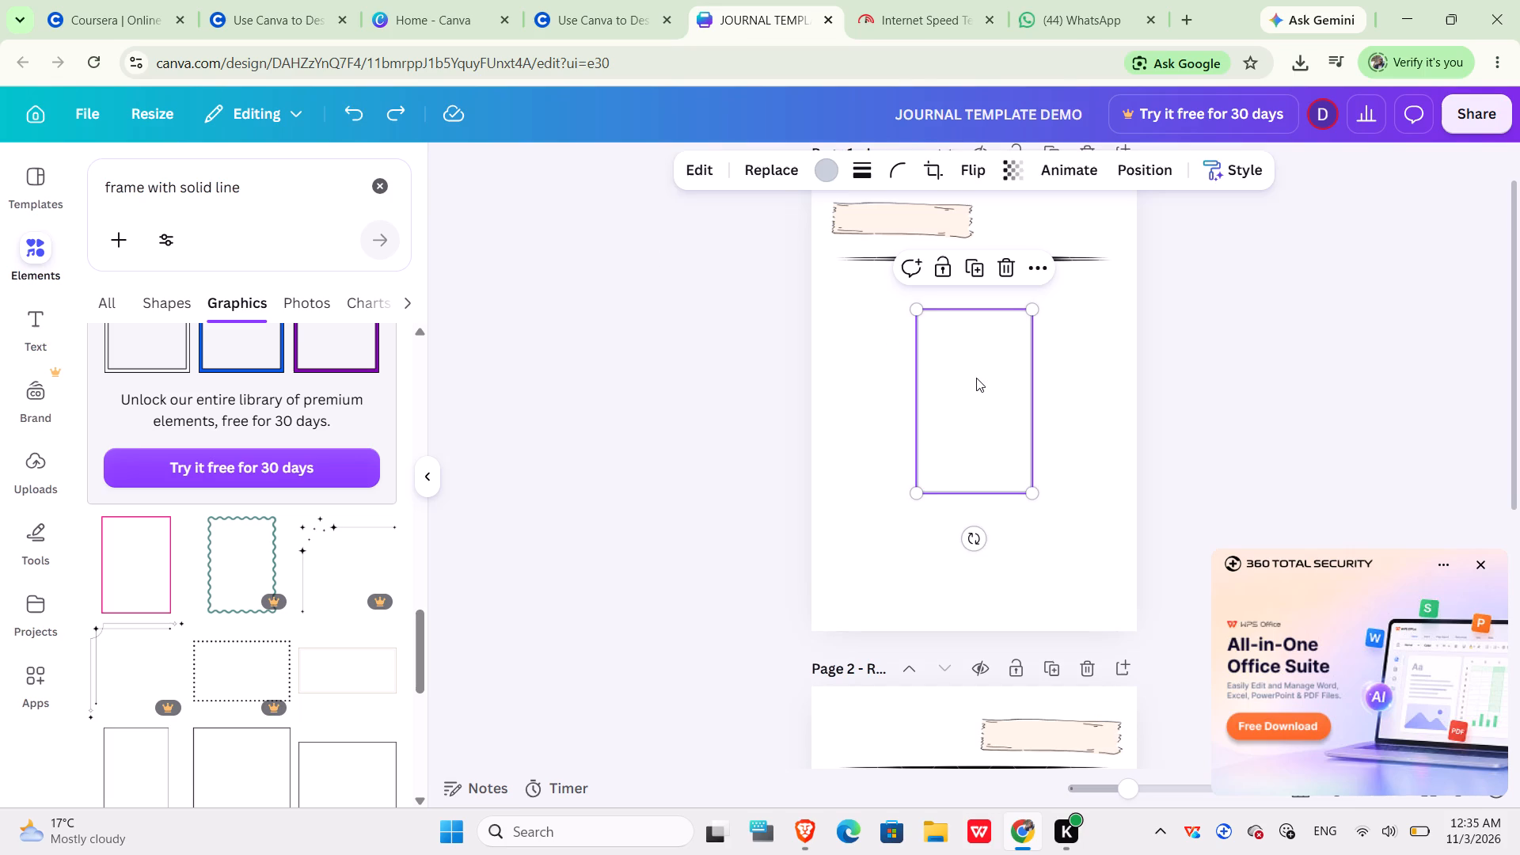
left_click(824, 170)
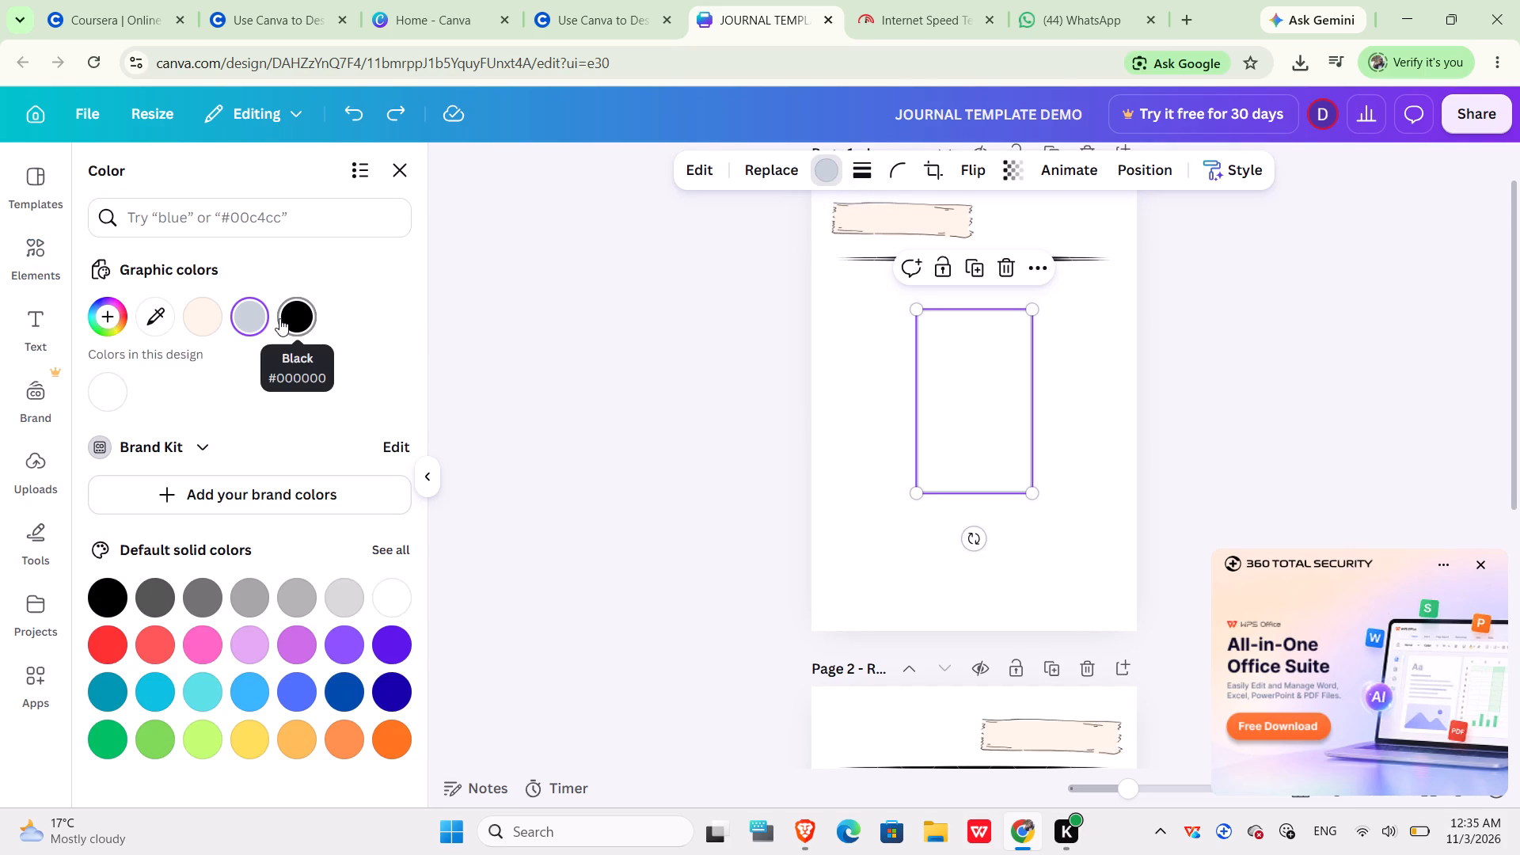
left_click(302, 317)
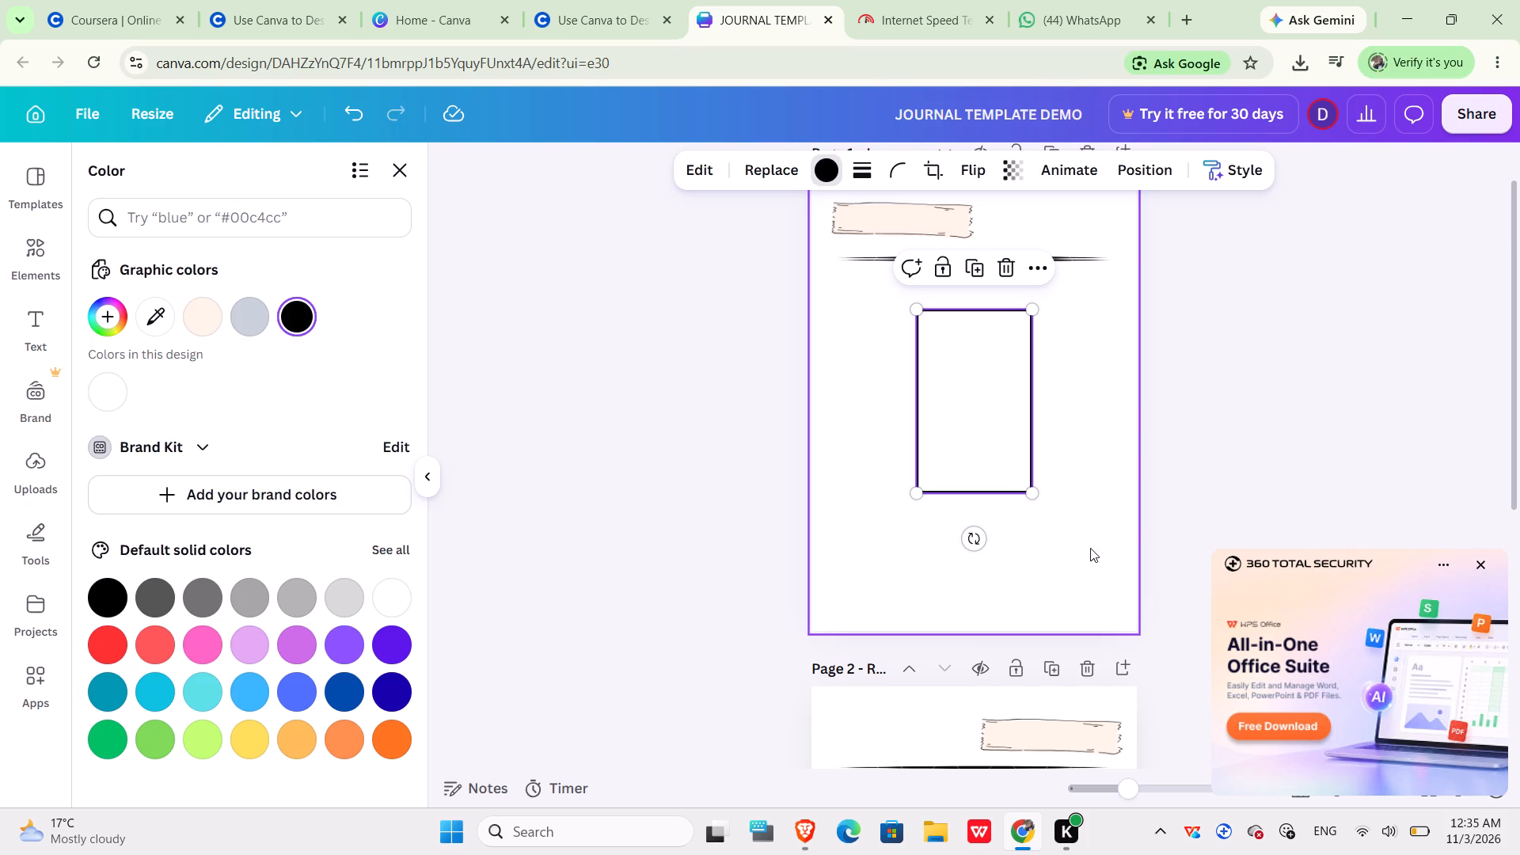
Shrink the black frame and place it just beneath the left end of the tapered line on page 1.
left_click_drag(1032, 492, 958, 423)
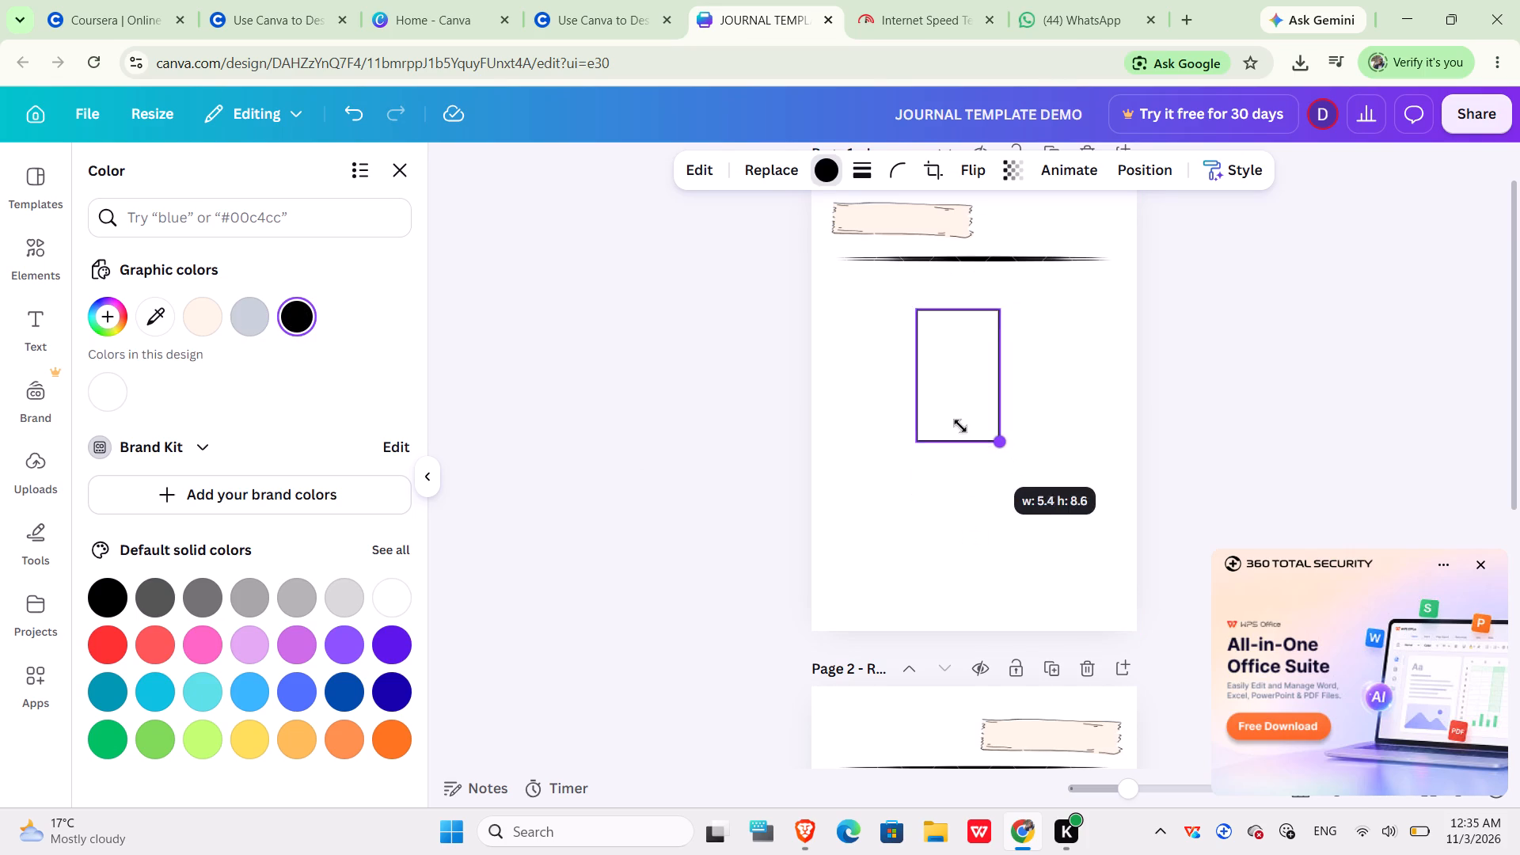
left_click_drag(958, 423, 958, 422)
left_click_drag(958, 367, 888, 352)
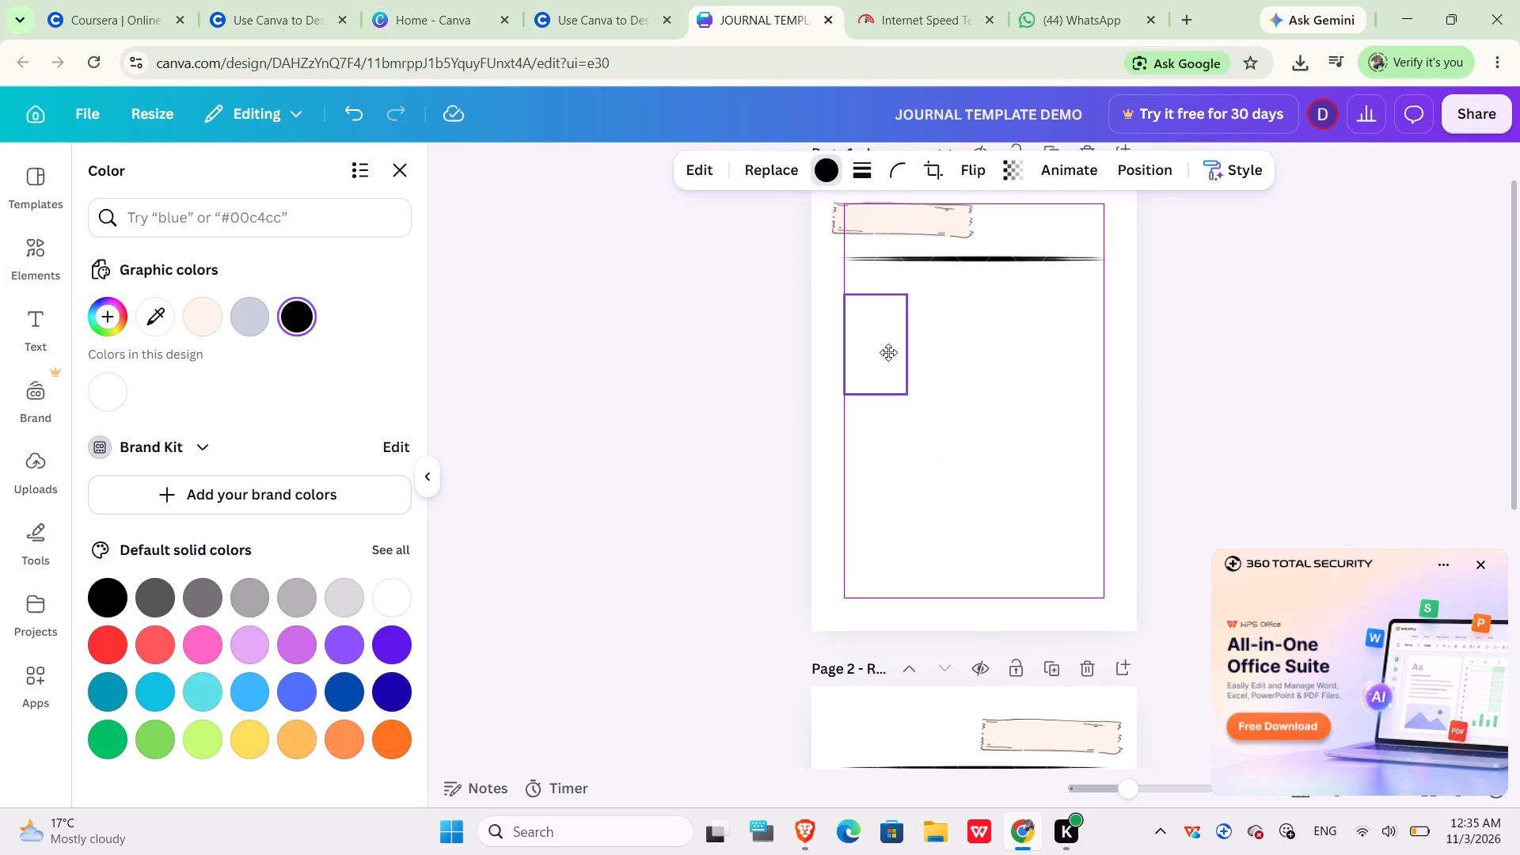
left_click_drag(888, 352, 888, 342)
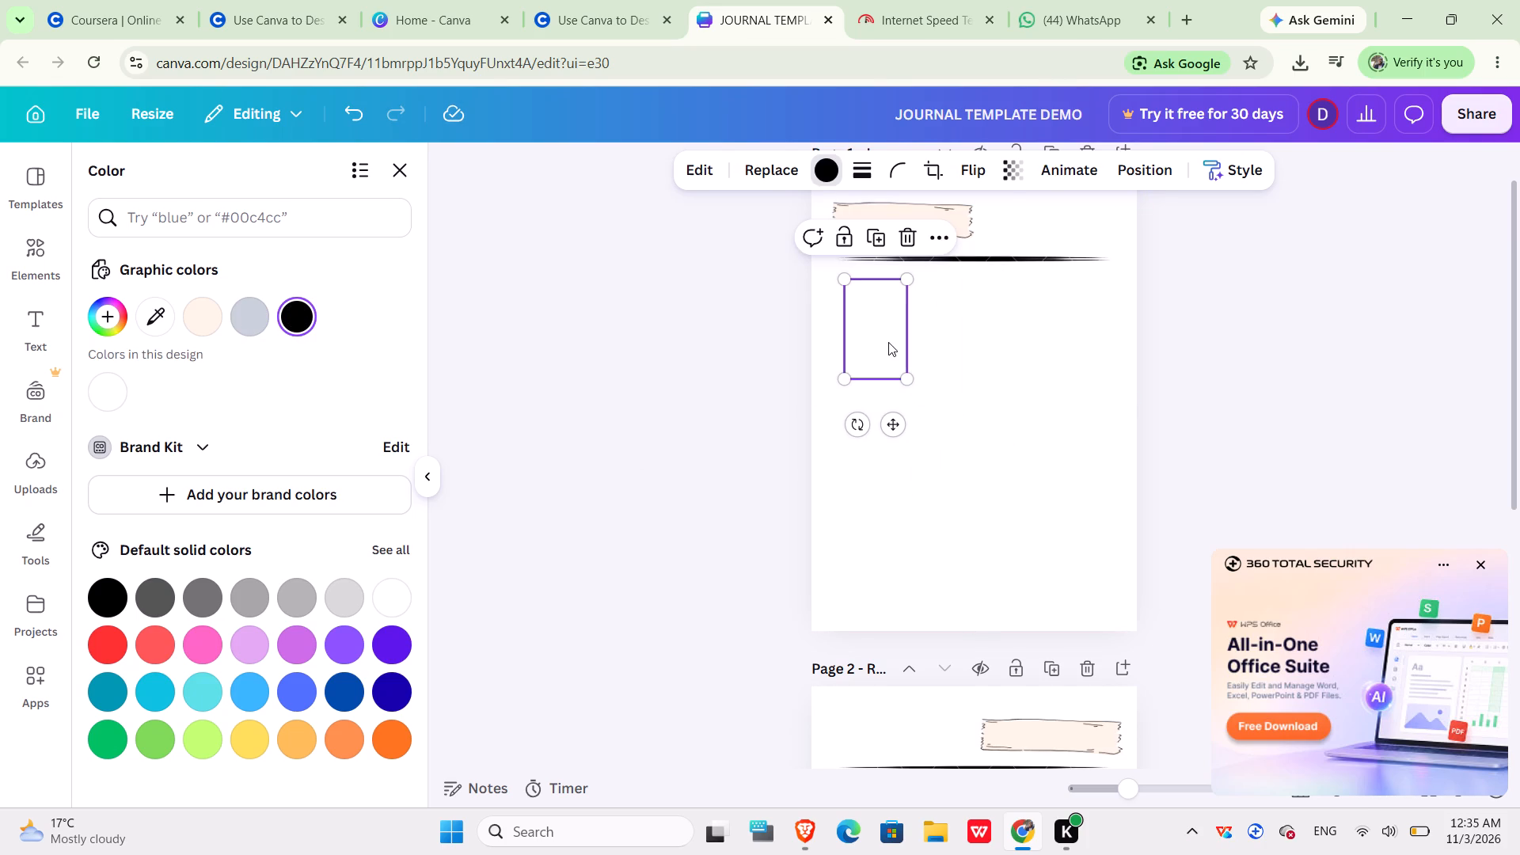
left_click(888, 342)
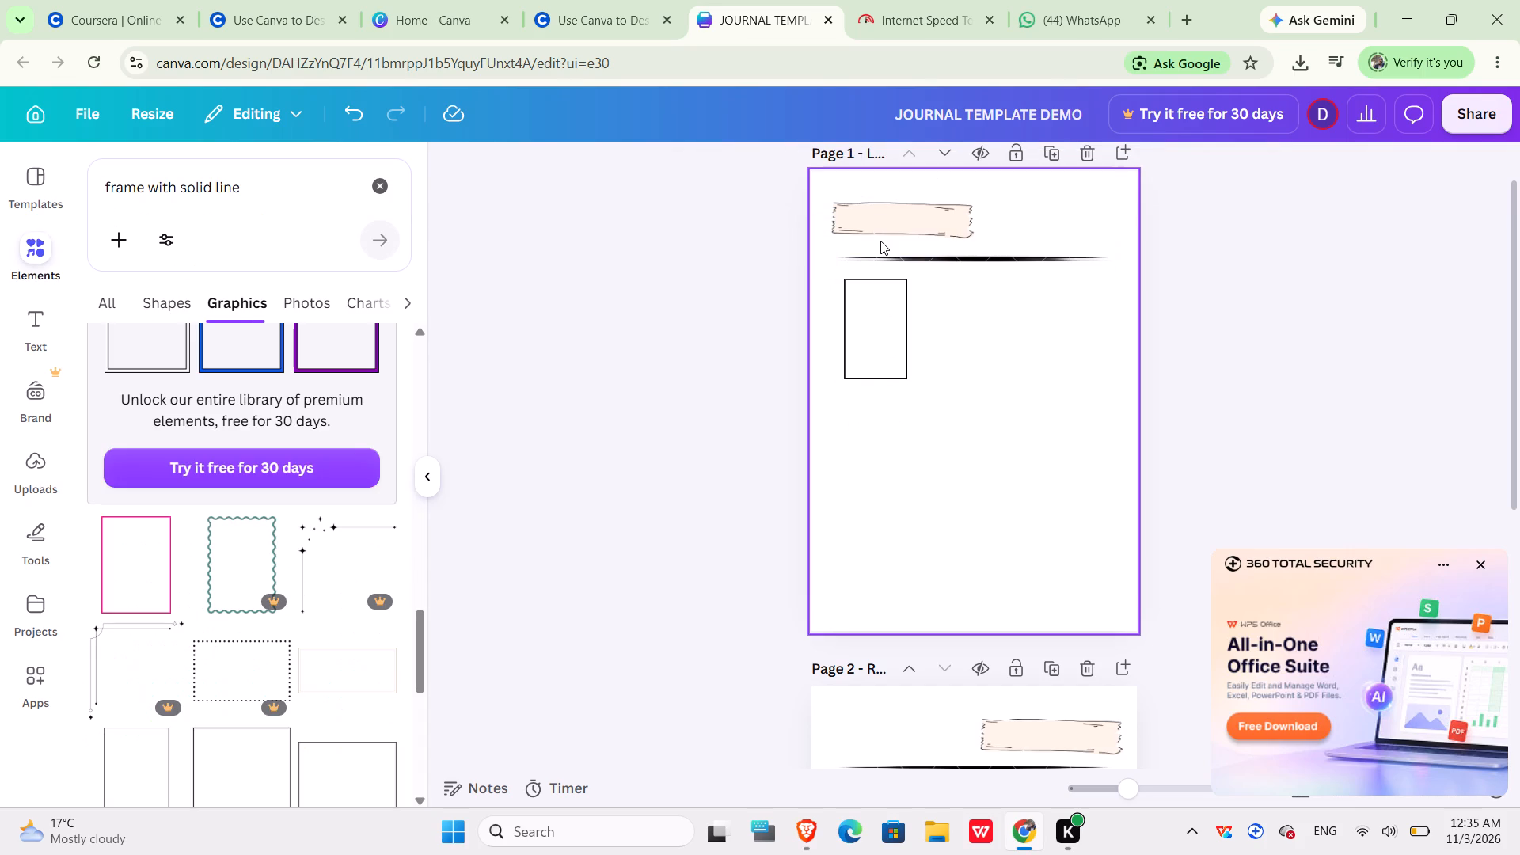
Duplicate the black frame twice and line up the three frames in a row beneath the tapered line.
left_click(899, 334)
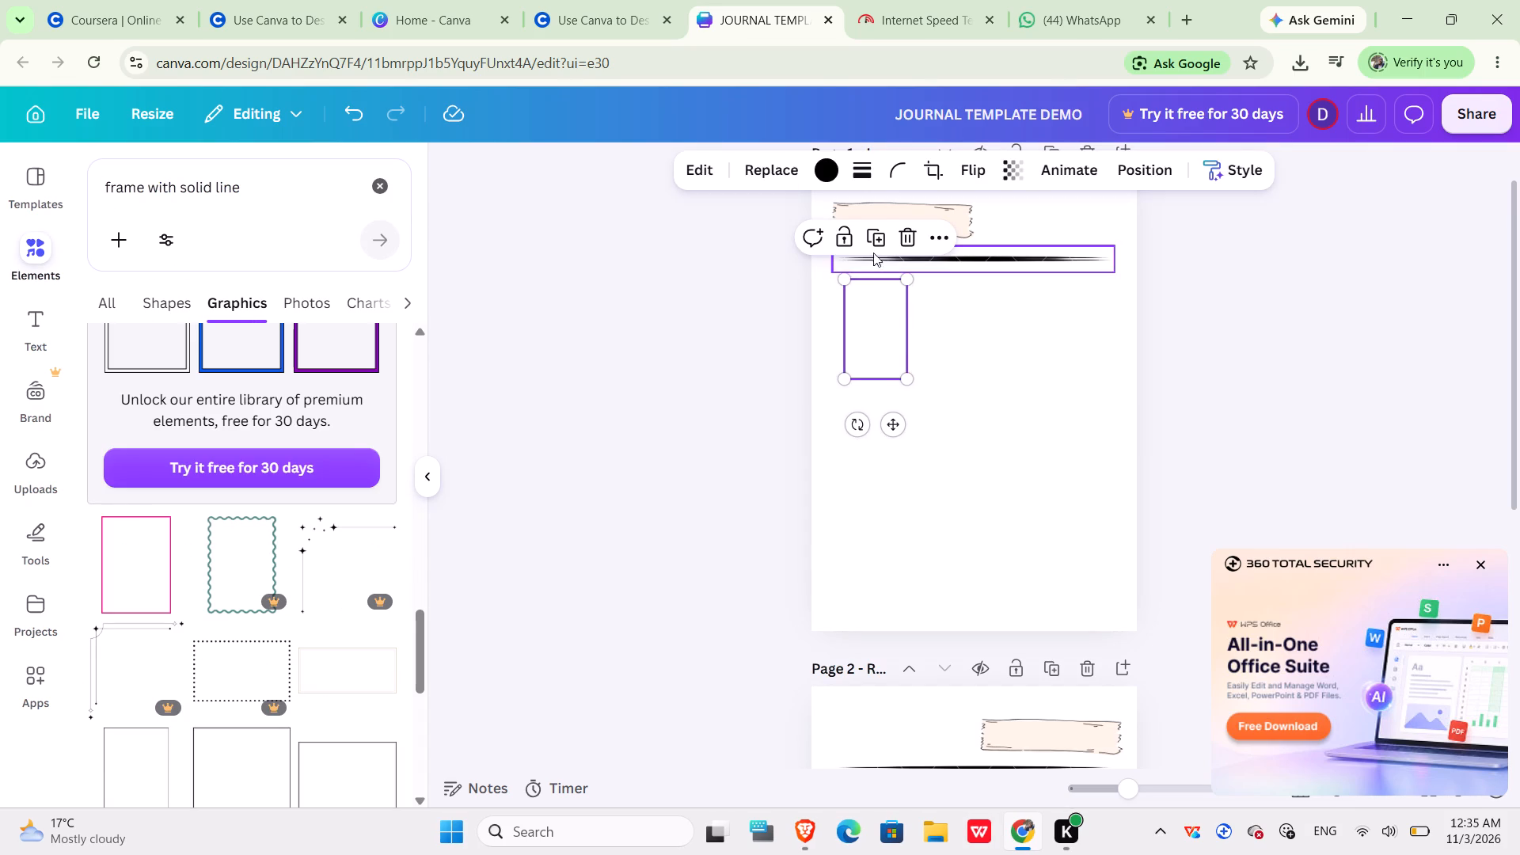
left_click(873, 241)
left_click(873, 241)
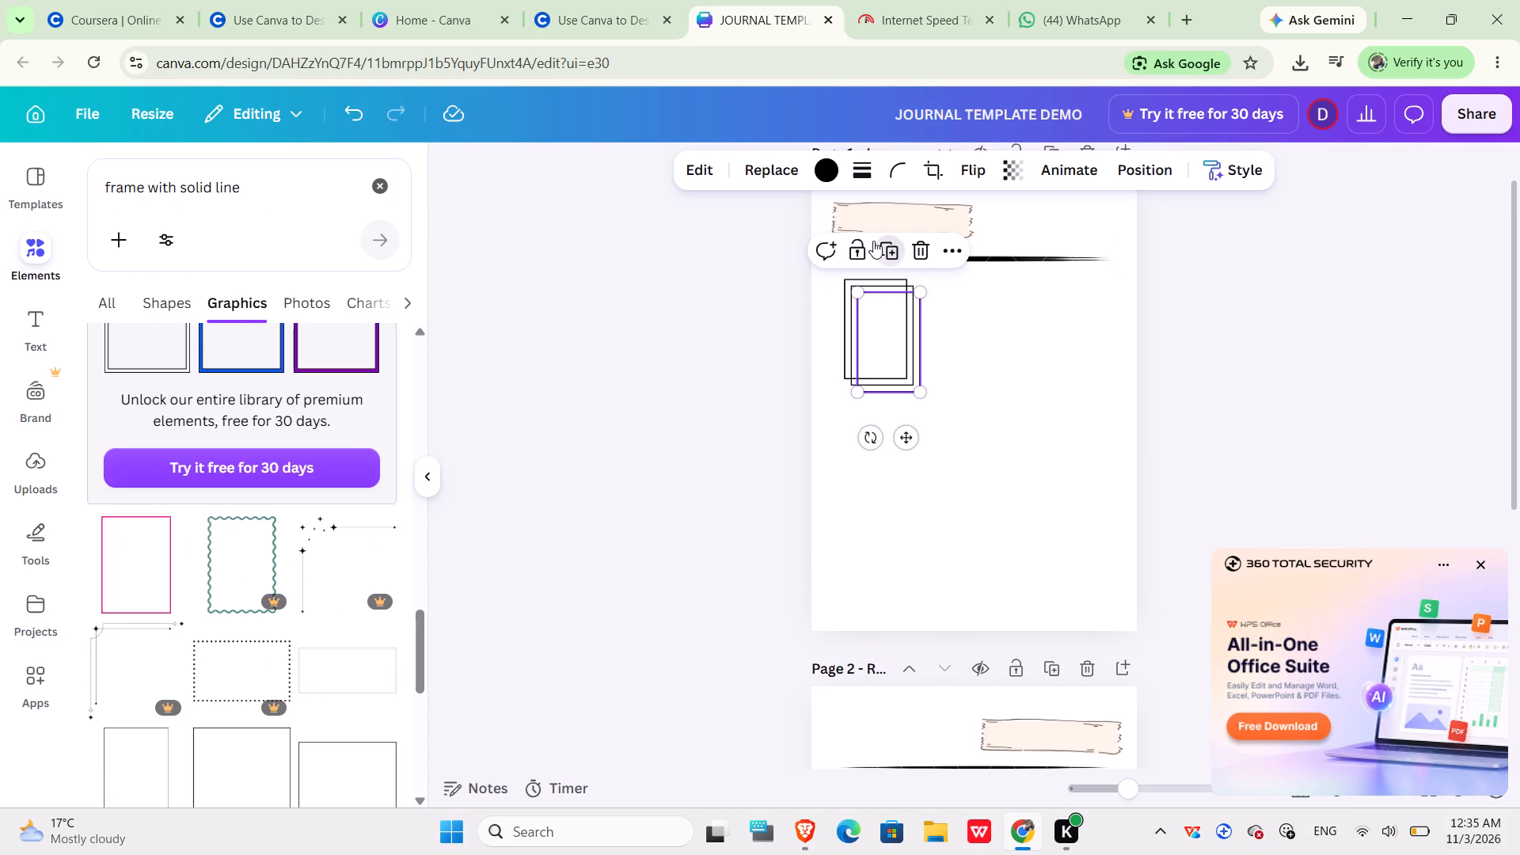
left_click_drag(895, 345, 975, 337)
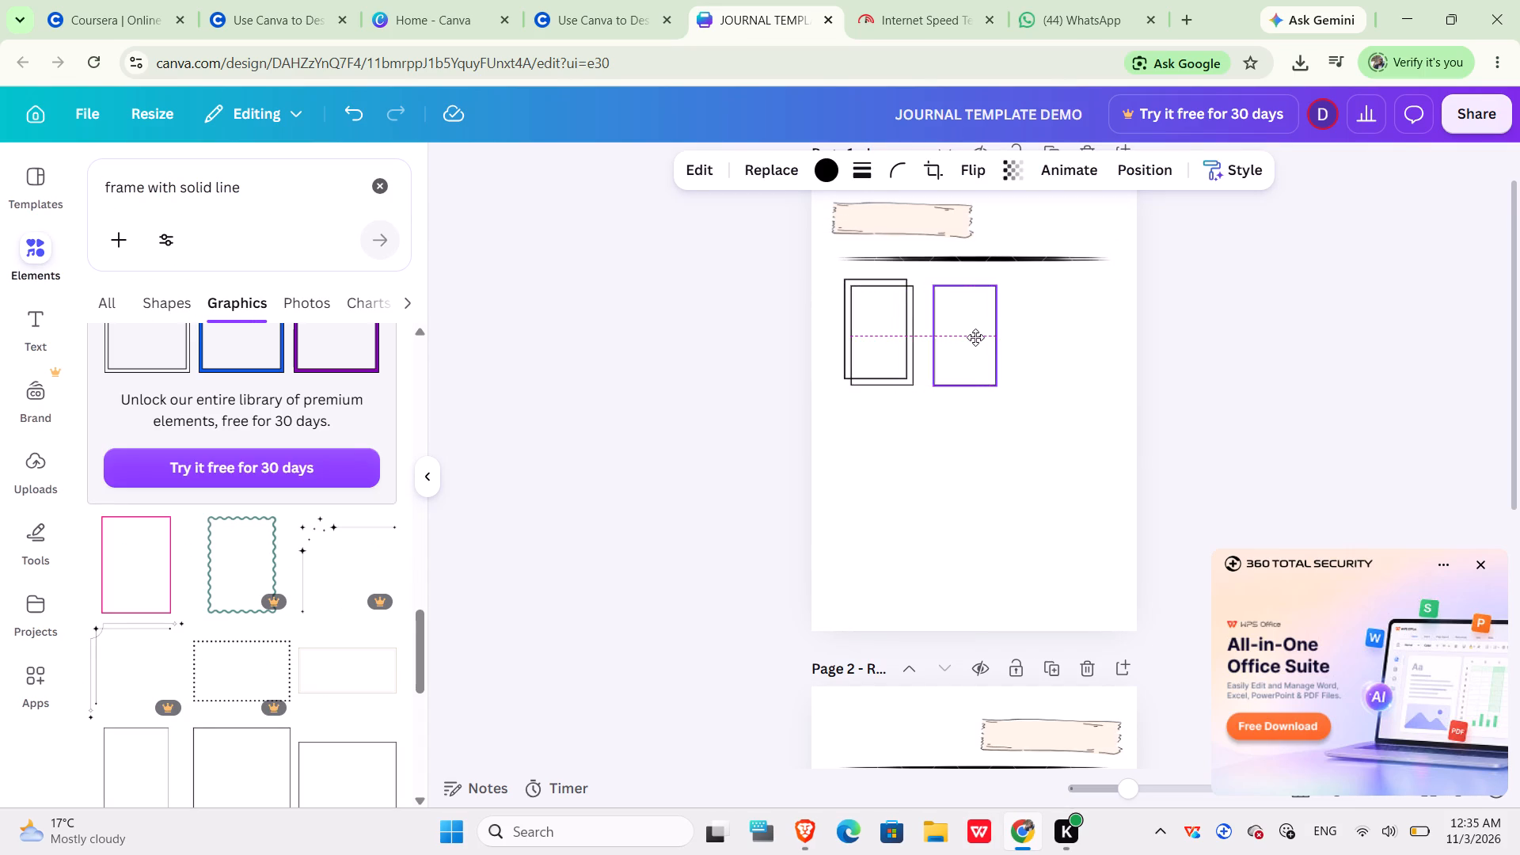
left_click_drag(975, 337, 967, 334)
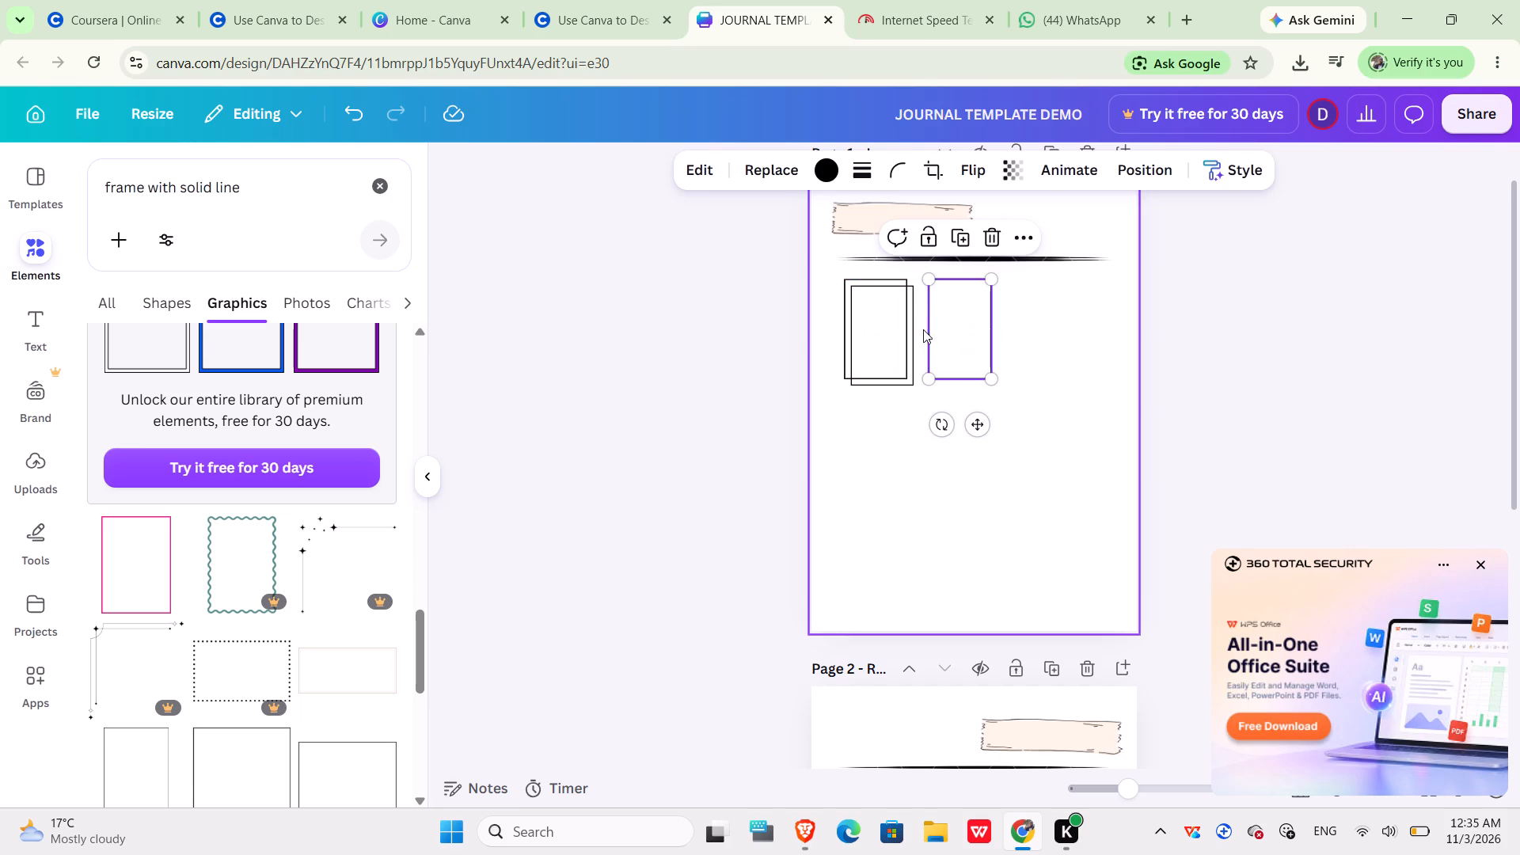
left_click_drag(892, 330, 1047, 324)
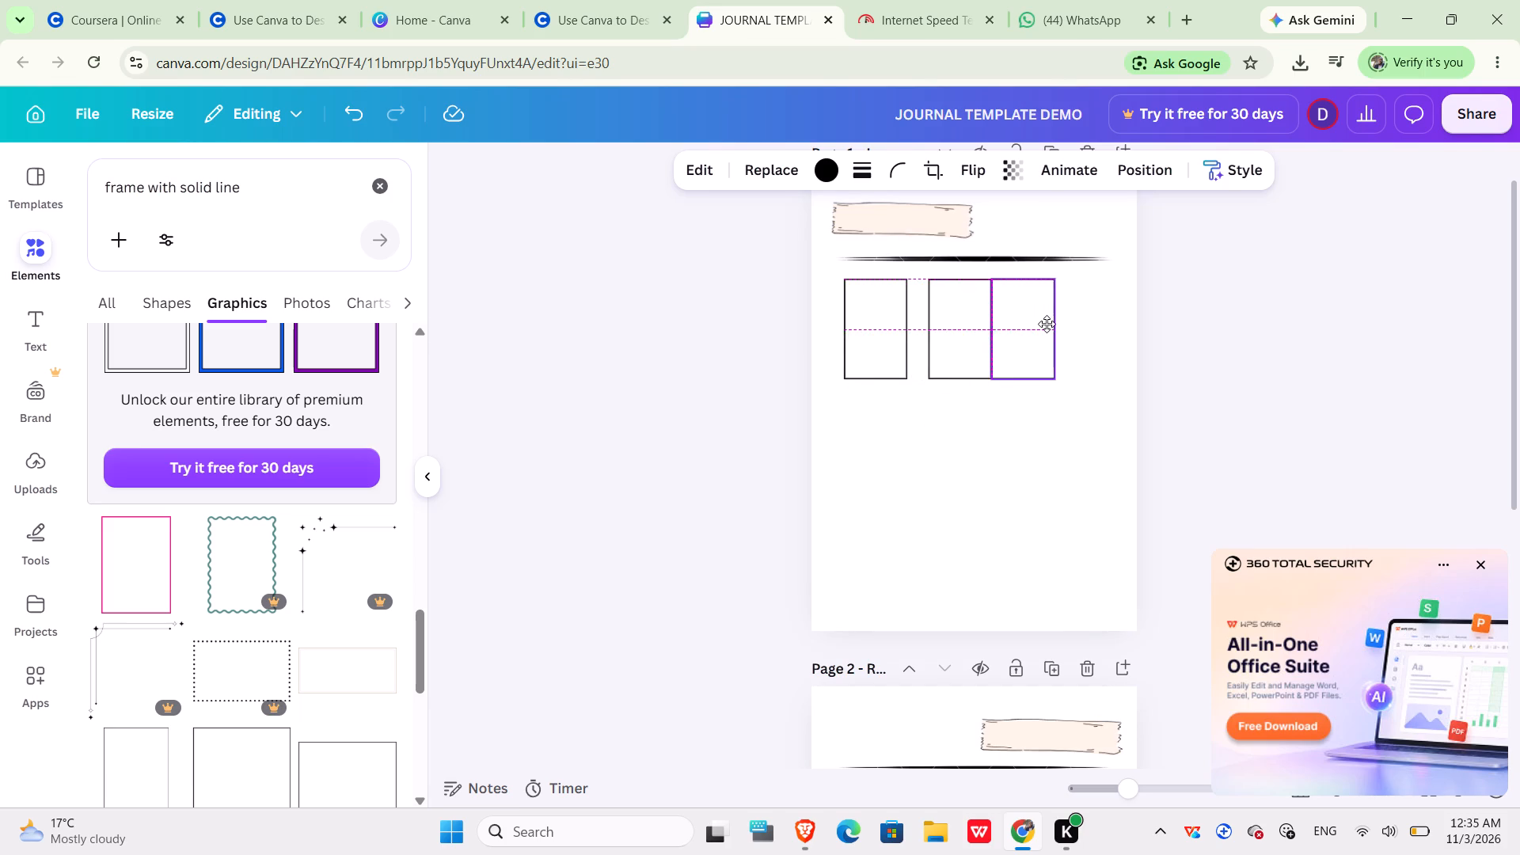
left_click_drag(1047, 324, 1068, 321)
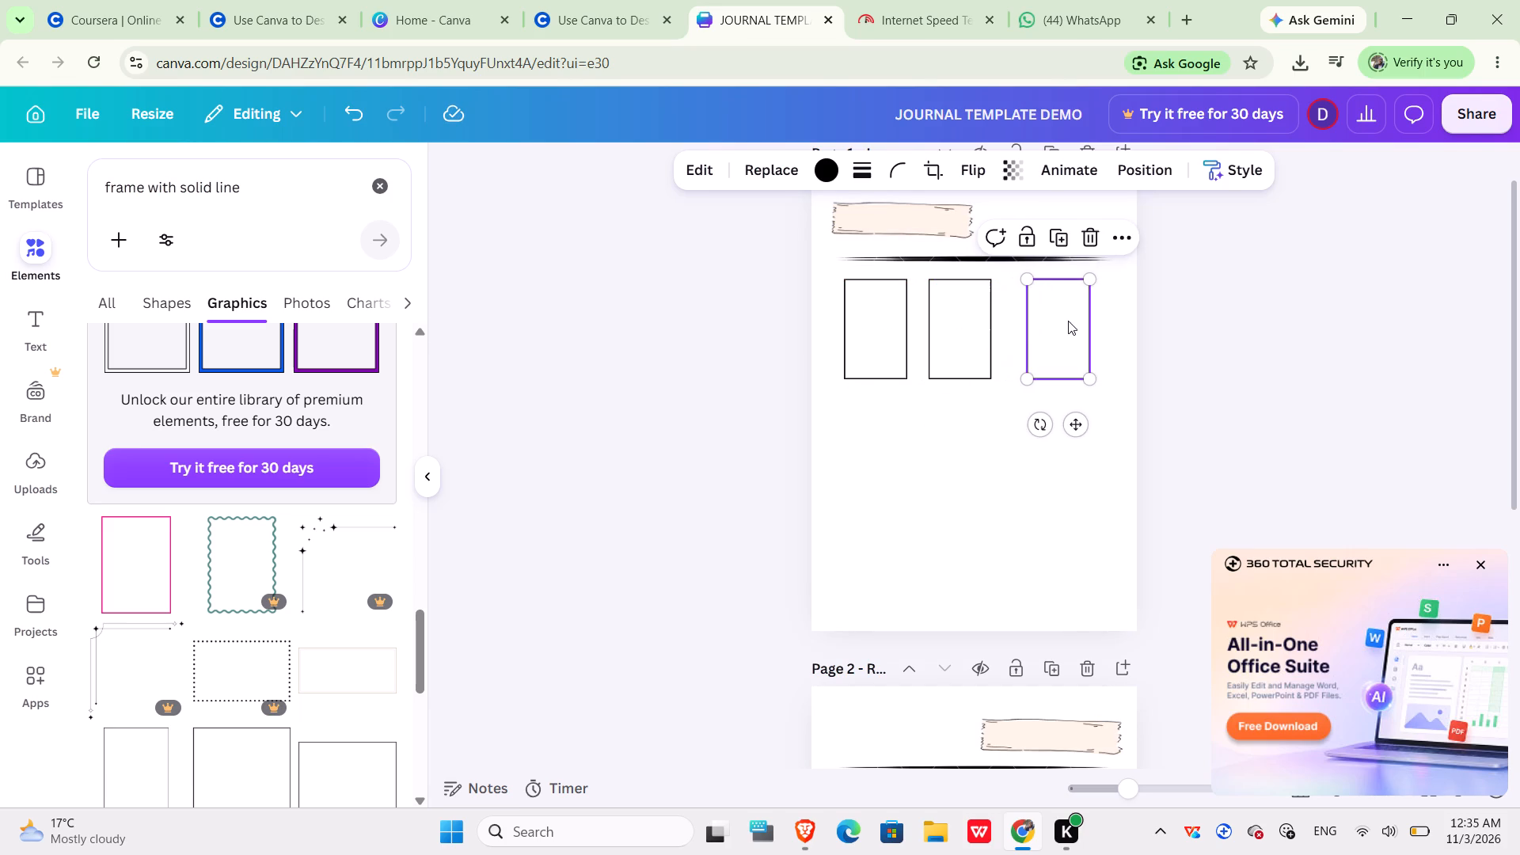
Enlarge all three black frames to a matching size of about 5 wide by 7.9 high.
left_click(985, 315)
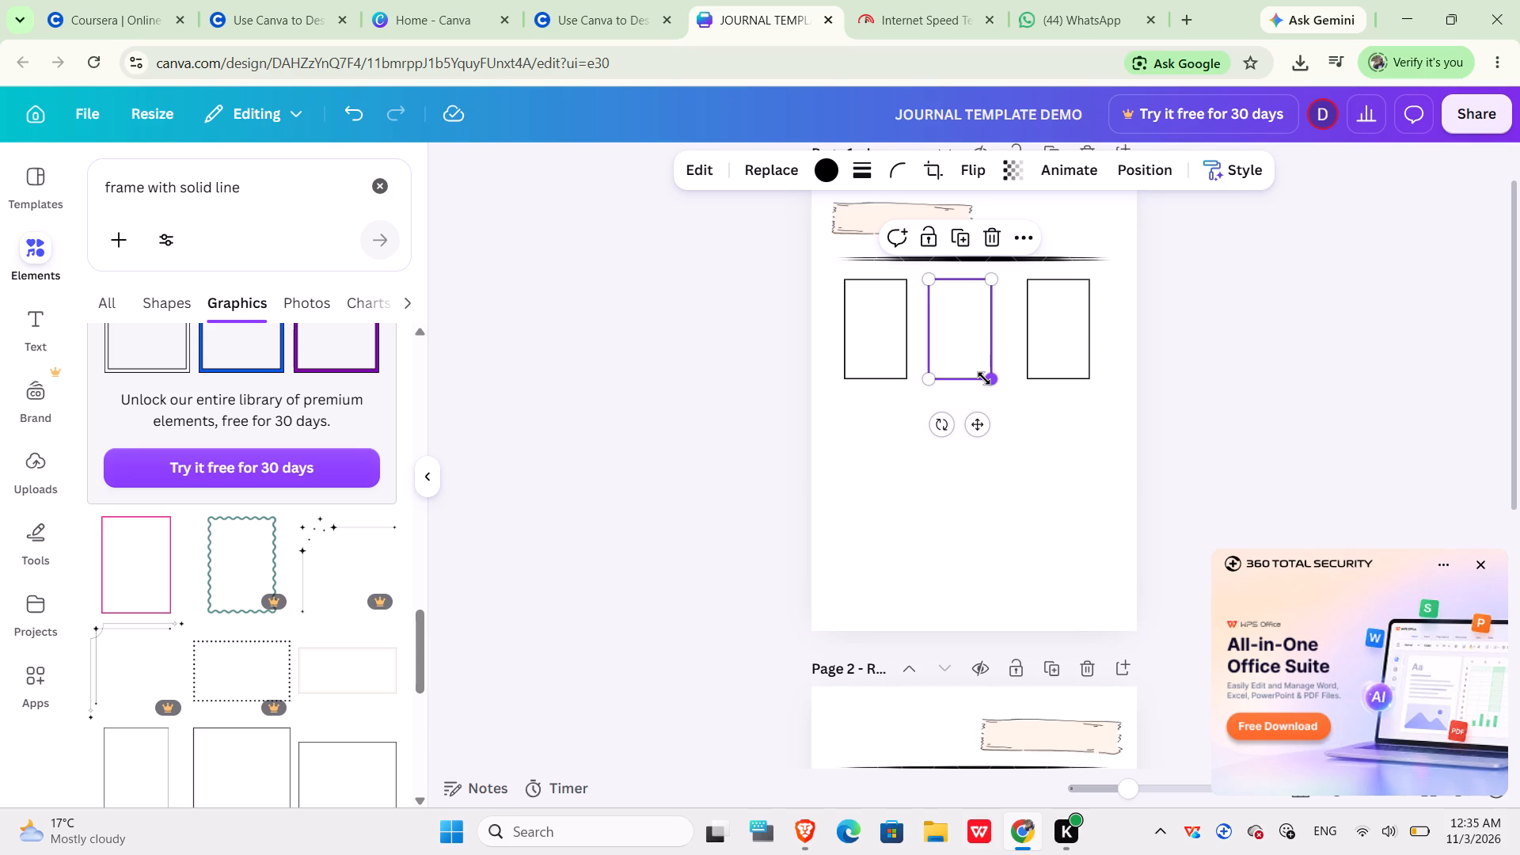
left_click_drag(990, 375, 1009, 379)
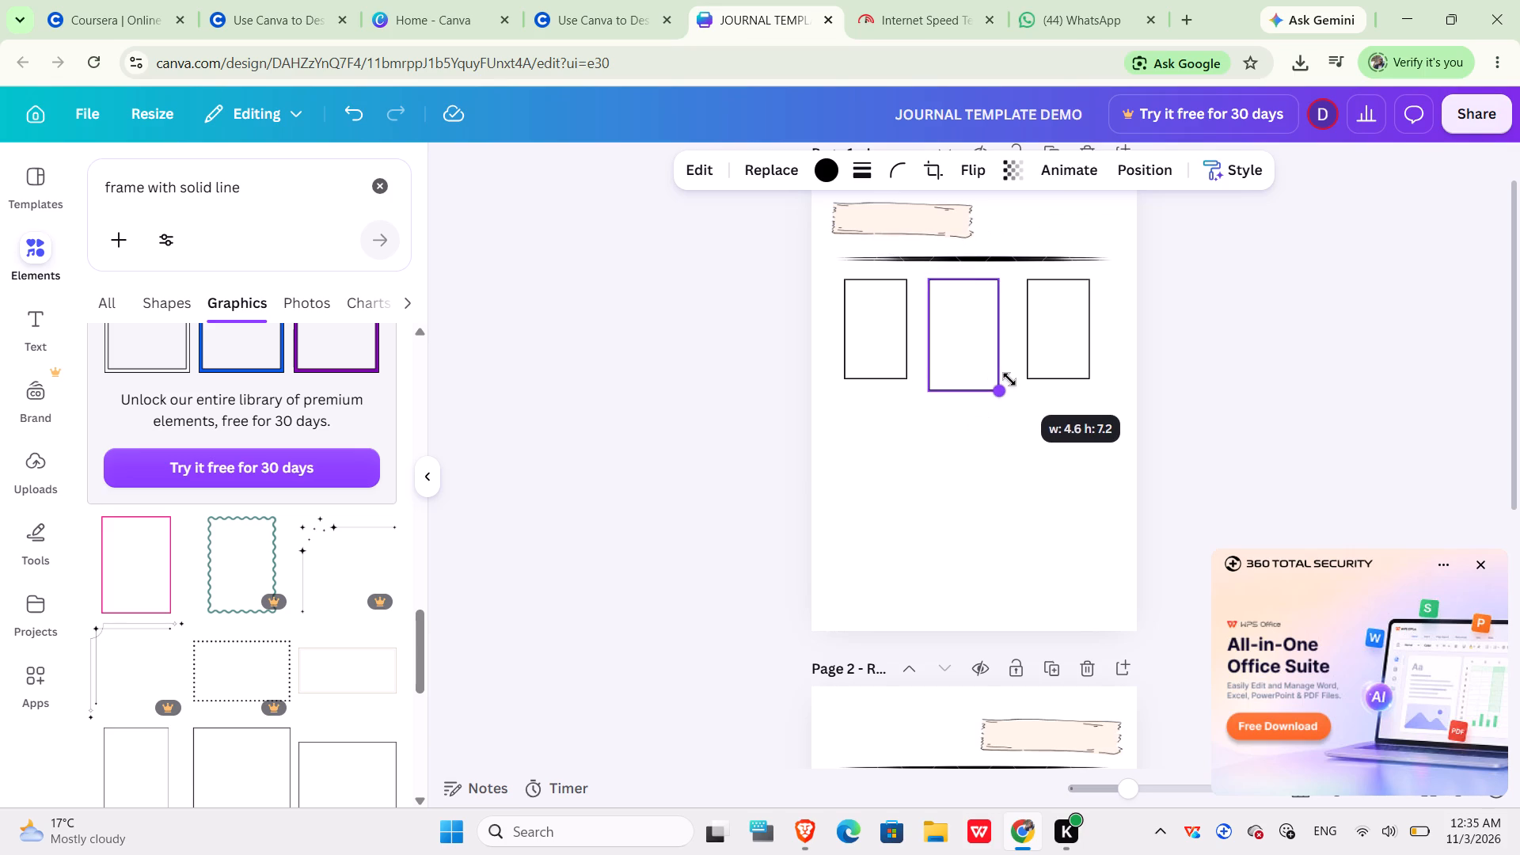
left_click_drag(1009, 379, 1015, 383)
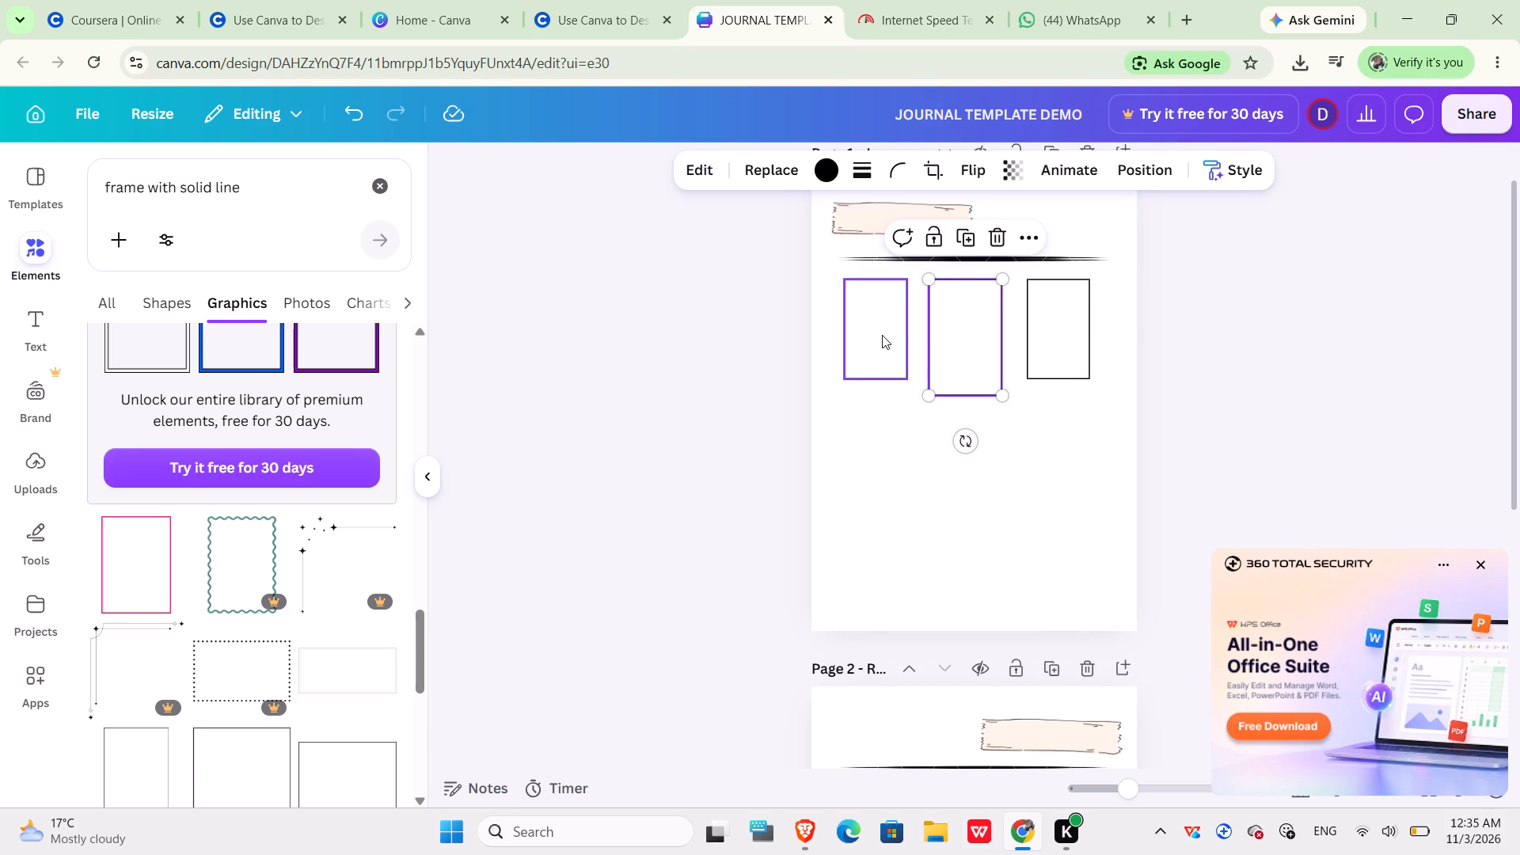
left_click(882, 335)
left_click_drag(908, 374, 914, 397)
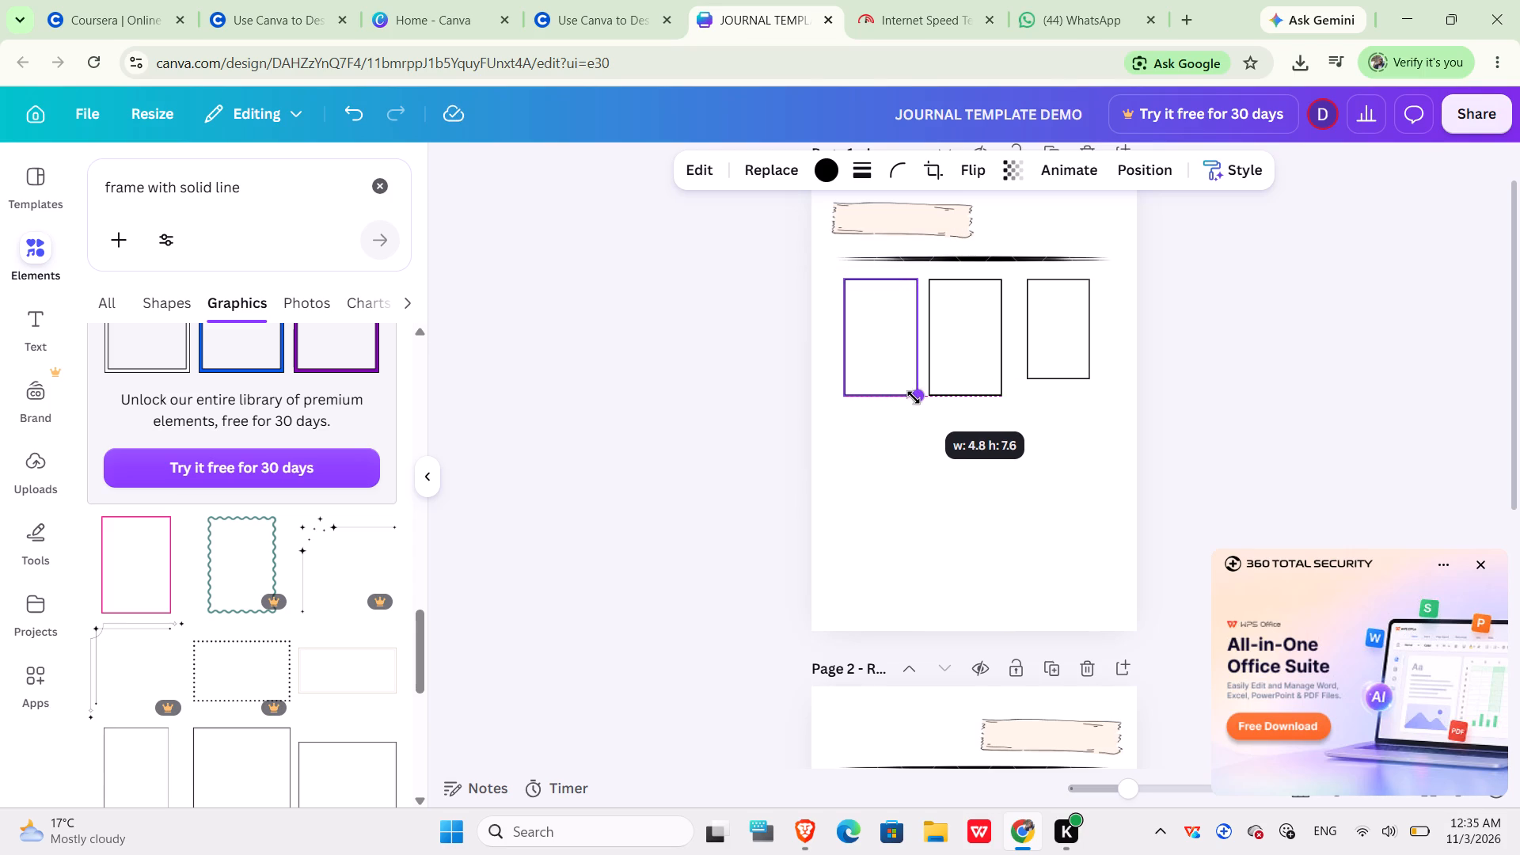
left_click_drag(914, 397, 914, 398)
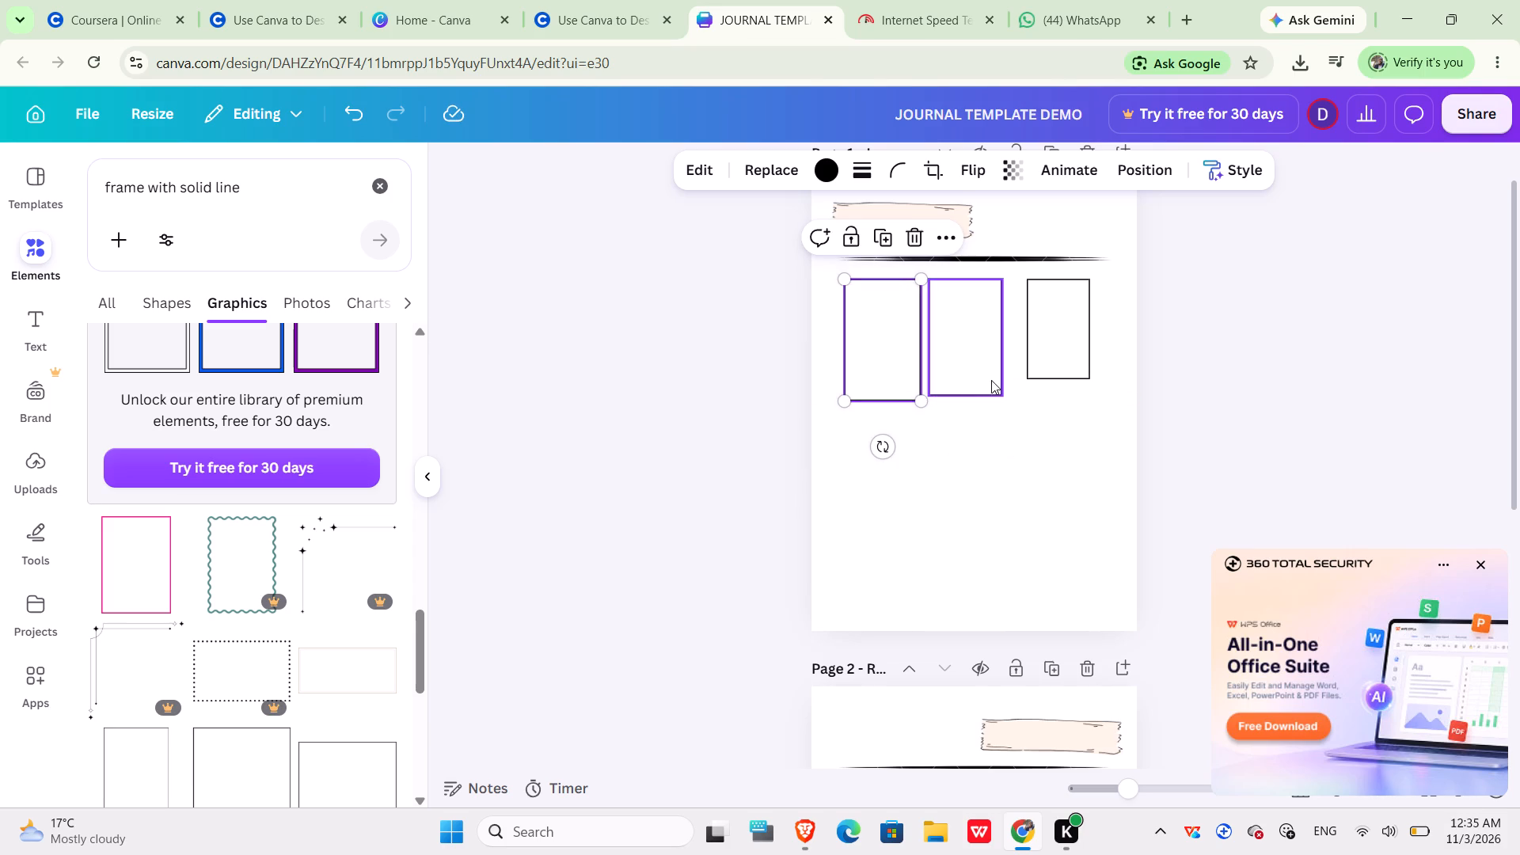
left_click(978, 380)
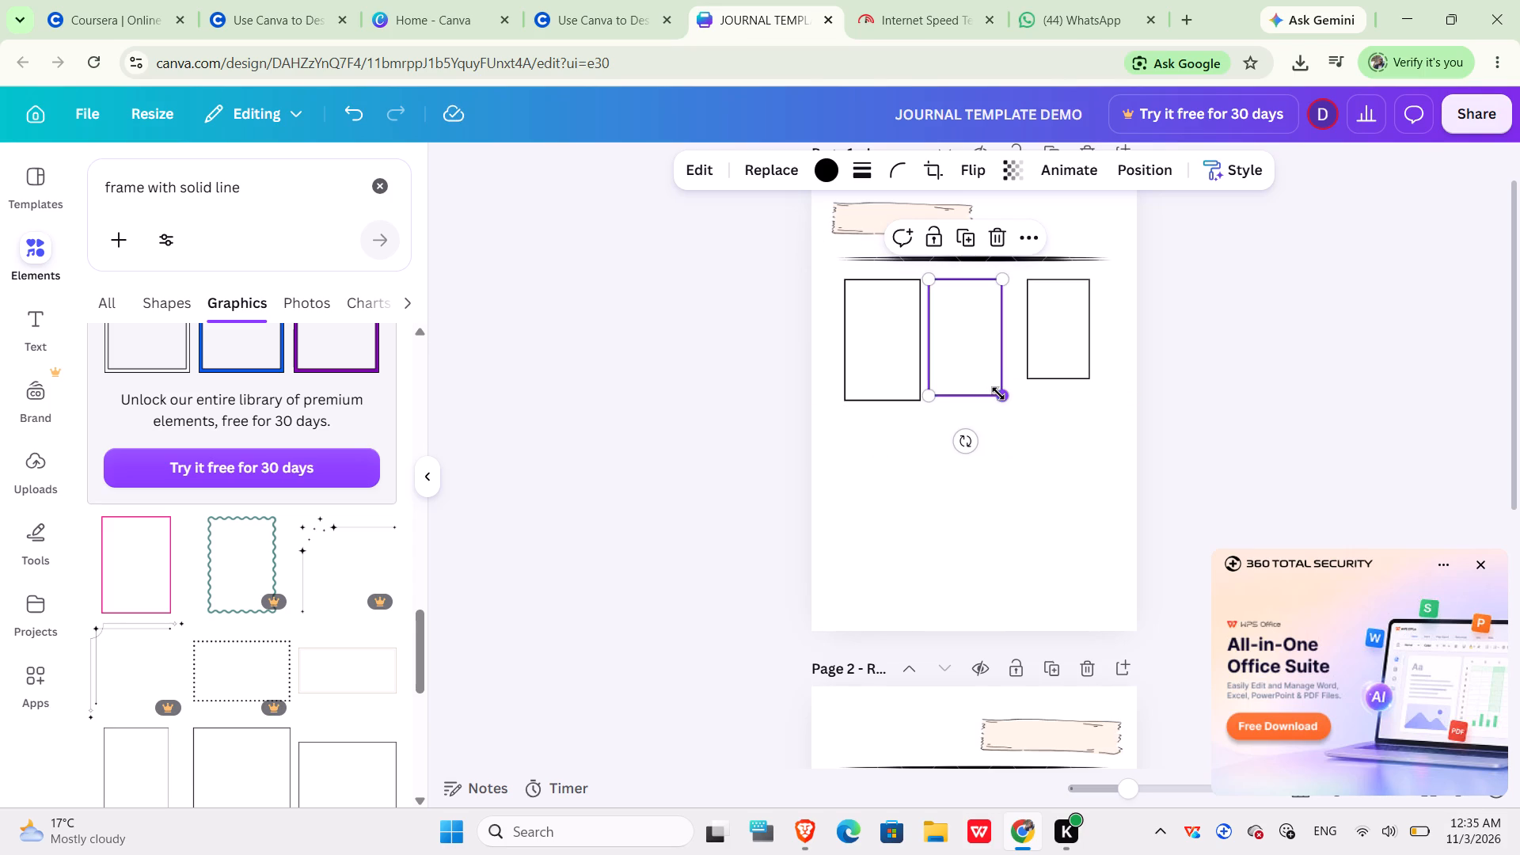
left_click(998, 393)
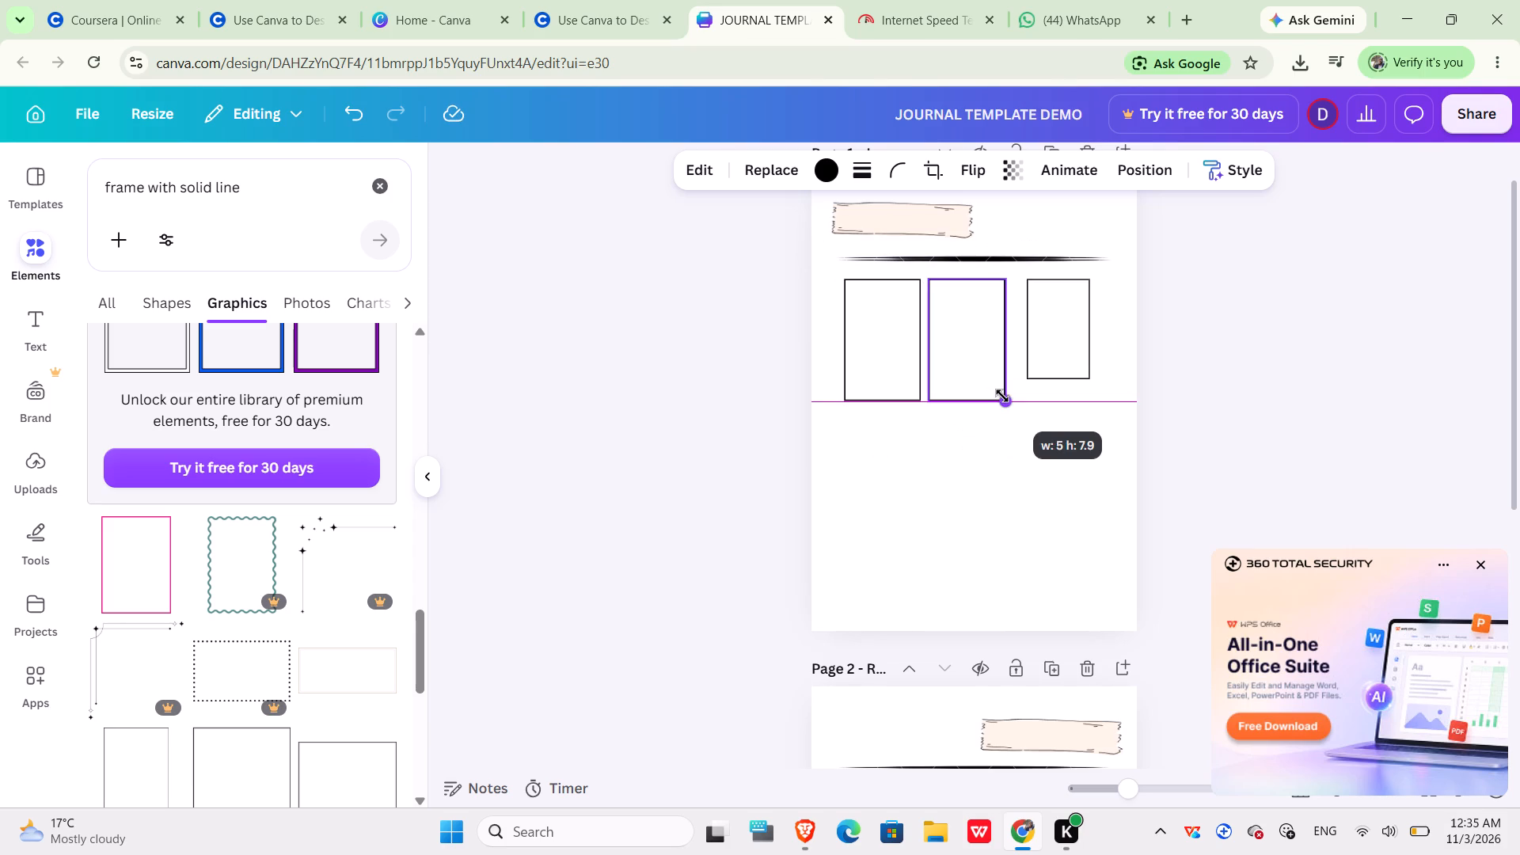
left_click(1046, 361)
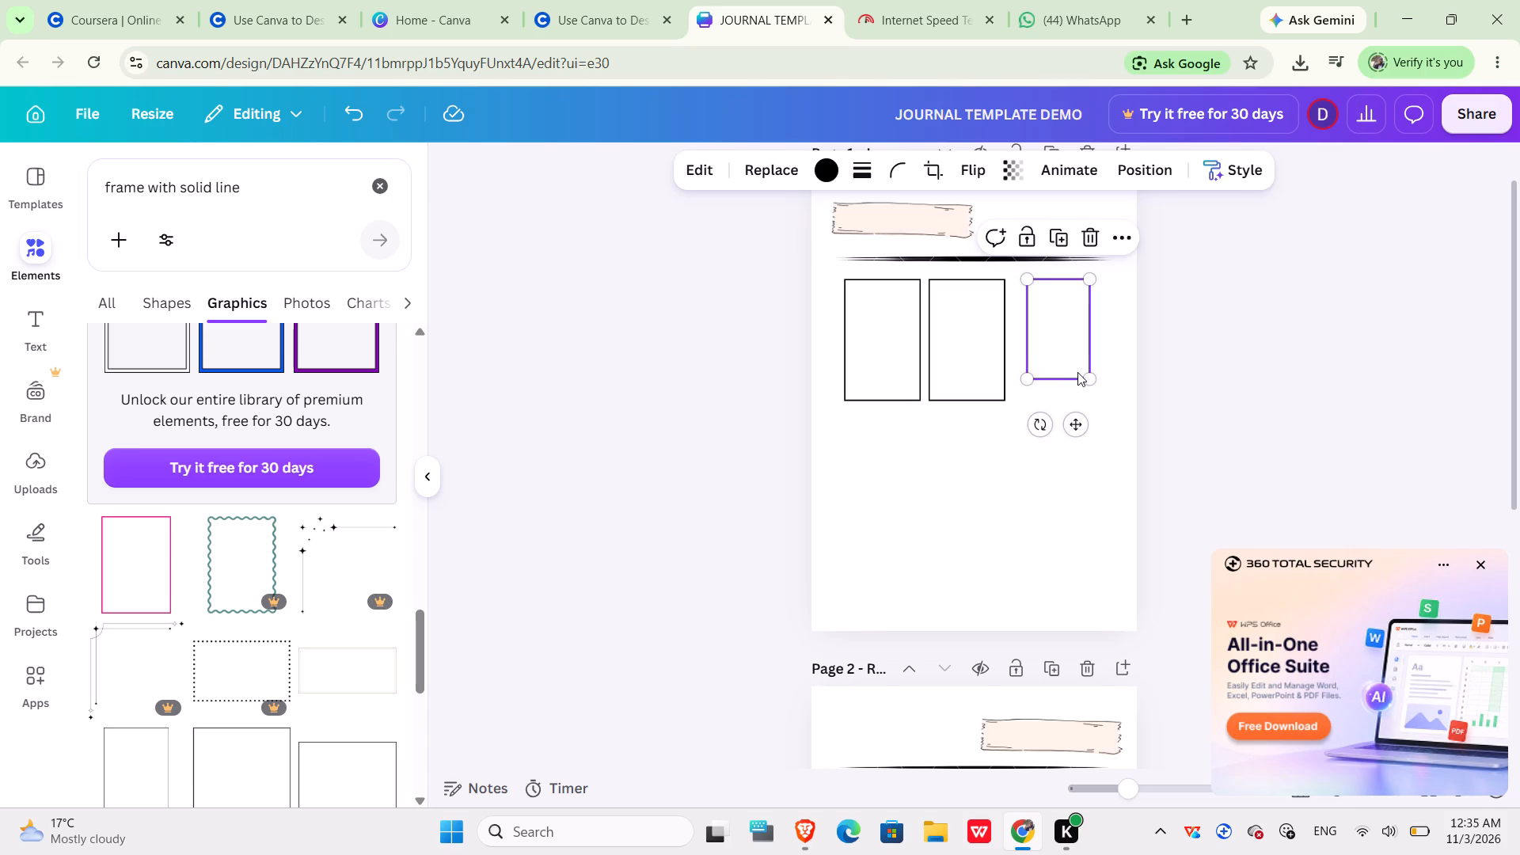
left_click_drag(1087, 373, 1092, 386)
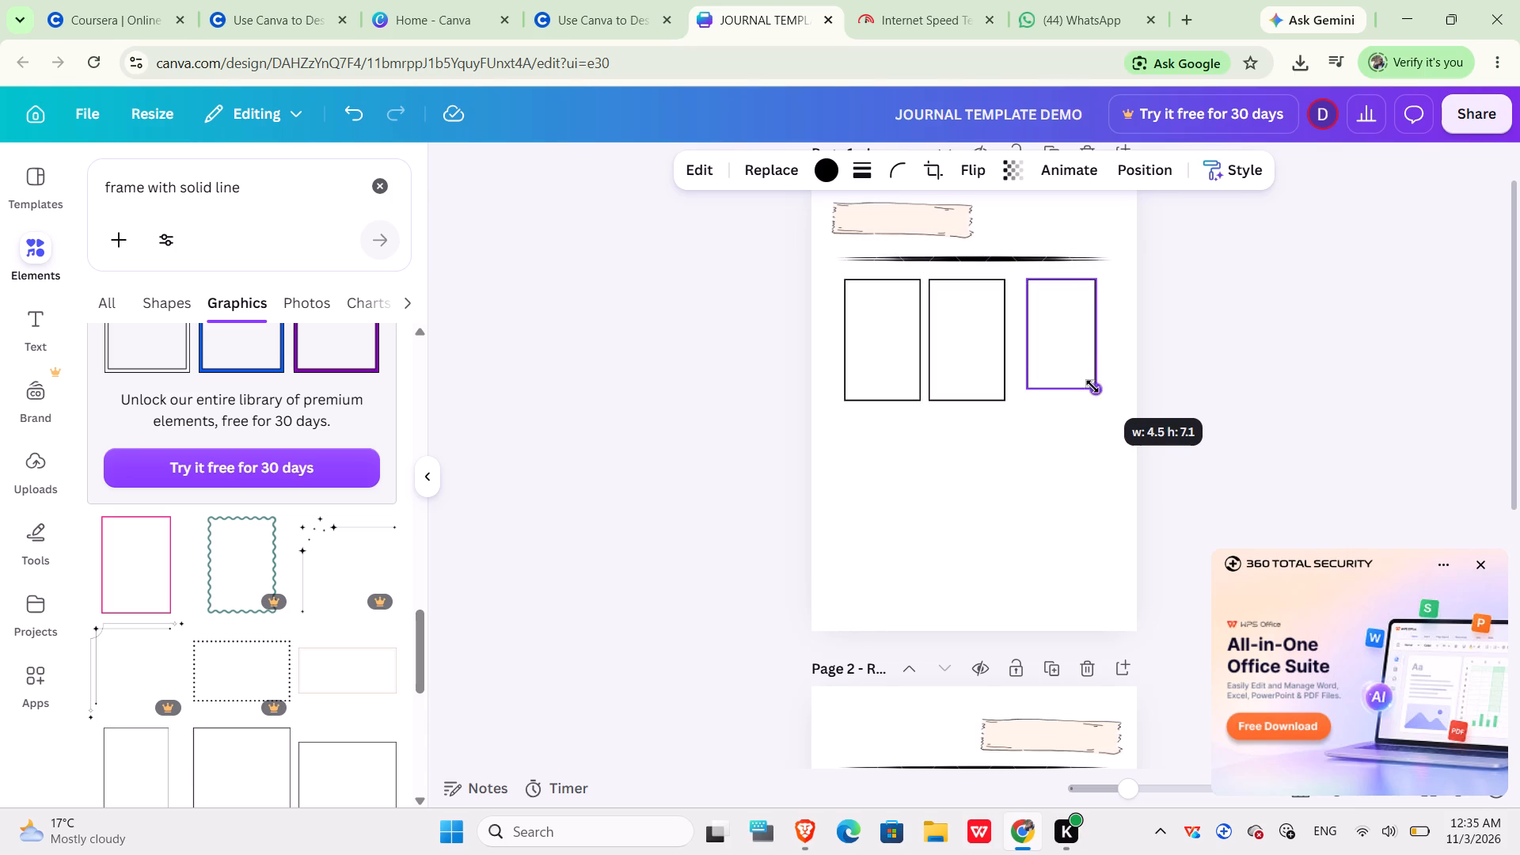
left_click_drag(1092, 386, 1094, 393)
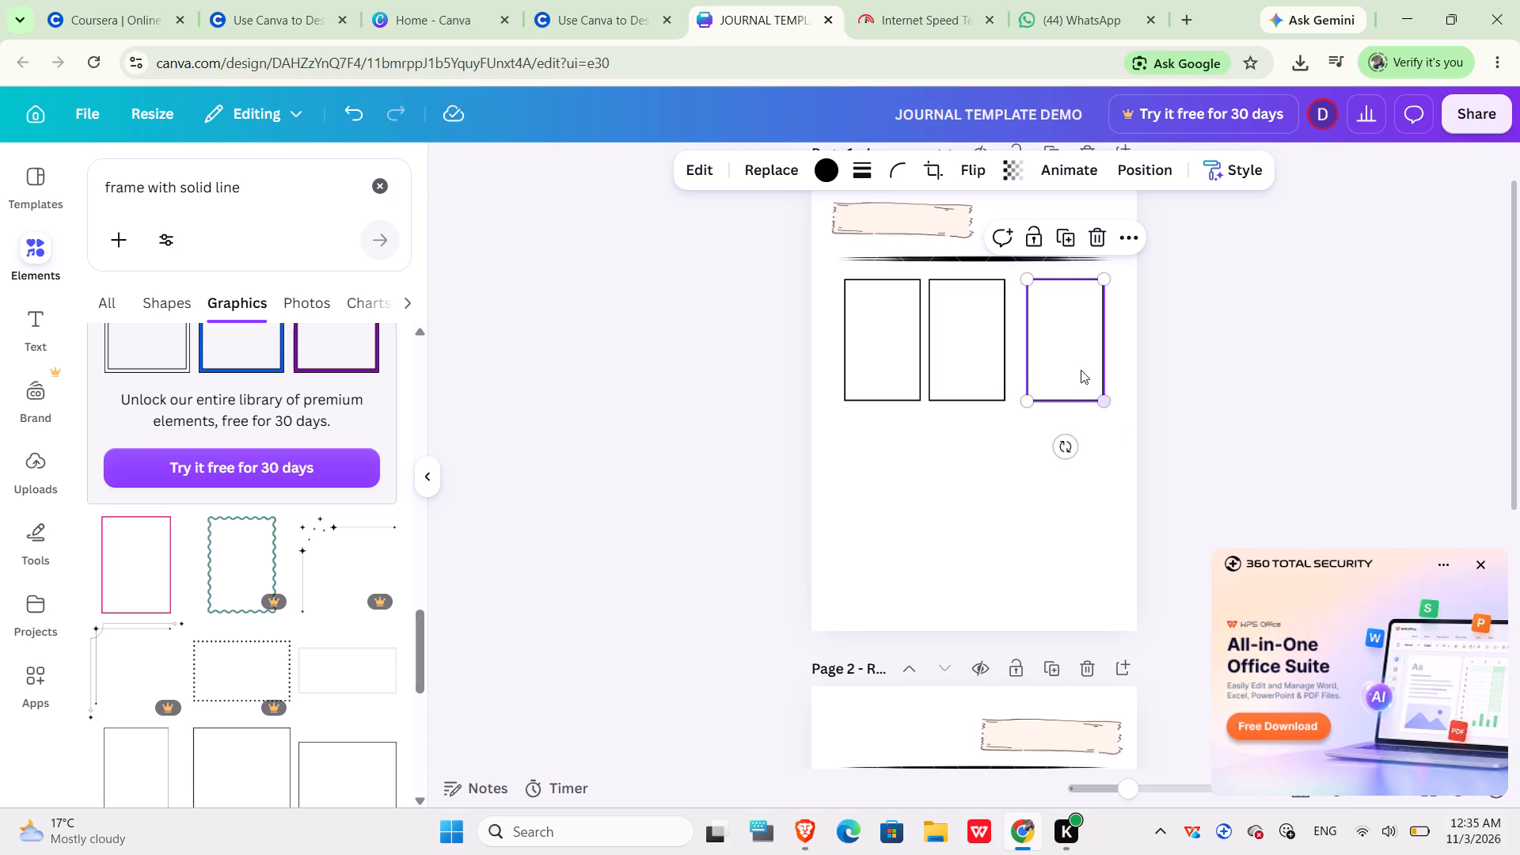
Move the right frame closer to the middle one so the three frames are evenly spaced and aligned.
left_click_drag(1073, 356, 1067, 354)
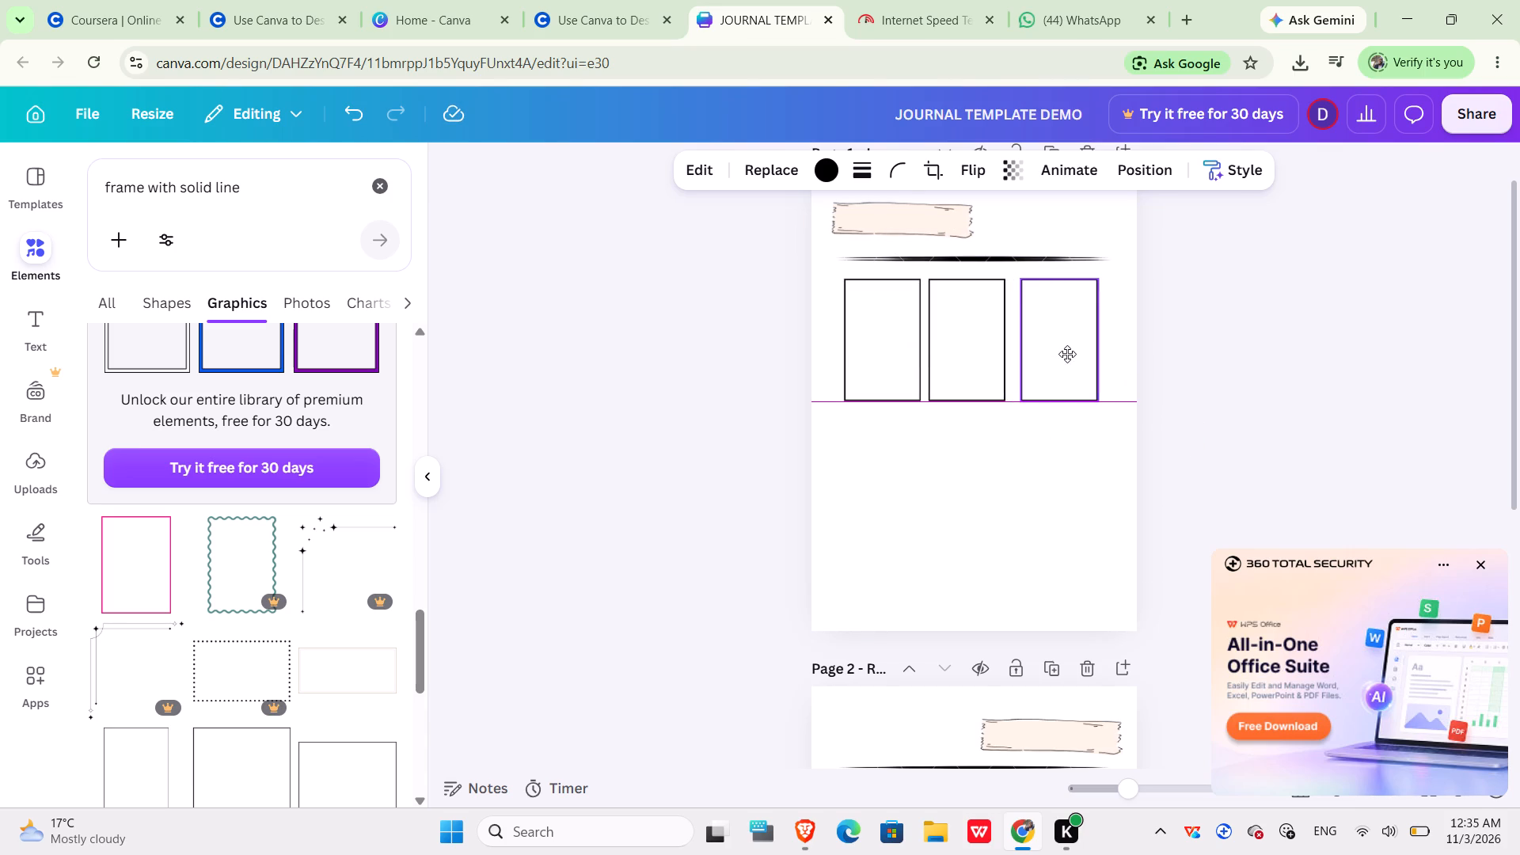
left_click_drag(1067, 354, 1062, 354)
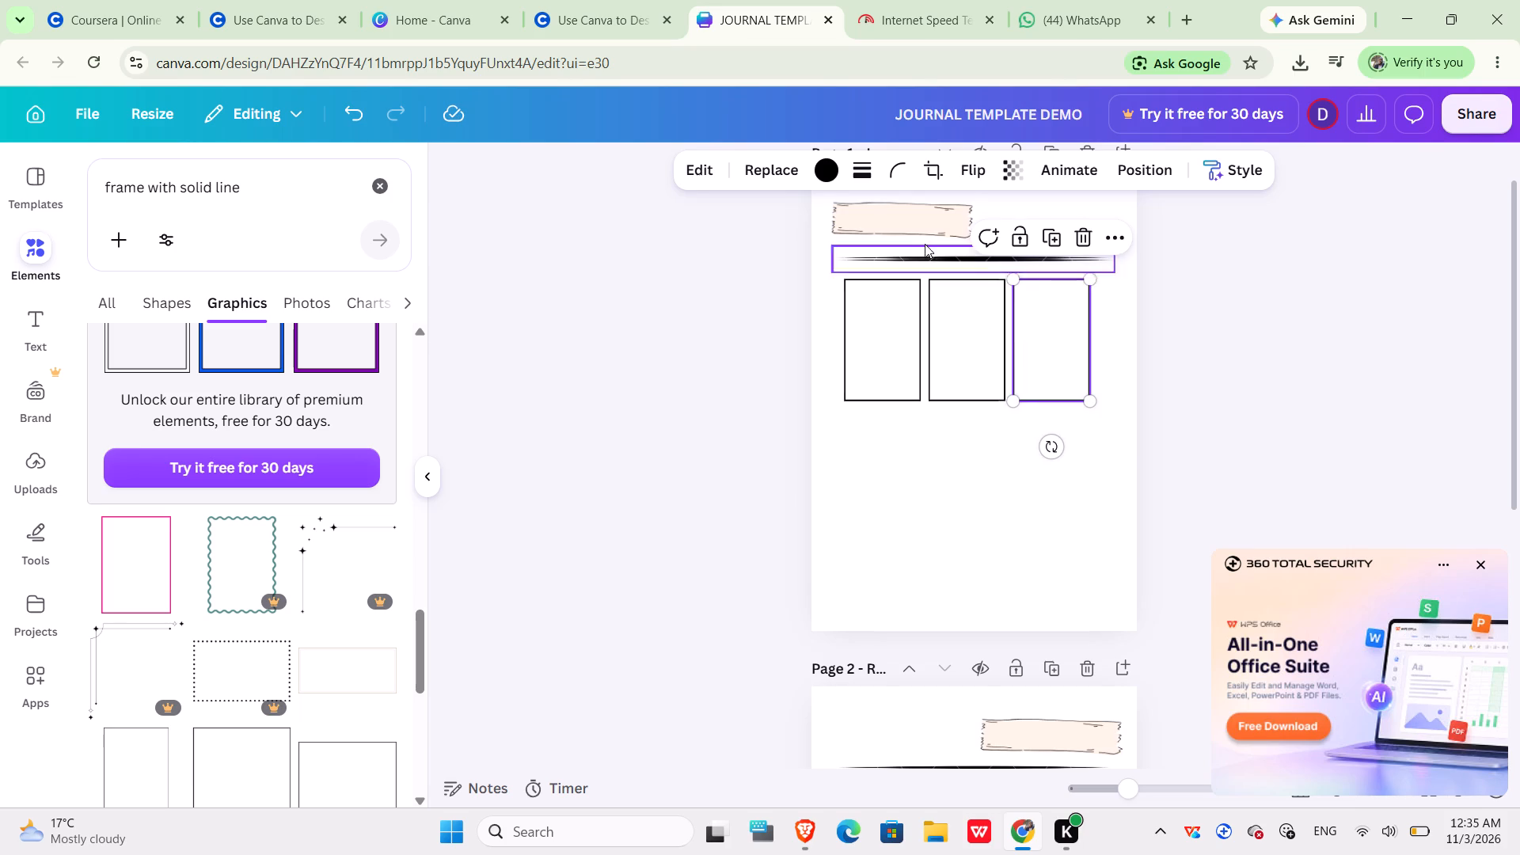
Duplicate the large page 1 banner, shrink the copy to nearly frame width, and centre it inside the top of the left frame.
left_click(918, 222)
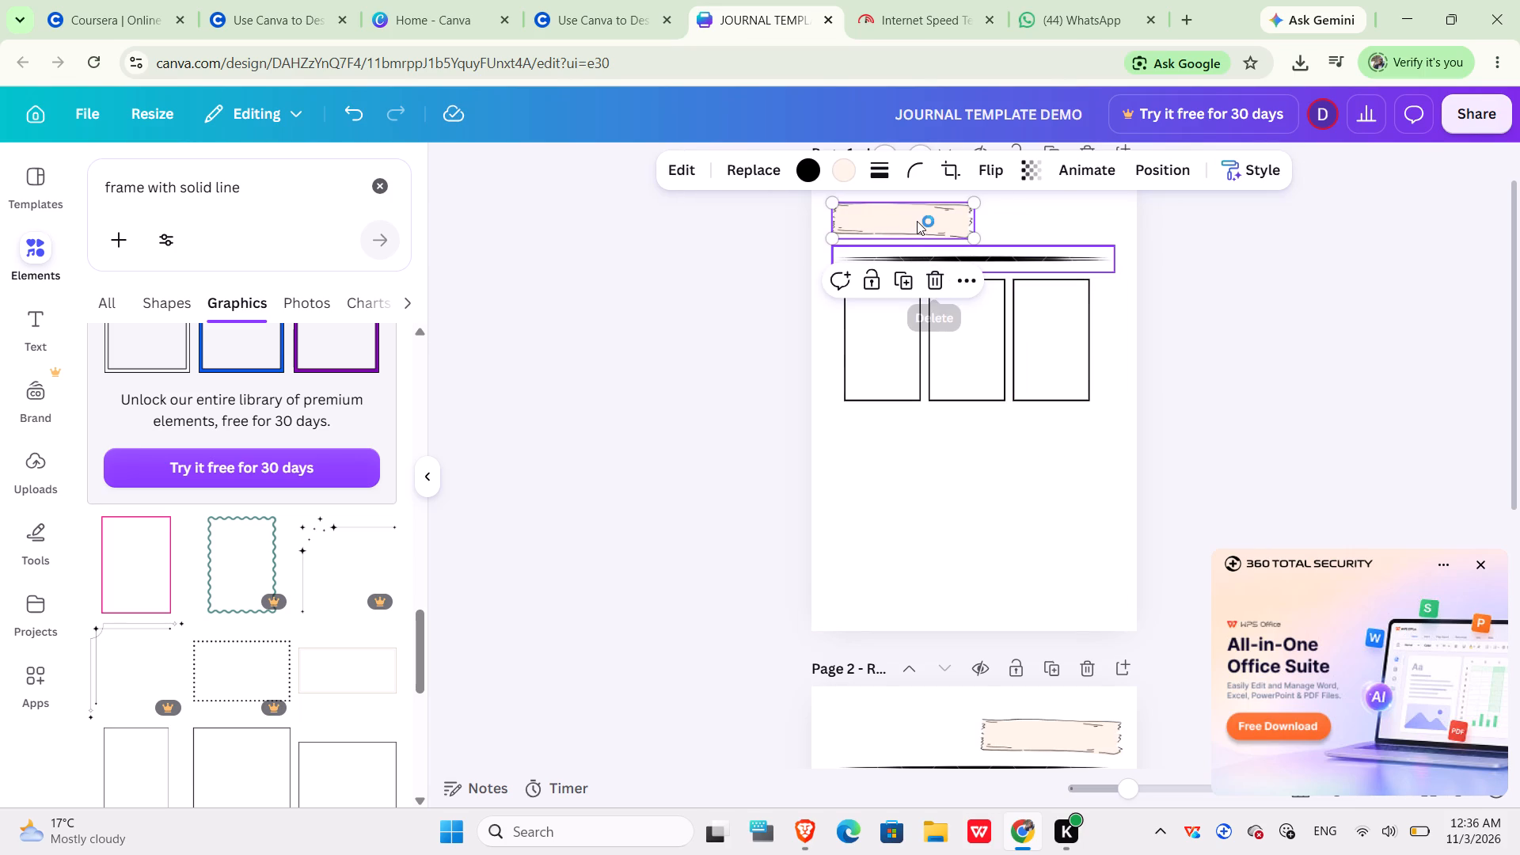
left_click(903, 279)
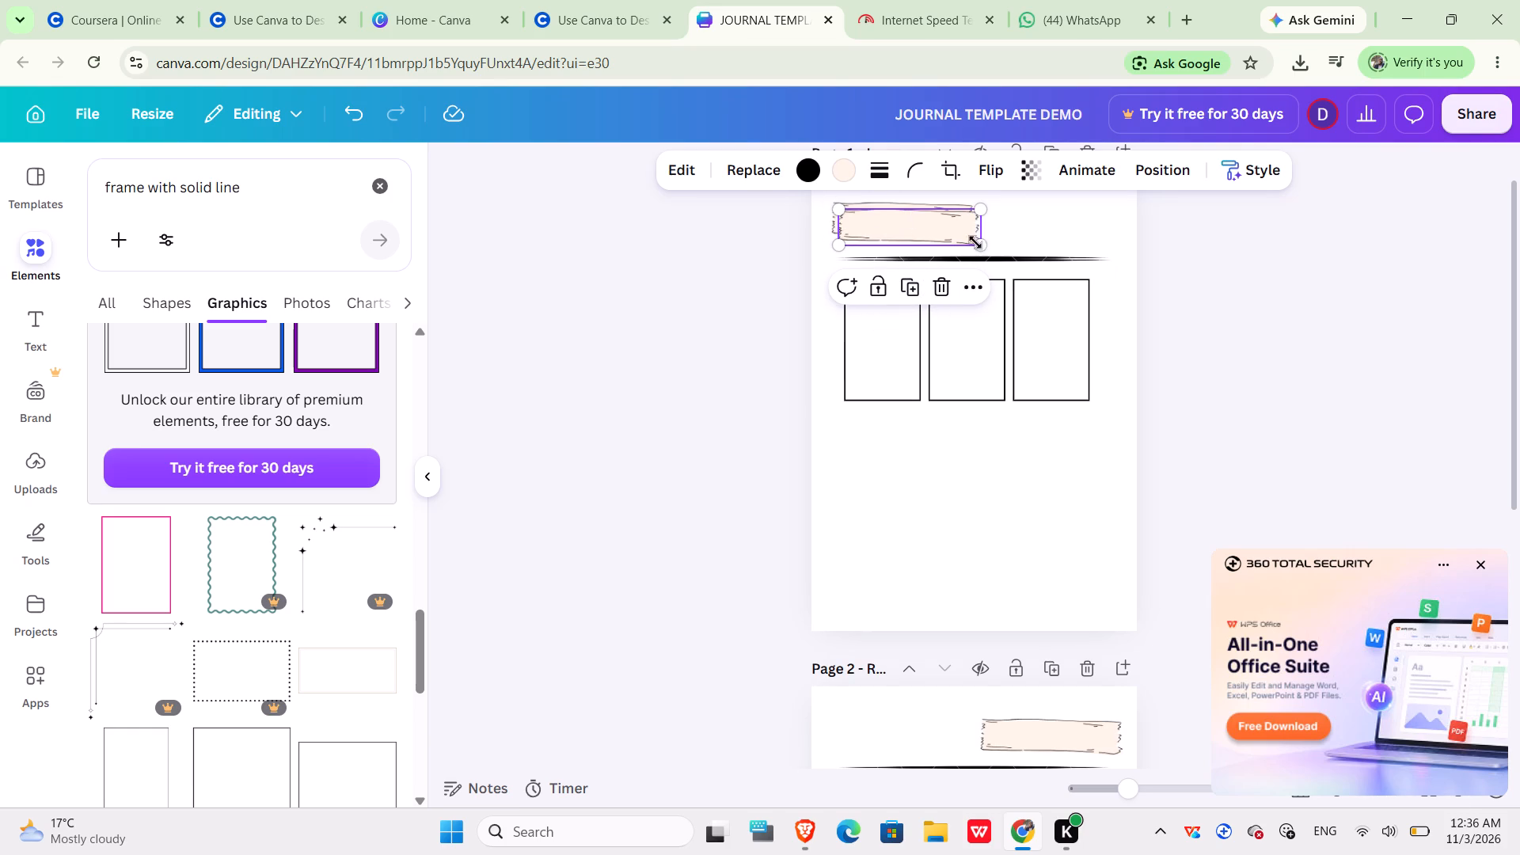
left_click_drag(979, 246, 899, 210)
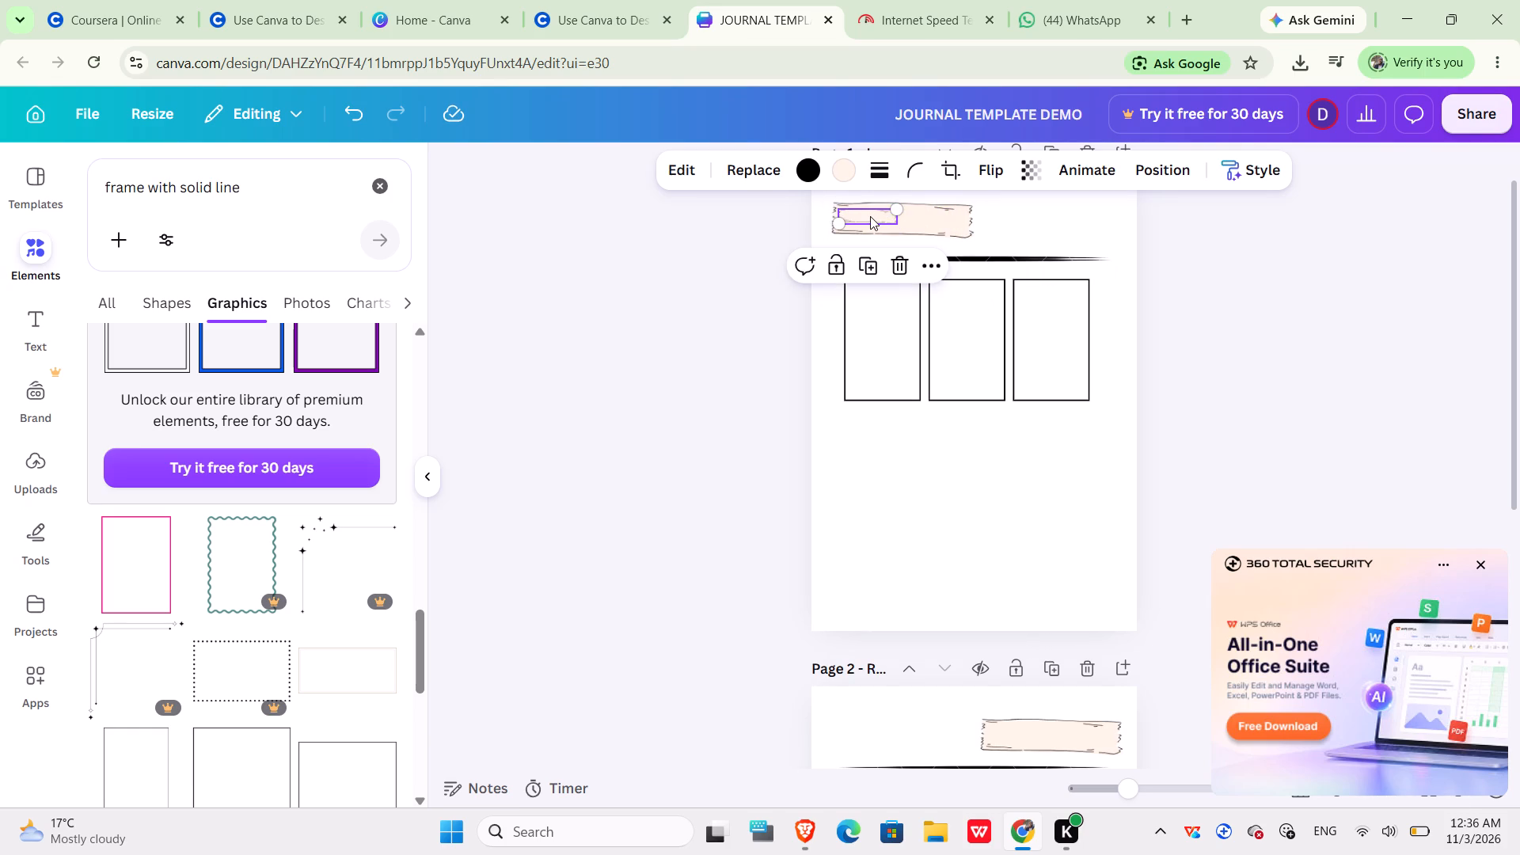
left_click_drag(870, 211, 891, 308)
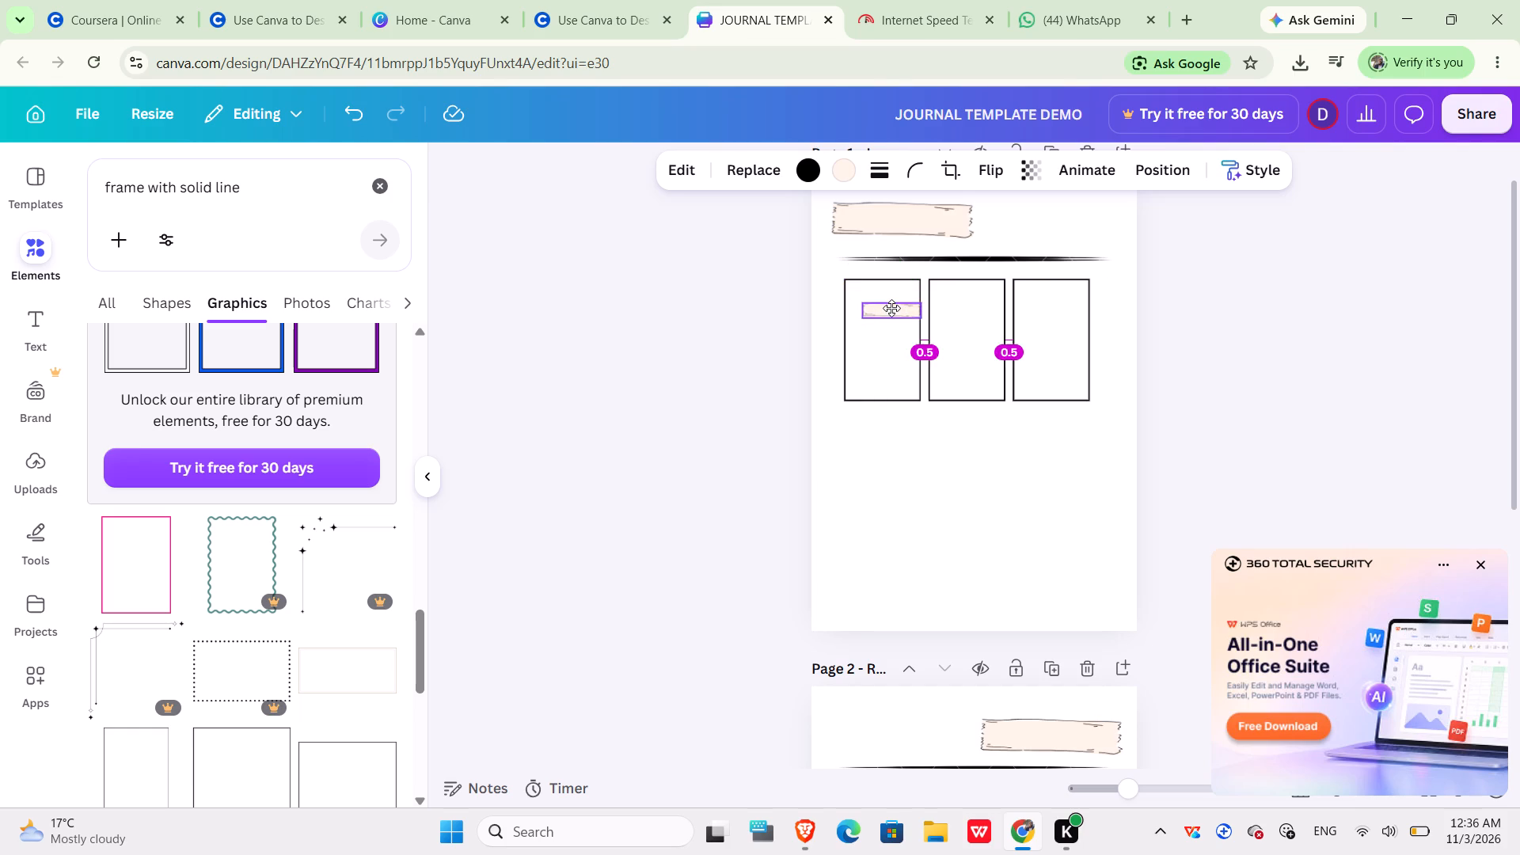
left_click_drag(891, 308, 883, 289)
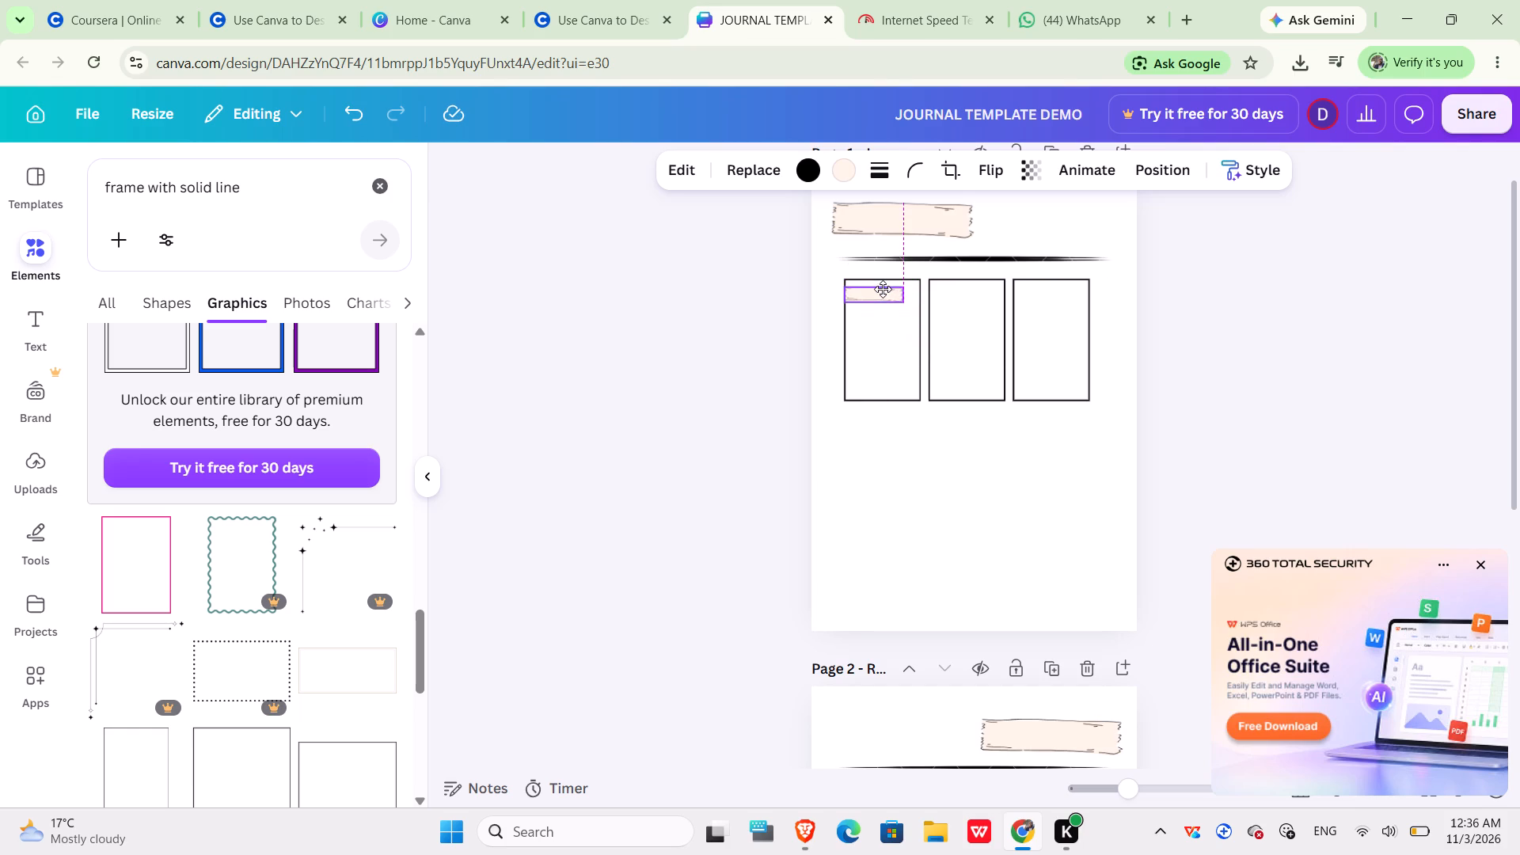
left_click_drag(883, 289, 883, 288)
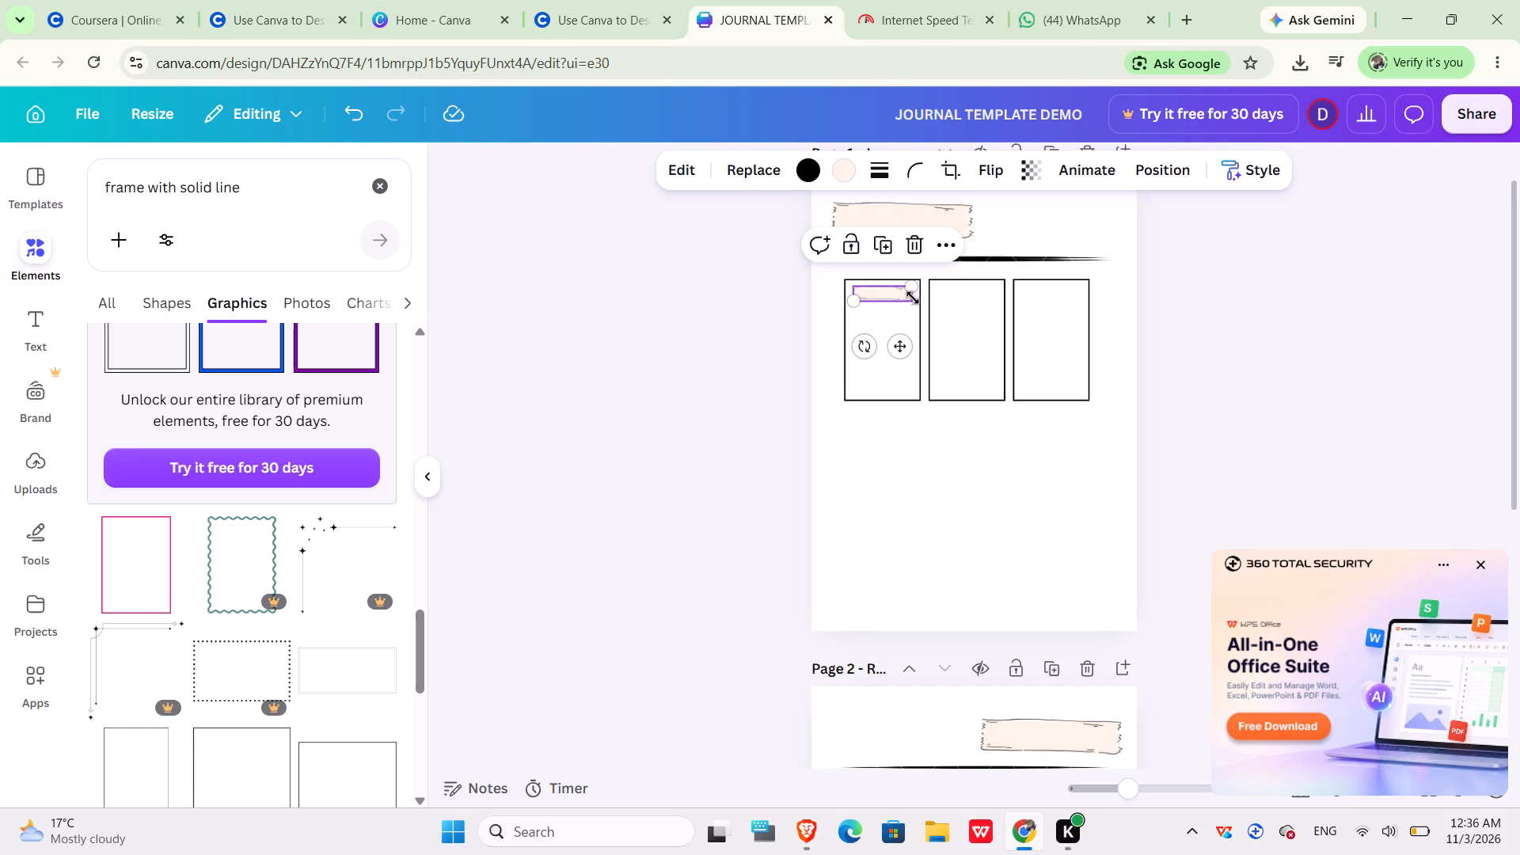
left_click(911, 288)
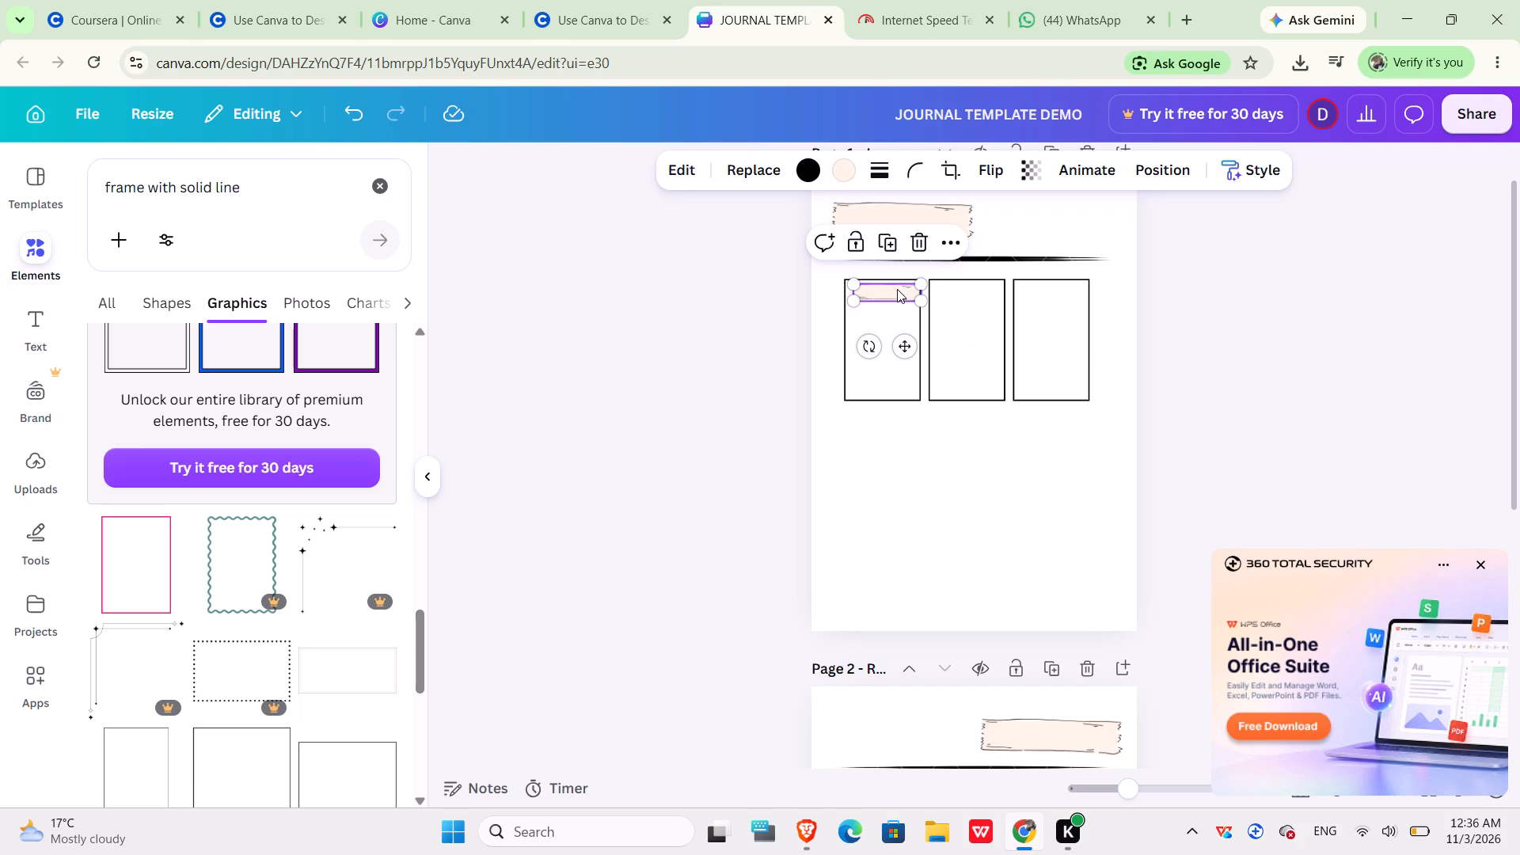
left_click(895, 290)
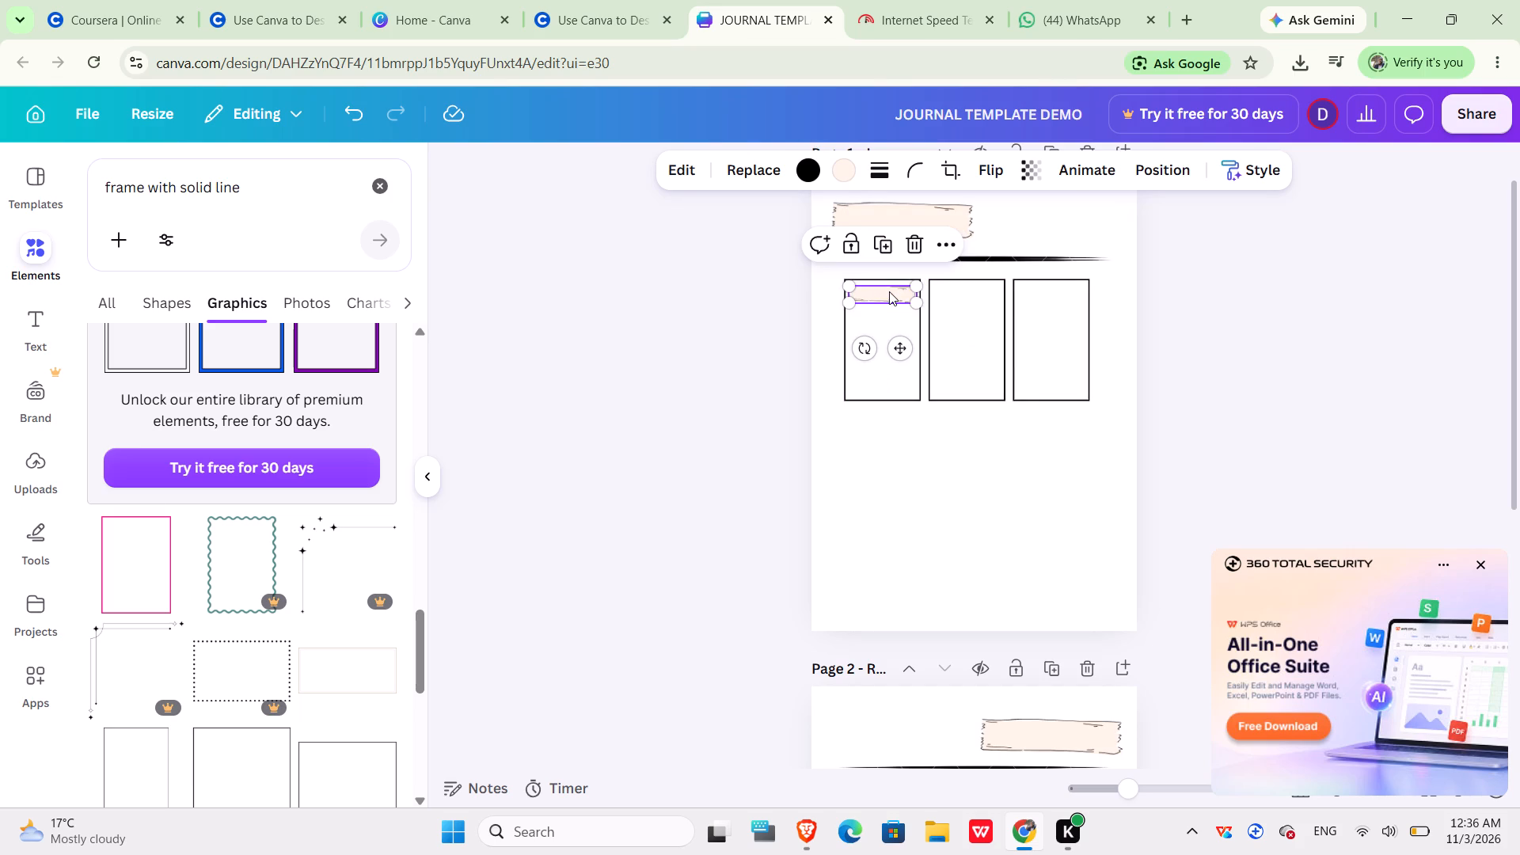
Duplicate the small banner twice and align the copies inside the tops of the middle and right frames.
left_click(879, 242)
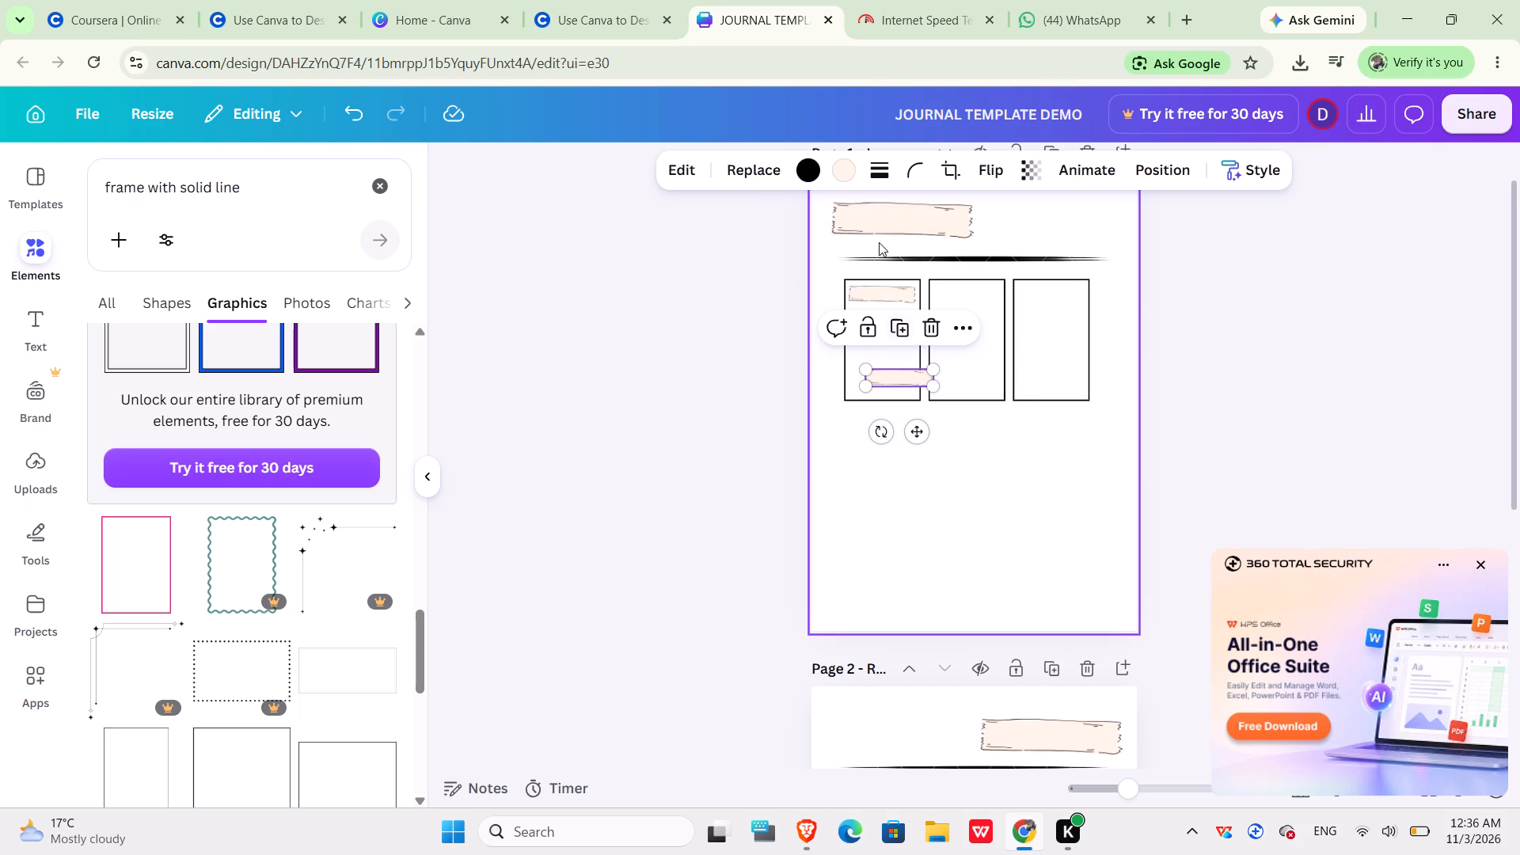
left_click(879, 242)
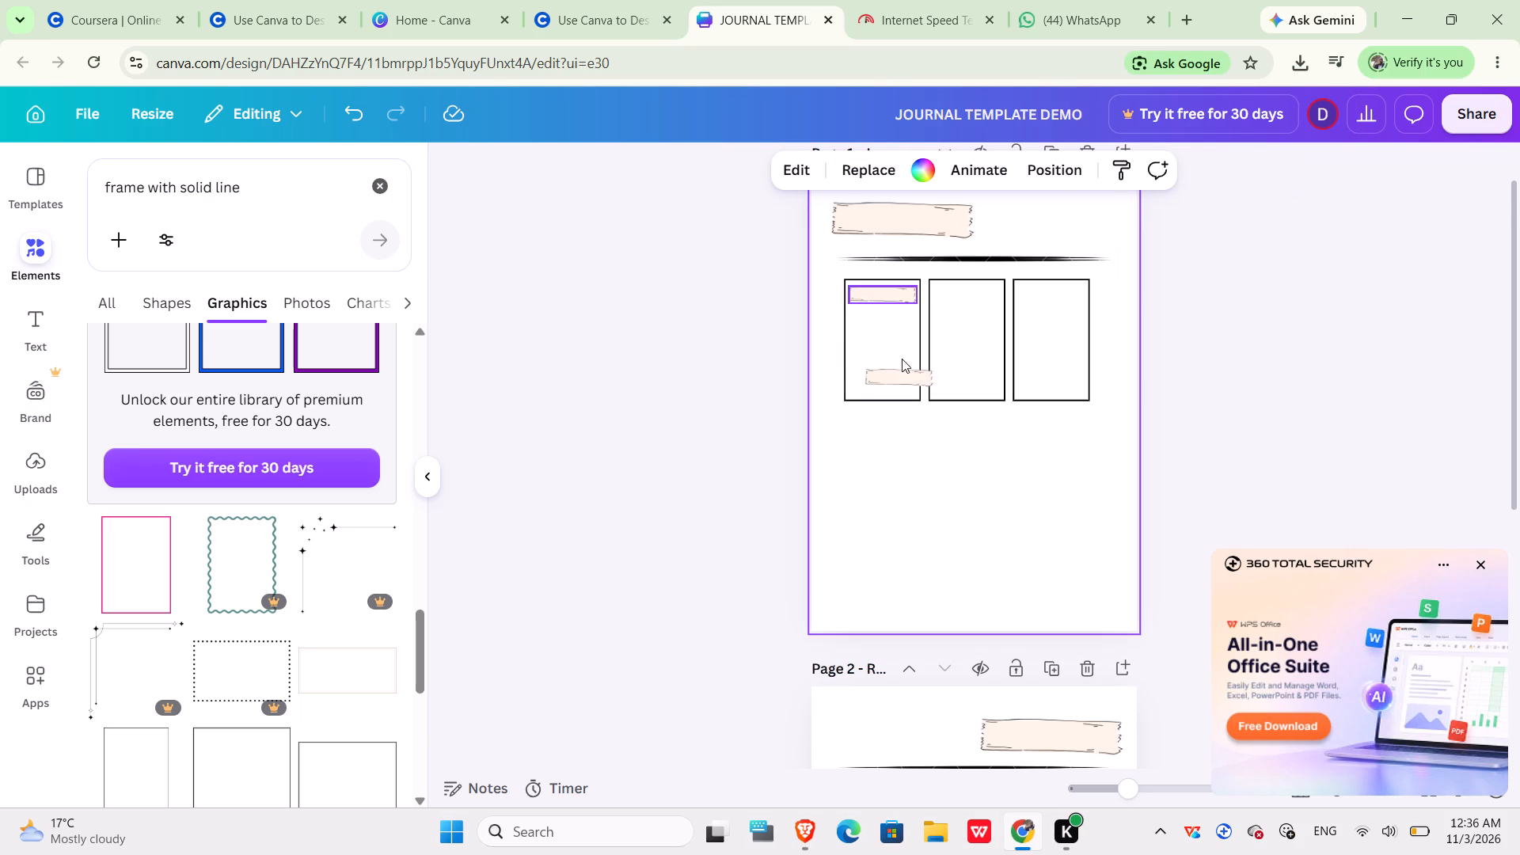
left_click(902, 367)
left_click(902, 368)
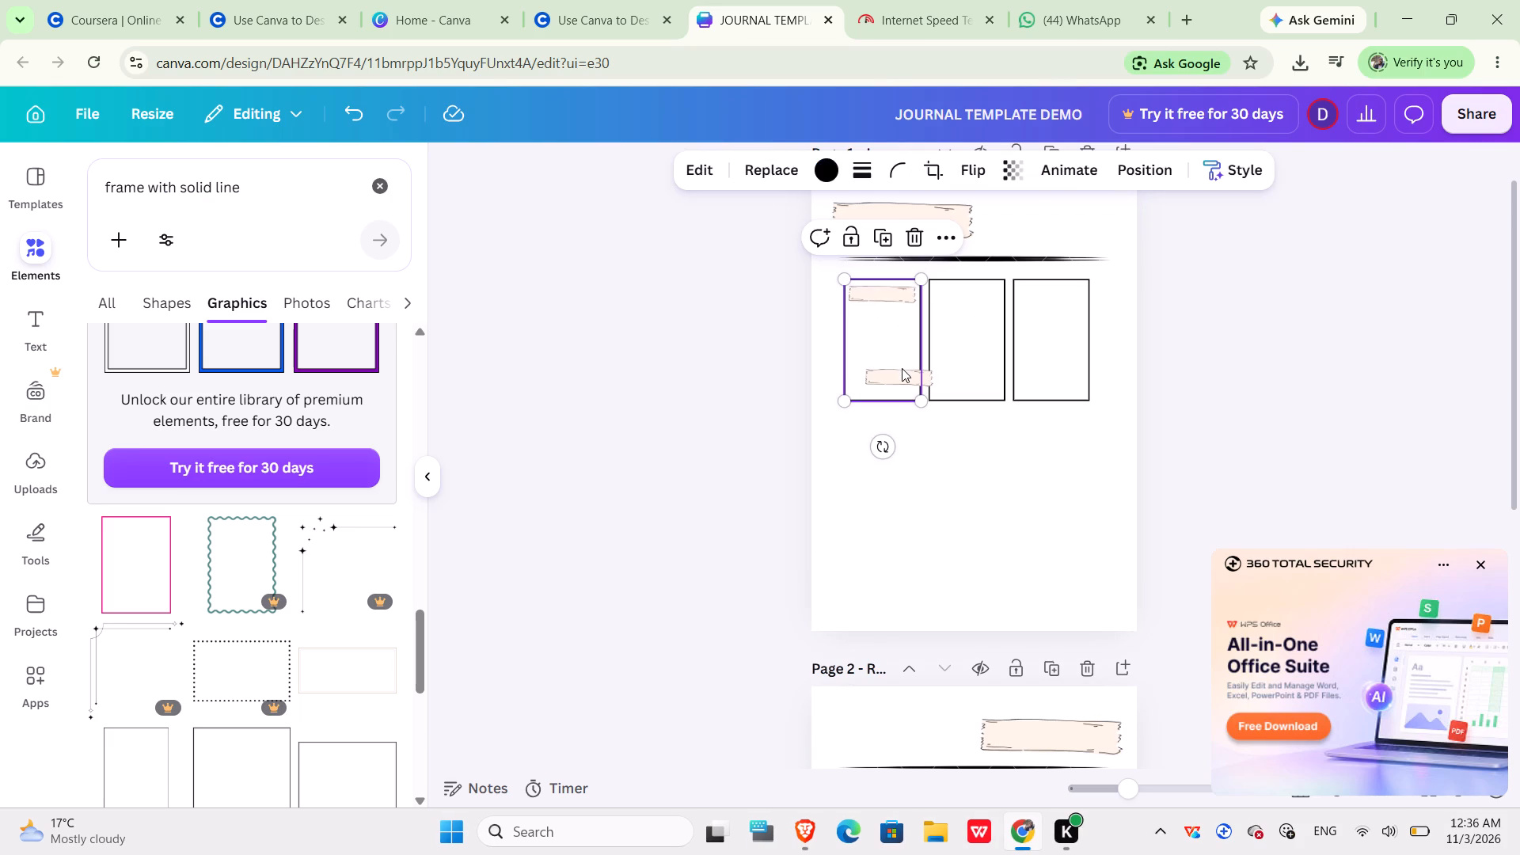
left_click(902, 375)
left_click_drag(902, 375, 906, 371)
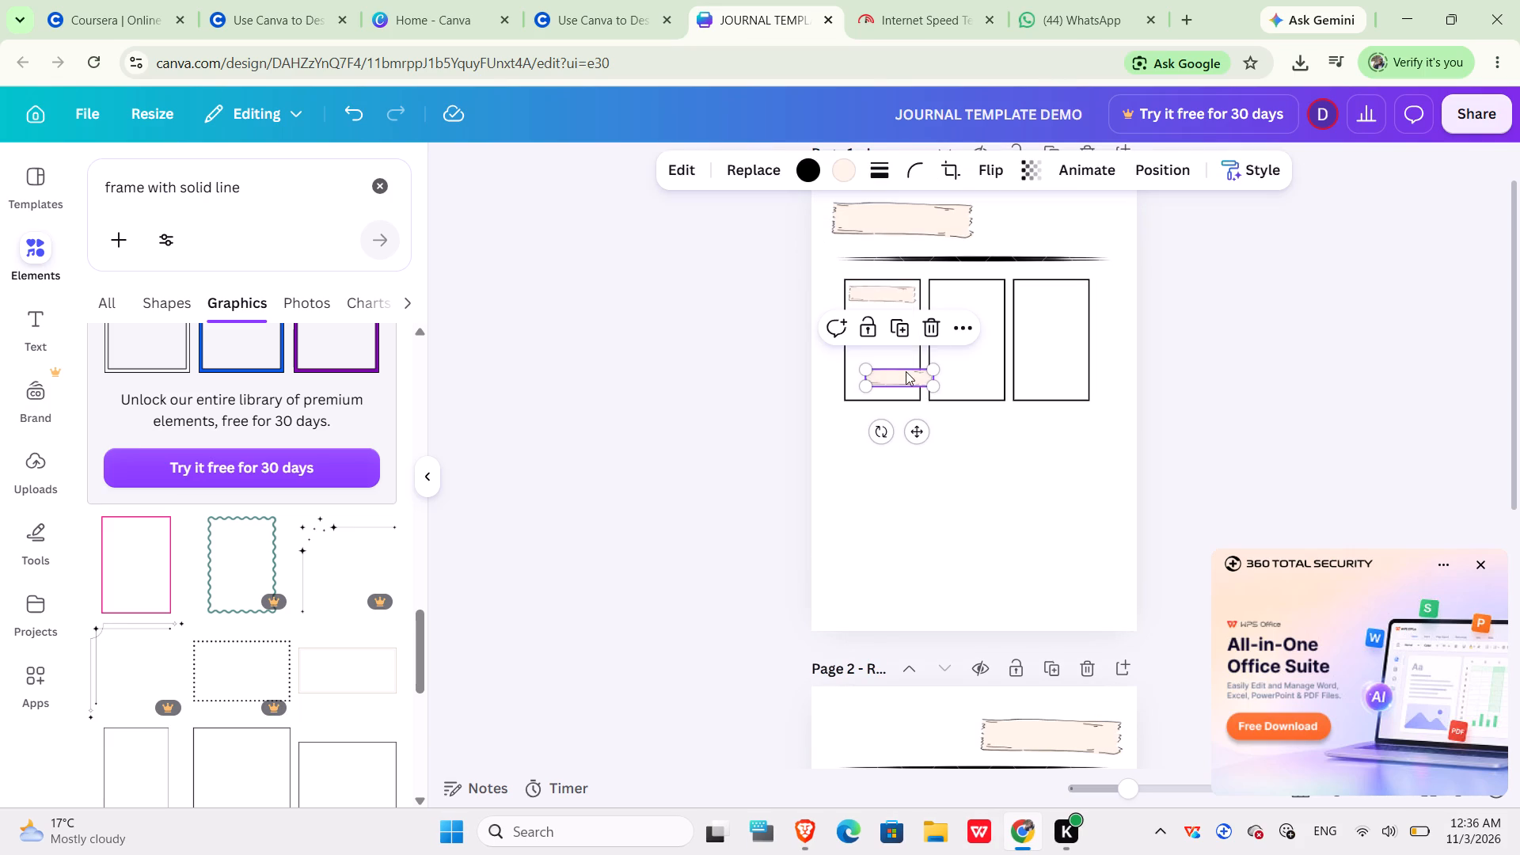
left_click_drag(906, 371, 969, 296)
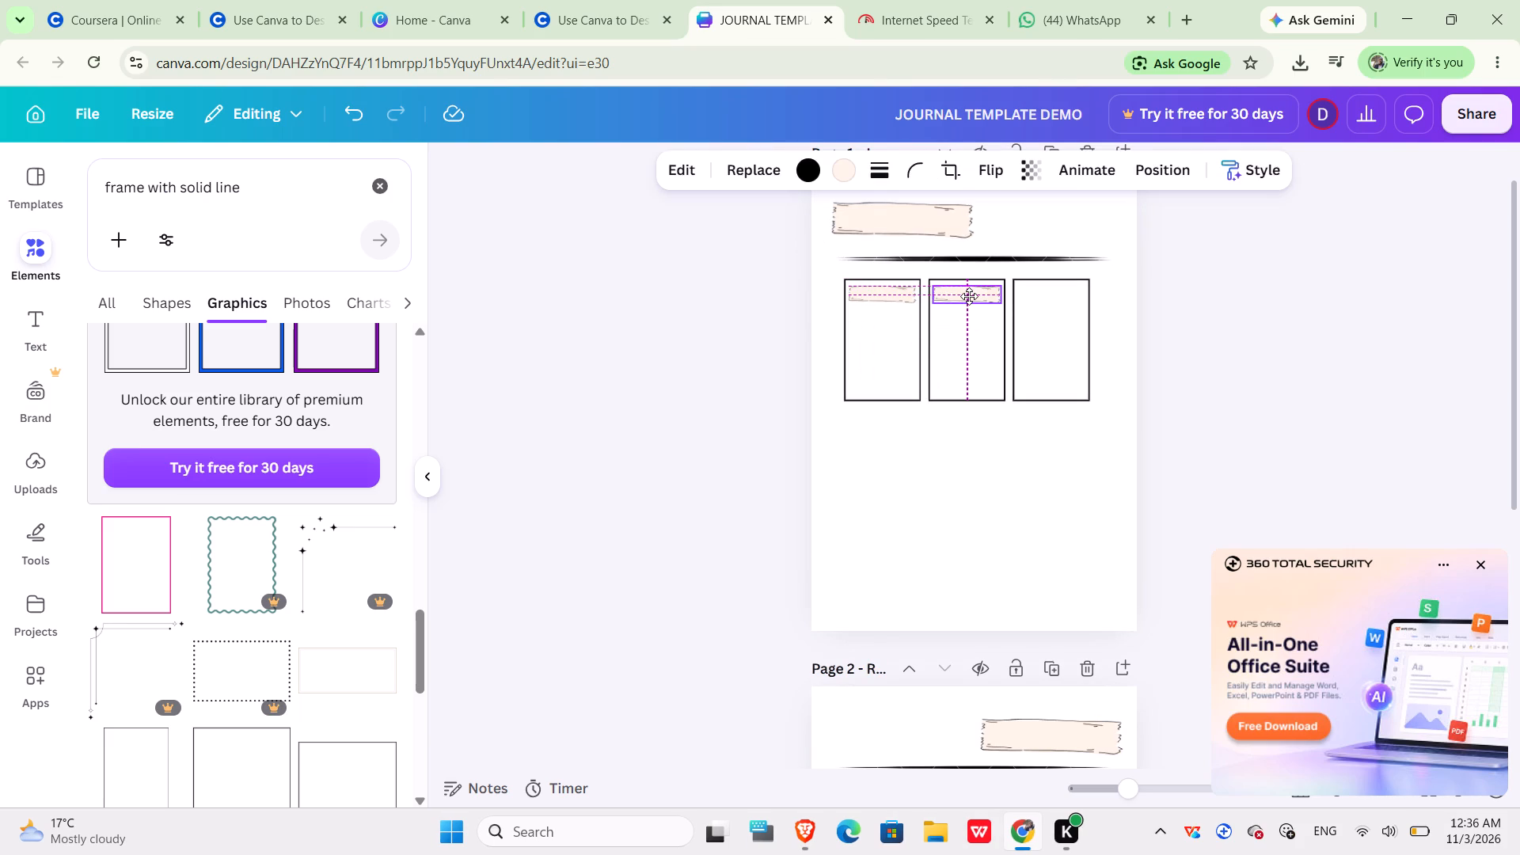
left_click_drag(969, 296, 969, 293)
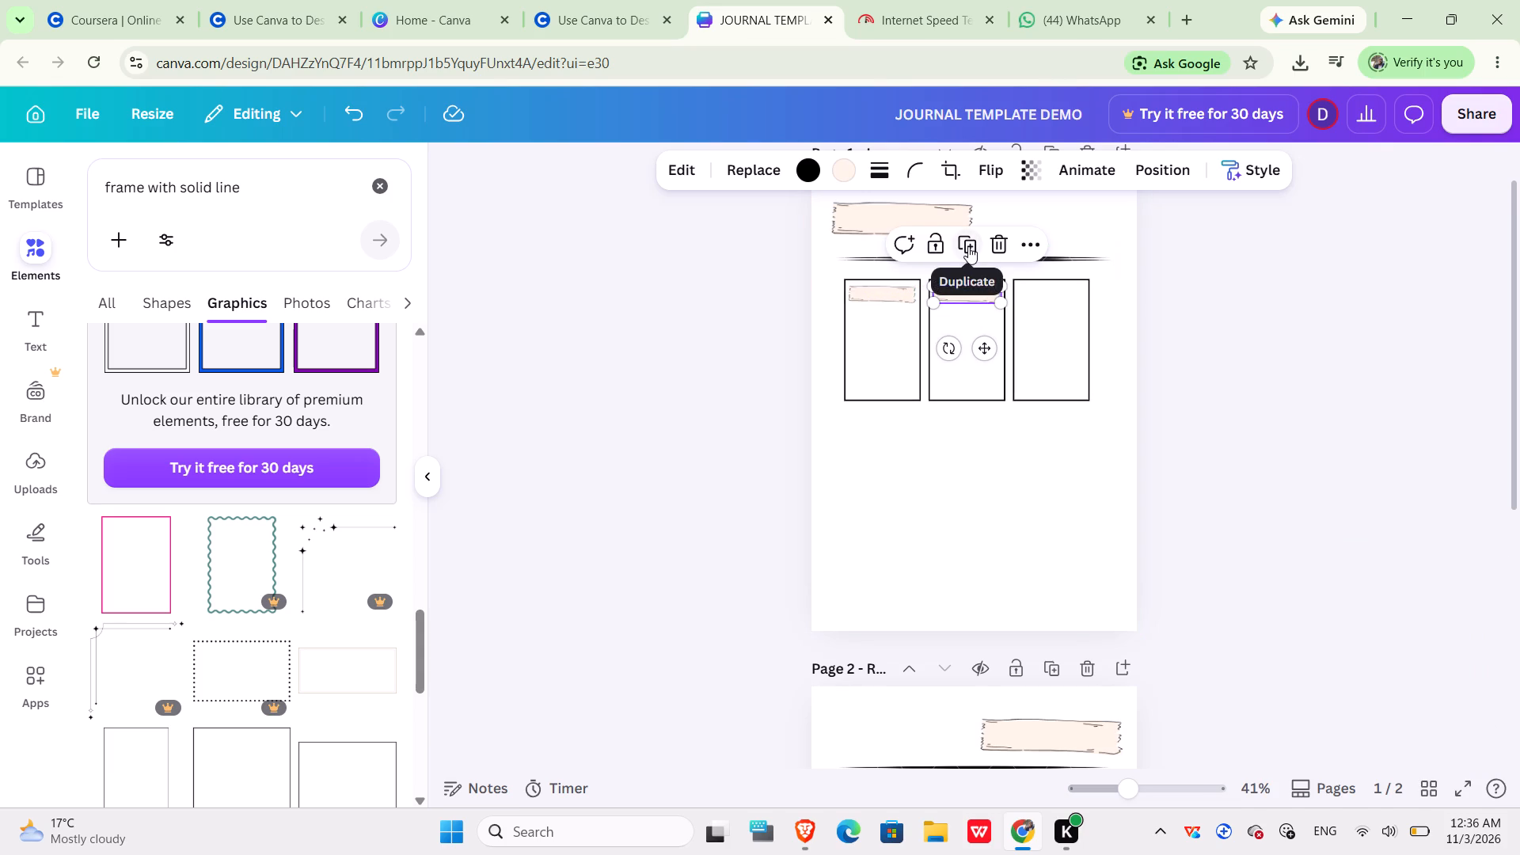
left_click(968, 246)
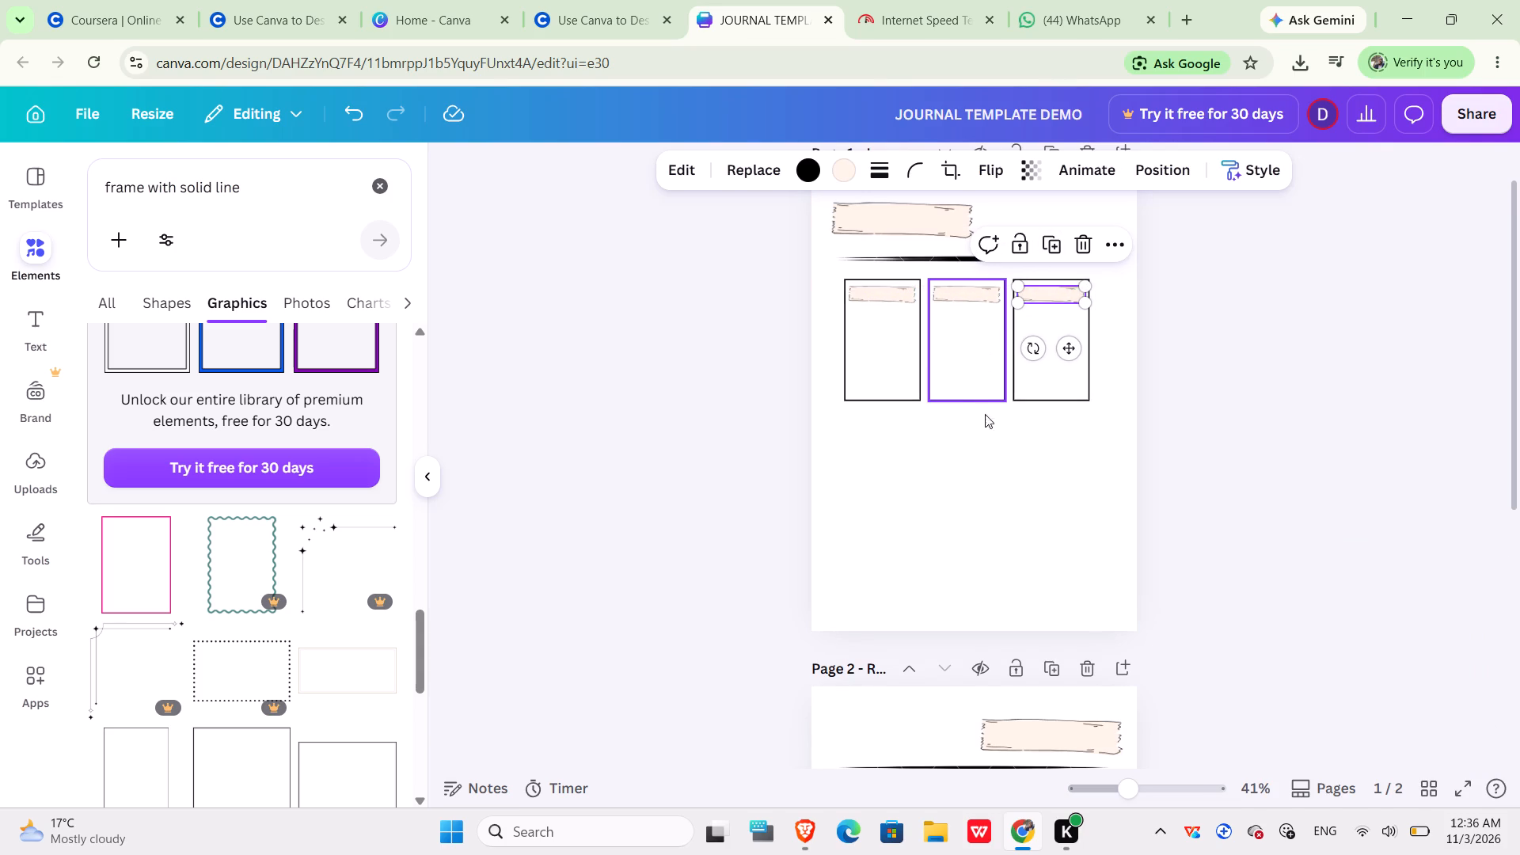
left_click(990, 457)
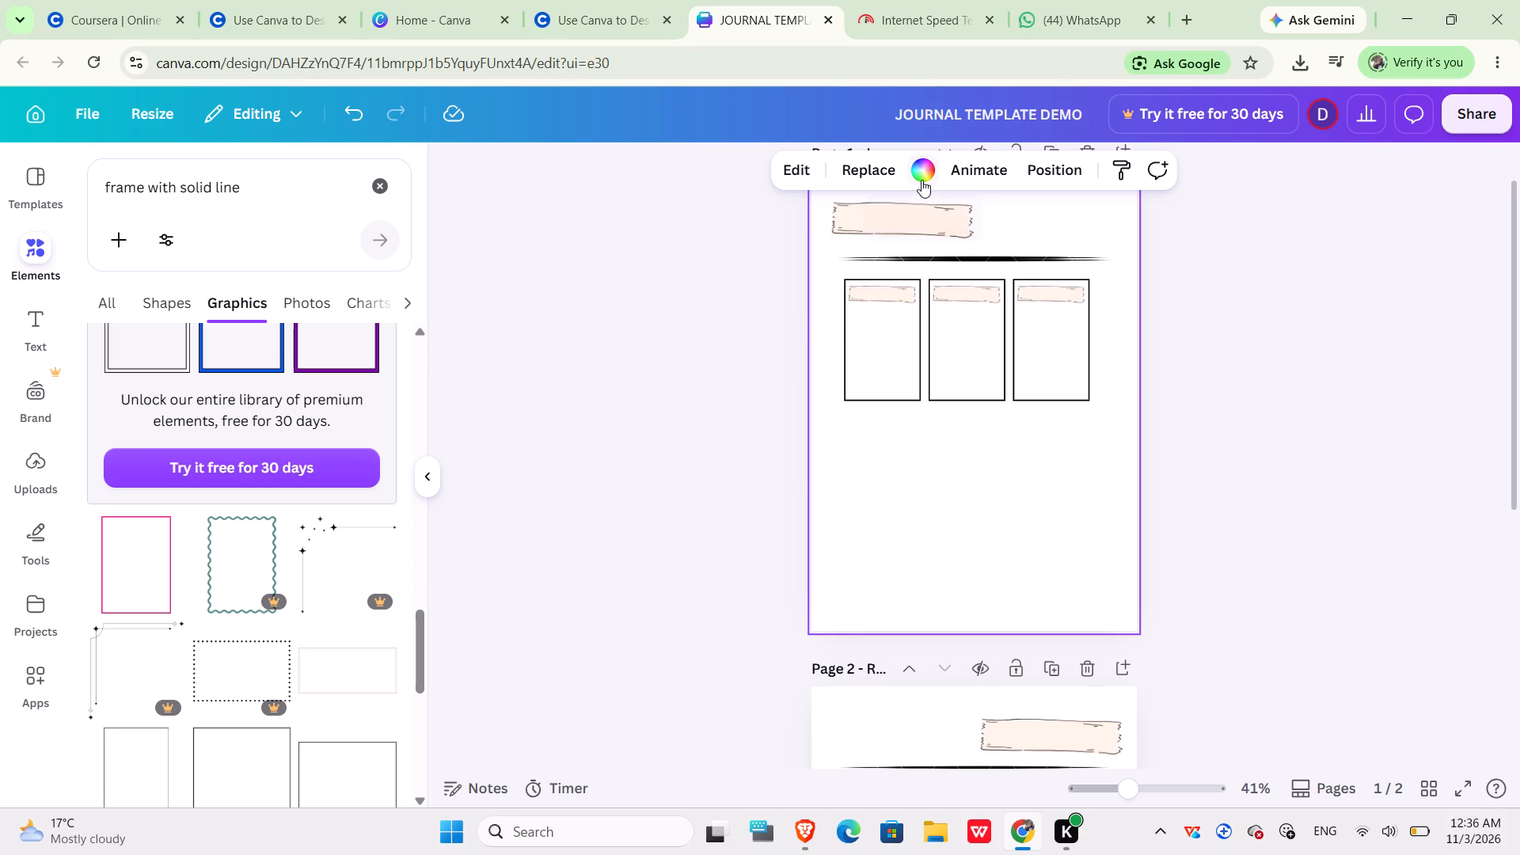
left_click(623, 20)
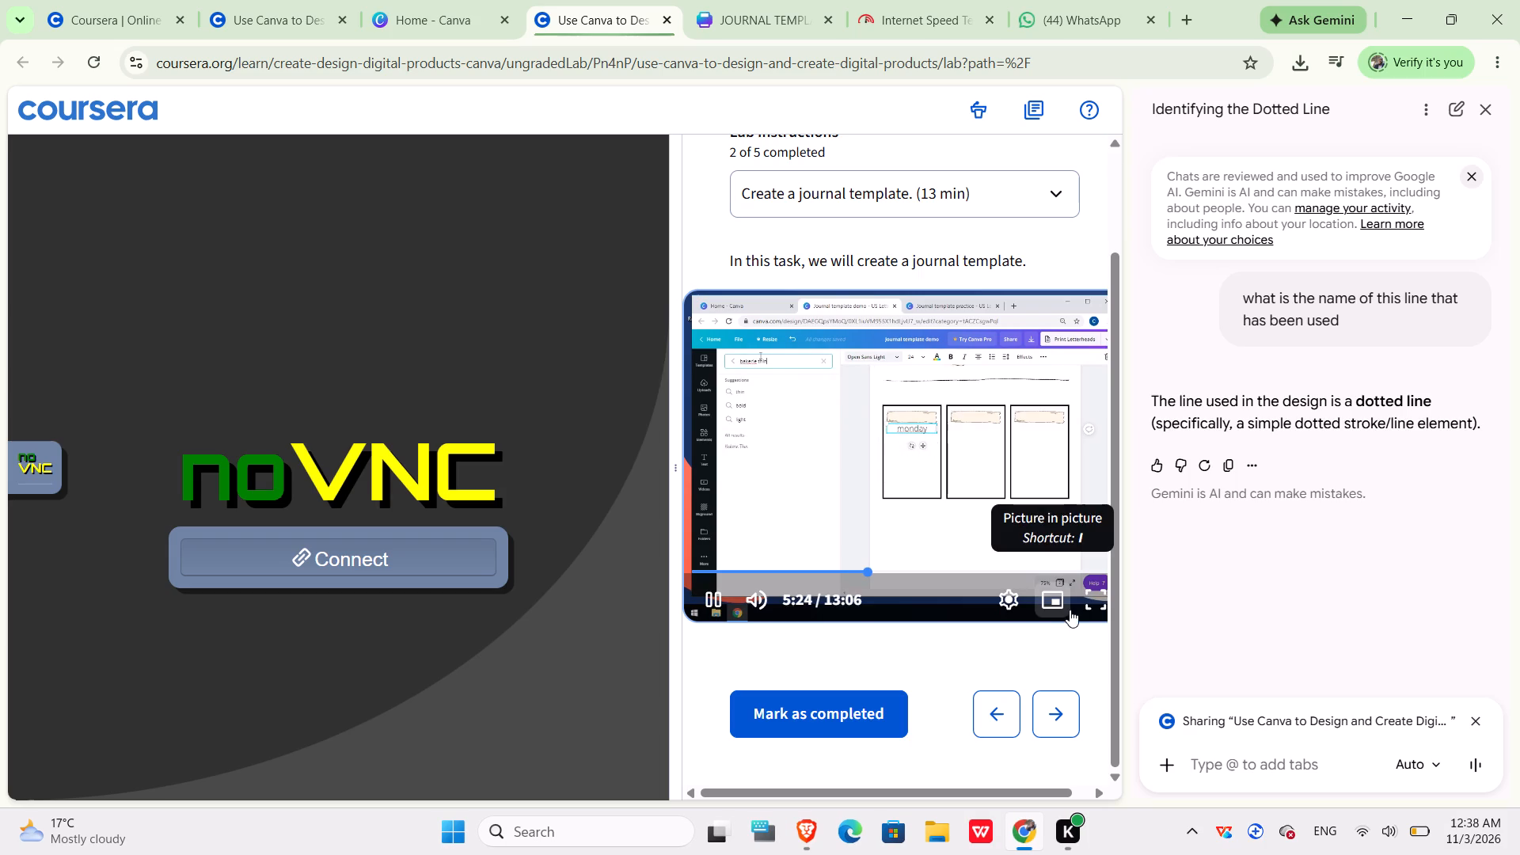
left_click(1090, 595)
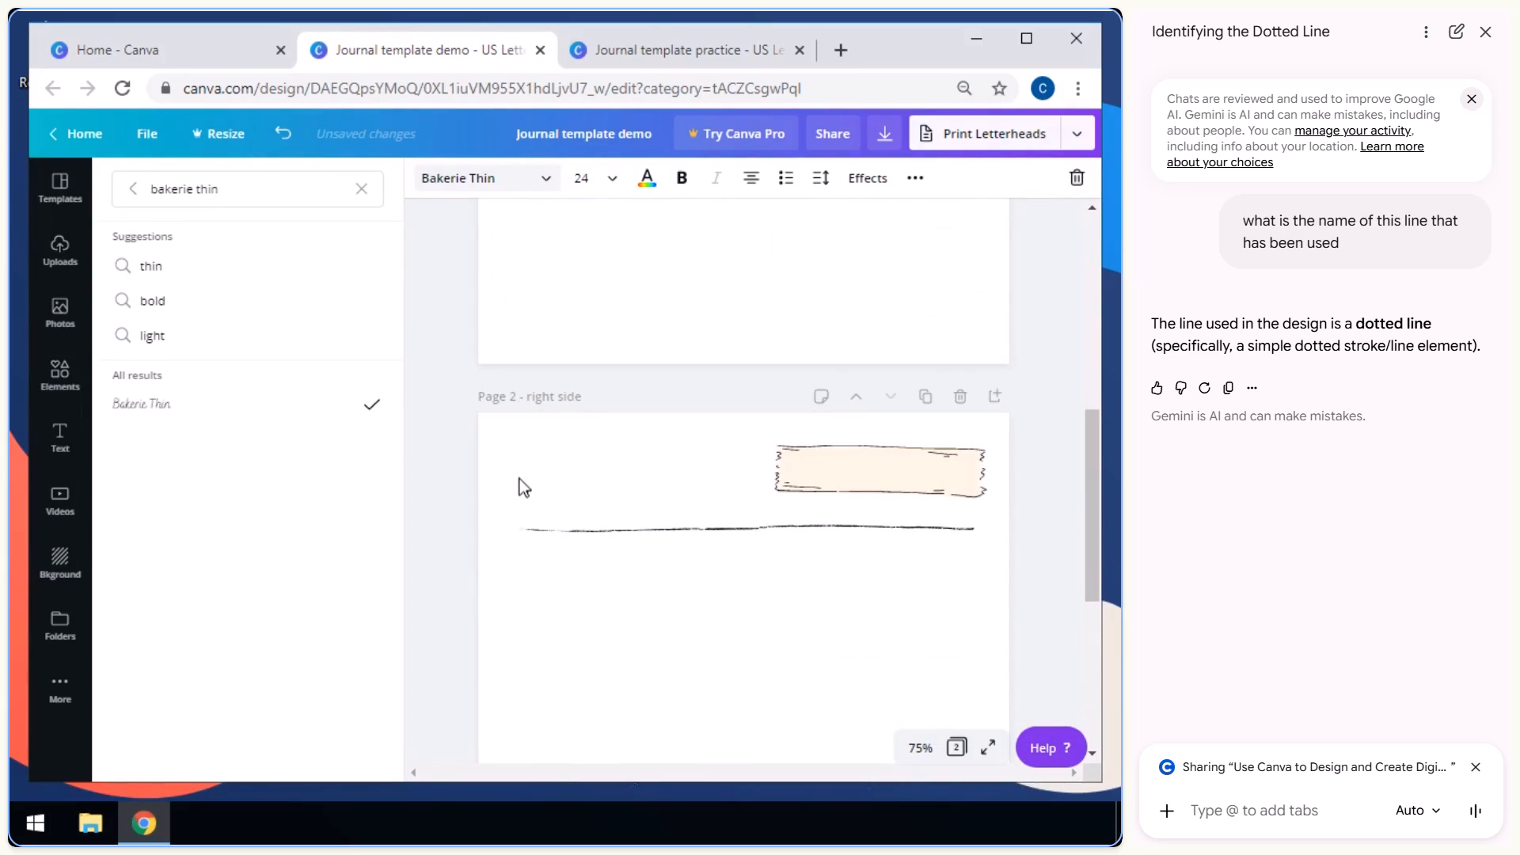
key("space")
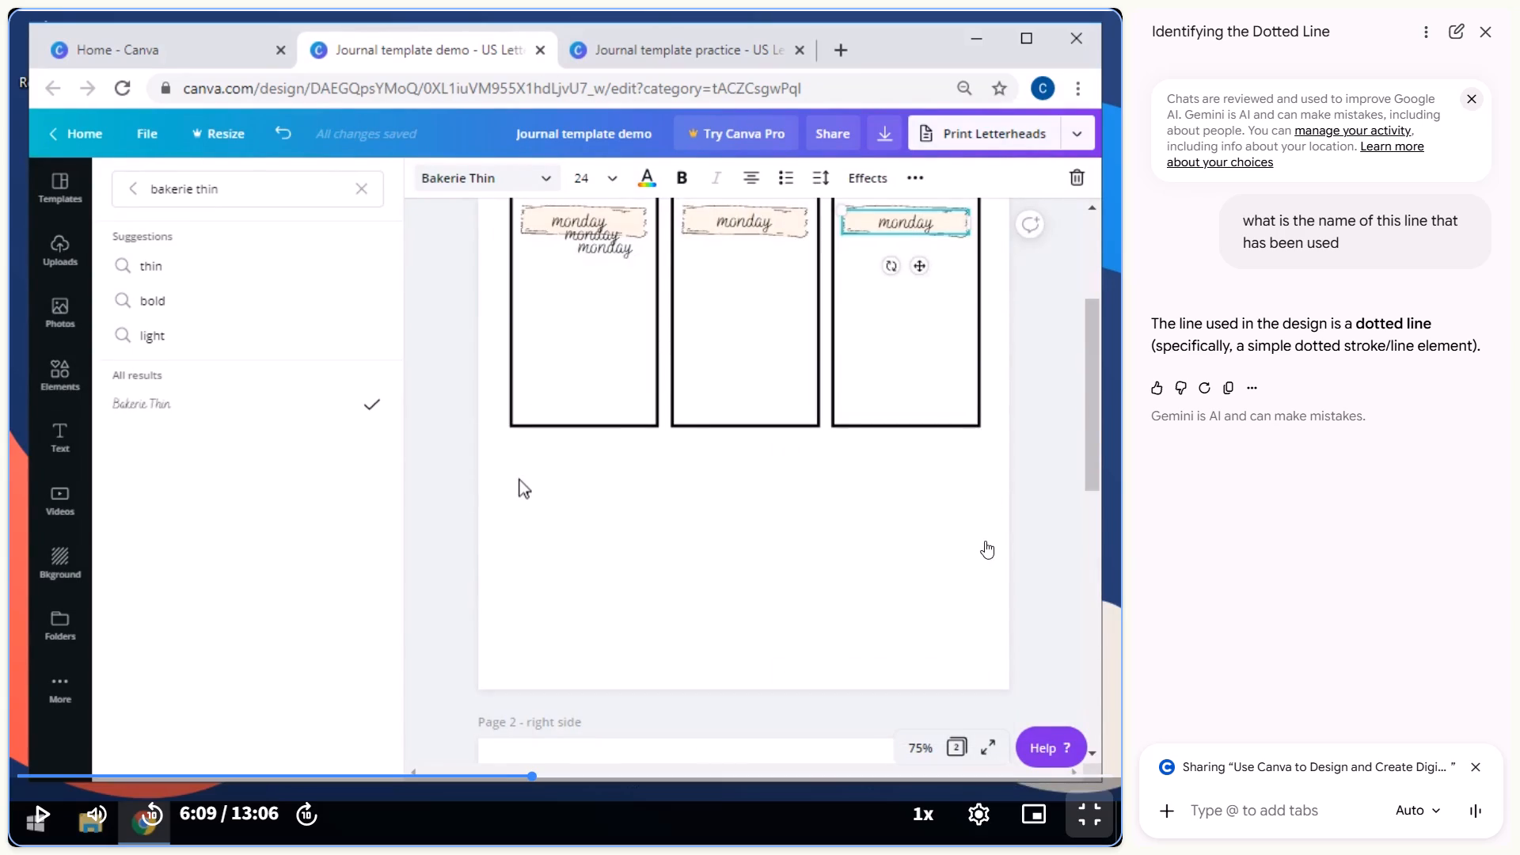
left_click(1093, 812)
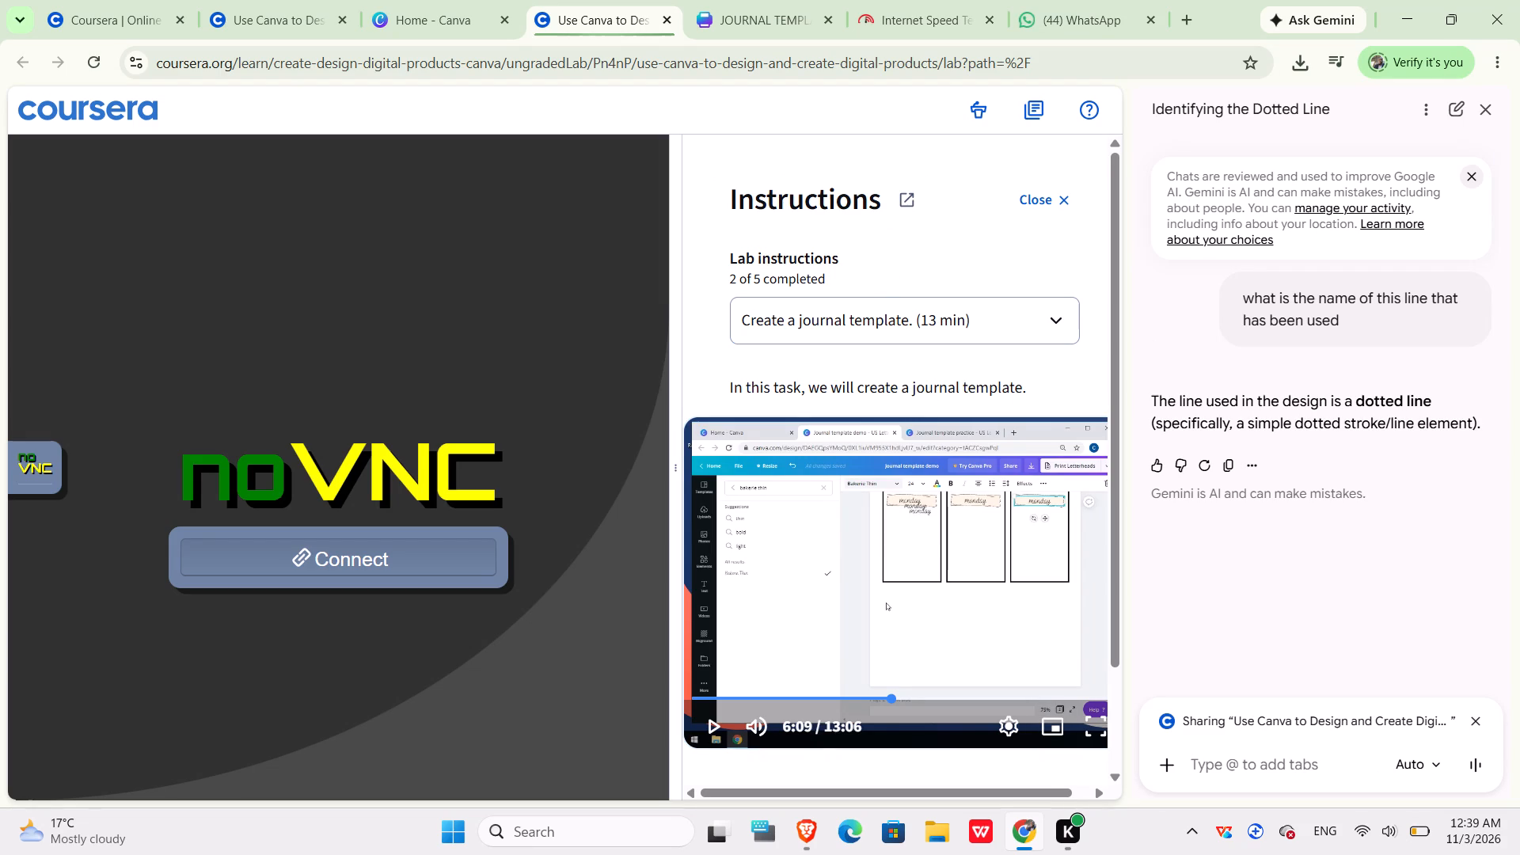
Return to the Canva journal design and set the "monday" text's font to Bakerie Thin.
left_click(756, 17)
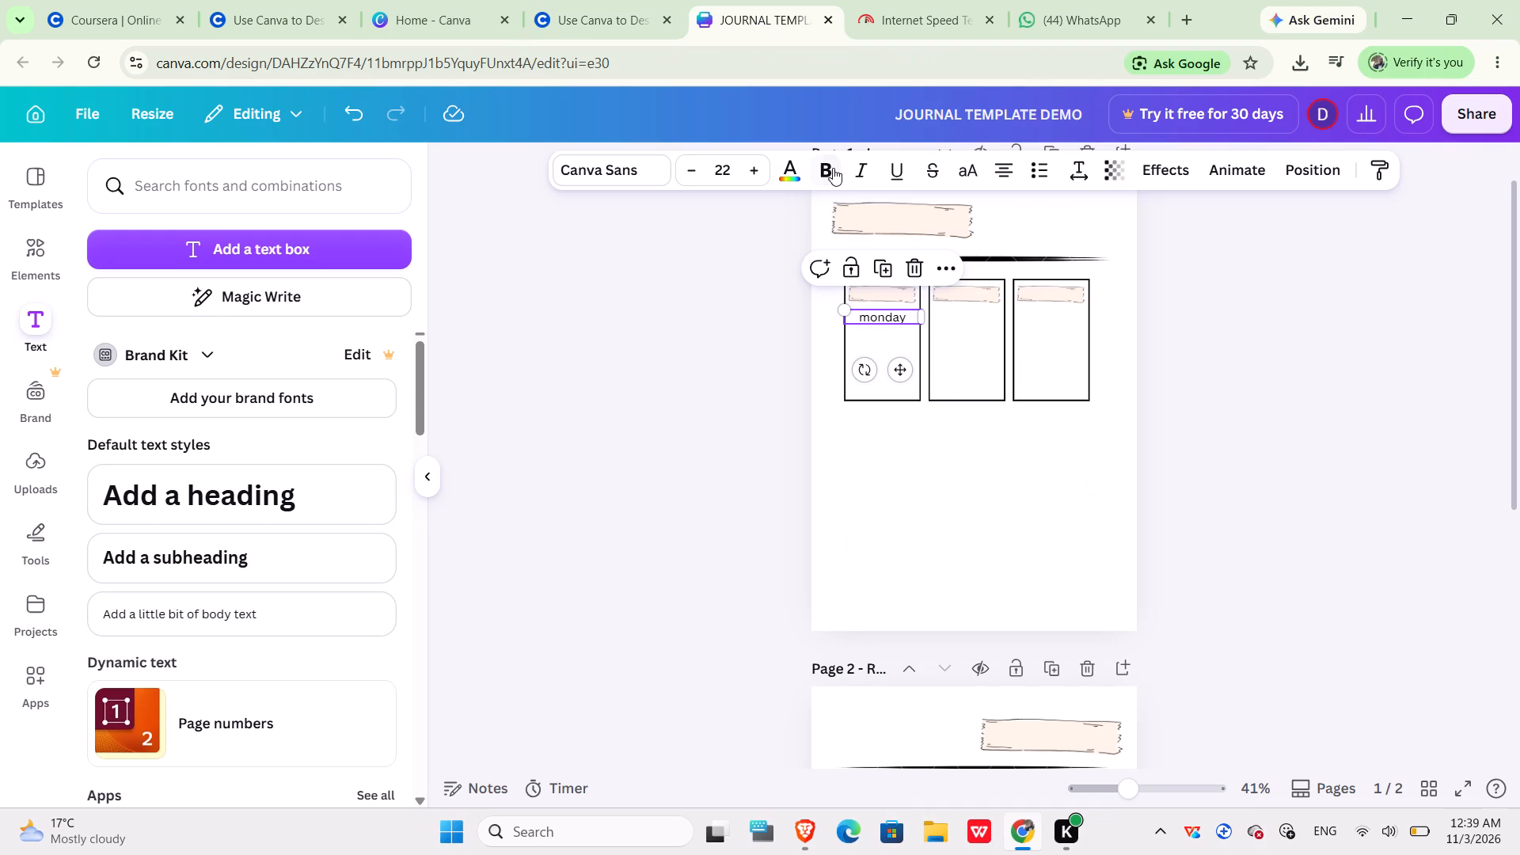
left_click(897, 313)
key("ctrl+a")
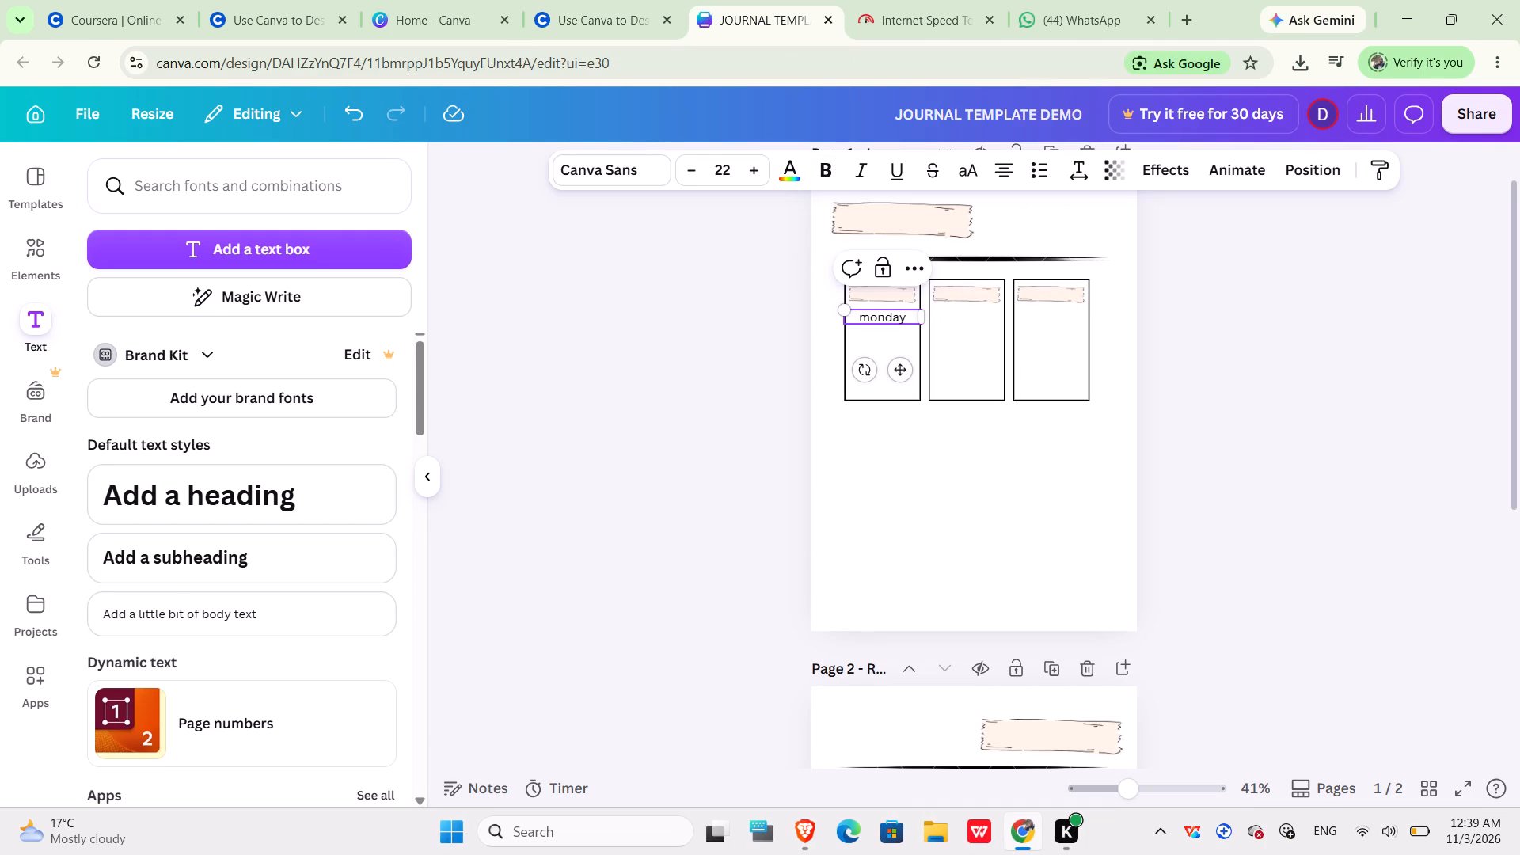
left_click(660, 159)
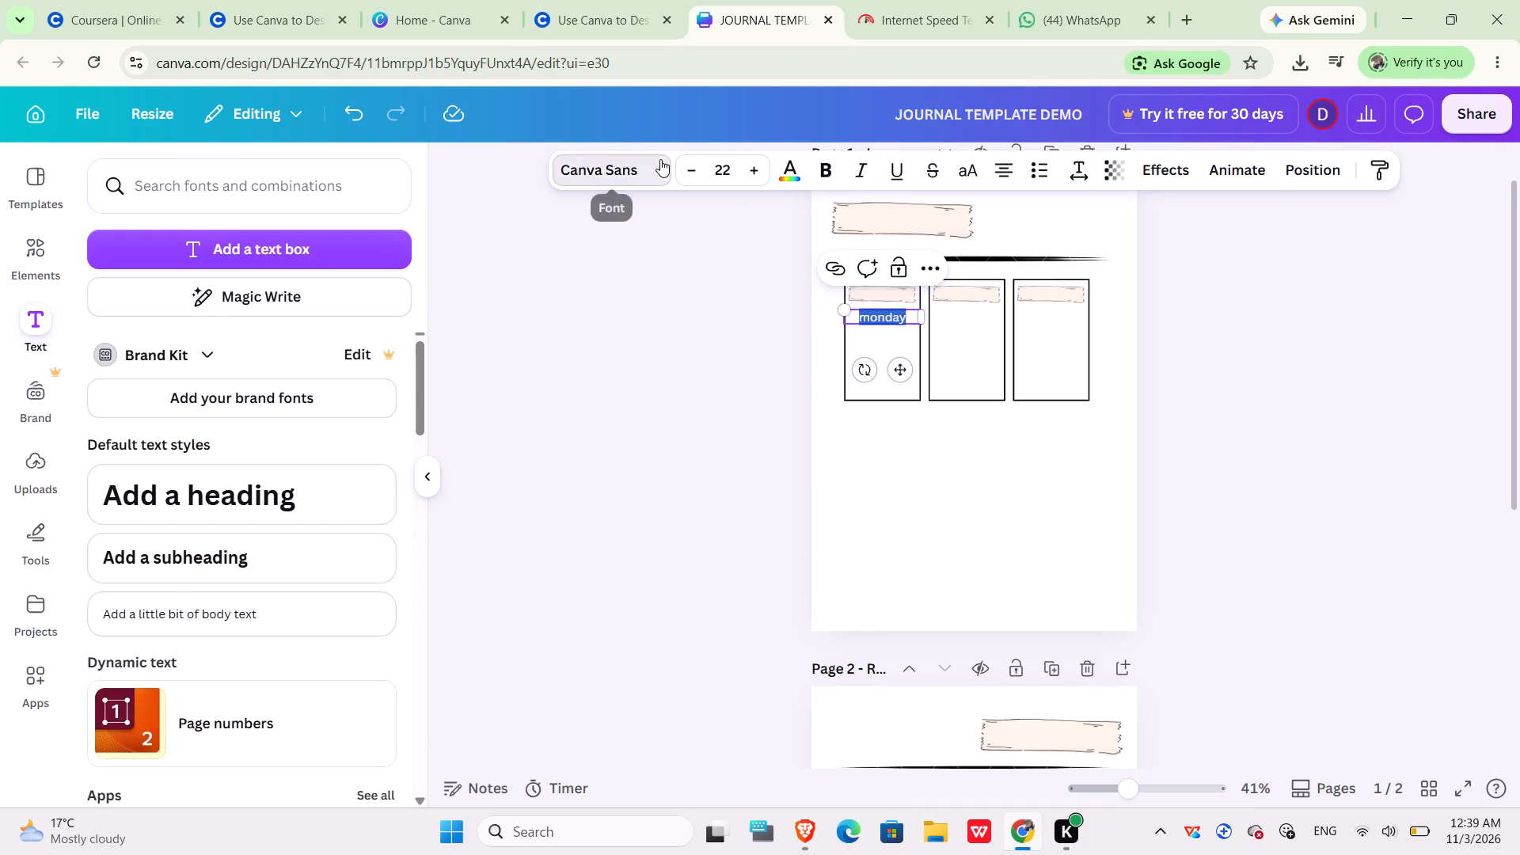
left_click_drag(660, 159, 152, 304)
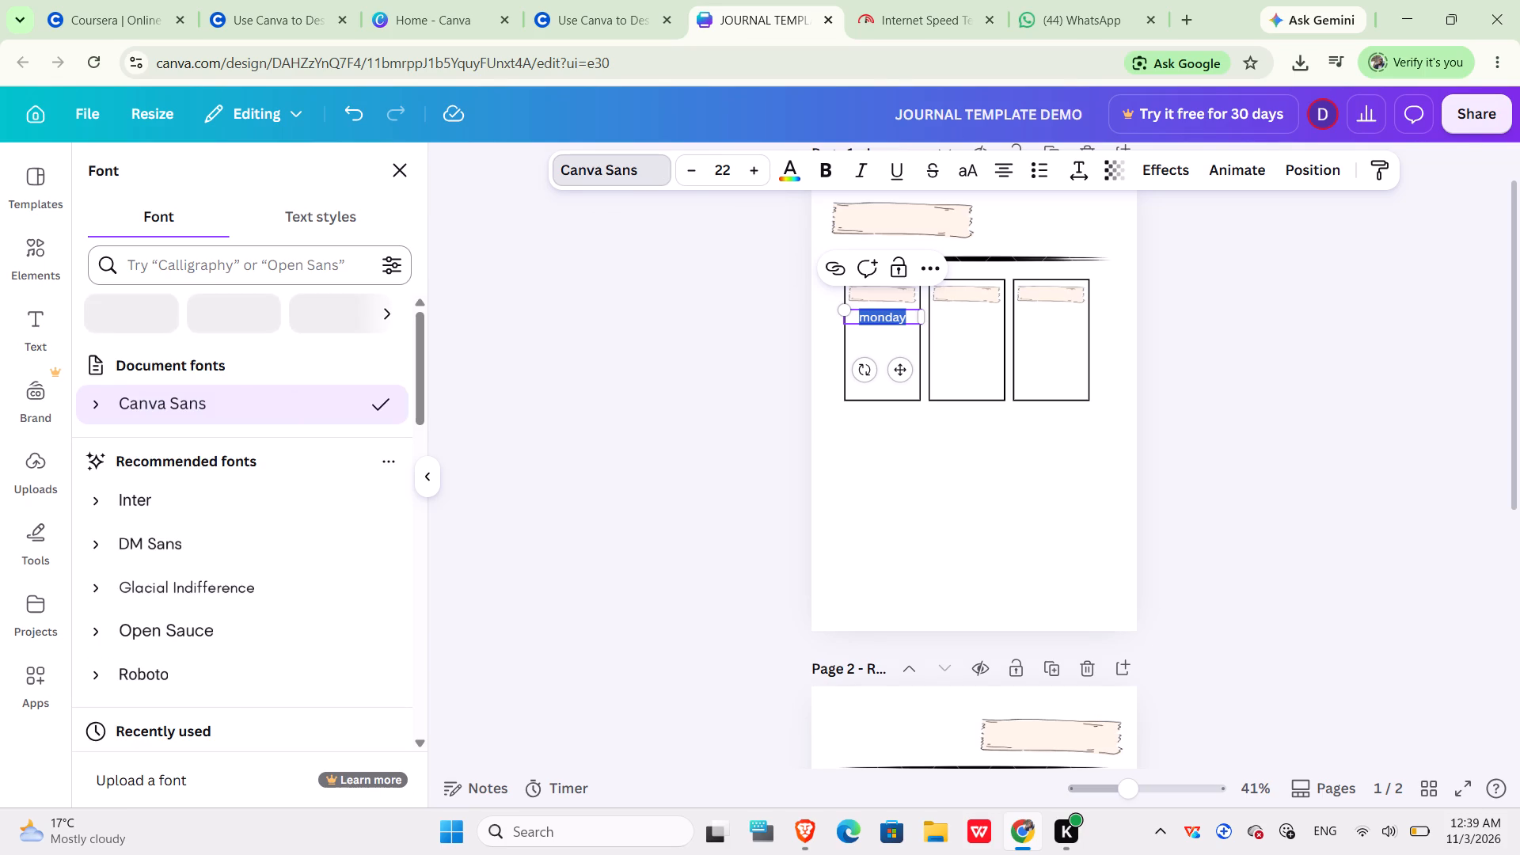
left_click(163, 256)
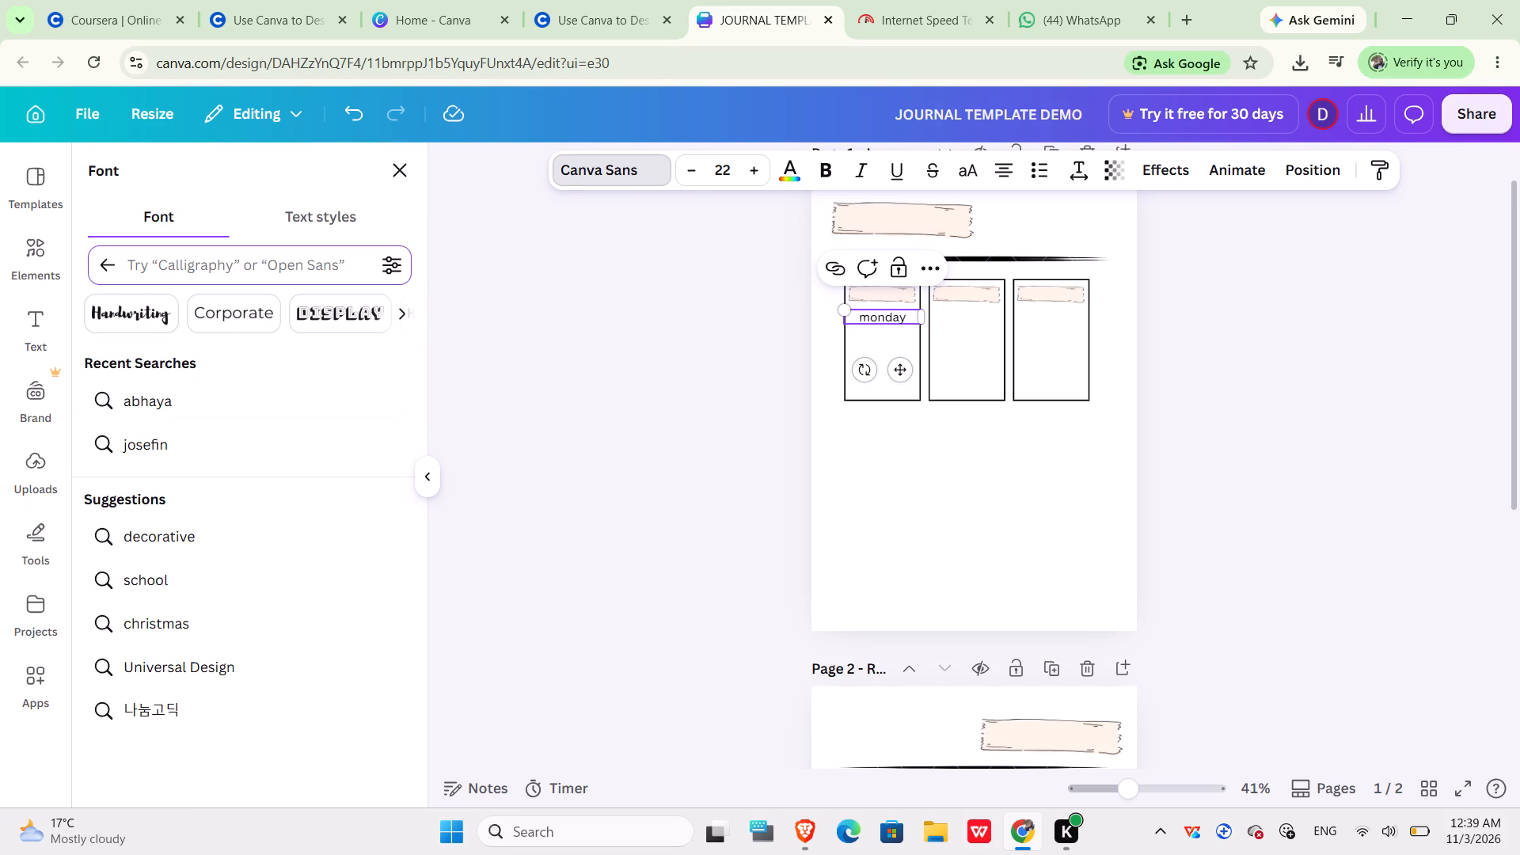
key("b")
type("akerie")
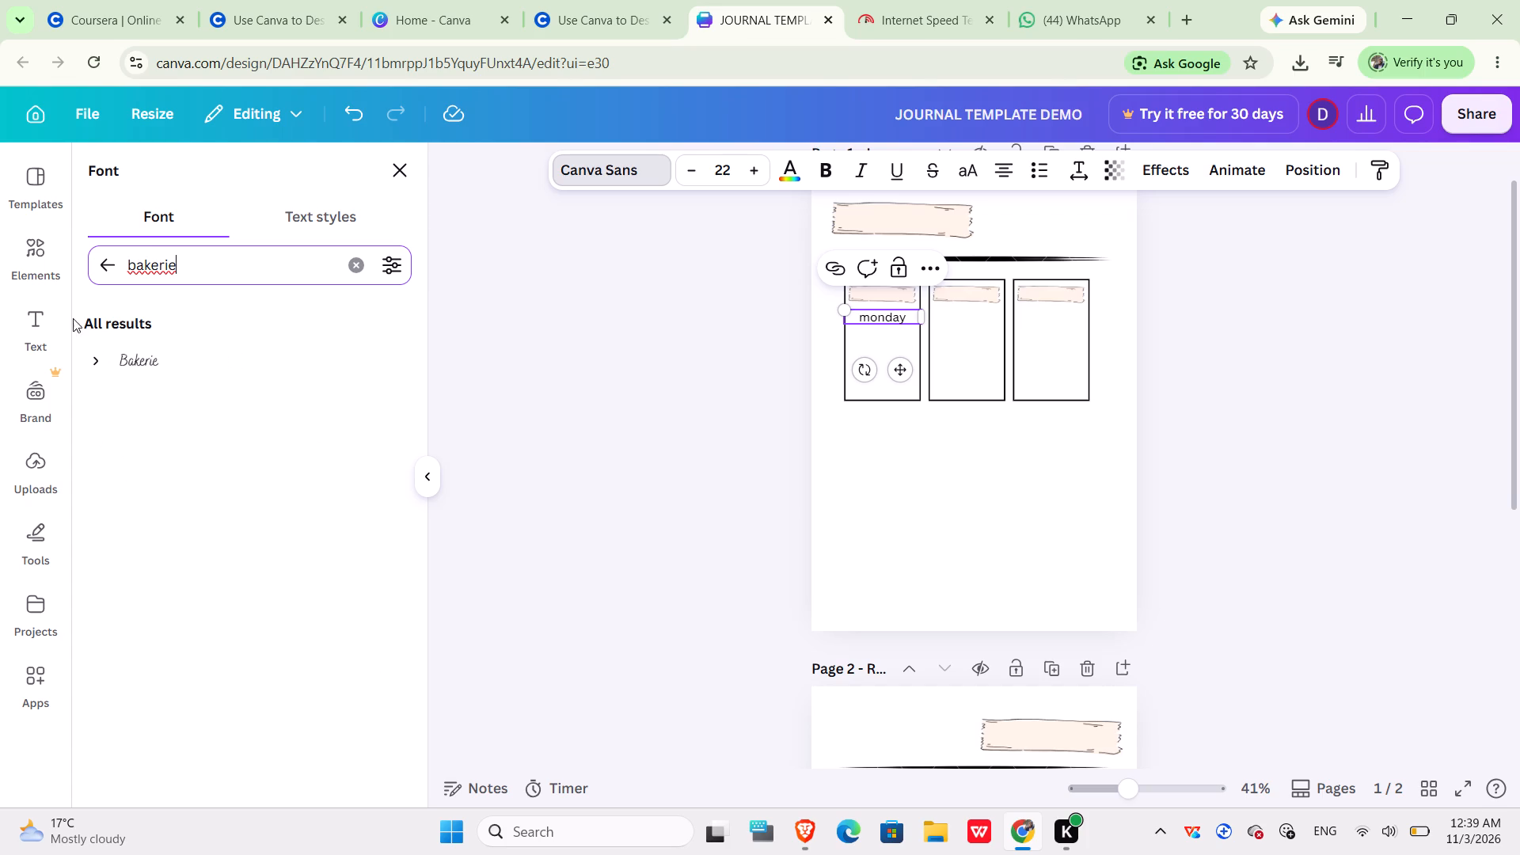
left_click(94, 353)
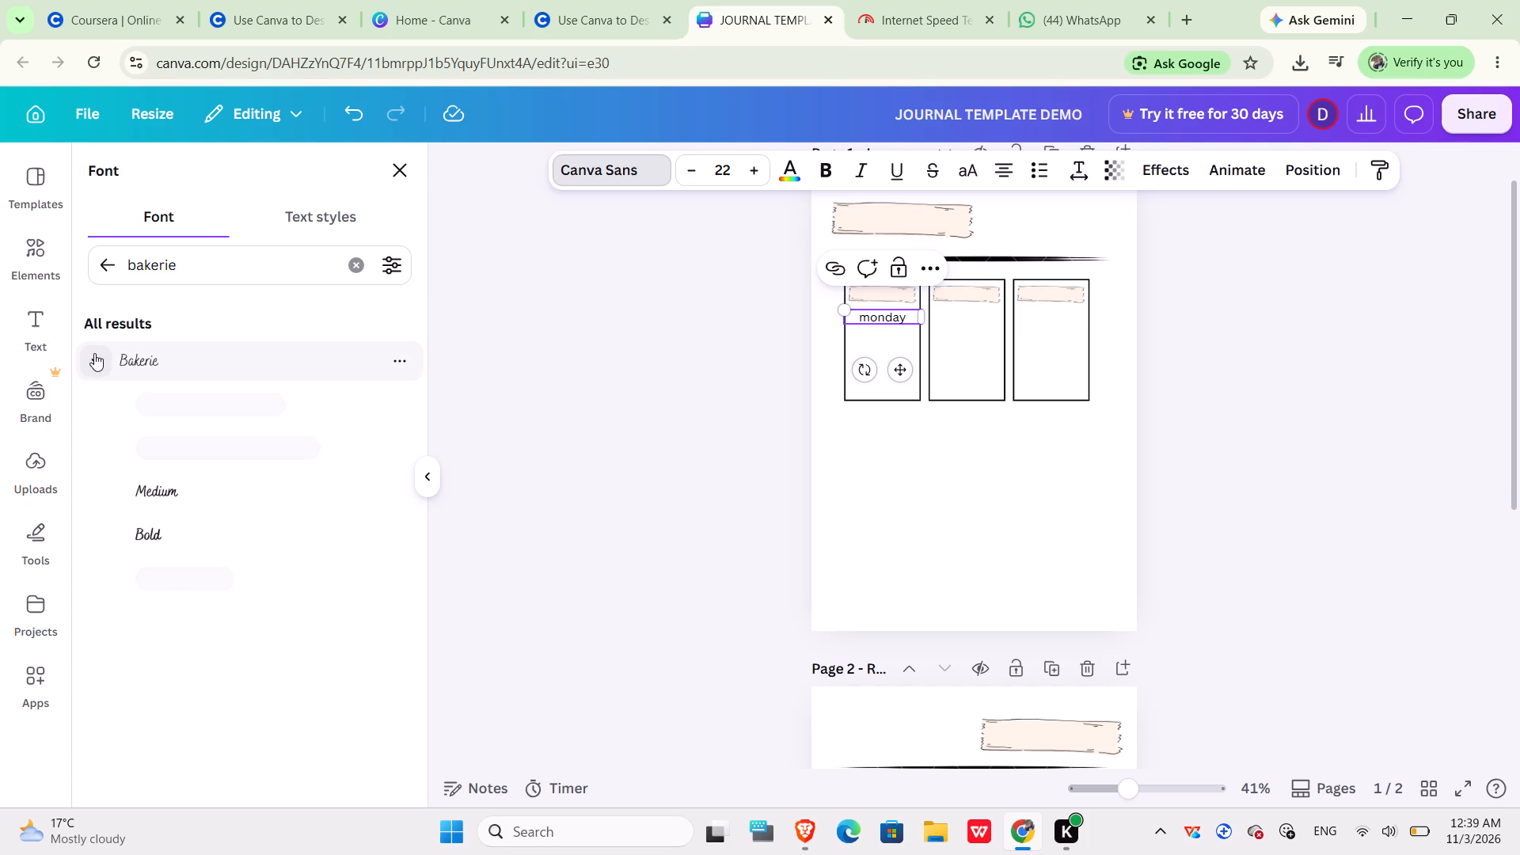
left_click(134, 398)
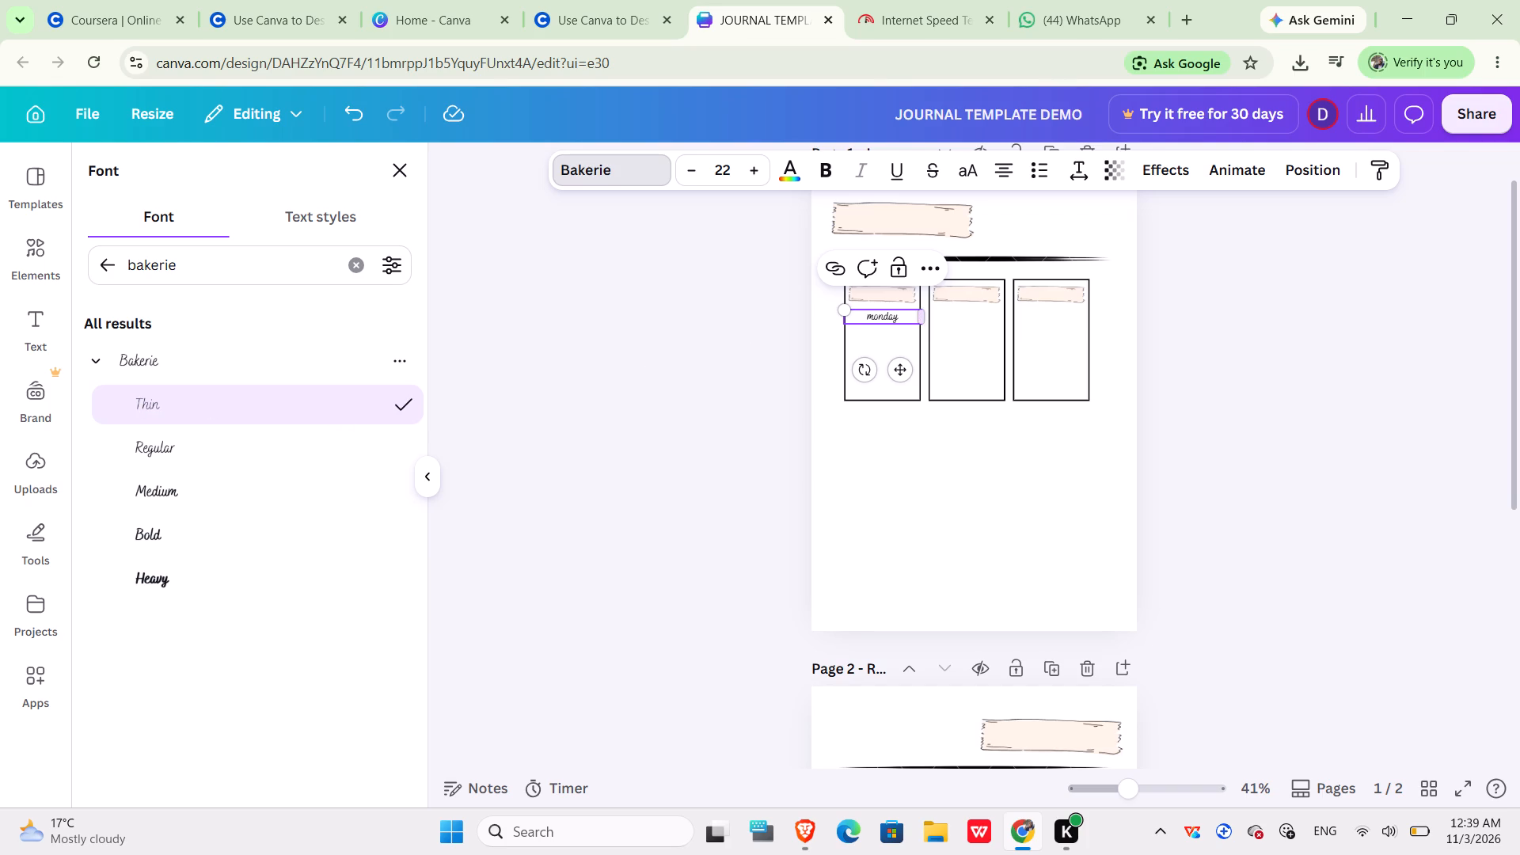
Move the "monday" text up so it sits centred on the small banner in the left frame.
left_click_drag(898, 368, 898, 346)
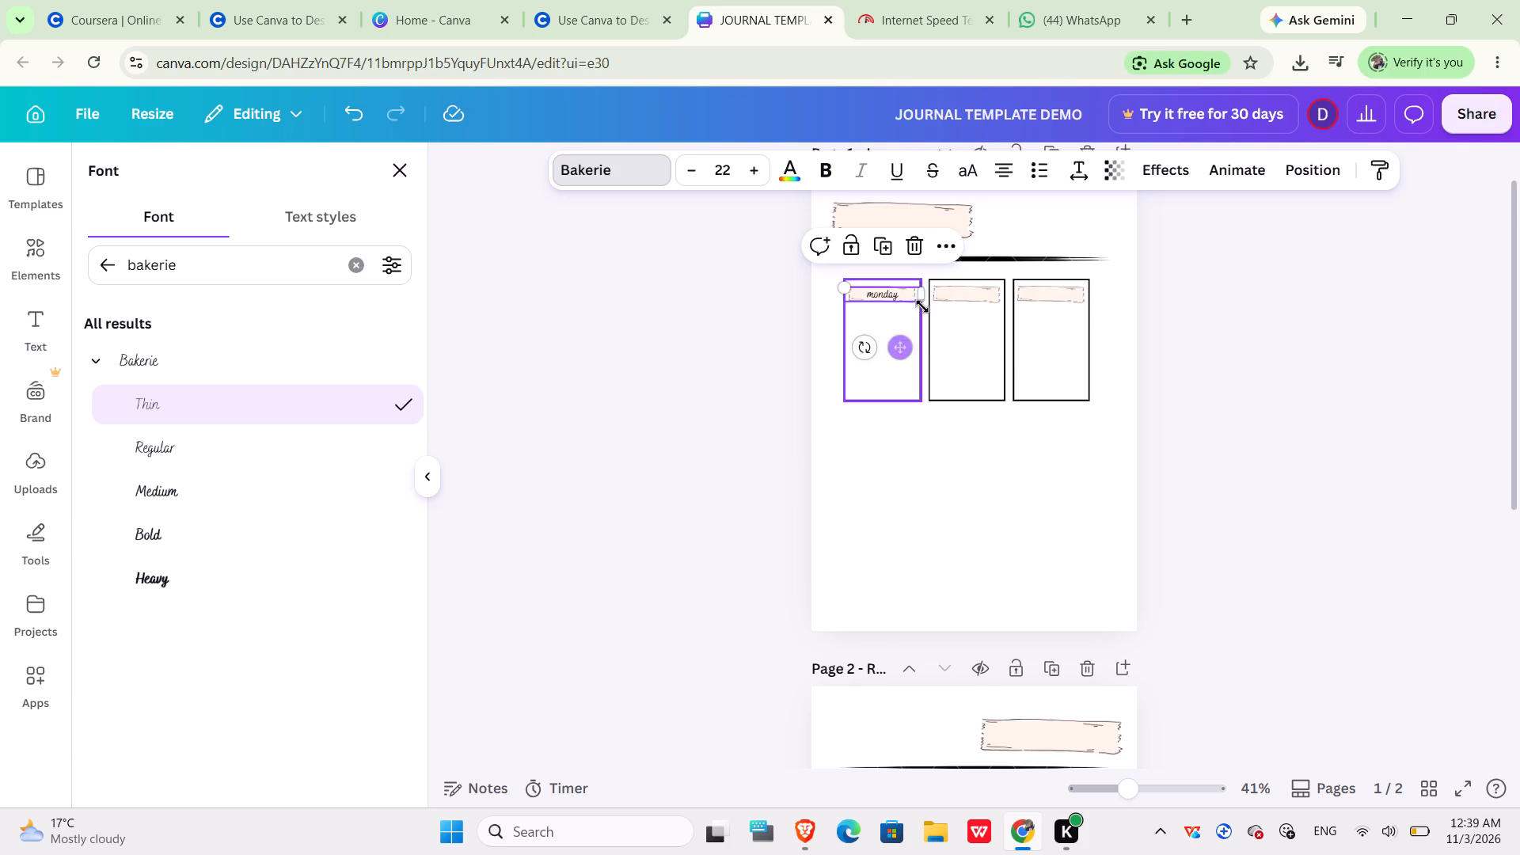
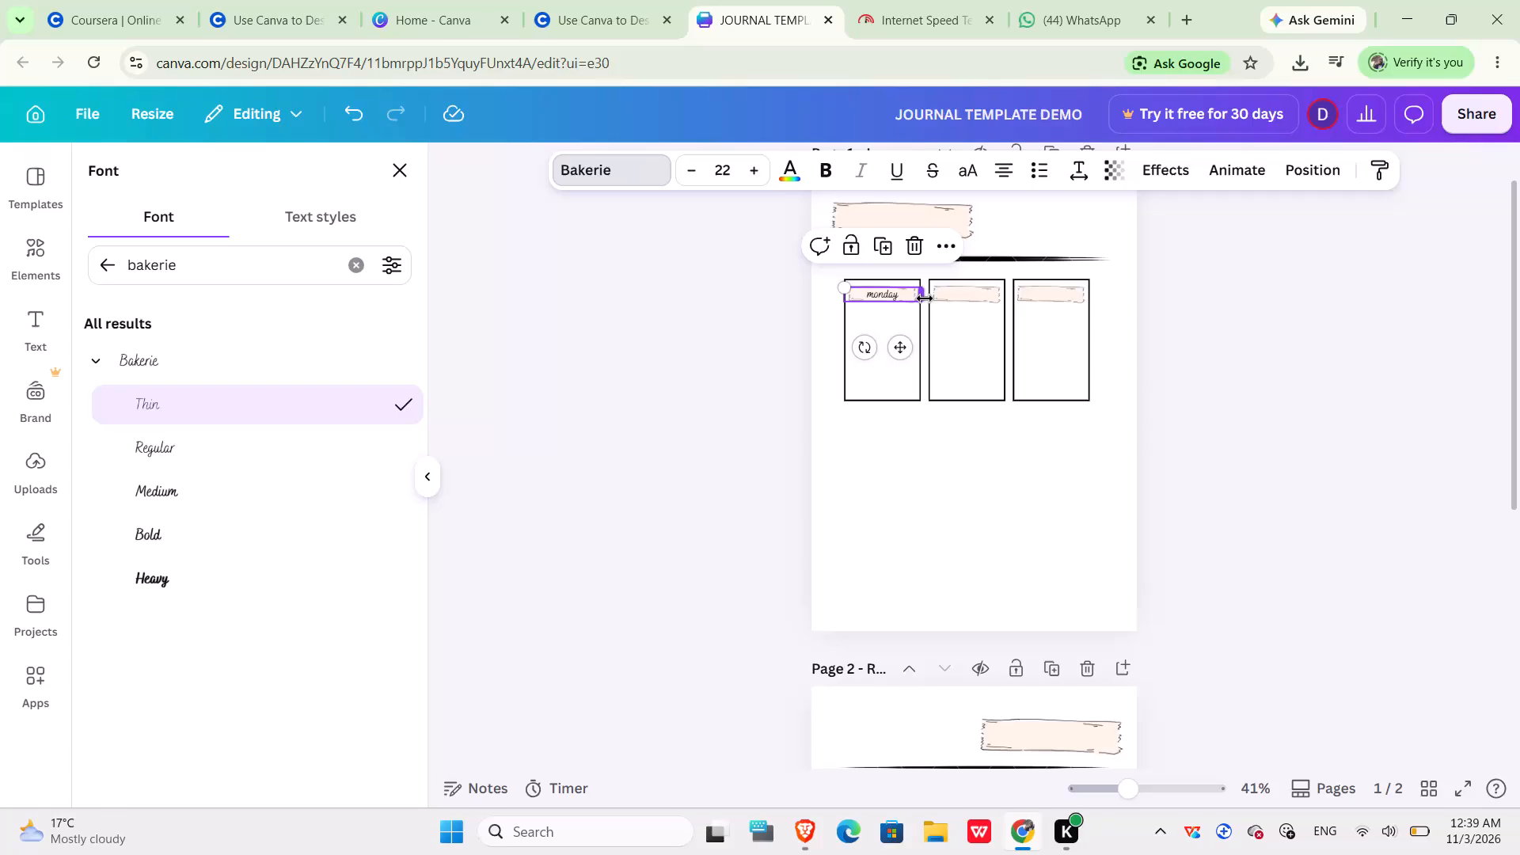
Duplicate the "monday" text in the left frame four times.
left_click(891, 291)
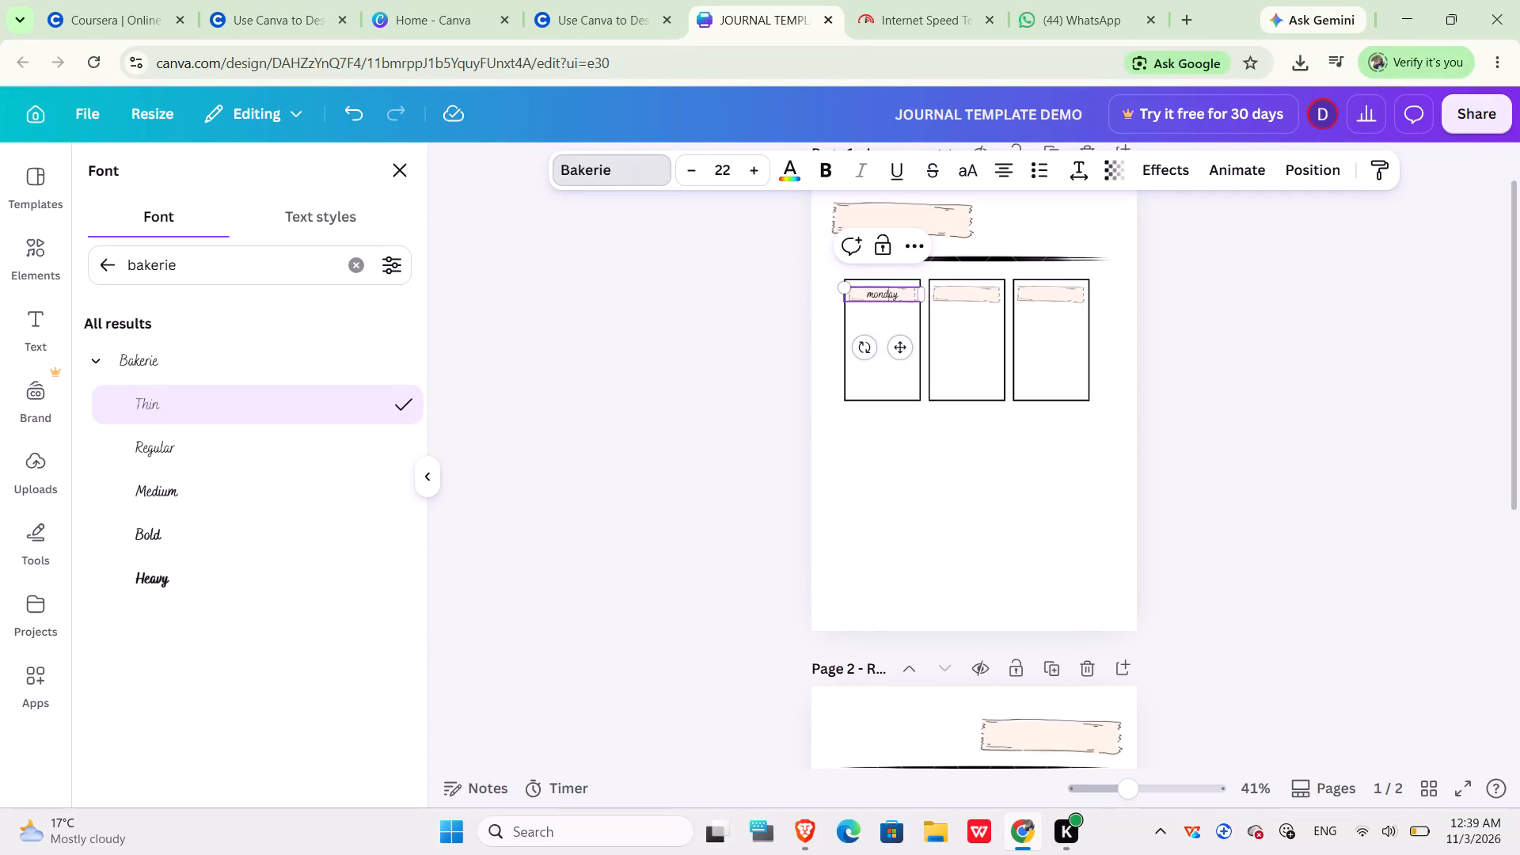
left_click(915, 251)
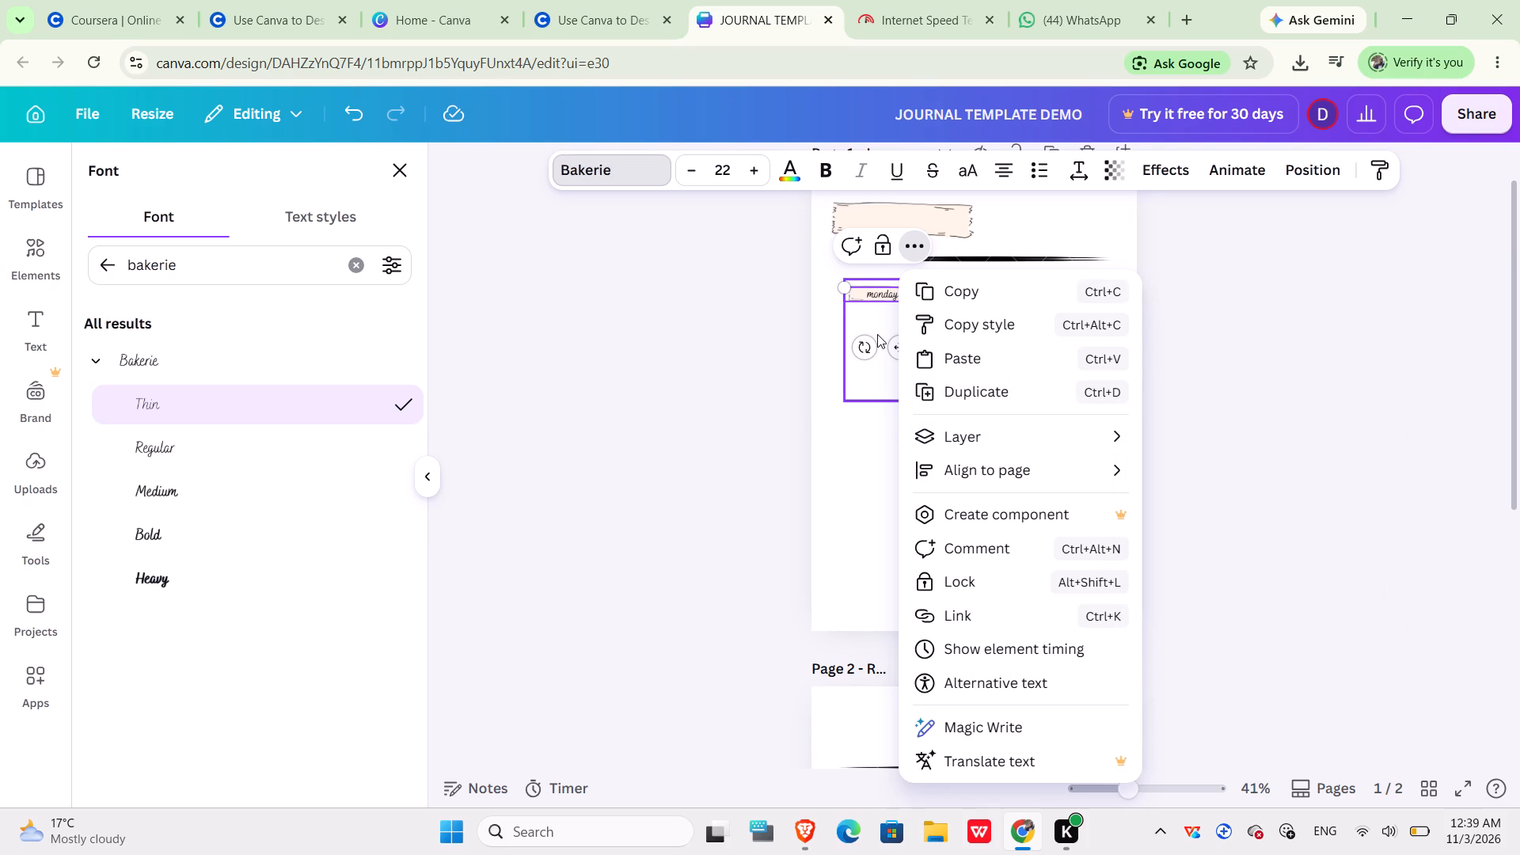
left_click(865, 296)
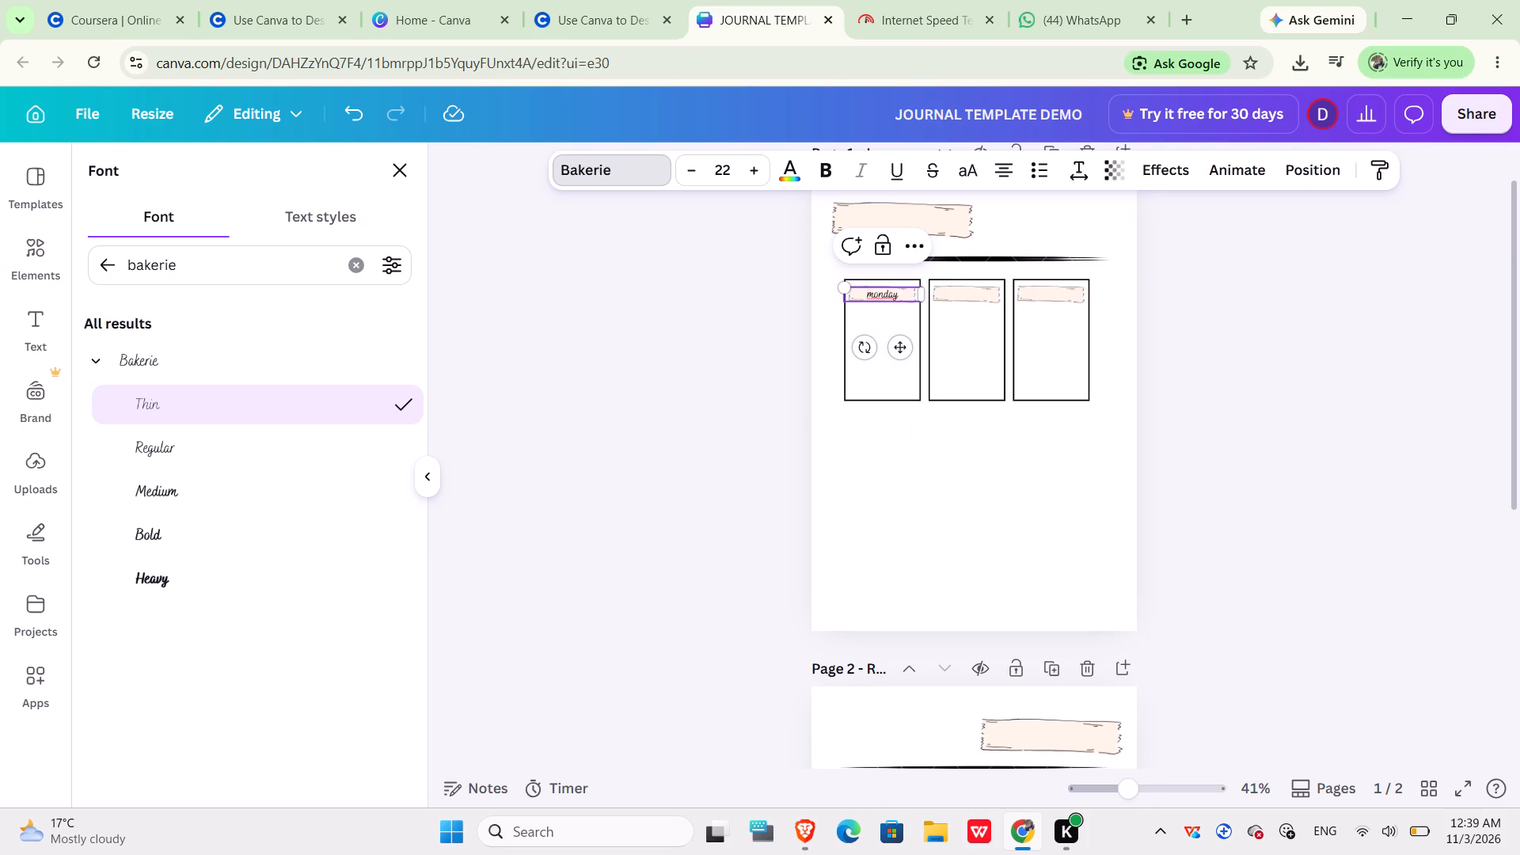
left_click(912, 255)
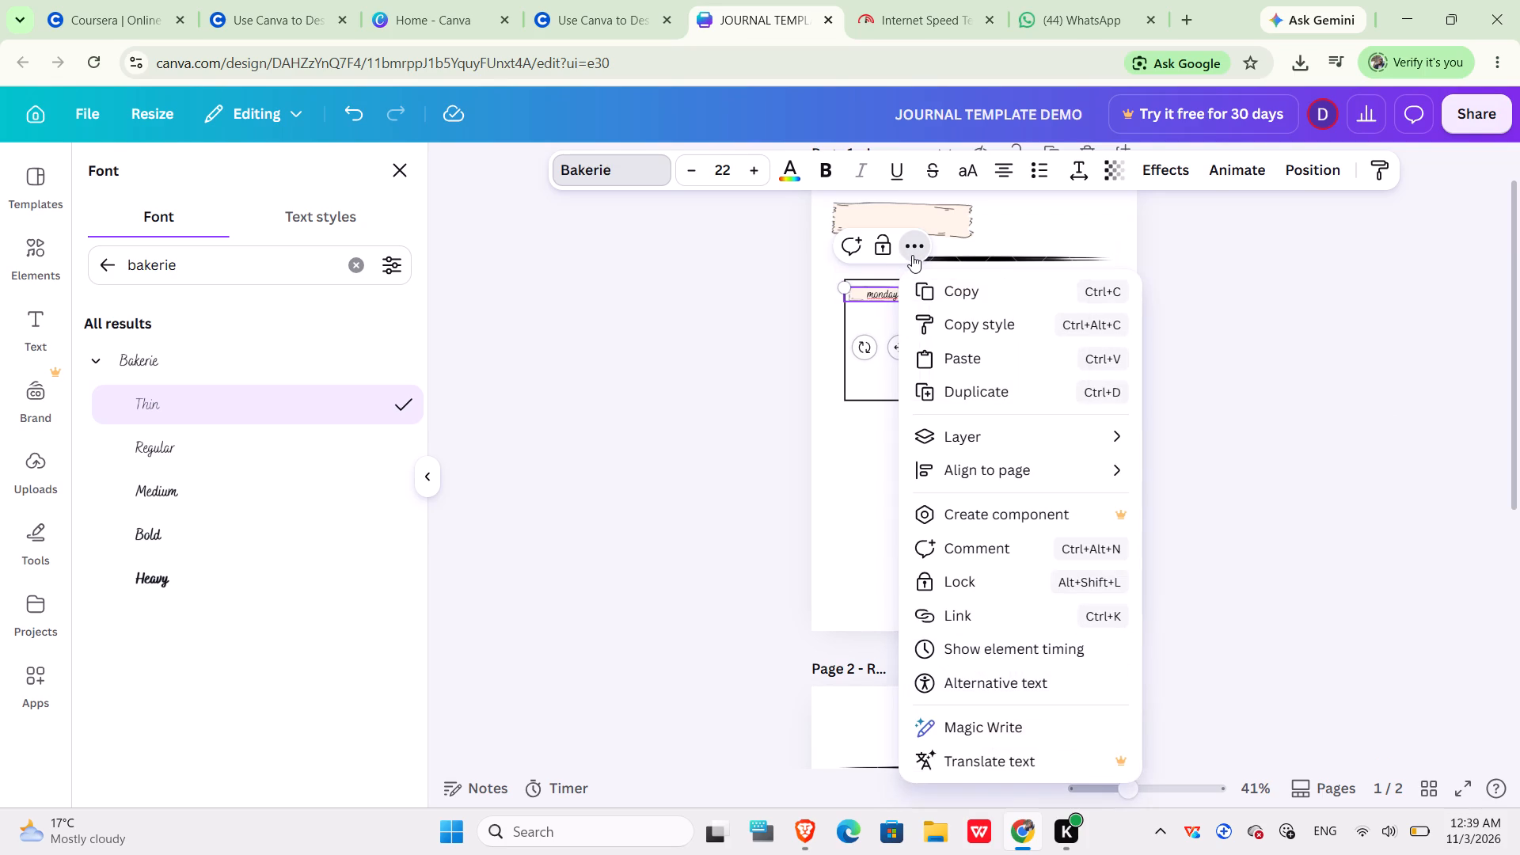
left_click(975, 386)
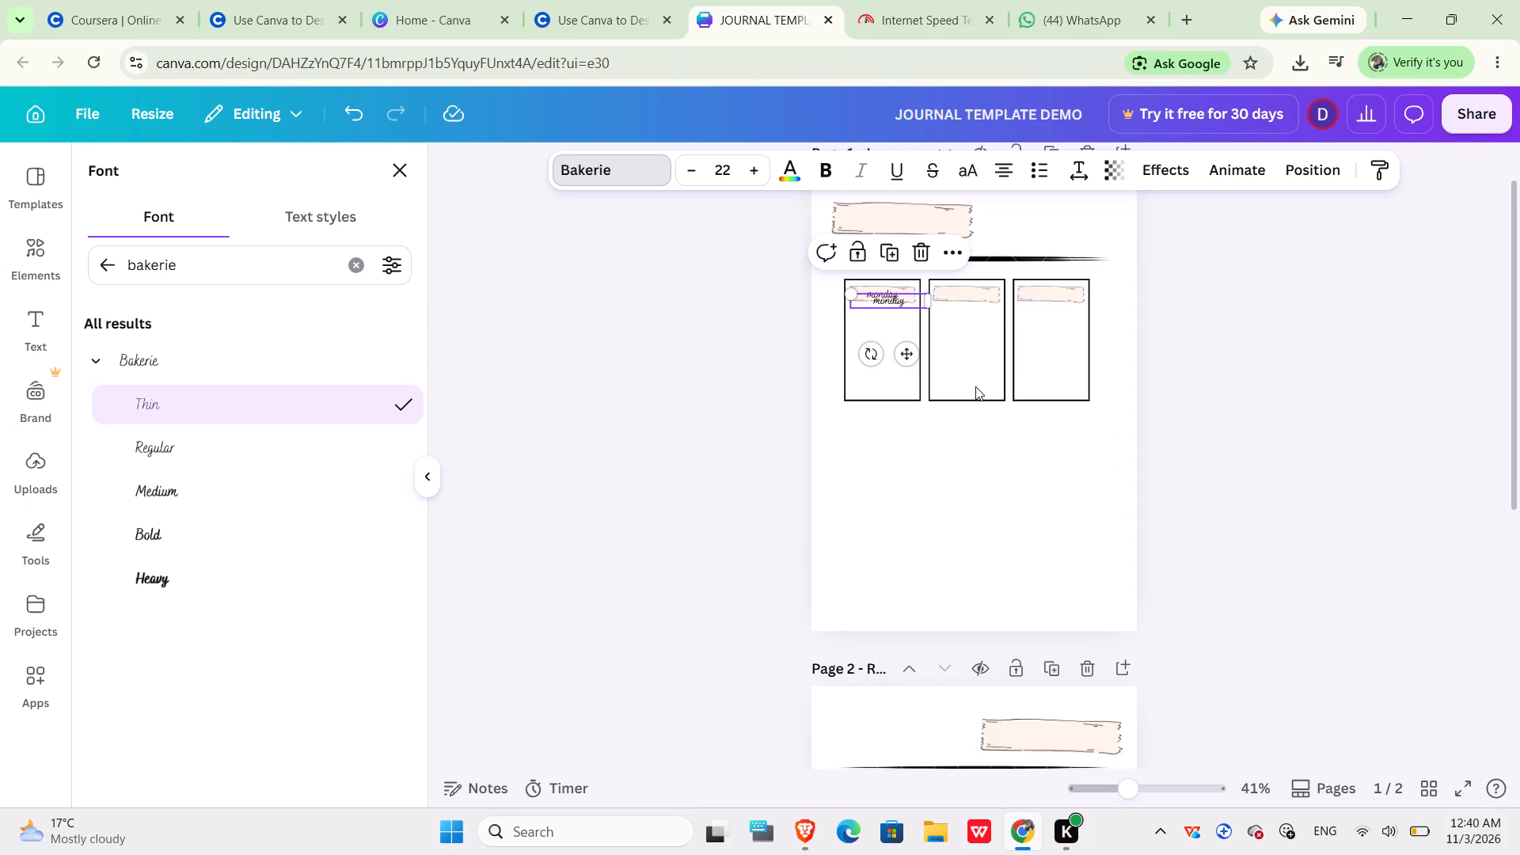
key("ctrl+d")
key("ctrl+d")
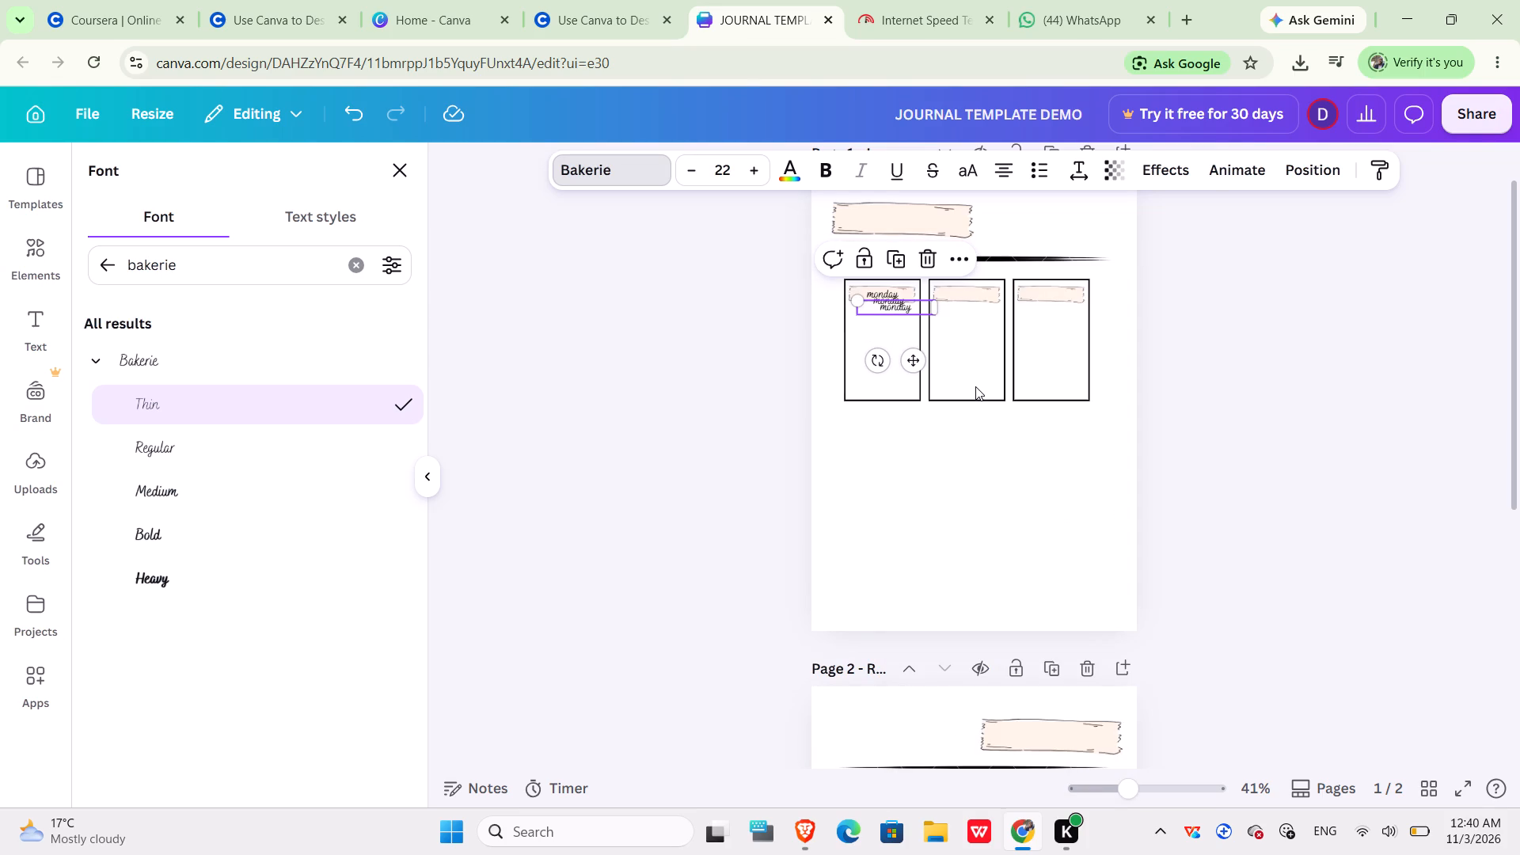
key("ctrl+d")
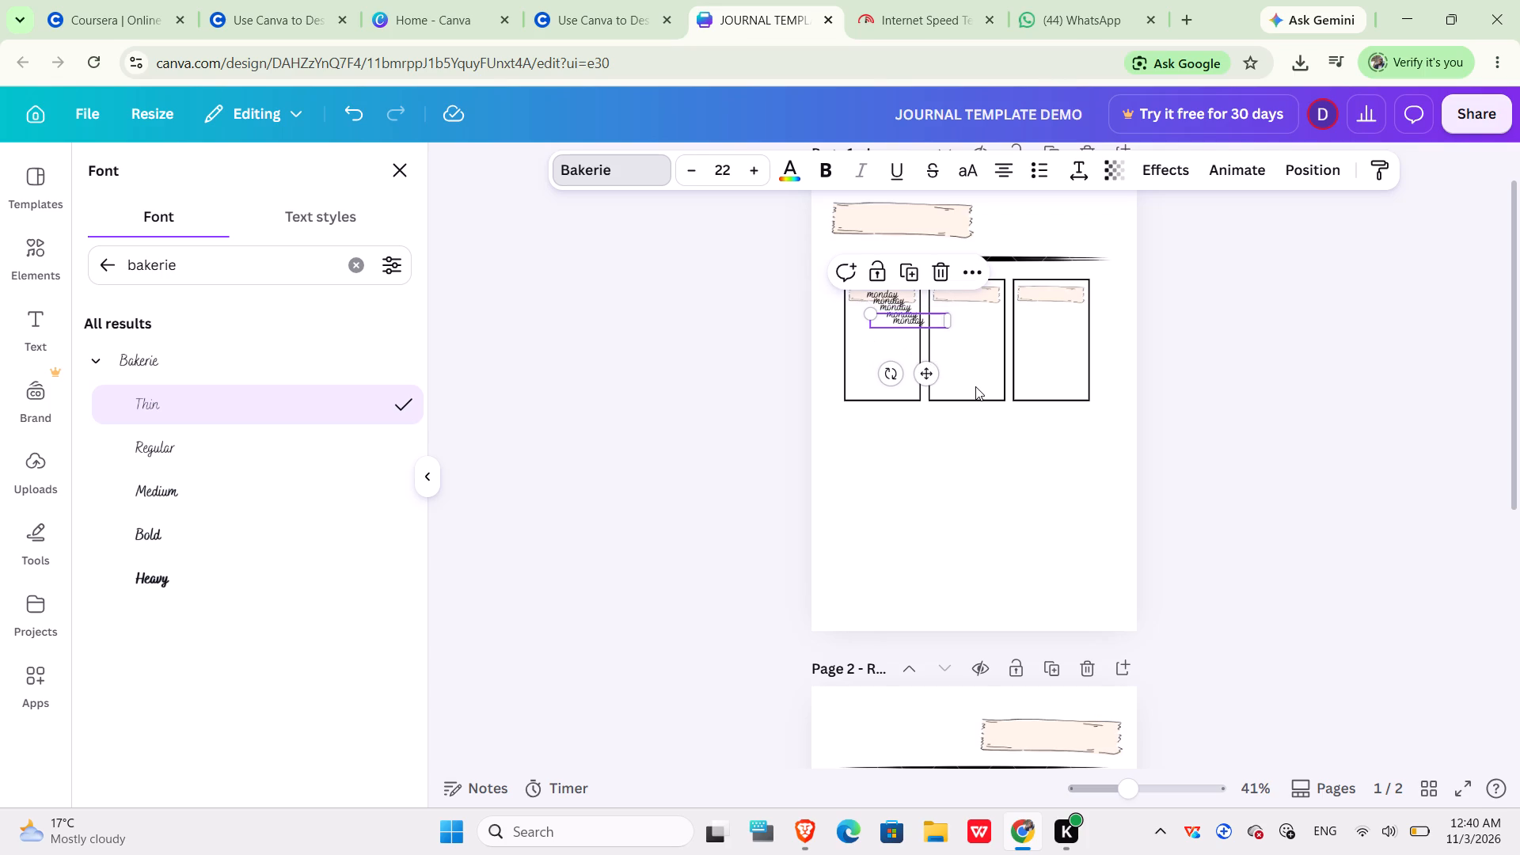
Move two of the "monday" copies onto the small banners in the middle and right frames, one centred on each.
left_click_drag(907, 315, 940, 305)
left_click_drag(940, 305, 965, 285)
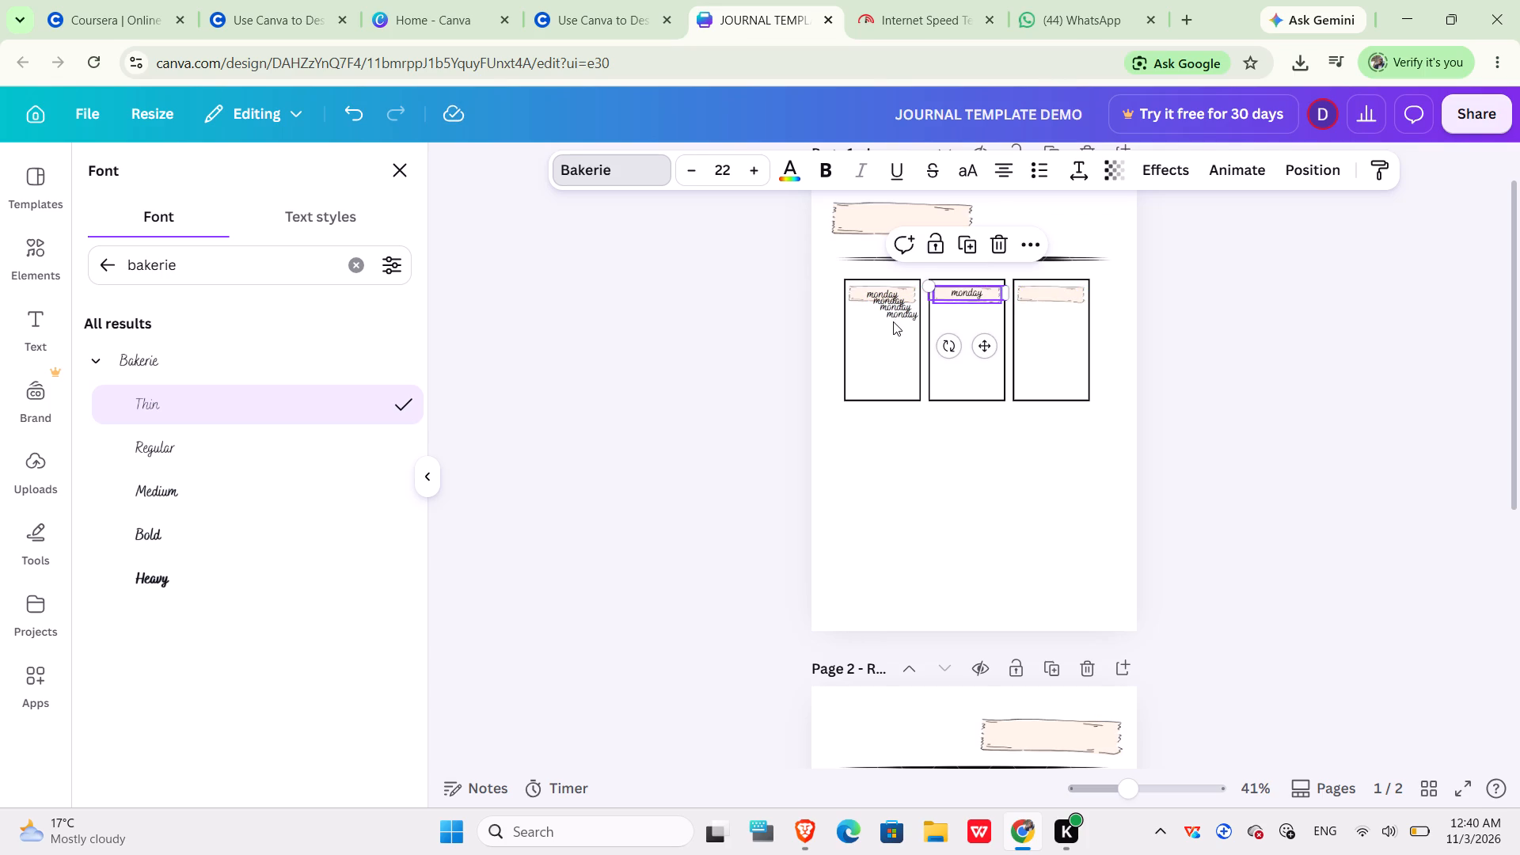
left_click_drag(893, 312, 1046, 293)
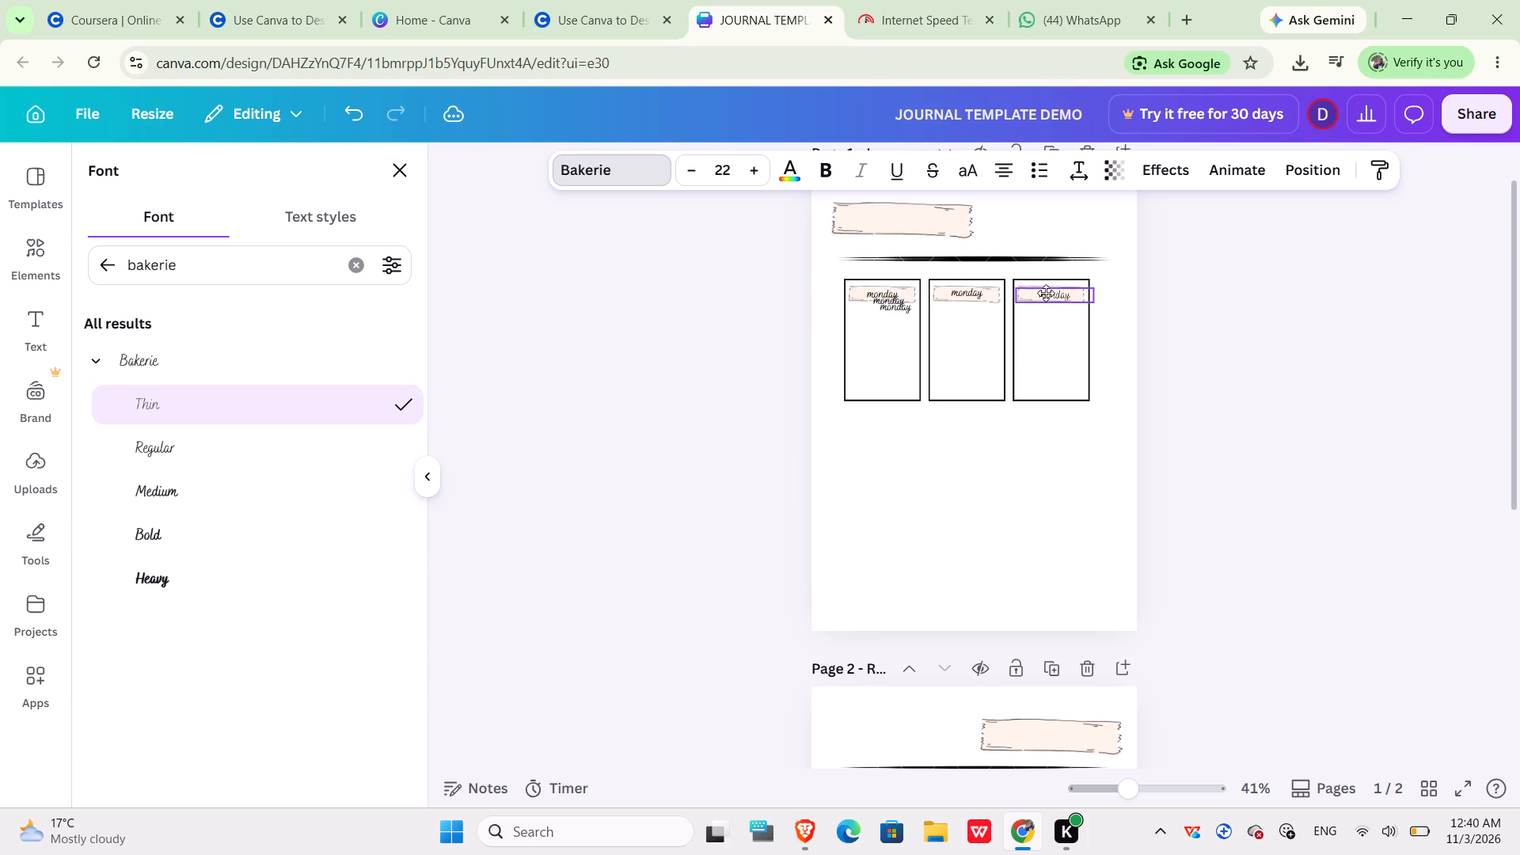
left_click_drag(1046, 293, 1046, 288)
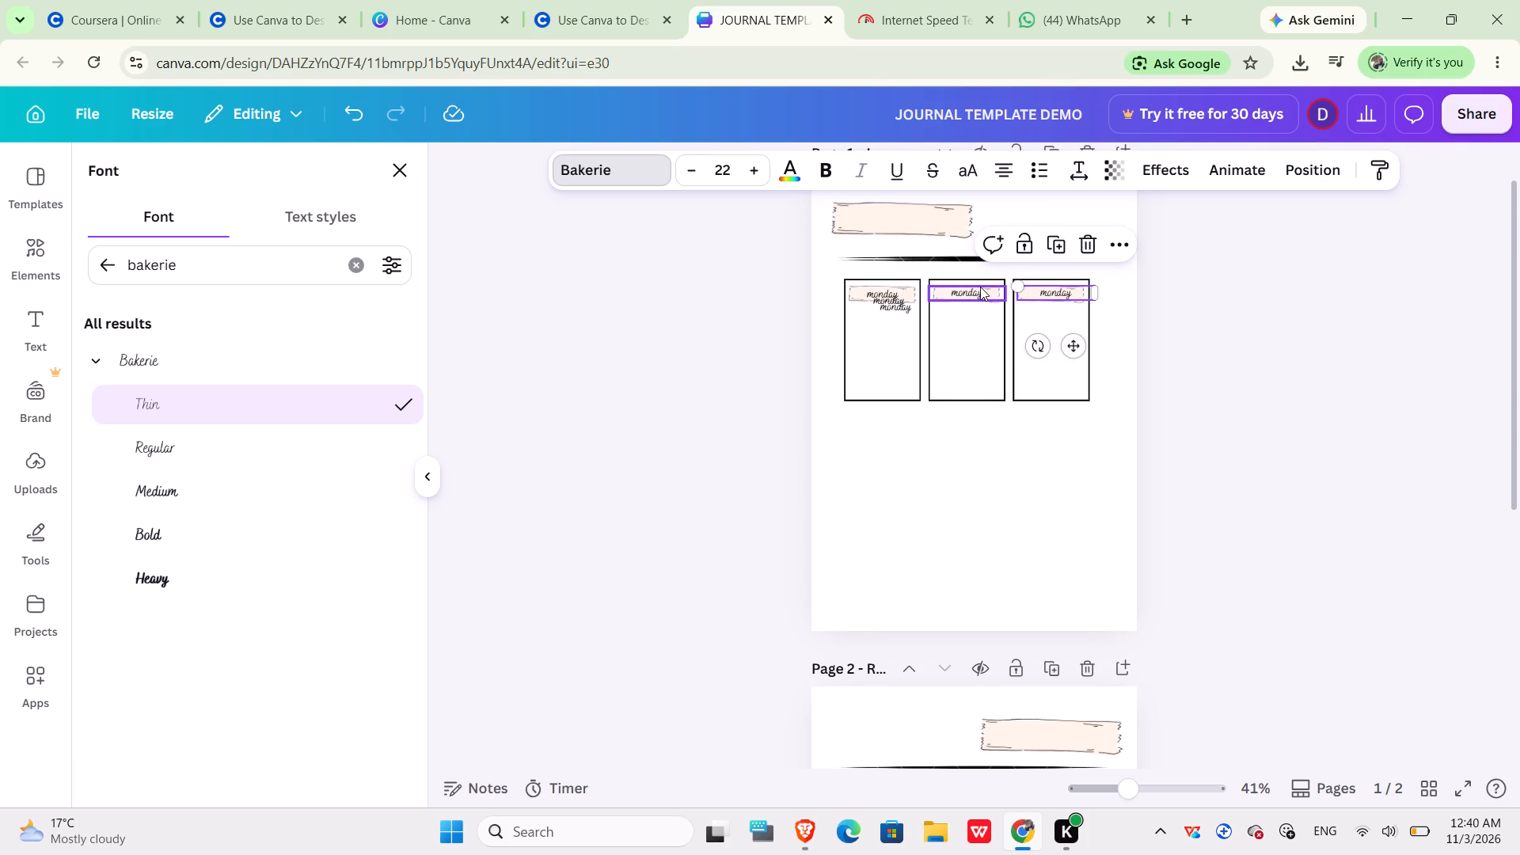
Change the text on the middle frame's banner to "tuesday".
left_click(978, 283)
left_click(972, 290)
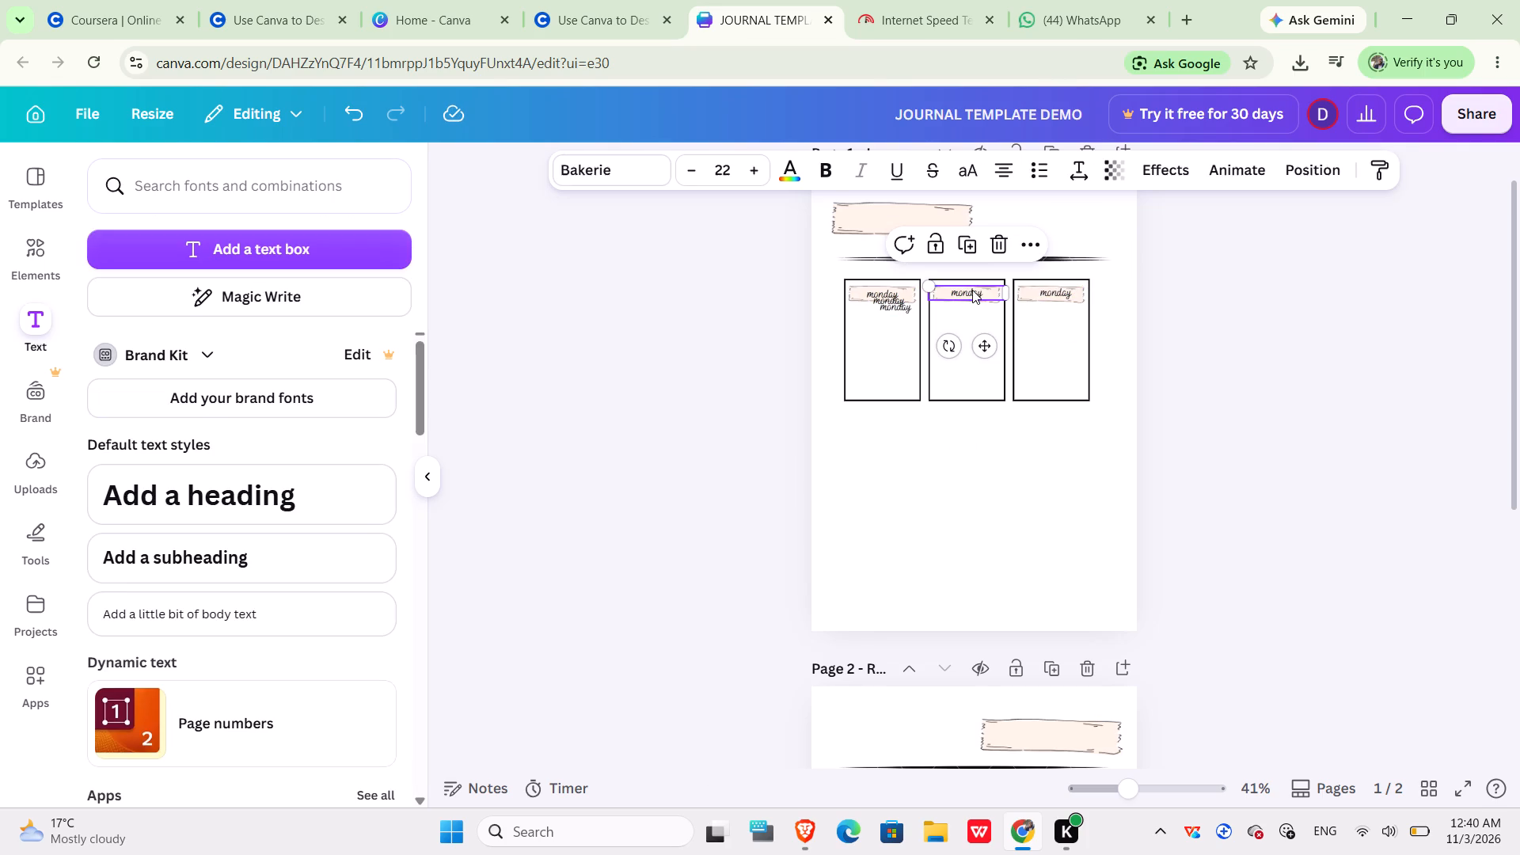
left_click(988, 290)
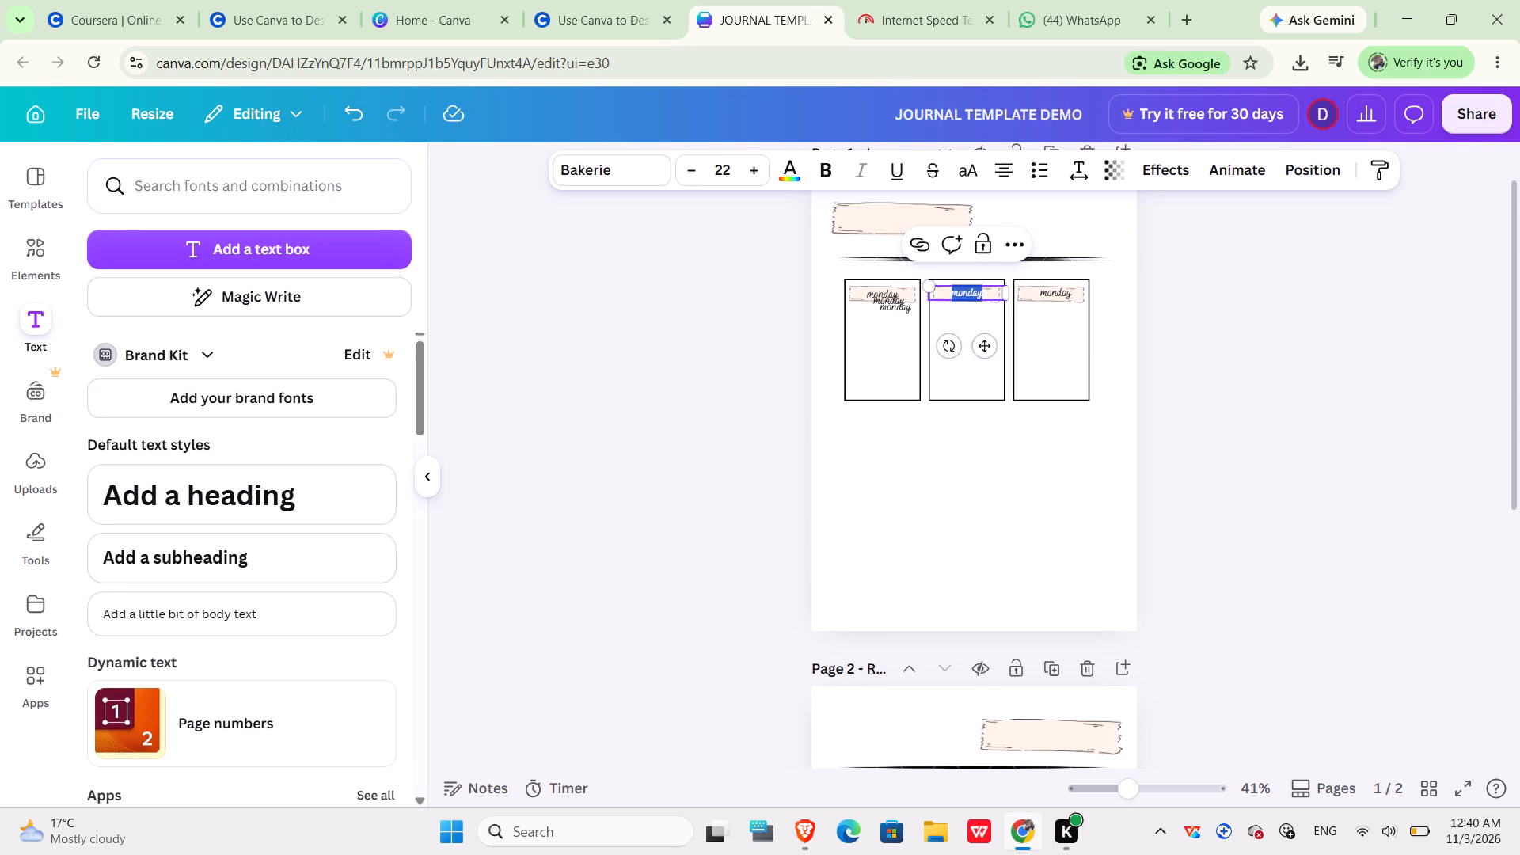
key("BackSpace")
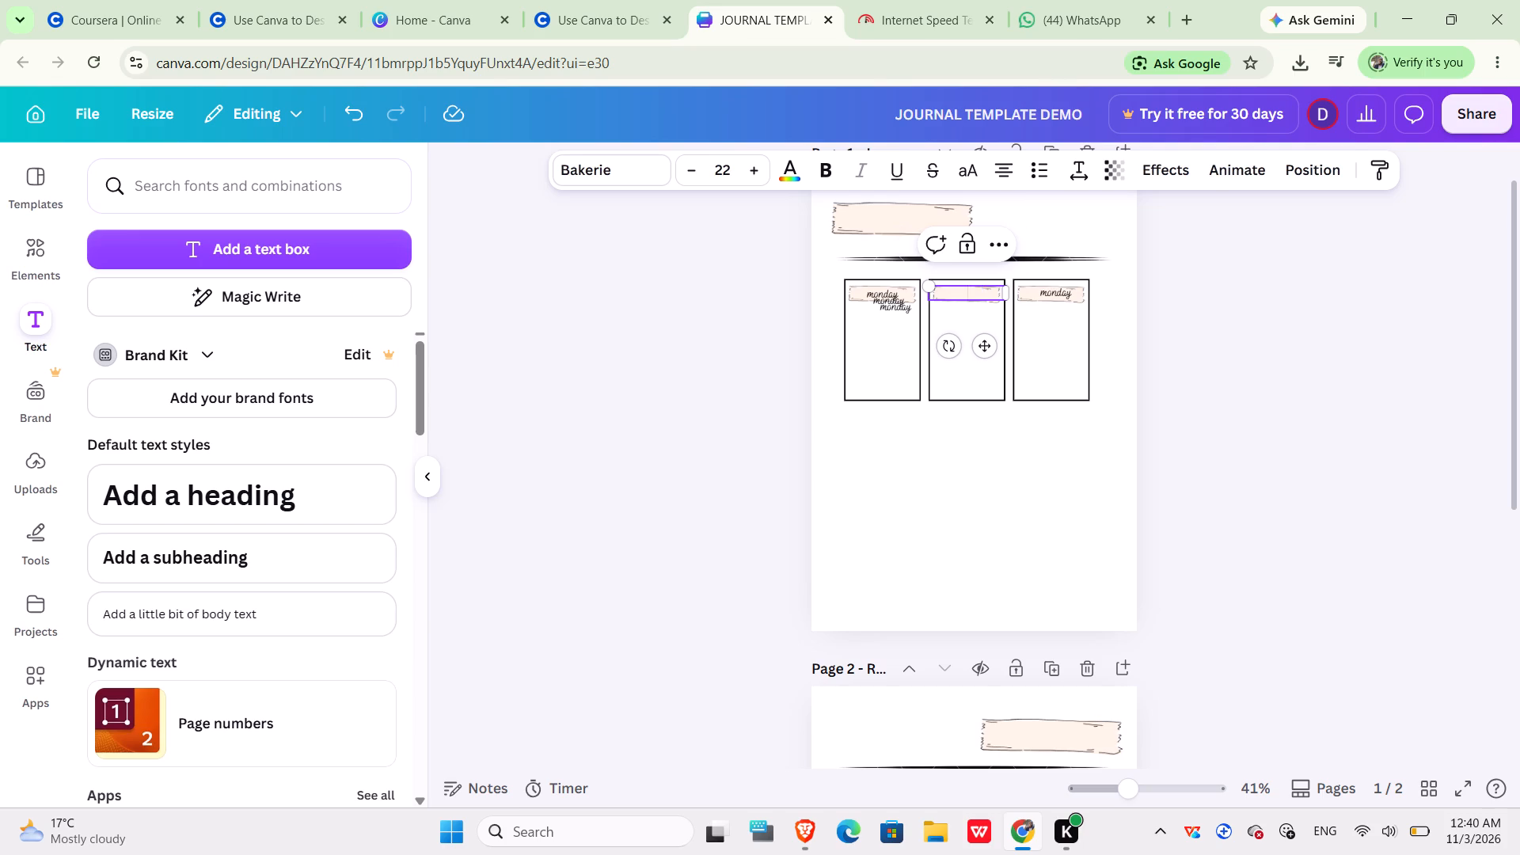
key("t")
type("uesd")
type("at")
key("BackSpace")
key("y")
Change the text on the right frame's banner to "wednesday" and deselect it.
left_click(1037, 287)
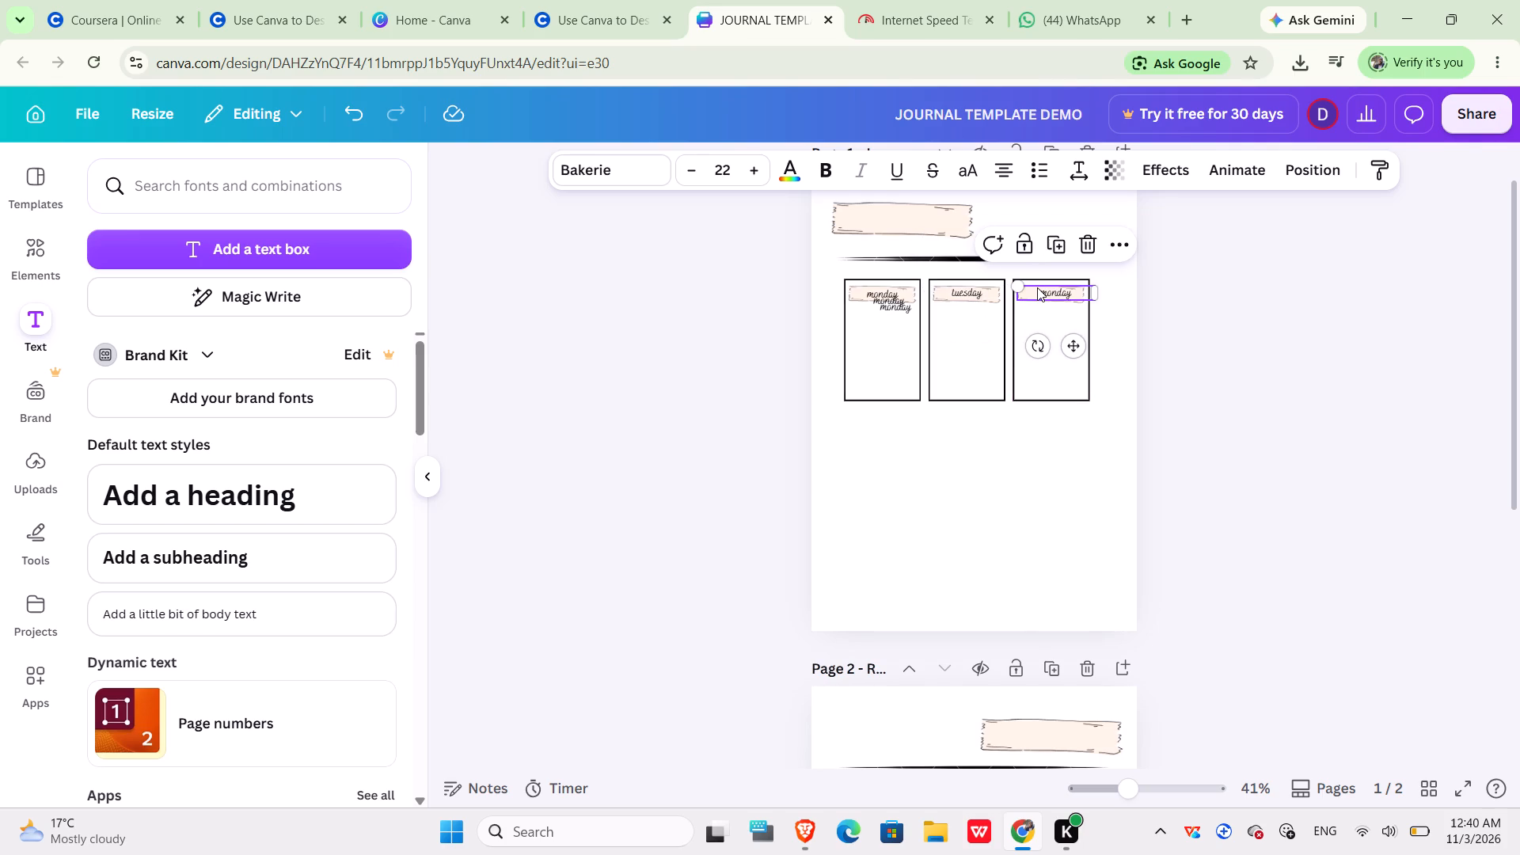
left_click(1068, 293)
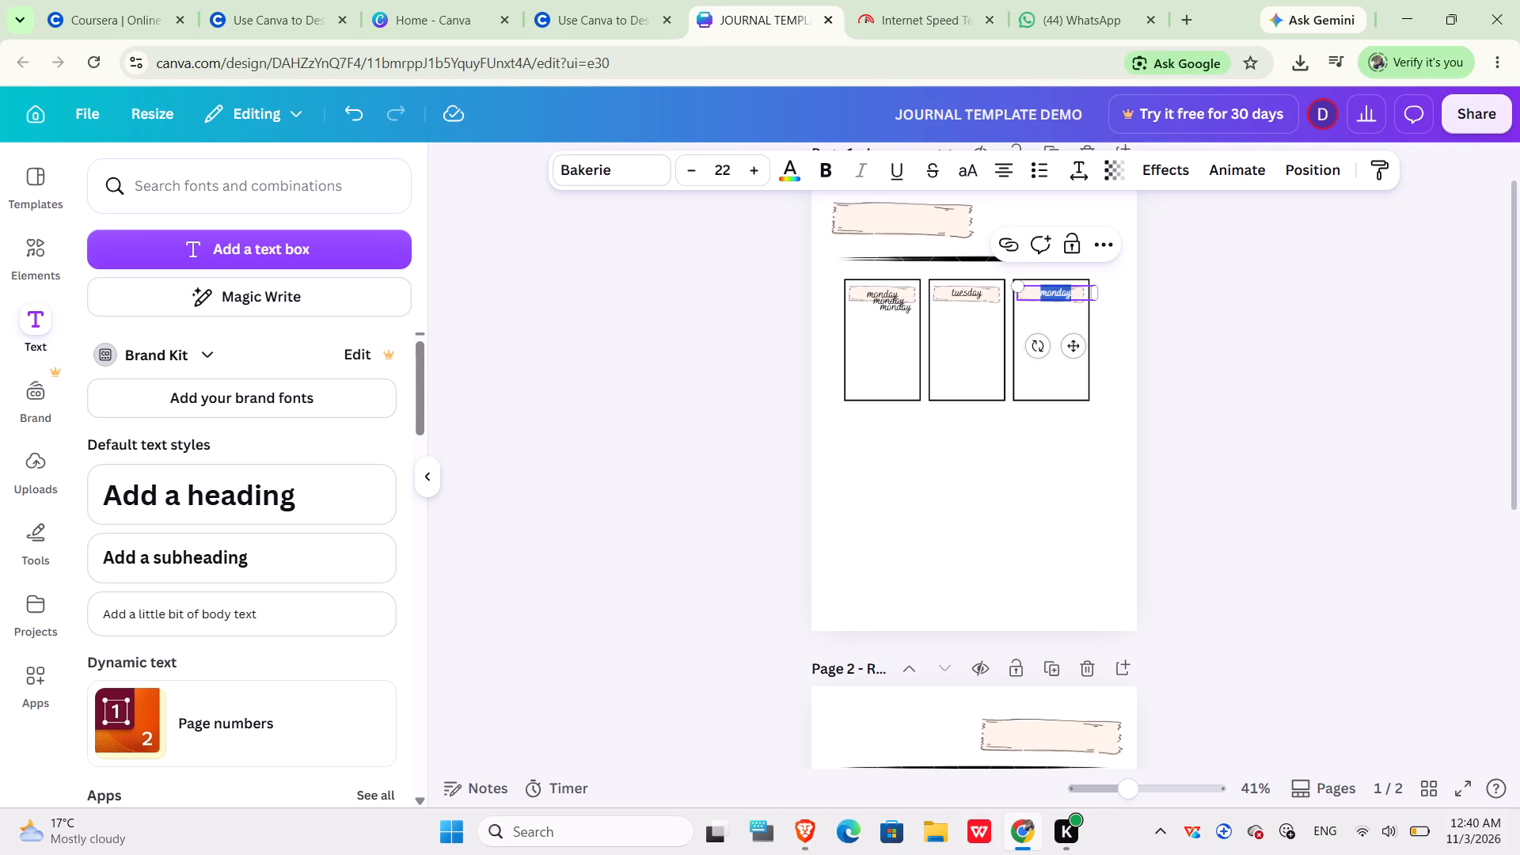
key("BackSpace")
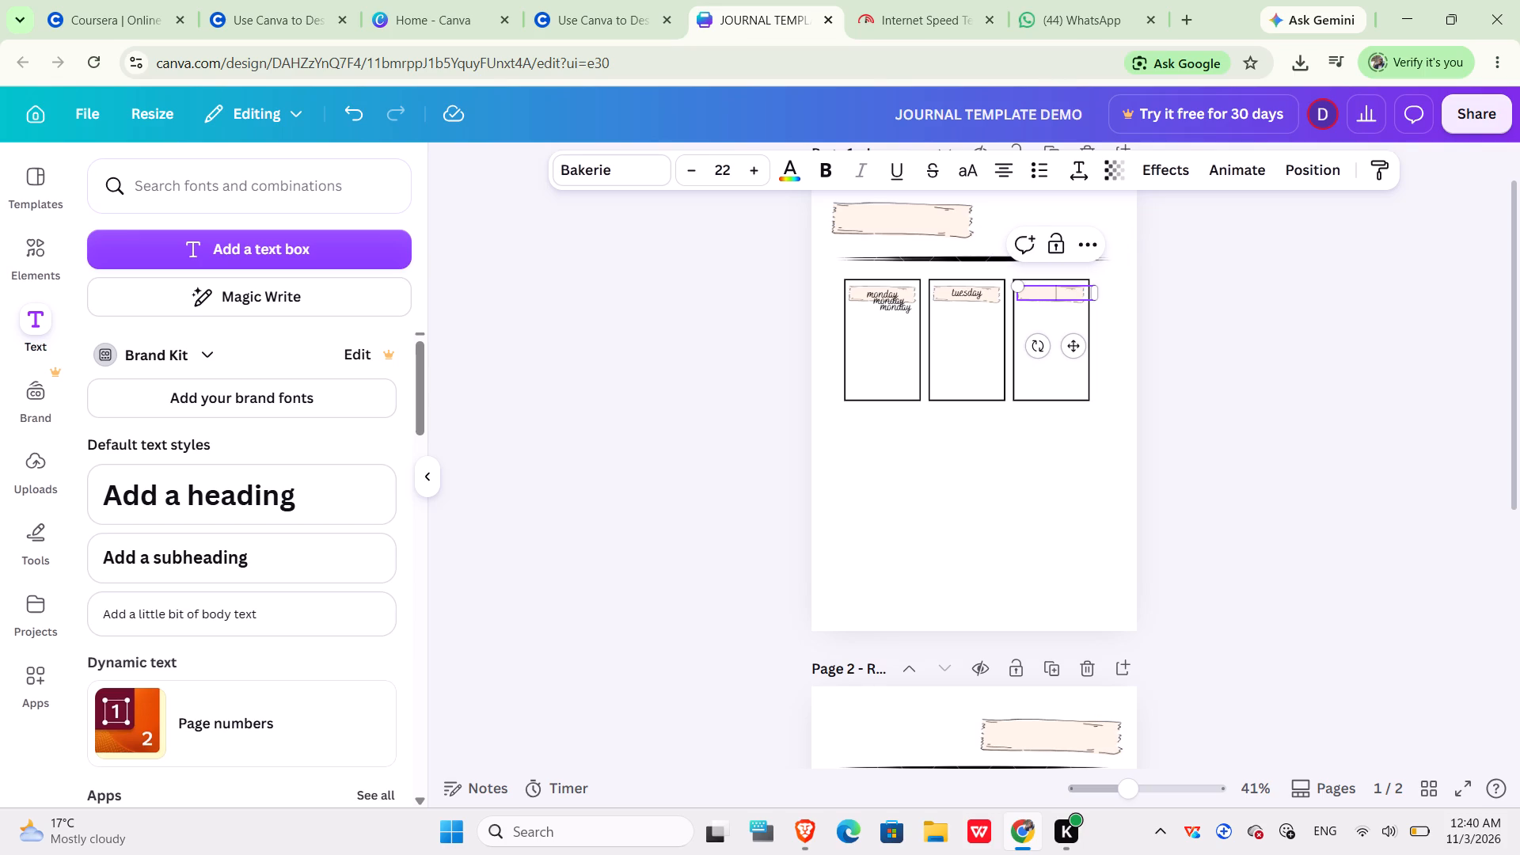
type("wedn")
type("esday")
left_click(1062, 478)
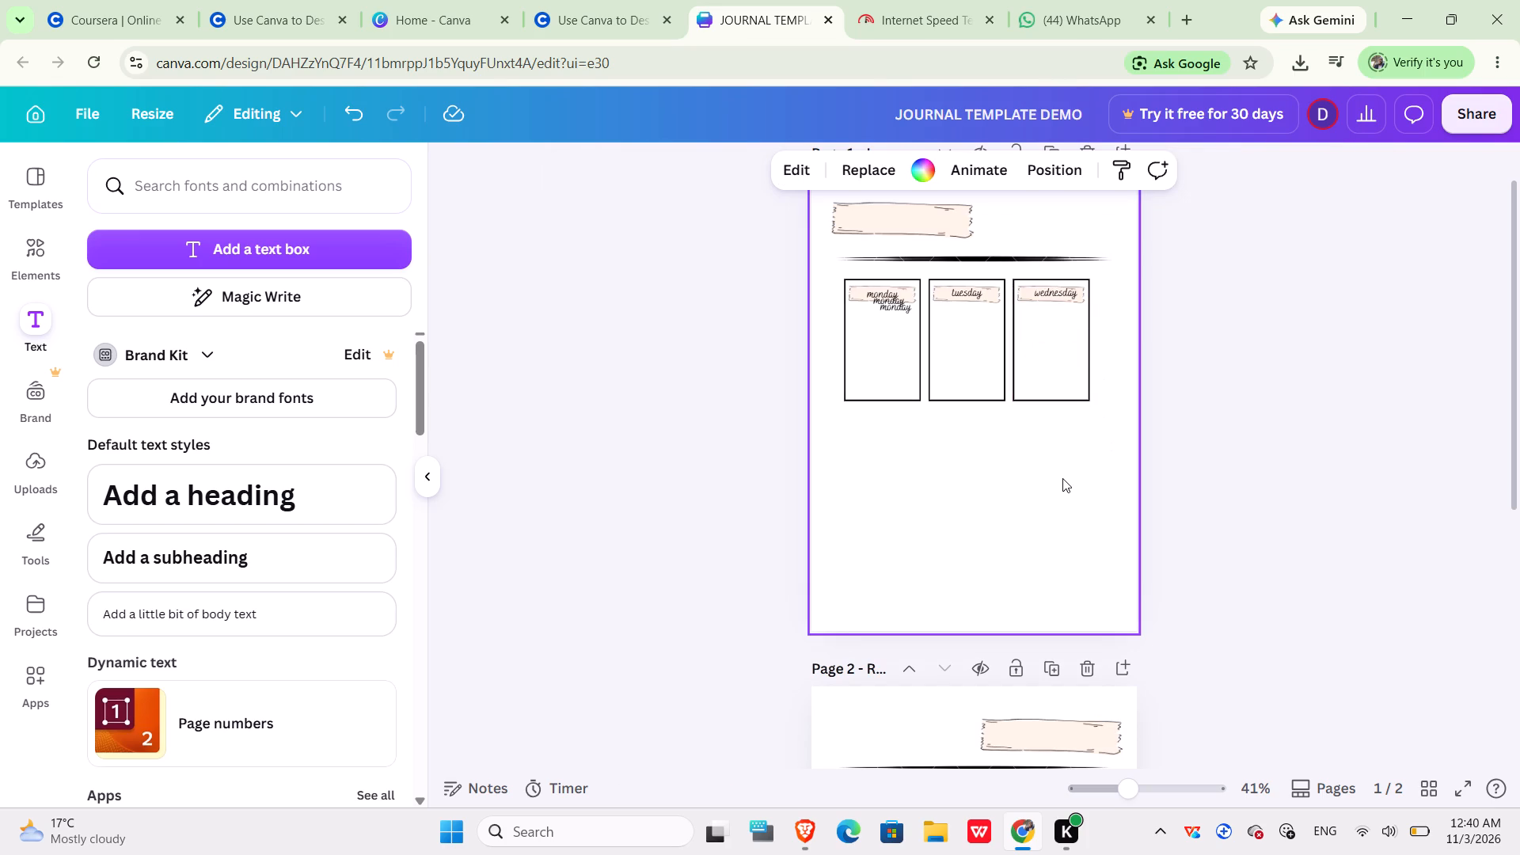
Switch to the Coursera lesson and watch the journal template video from 6:09 to 6:36 for how the remaining copies are used.
left_click(619, 16)
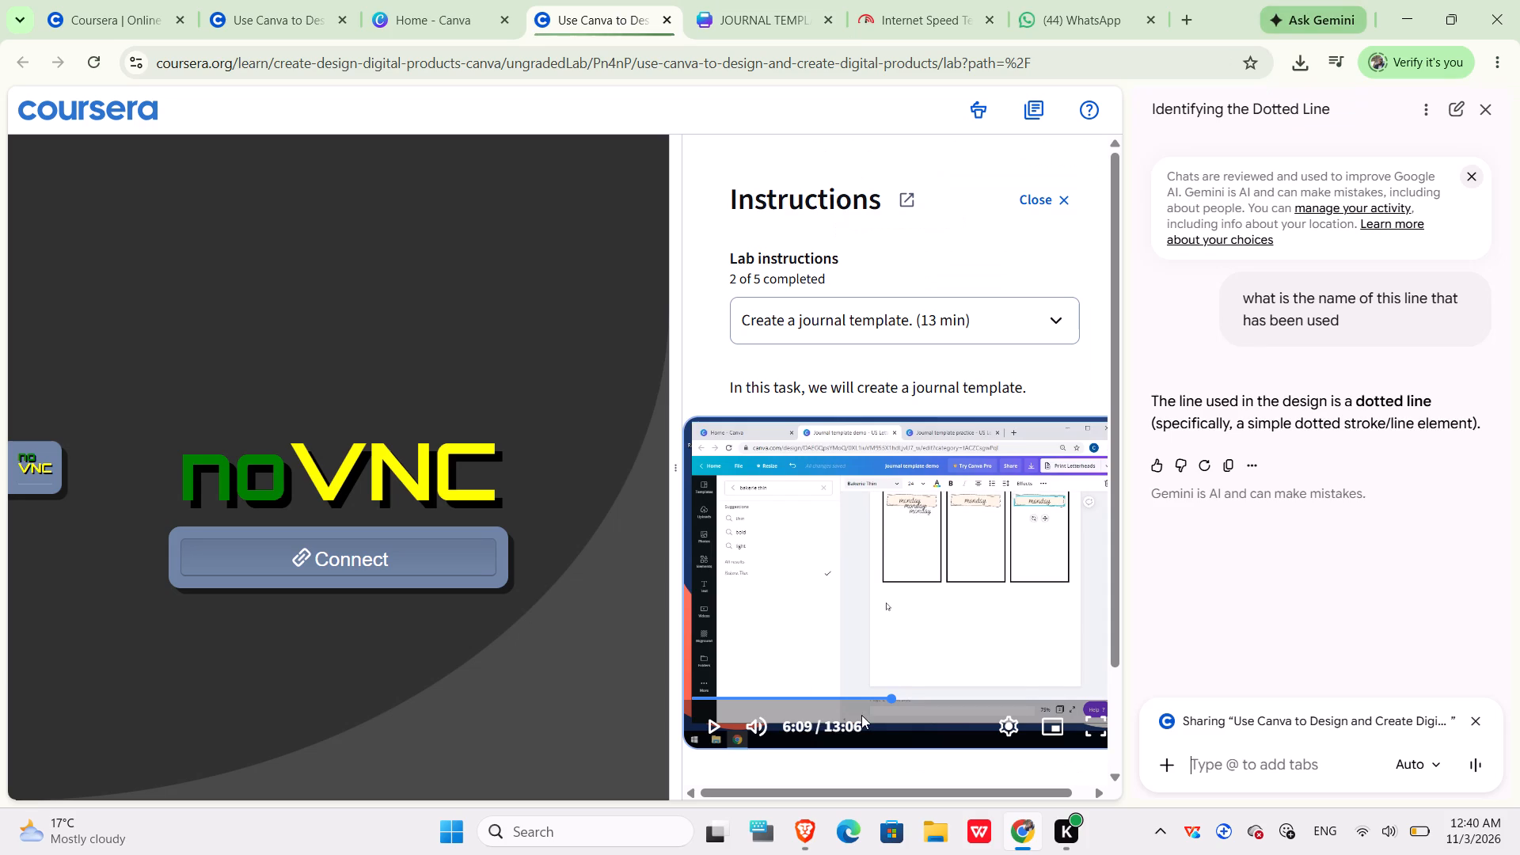
left_click(716, 731)
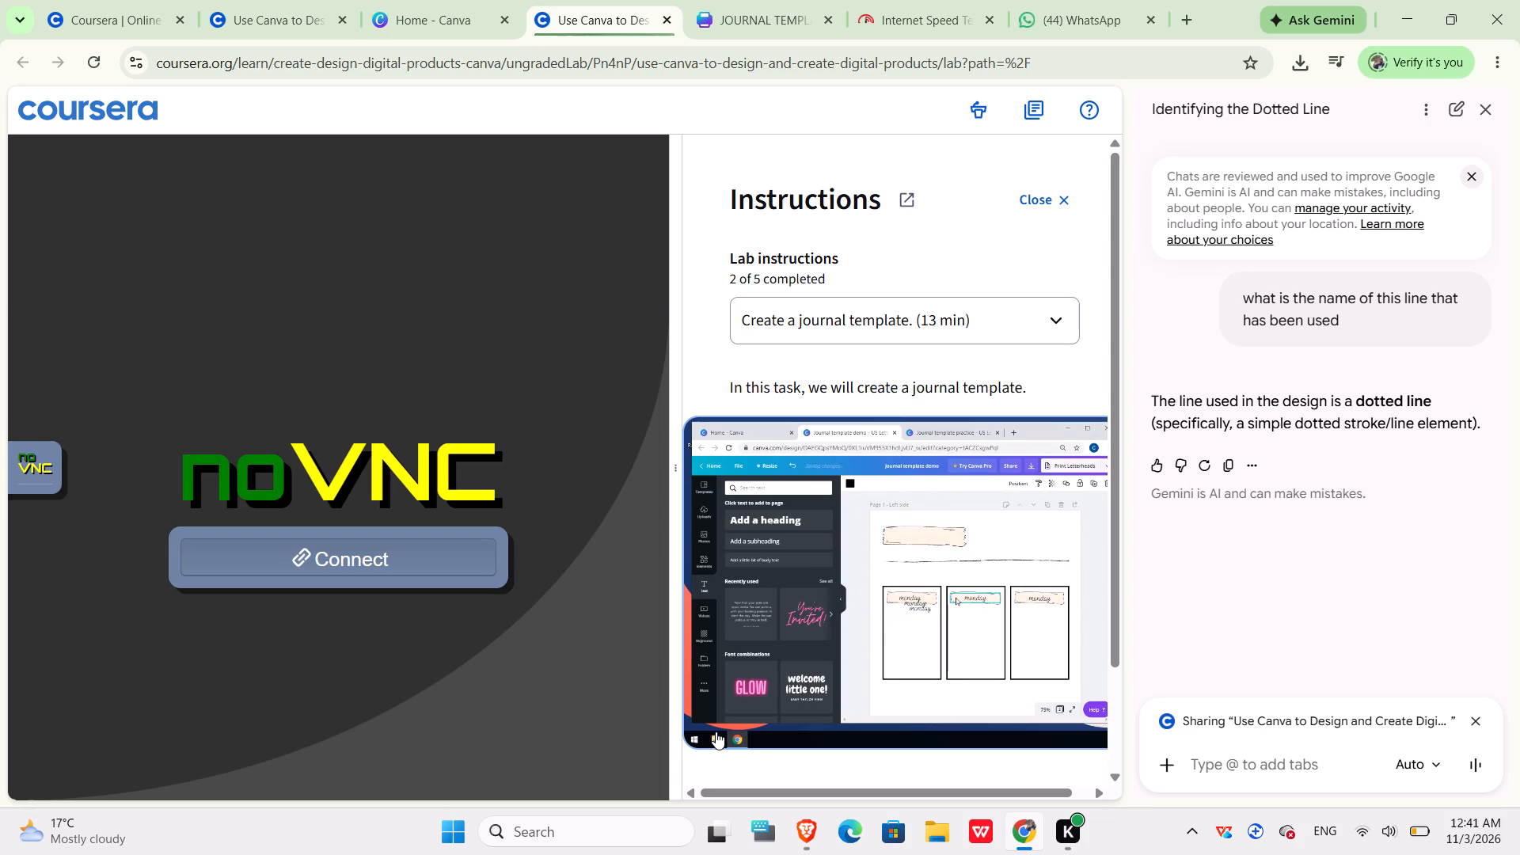
key("space")
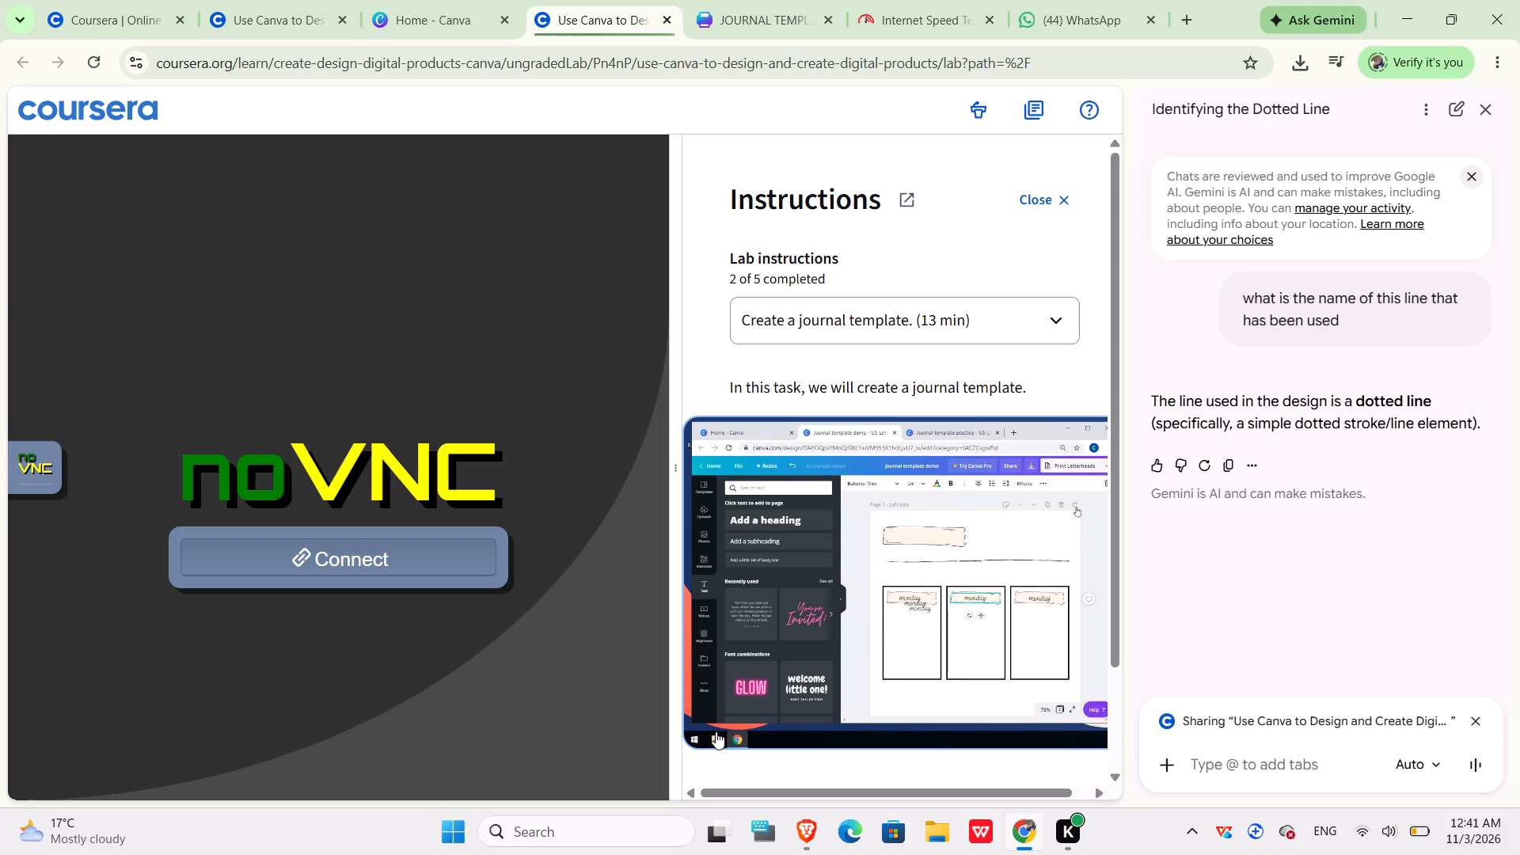
Return to the Canva journal design, duplicate the left black frame twice and move both copies down onto page 2.
left_click(786, 11)
left_click(881, 333)
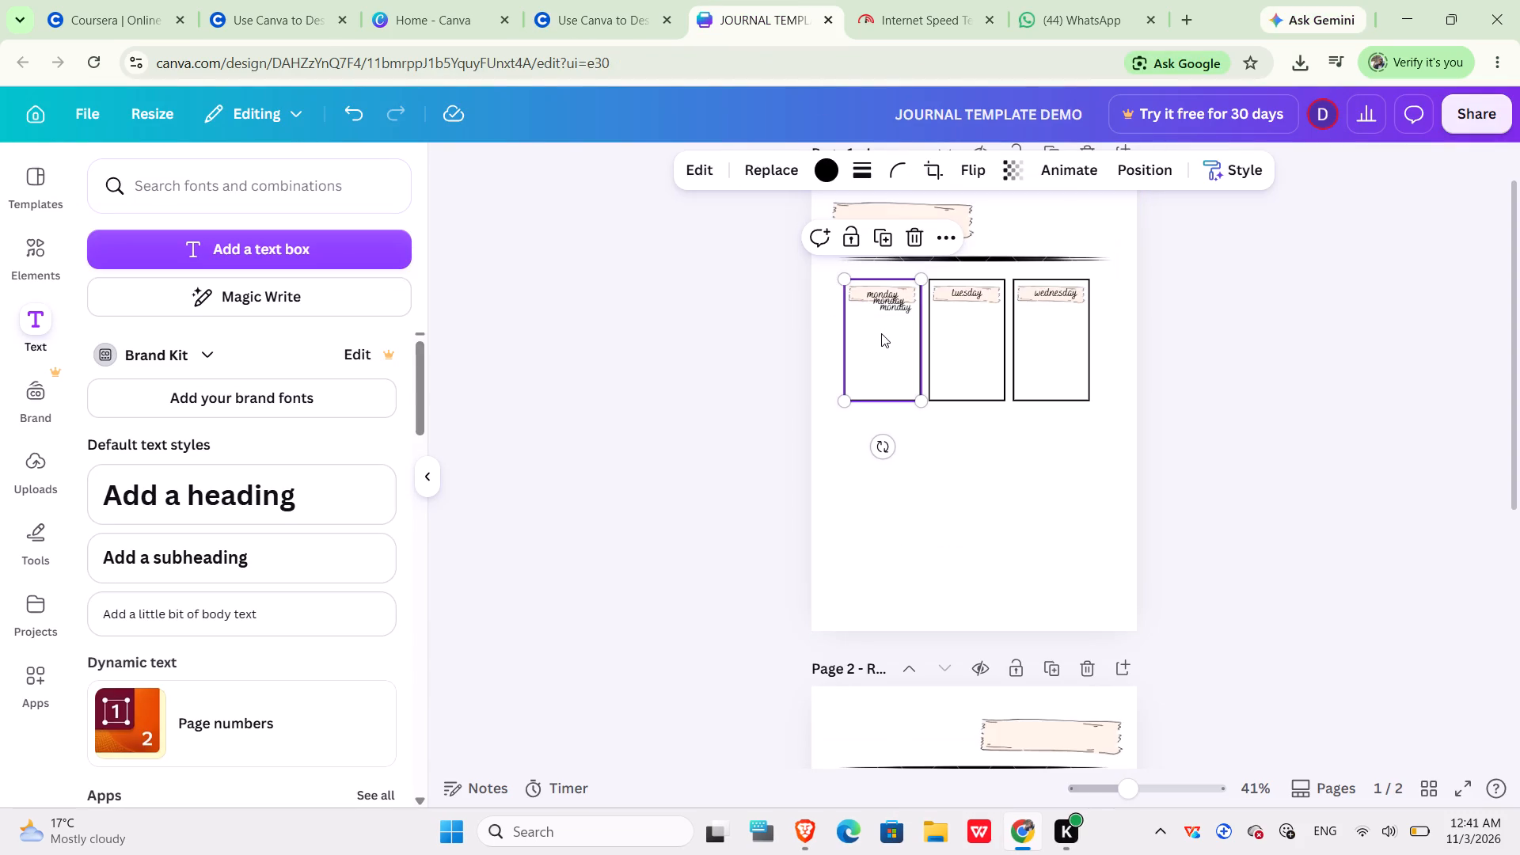
left_click(882, 239)
left_click(882, 239)
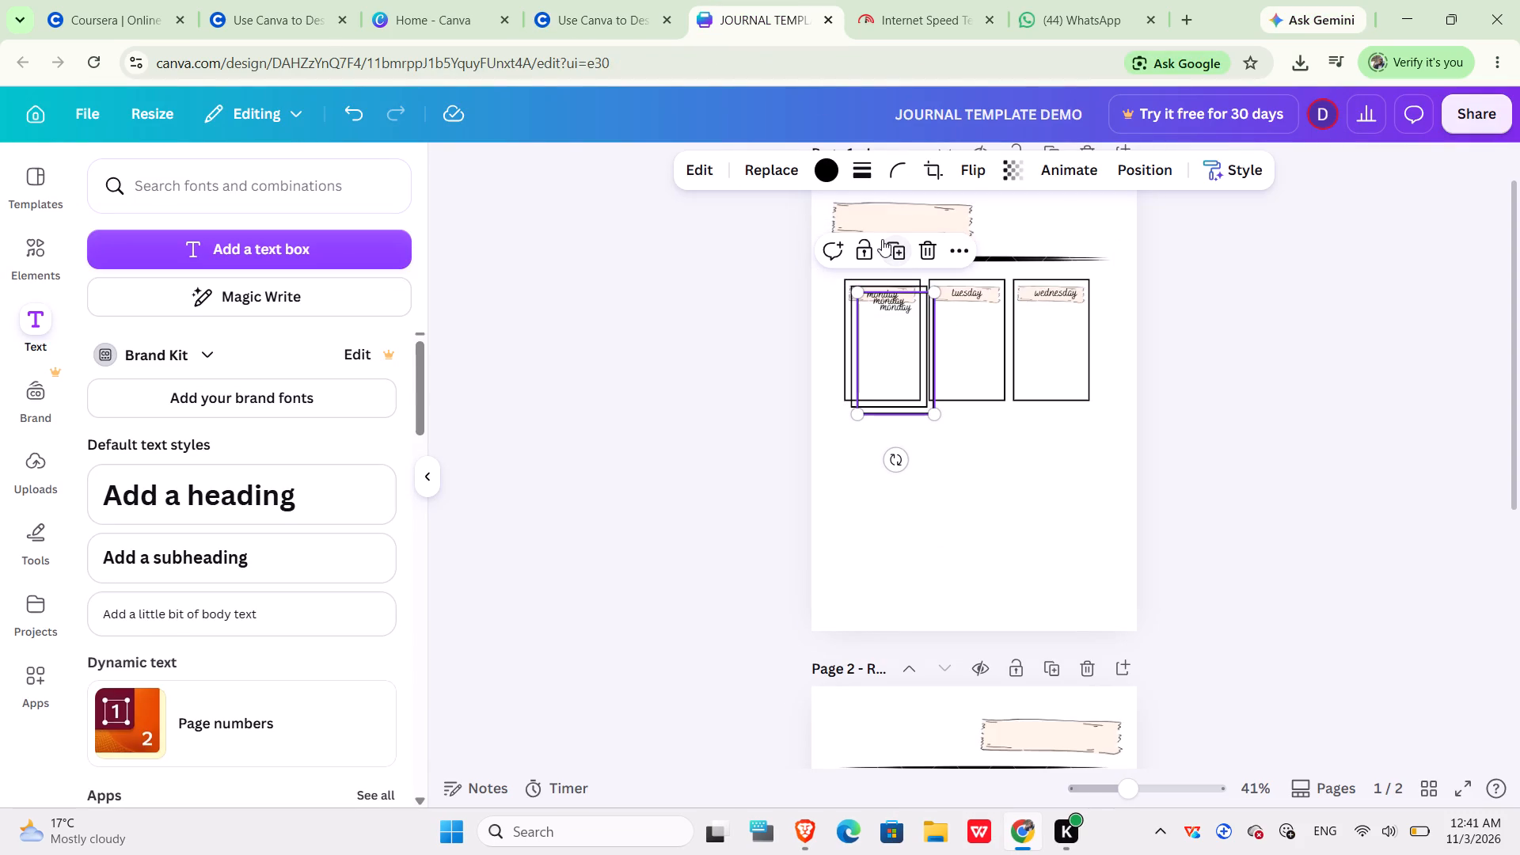
left_click_drag(901, 364, 901, 736)
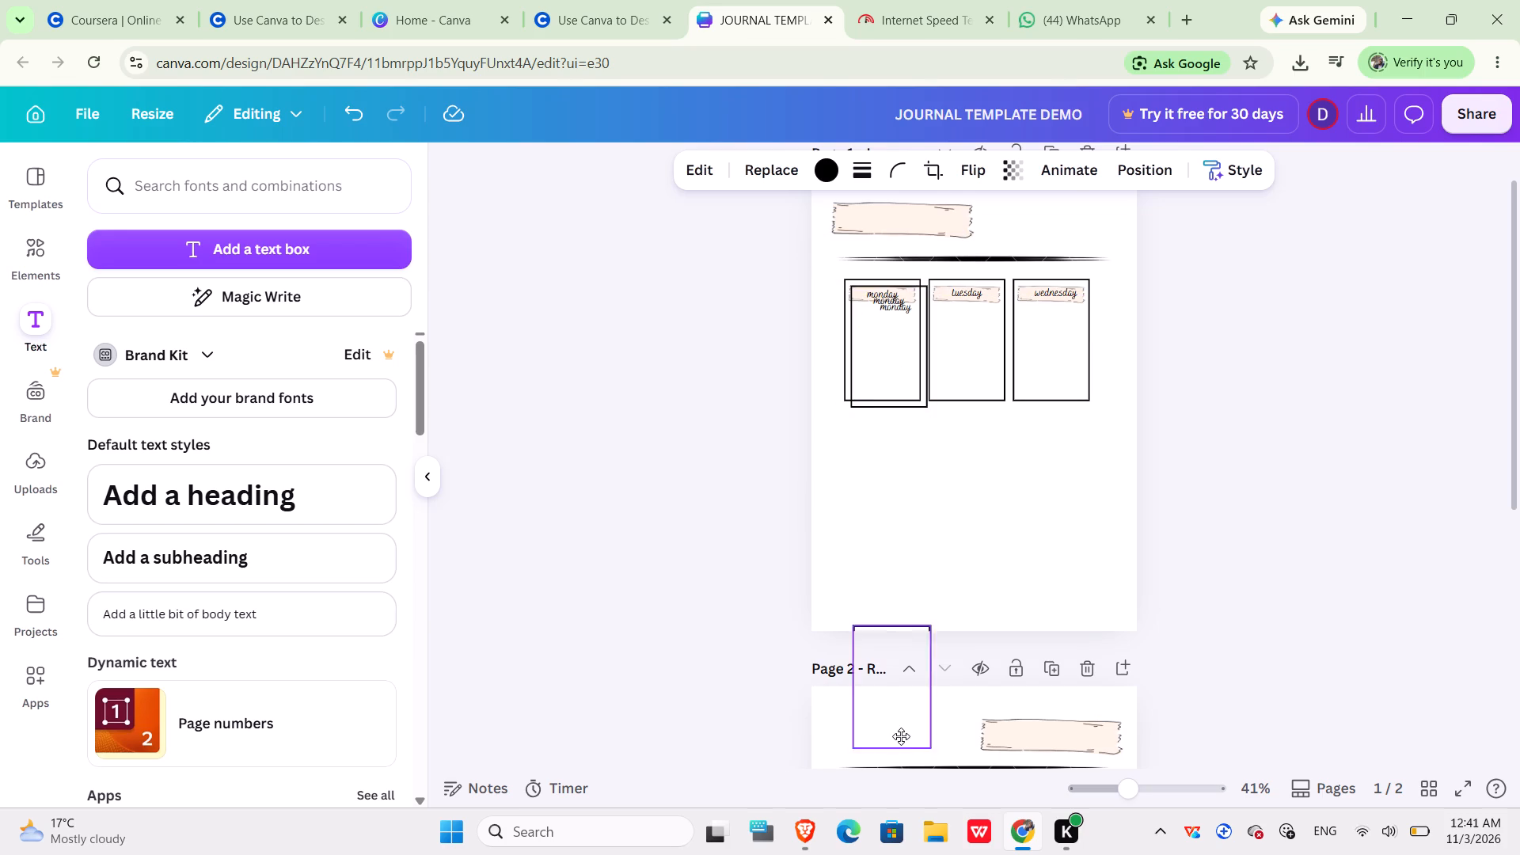
left_click_drag(901, 736, 903, 854)
left_click_drag(893, 348, 943, 534)
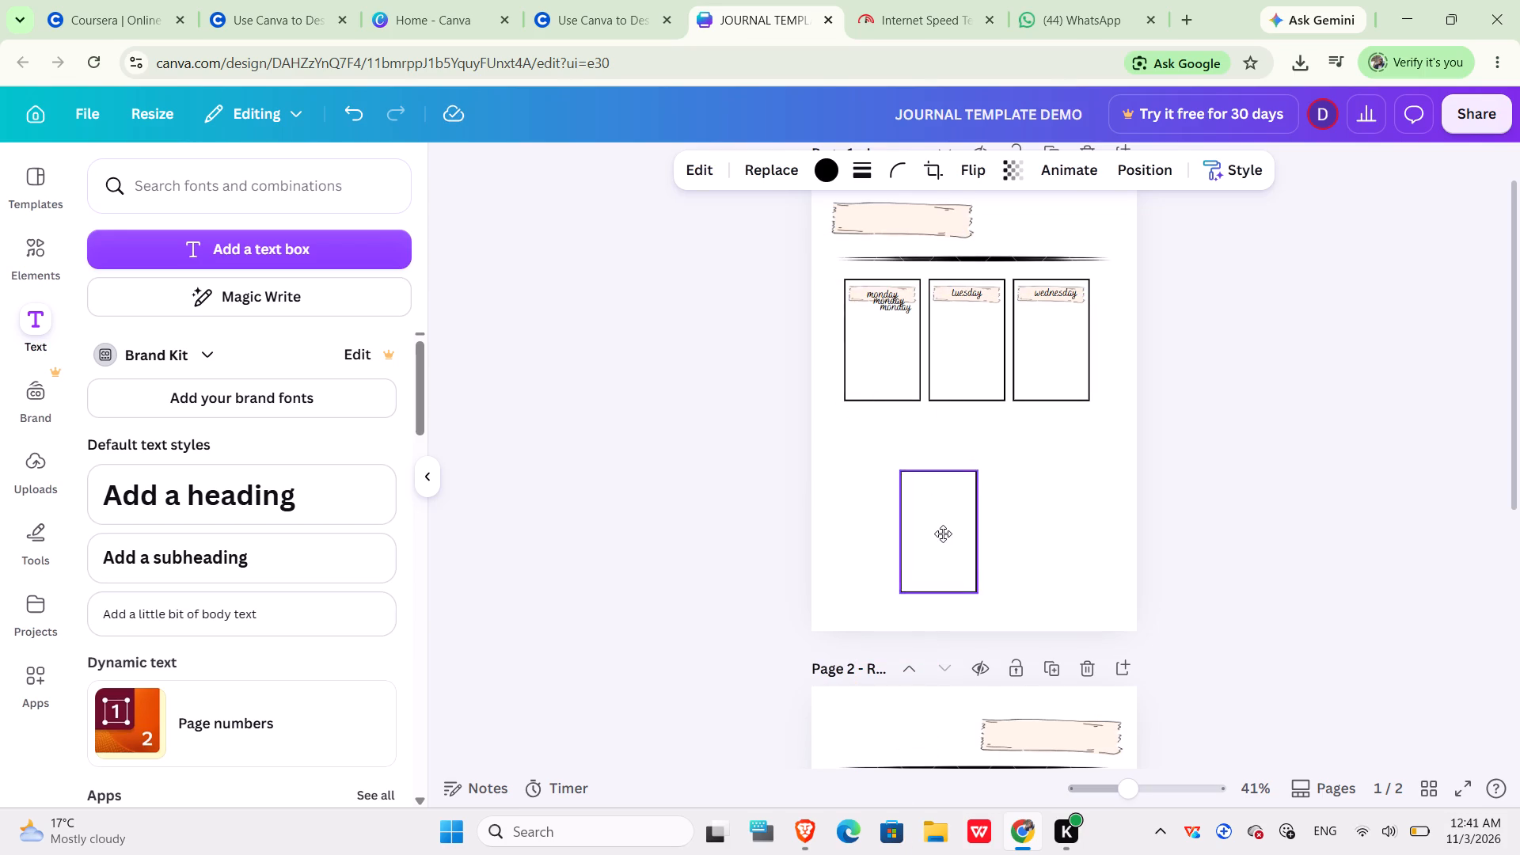
left_click_drag(943, 534, 1030, 854)
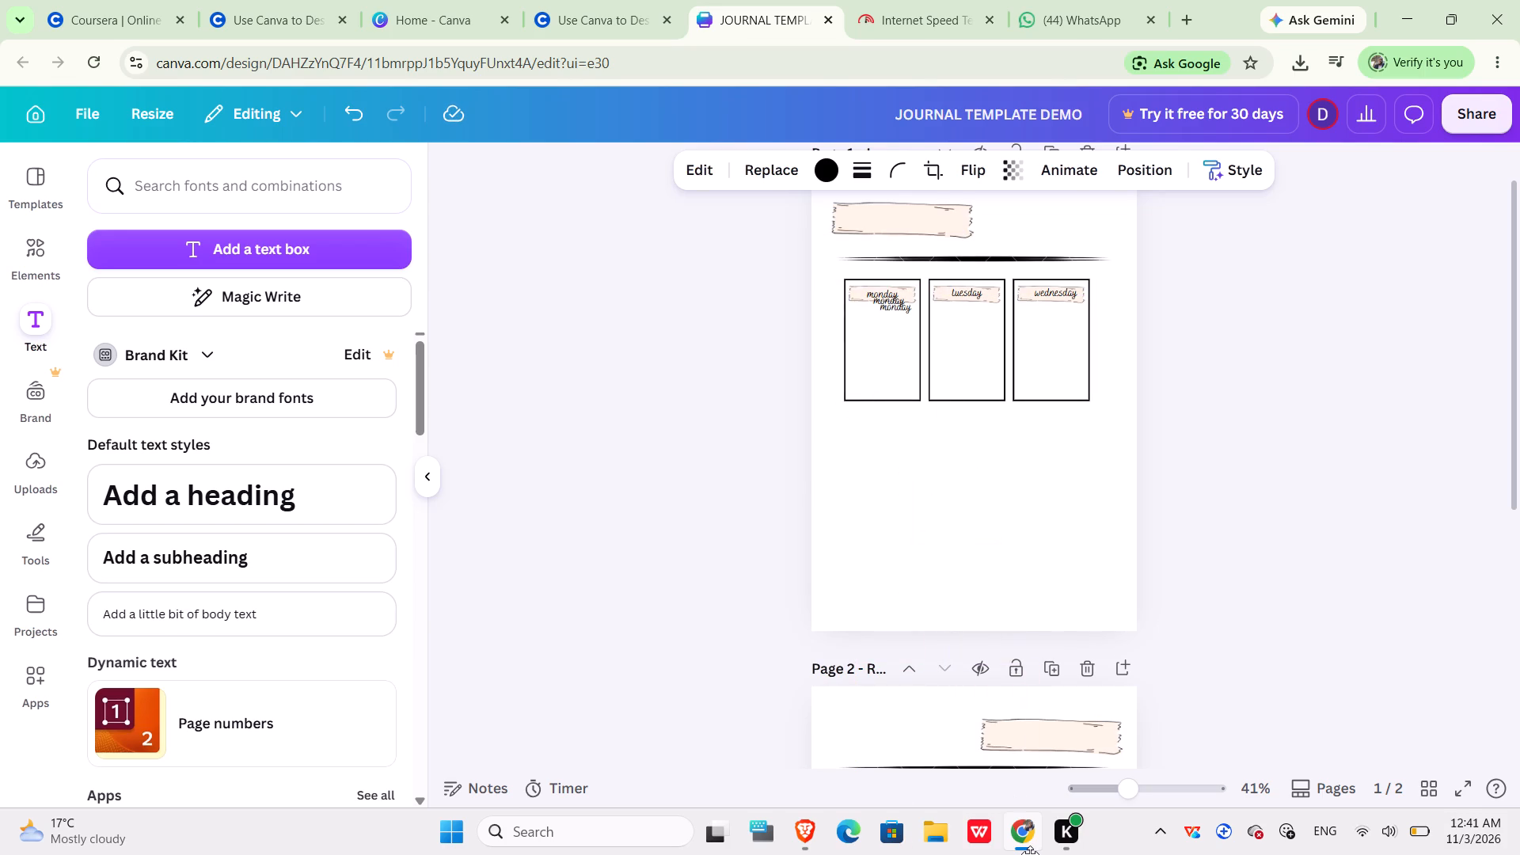
left_click_drag(1030, 854, 1043, 854)
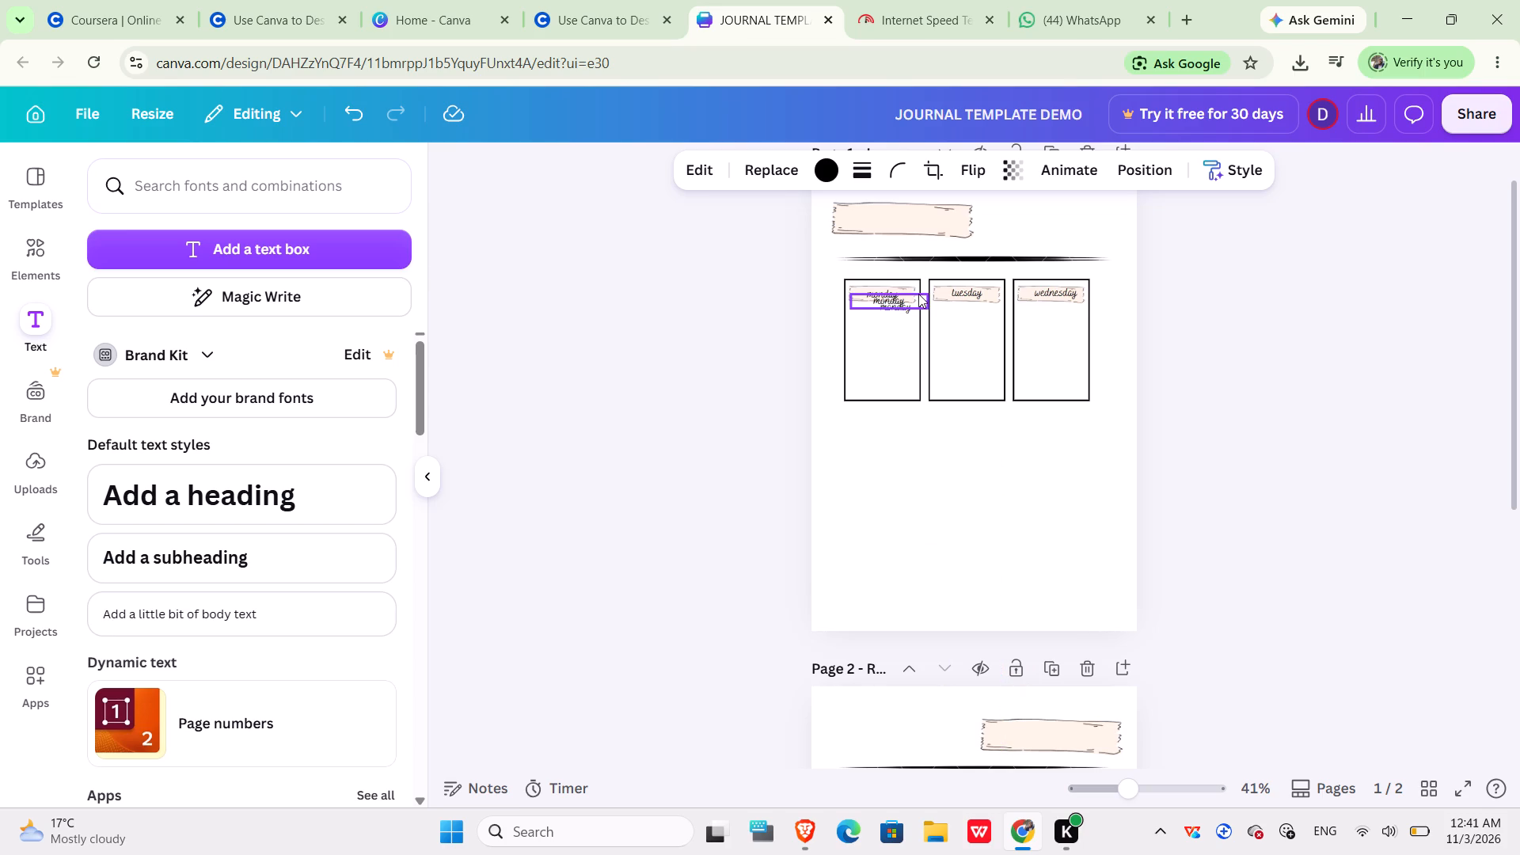
Move the "tuesday" label down off its banner, duplicate that banner twice, and place both copies in page 1's empty lower area.
left_click(948, 292)
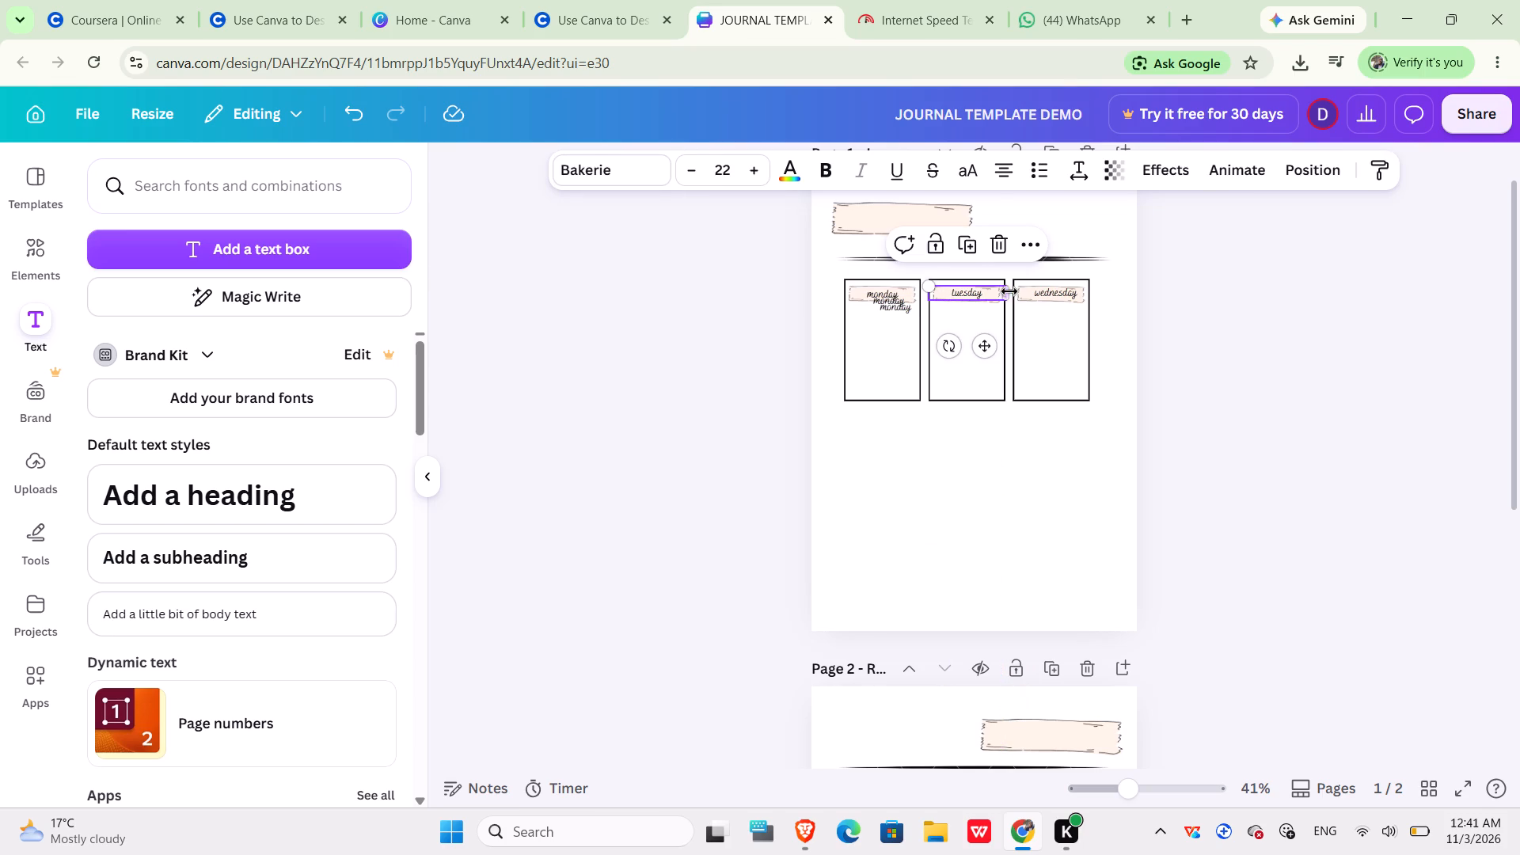
left_click(1027, 292)
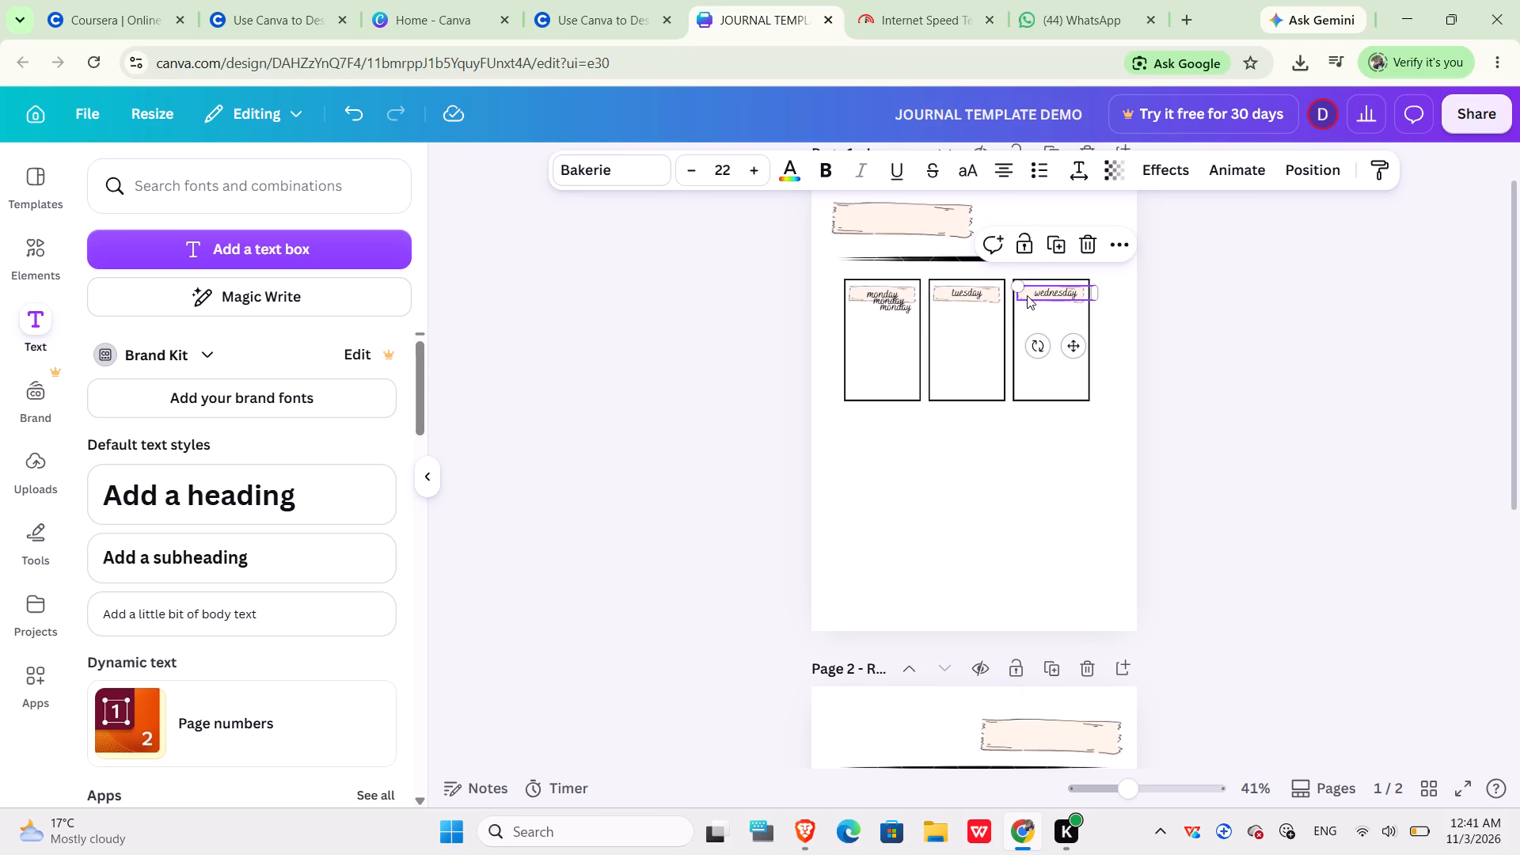
left_click(1027, 295)
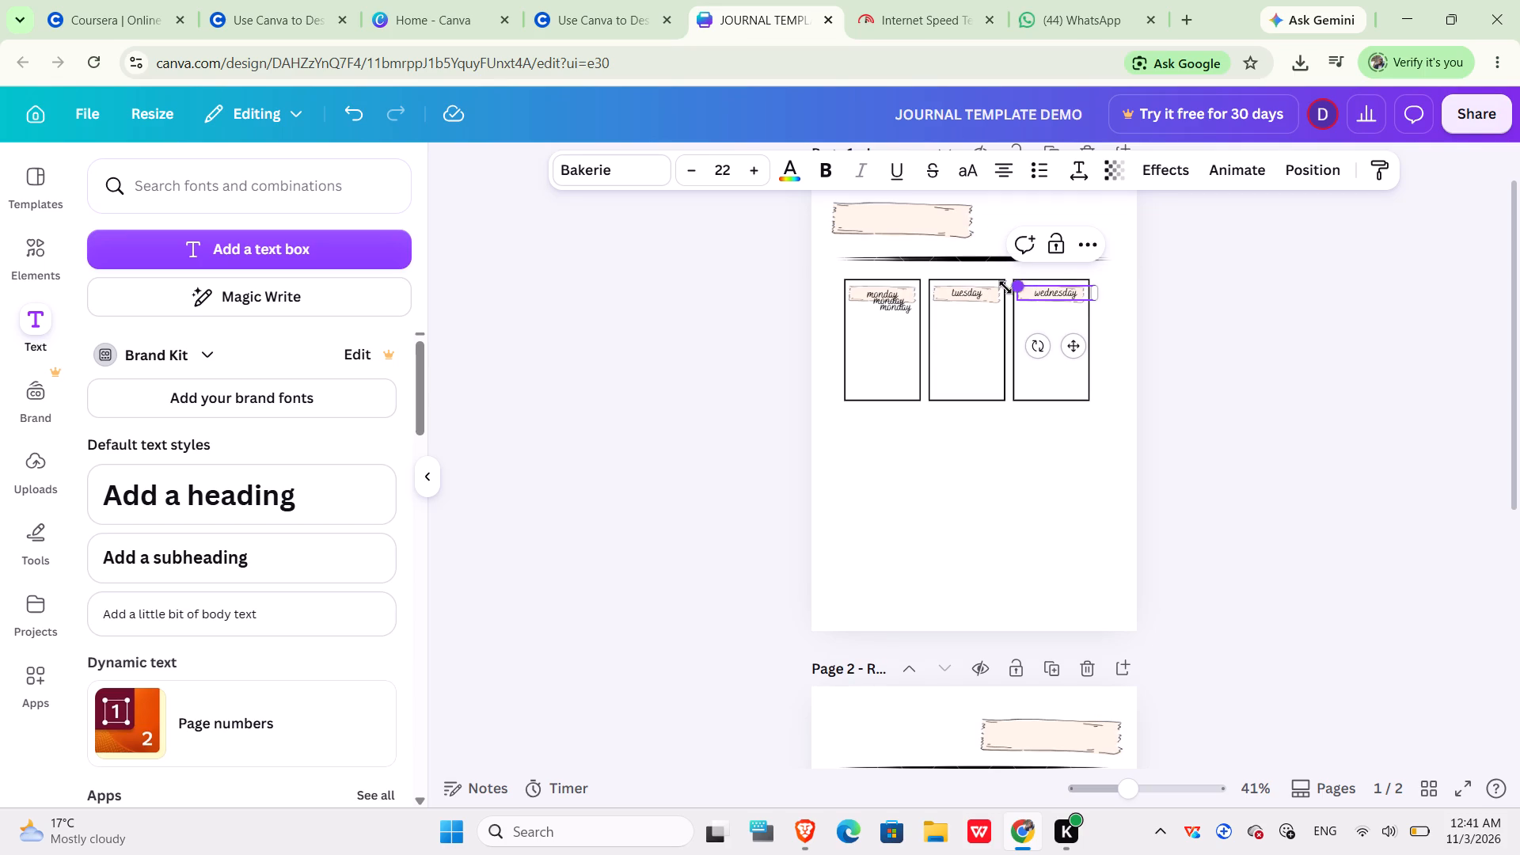
left_click(967, 299)
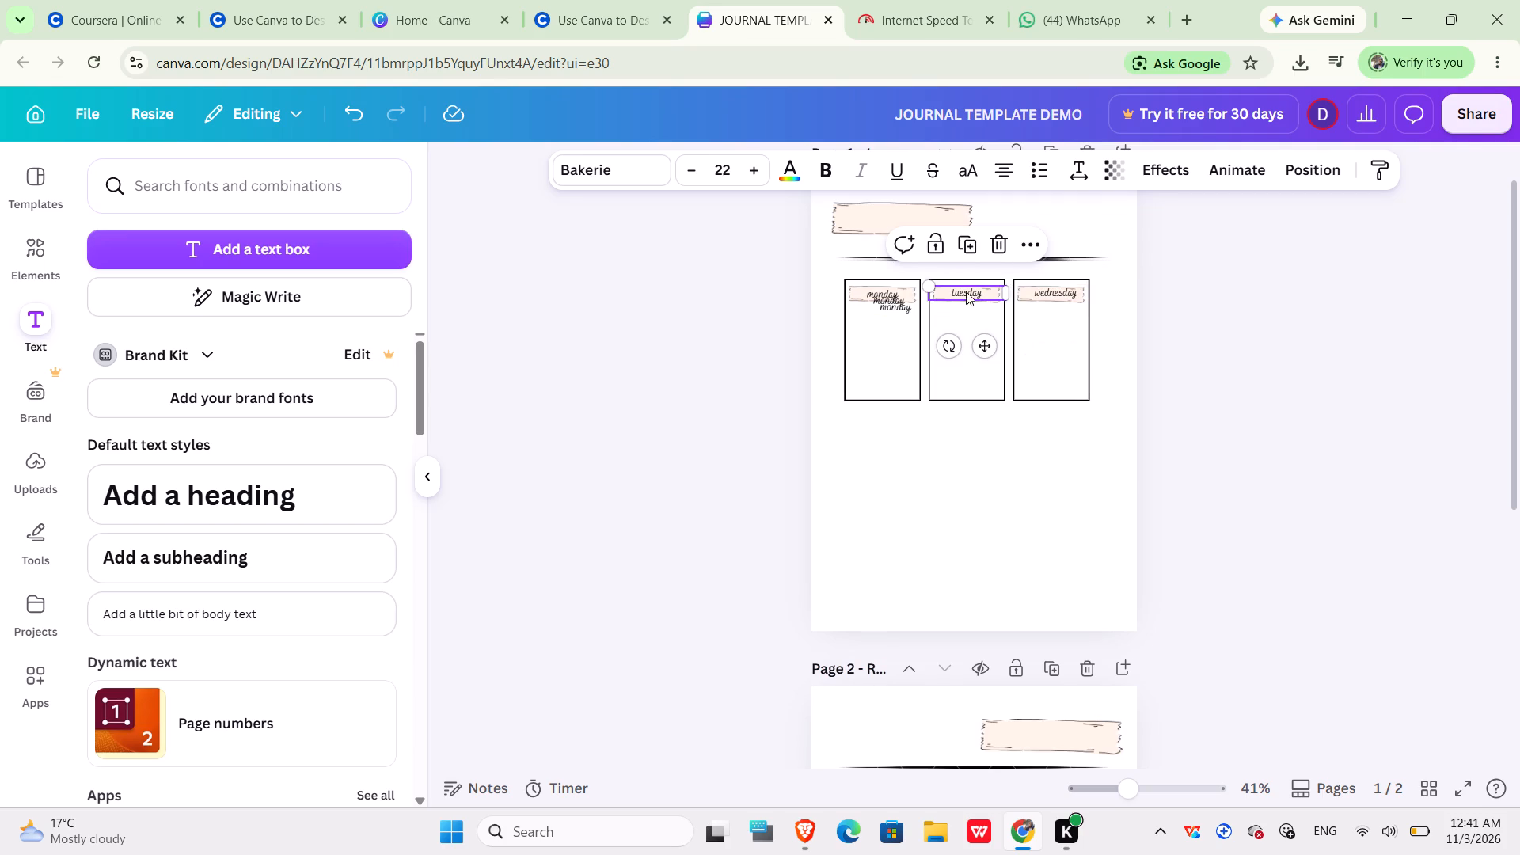
left_click_drag(986, 341, 986, 357)
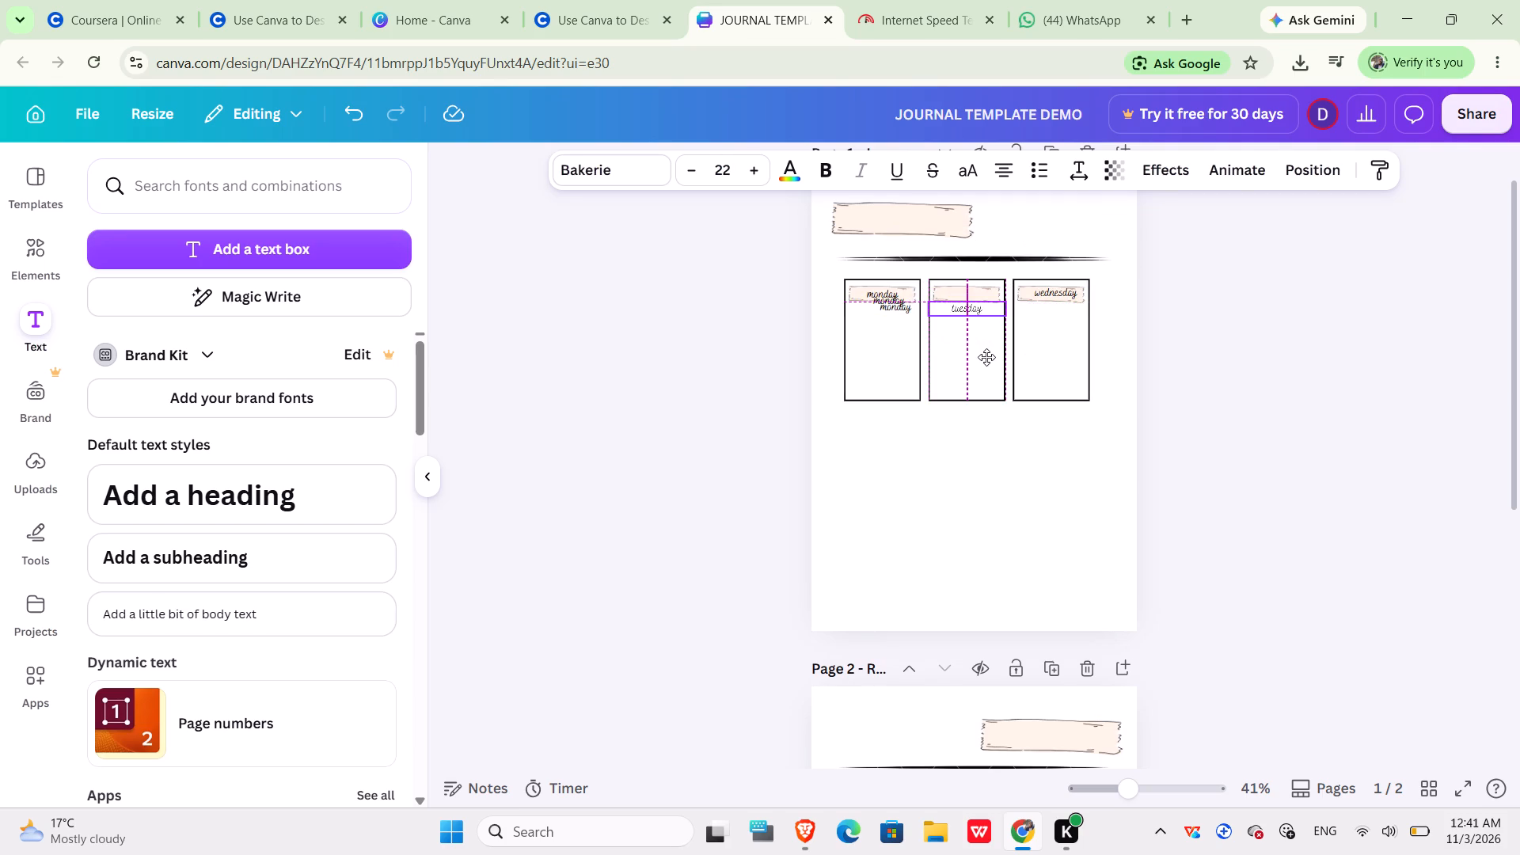
left_click_drag(986, 357, 988, 365)
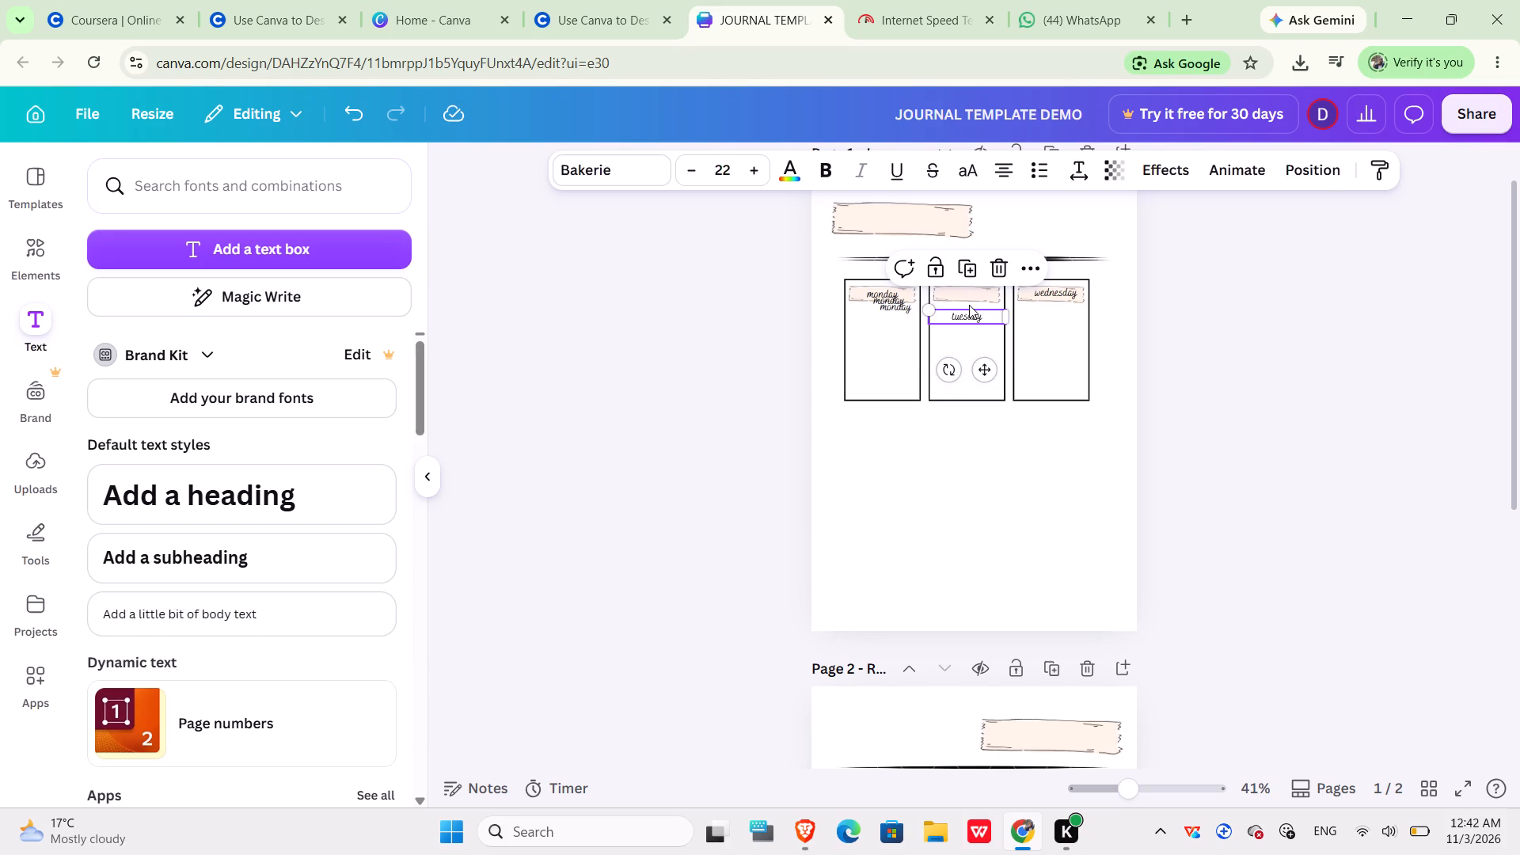
left_click(965, 291)
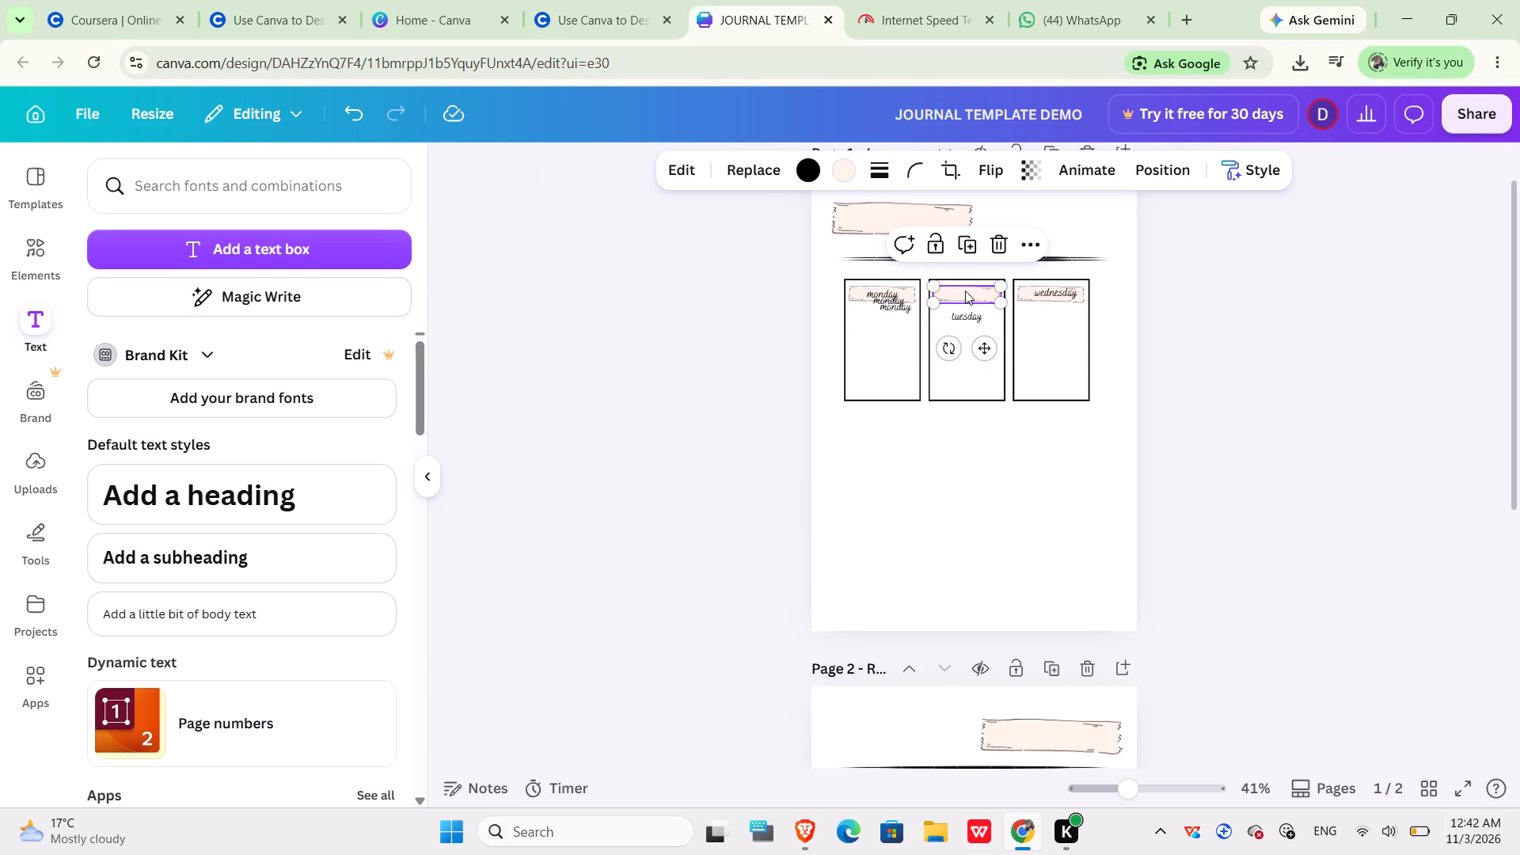
left_click(965, 248)
left_click(965, 248)
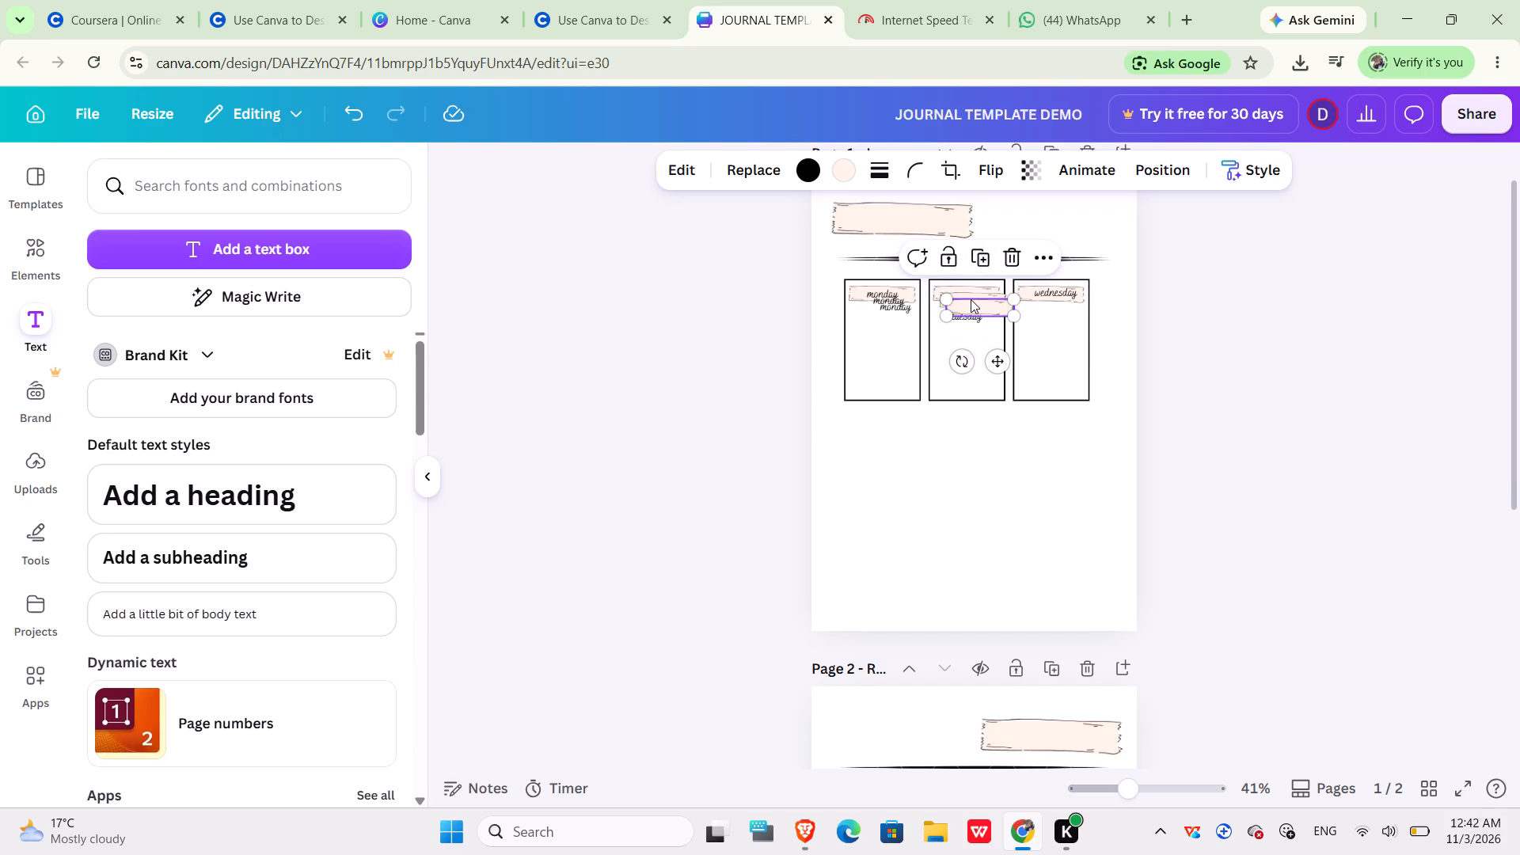
left_click_drag(971, 299, 985, 483)
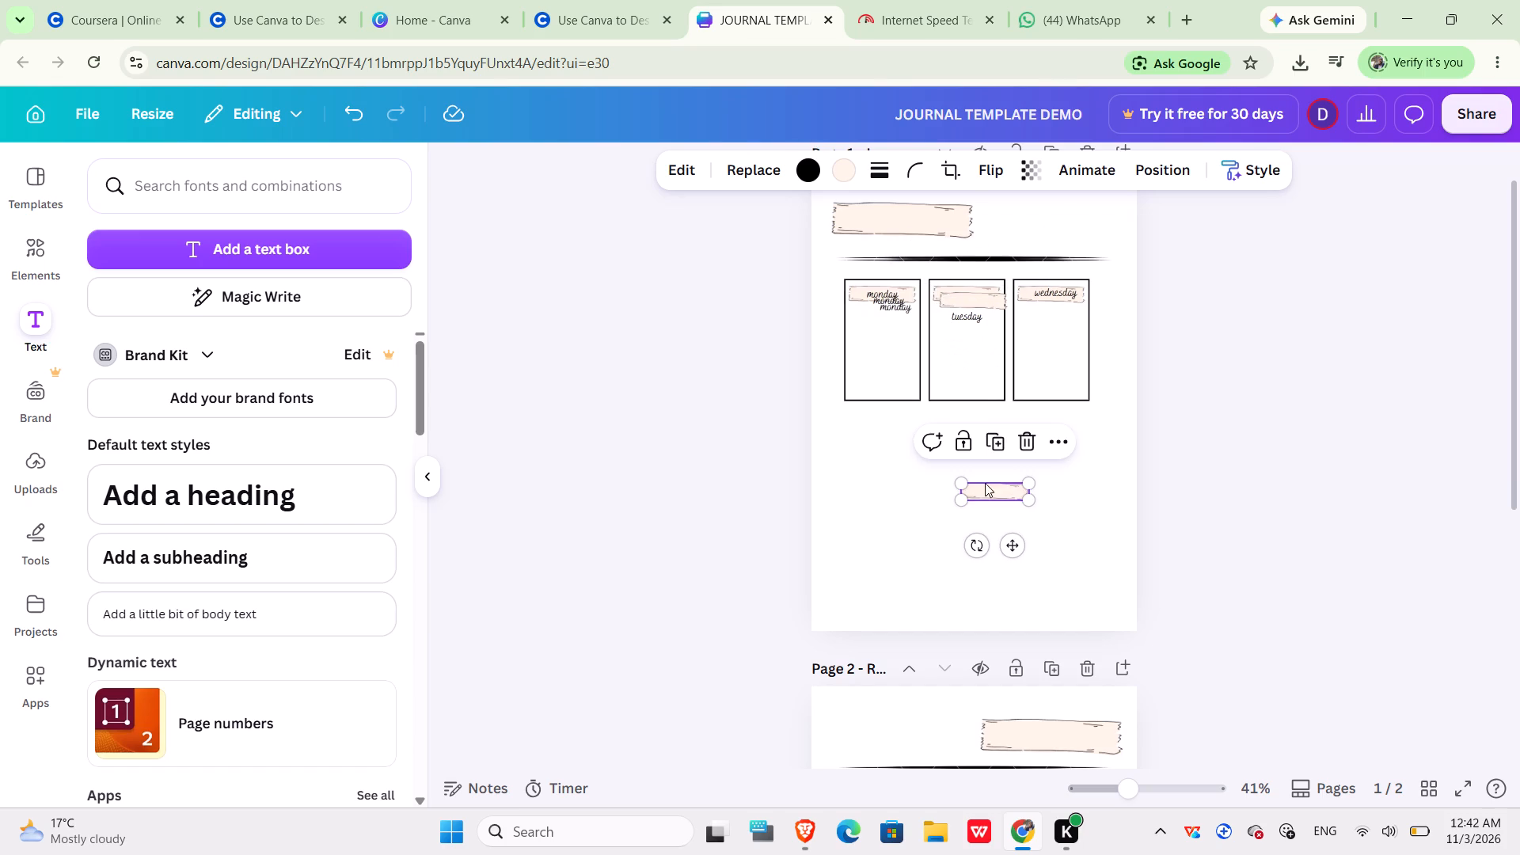
left_click_drag(981, 298, 1031, 452)
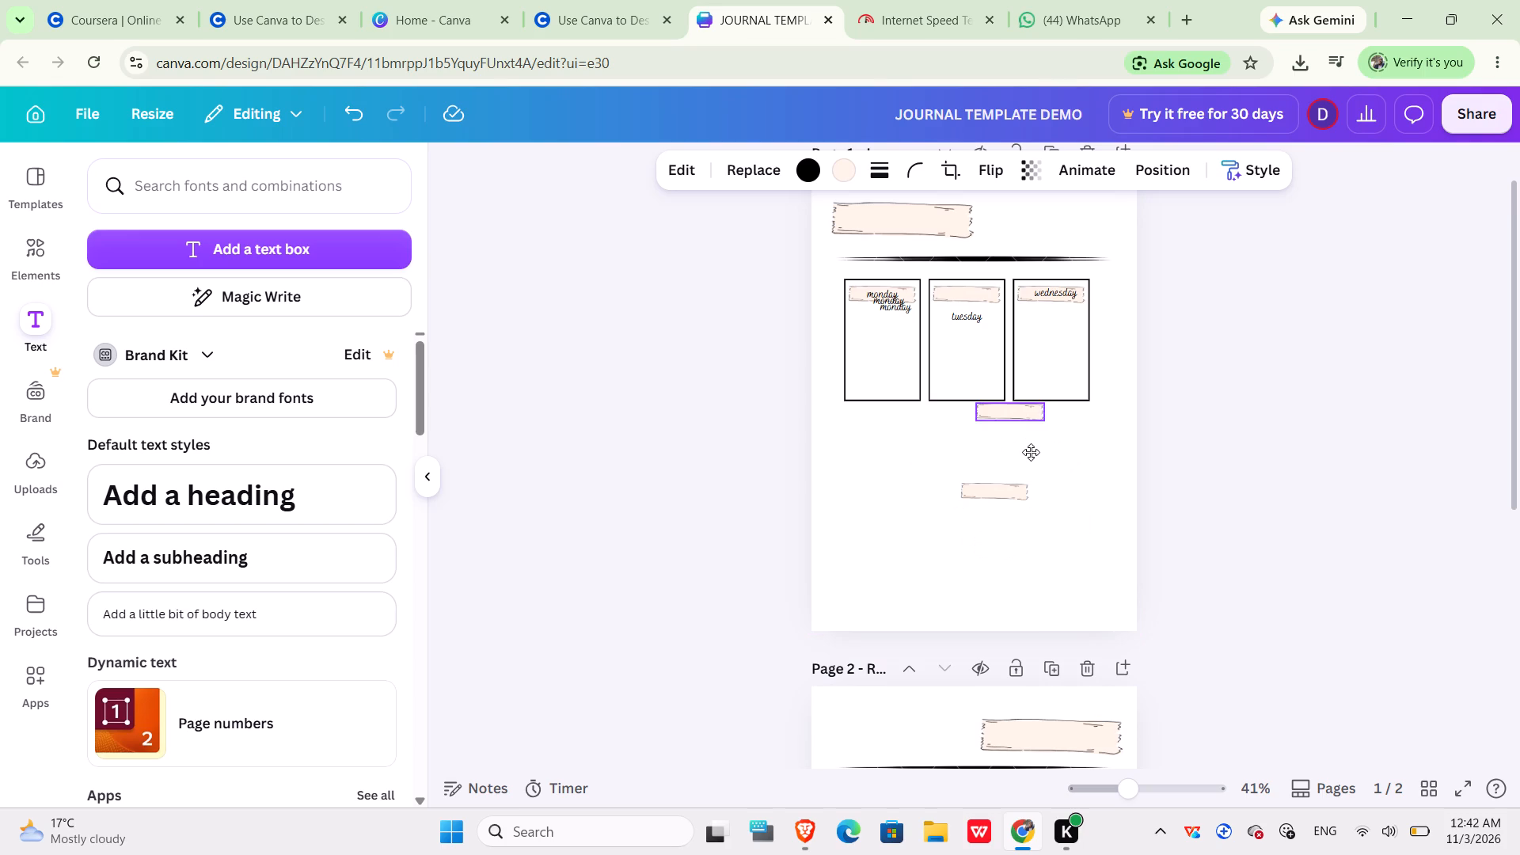
left_click_drag(1031, 452, 1062, 555)
Move the "tuesday" label back up onto the middle frame's banner.
left_click_drag(972, 314, 972, 292)
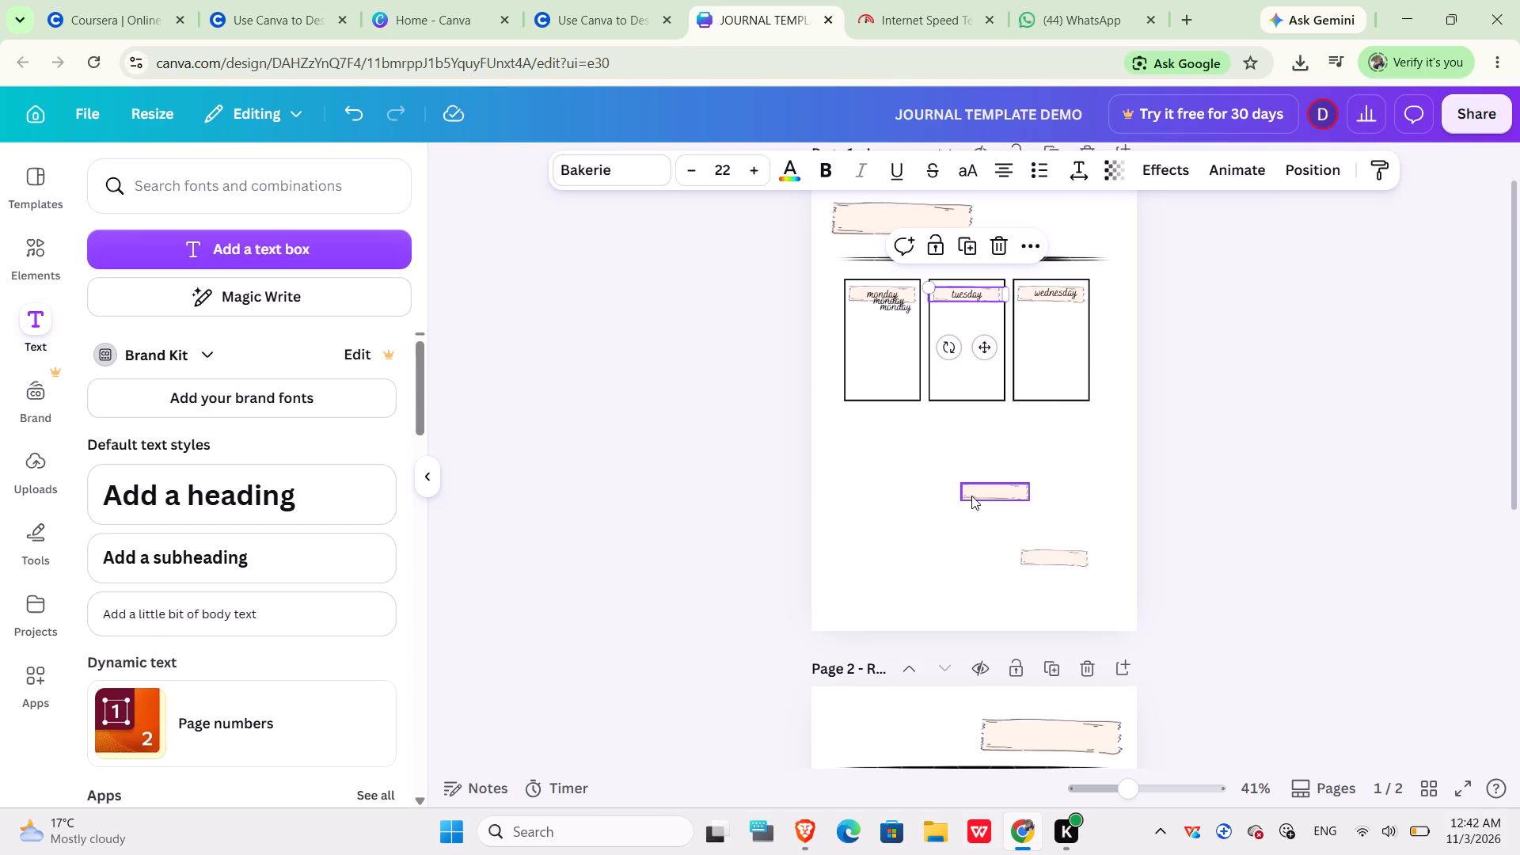
Reposition the right frame on page 2 so its top is level with the left frame.
scroll(971, 496, "down", 2)
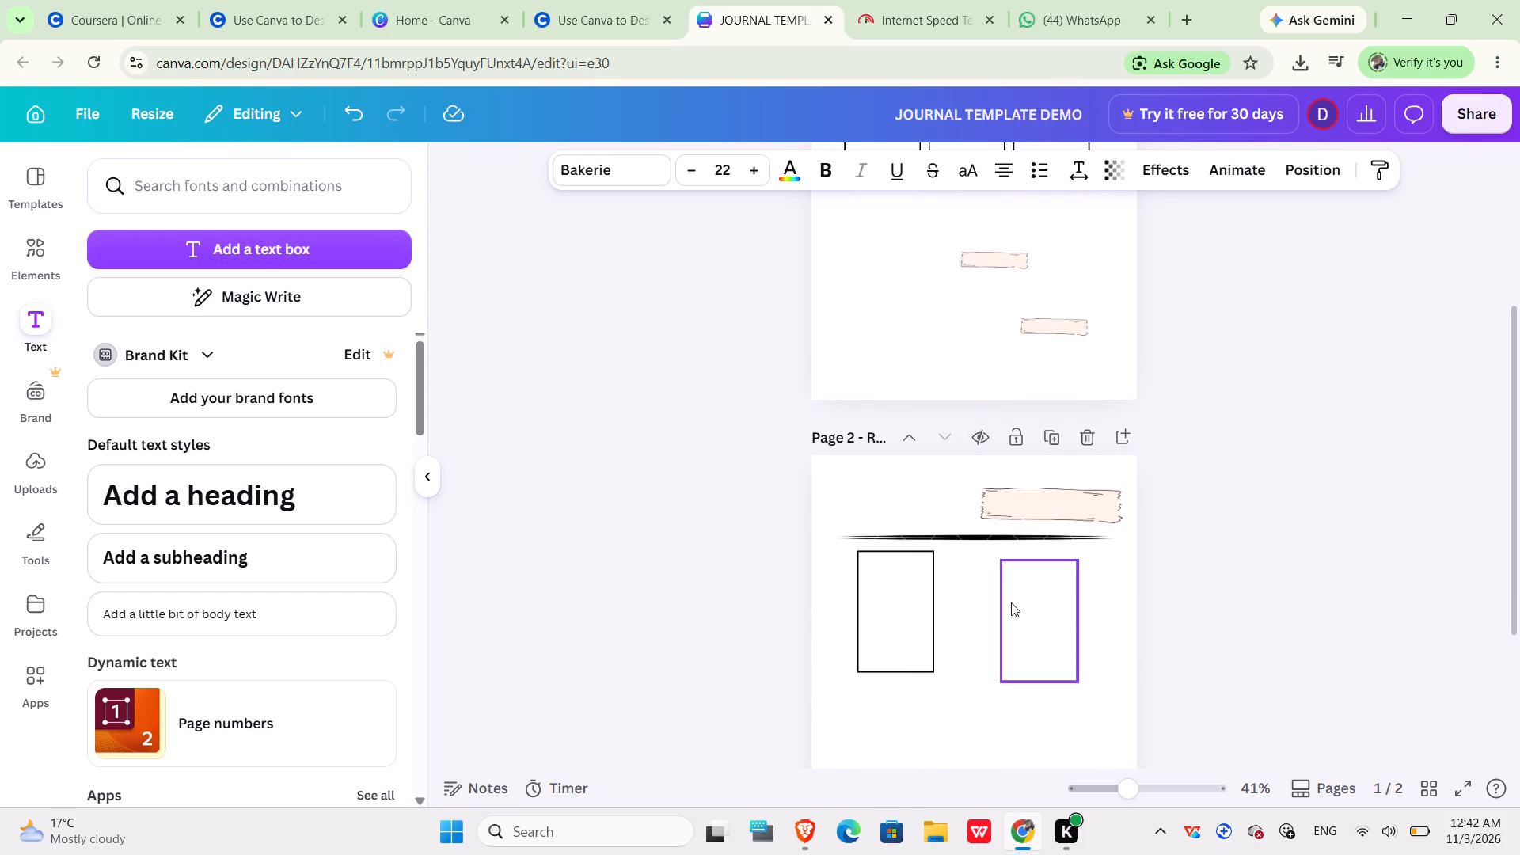
left_click_drag(1017, 621, 995, 602)
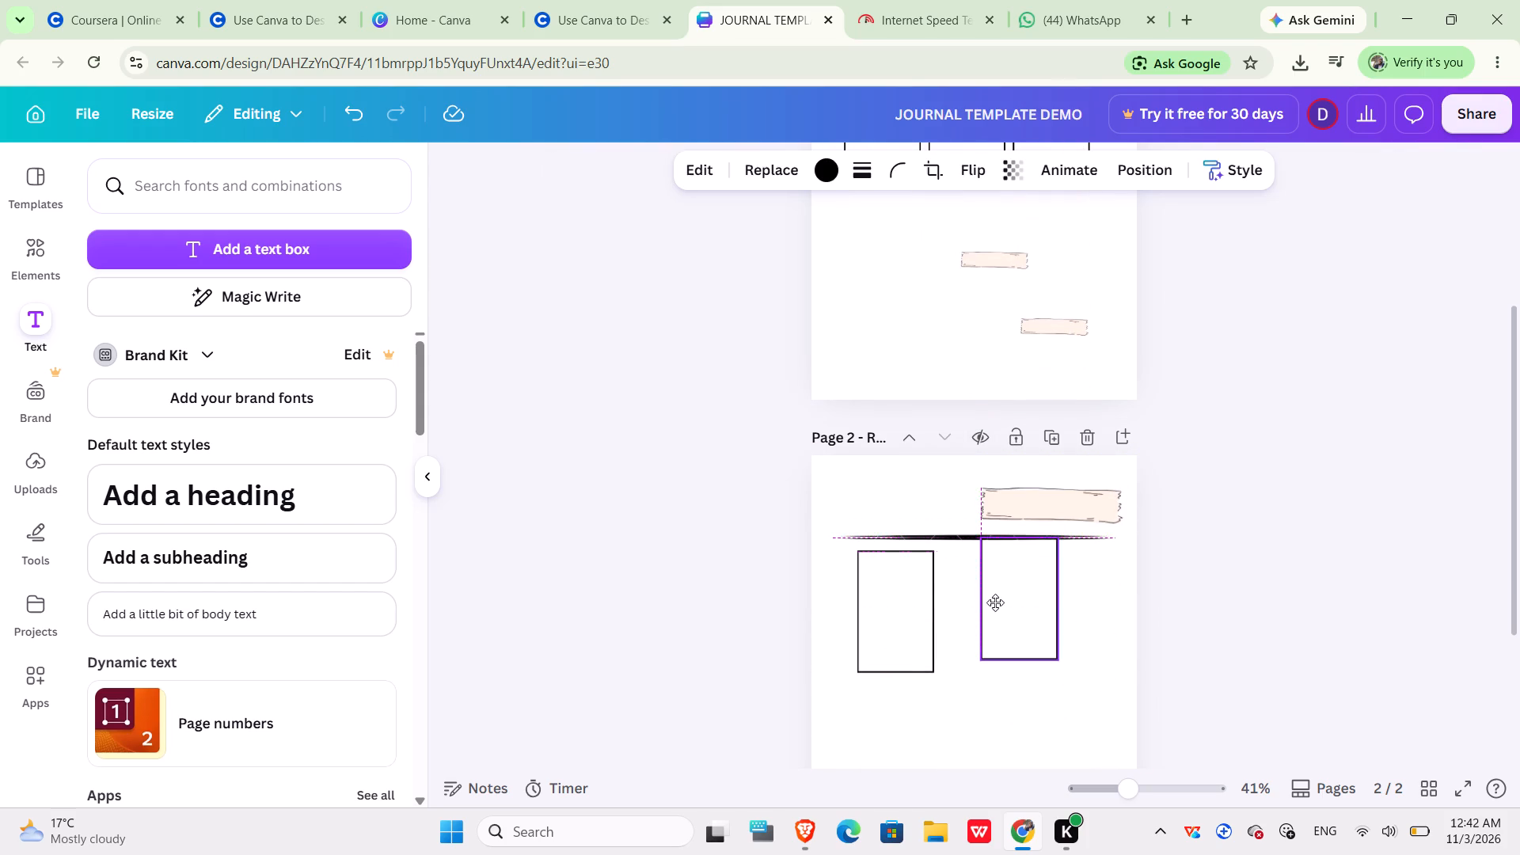
left_click_drag(995, 602, 978, 612)
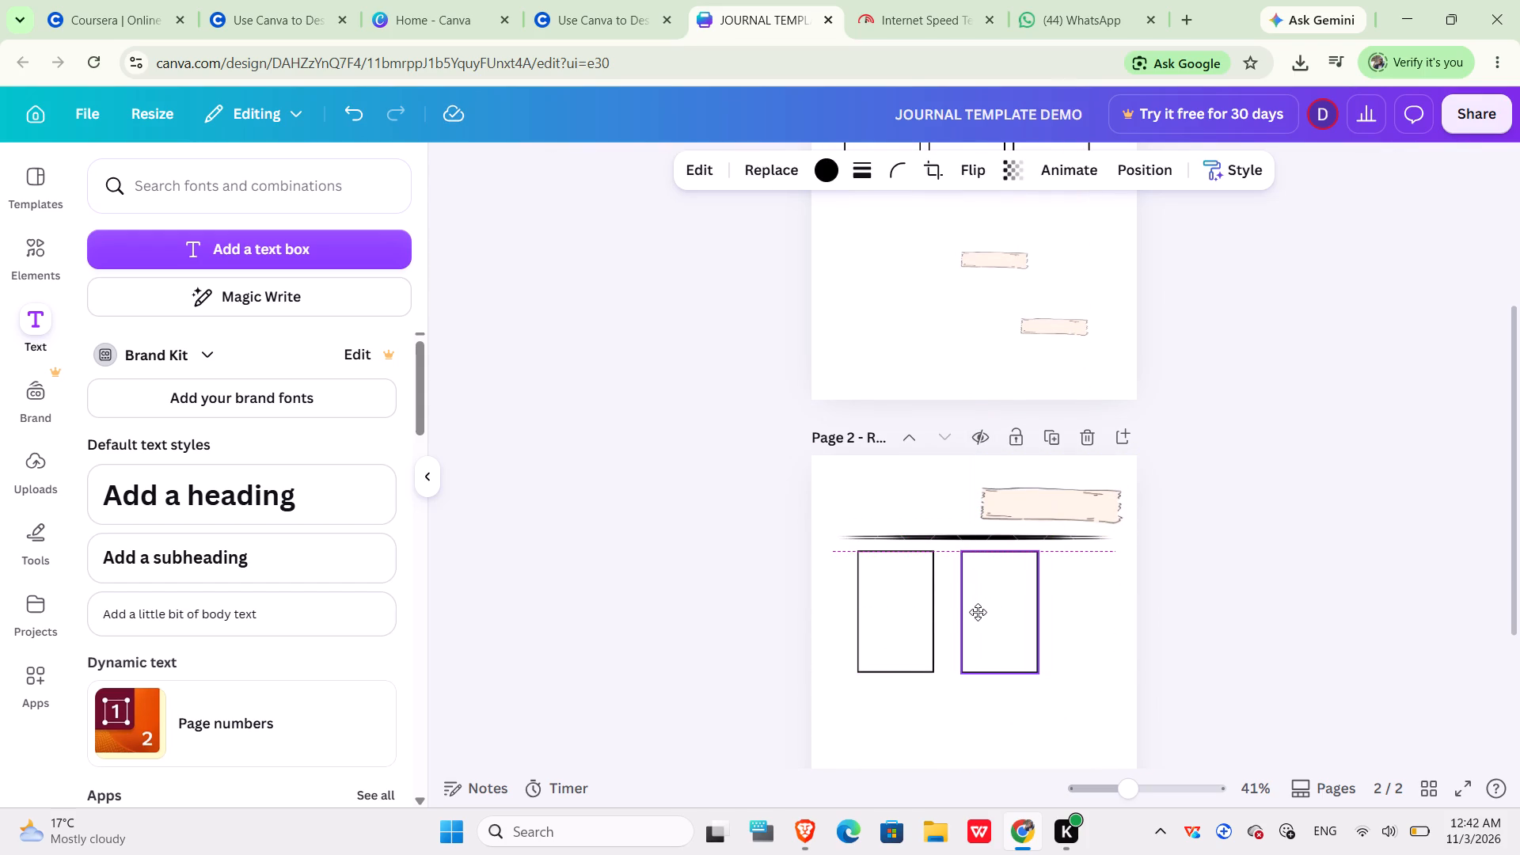
left_click_drag(978, 612, 986, 612)
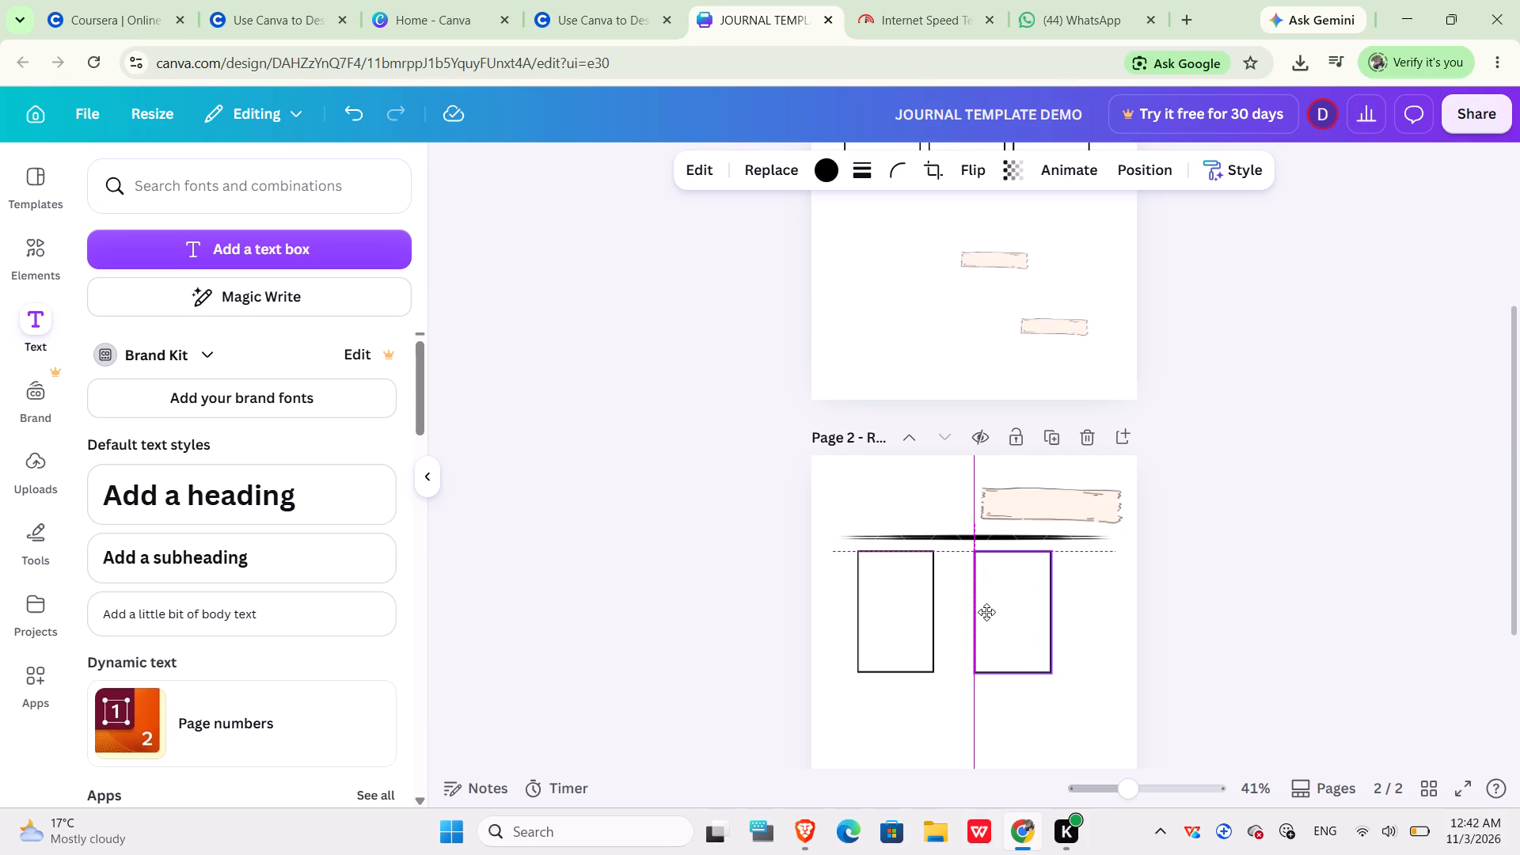
left_click_drag(986, 612, 1006, 607)
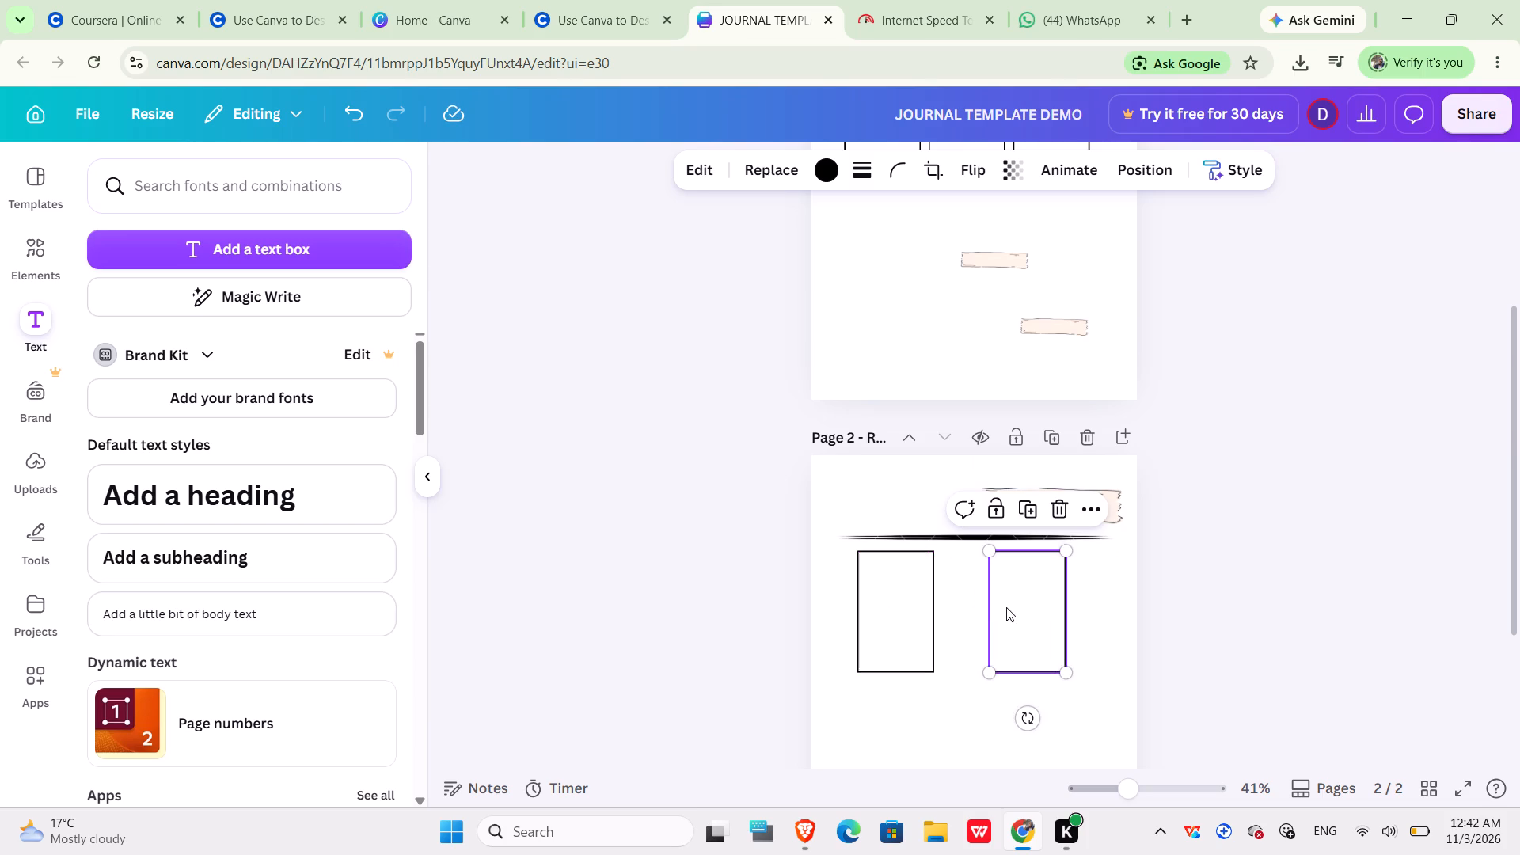
Move one spare banner copy from page 1 to the top of page 2's left frame, centred inside it.
left_click_drag(993, 257, 914, 450)
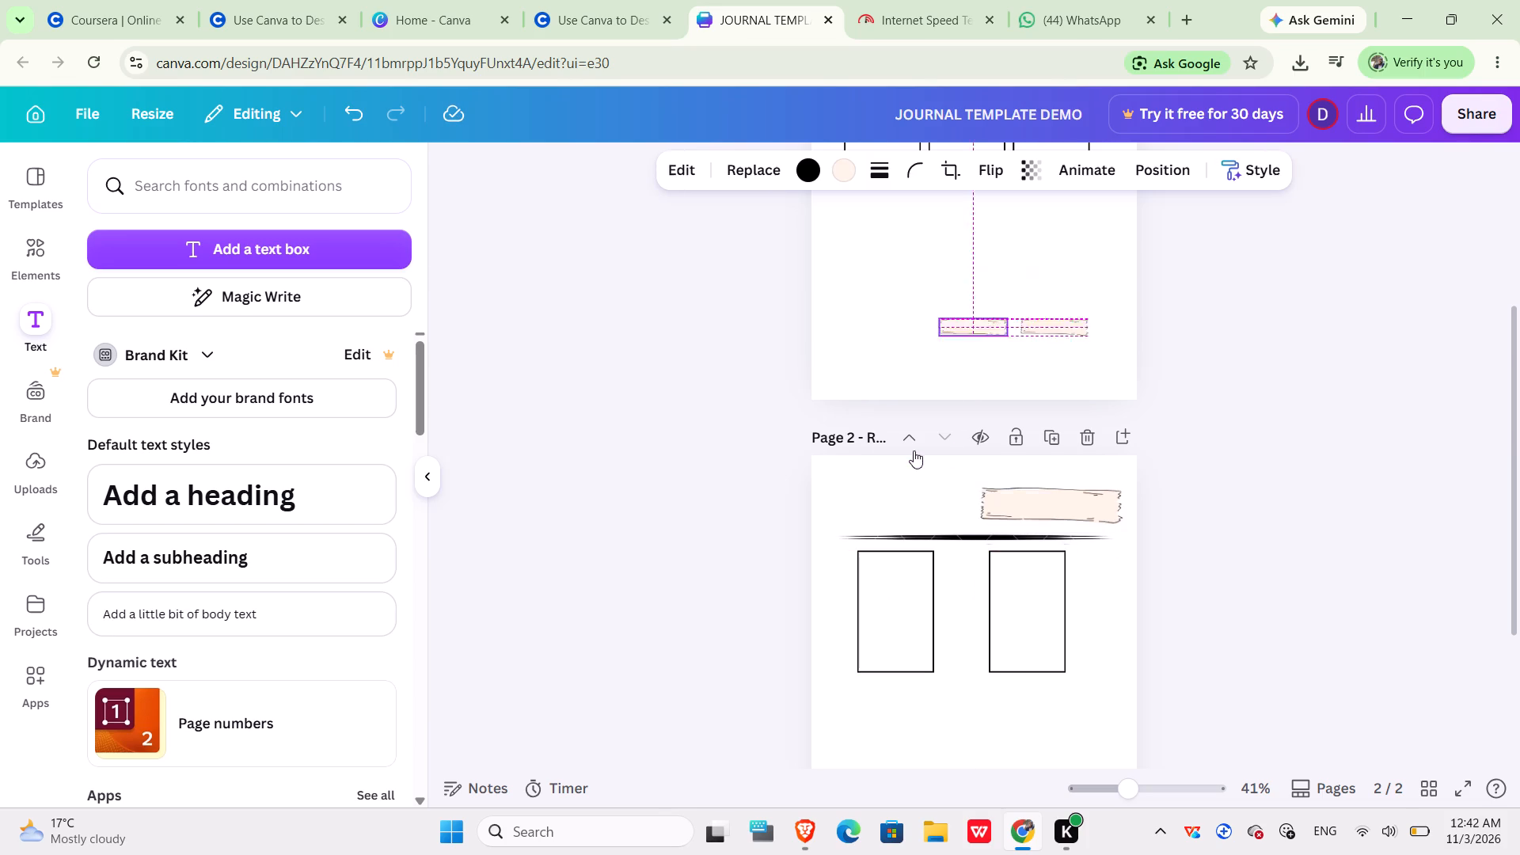
left_click_drag(914, 450, 901, 572)
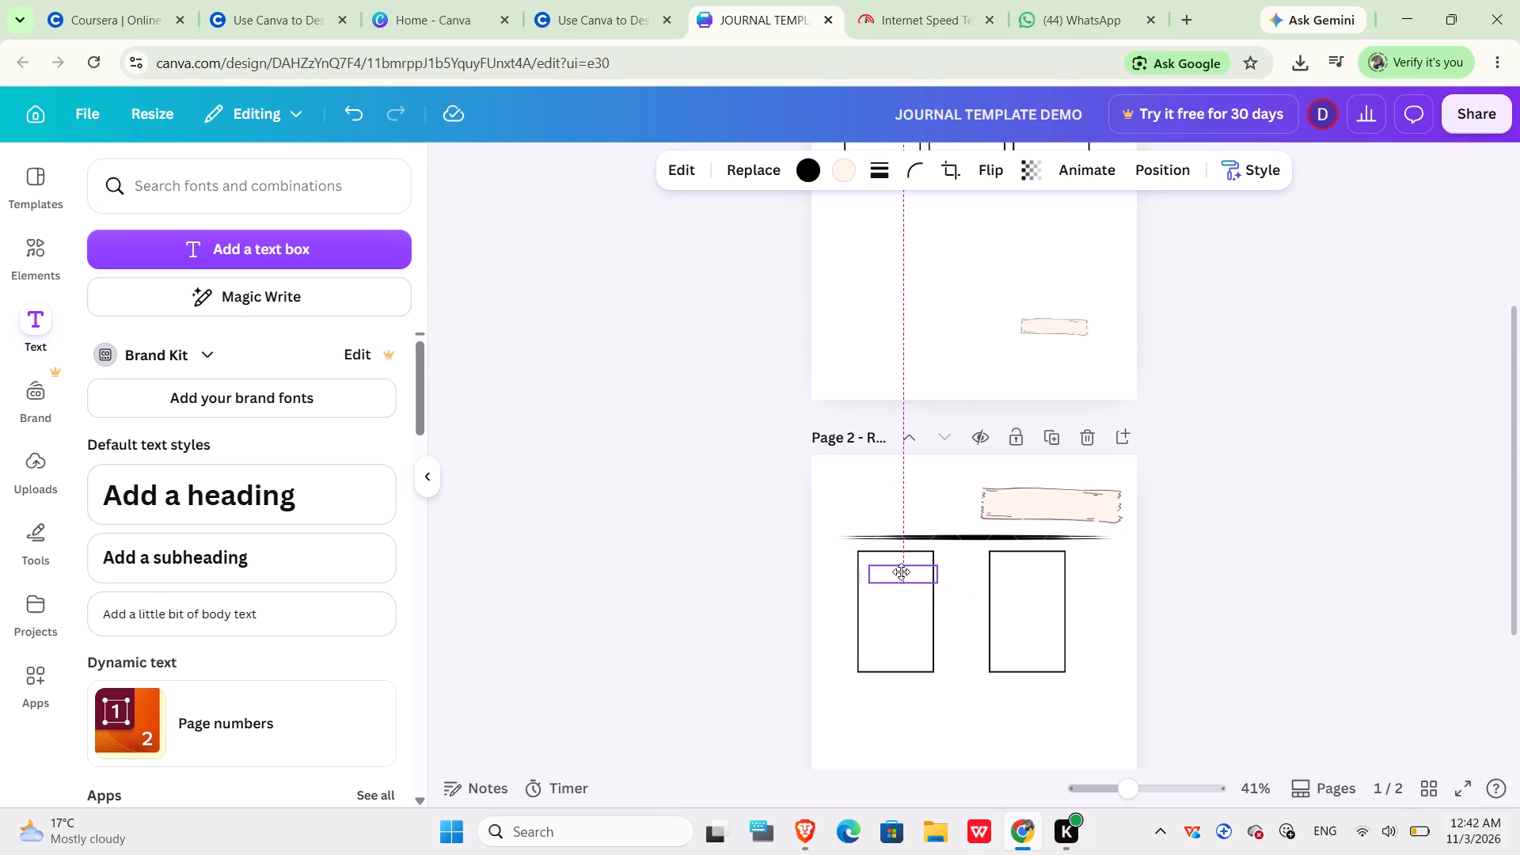
left_click_drag(901, 572, 897, 566)
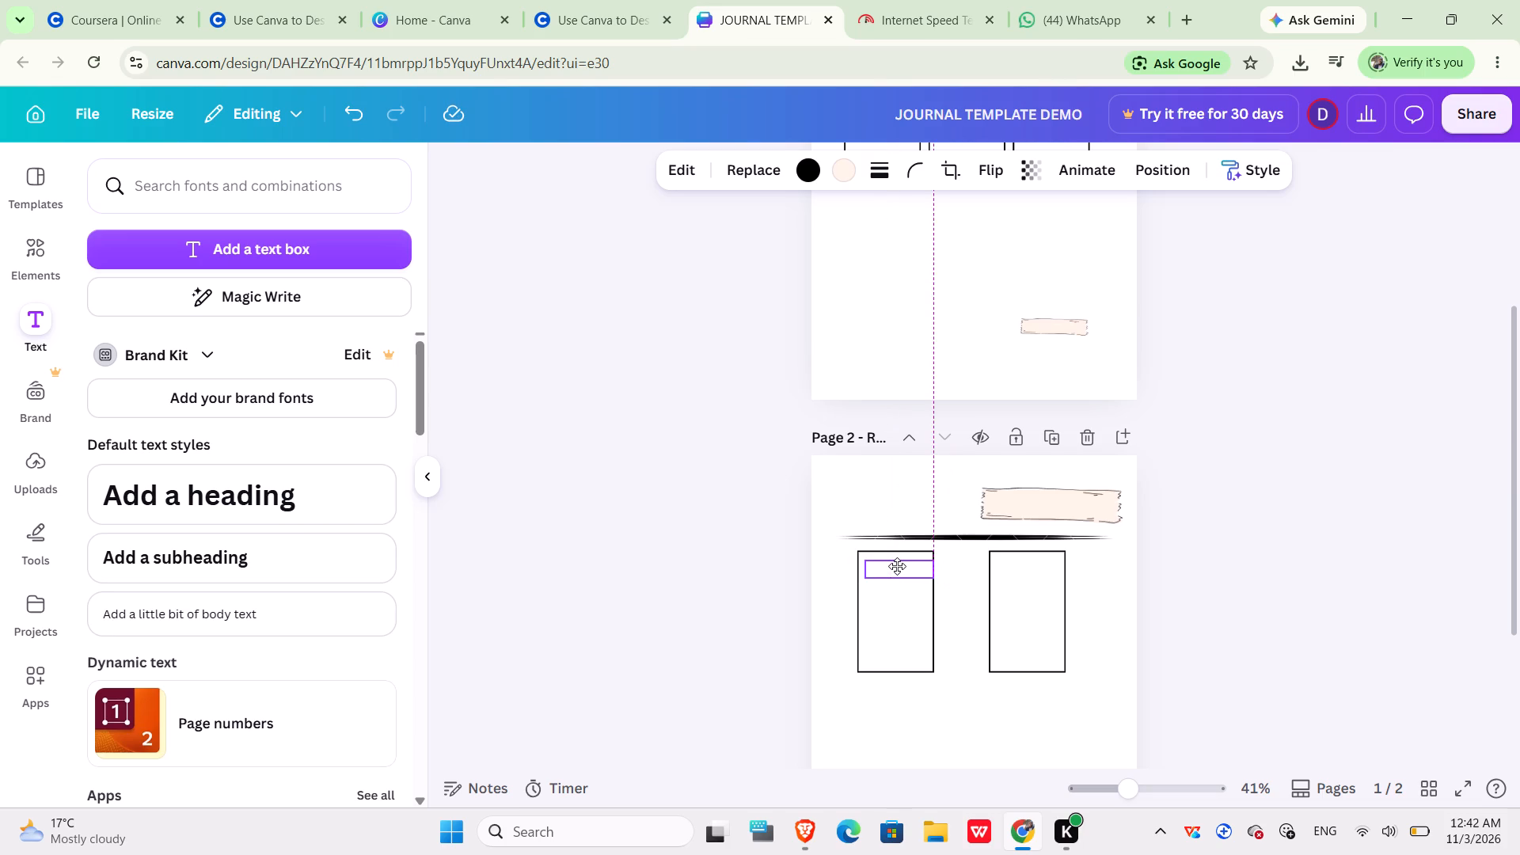
left_click_drag(897, 566, 891, 566)
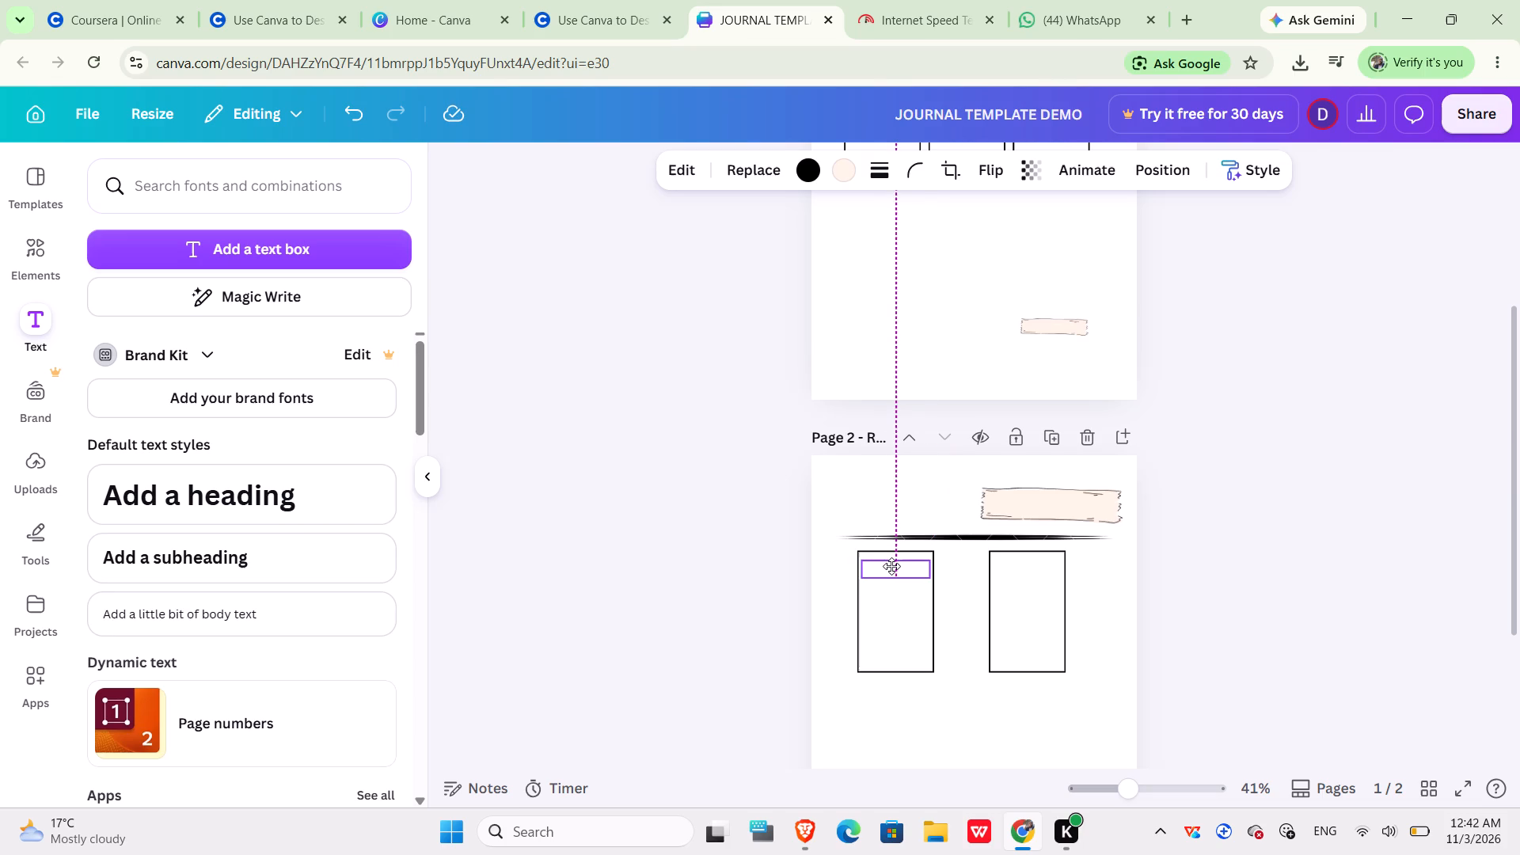
Move the other spare banner copy to the top of page 2's right frame, centred and level with the left frame's banner.
left_click_drag(1051, 329, 1052, 329)
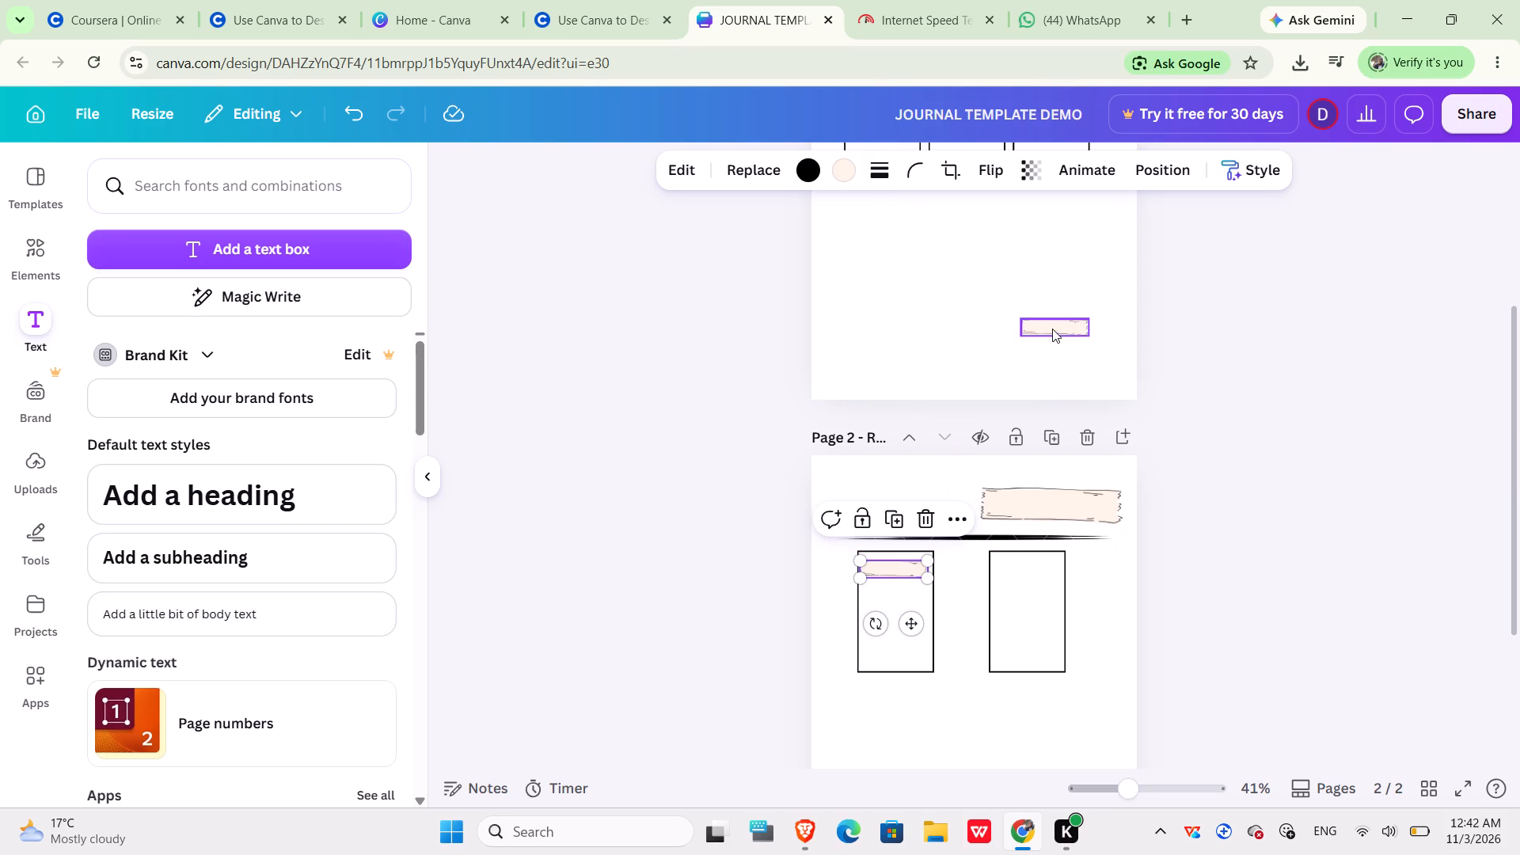
left_click_drag(1052, 329, 1031, 580)
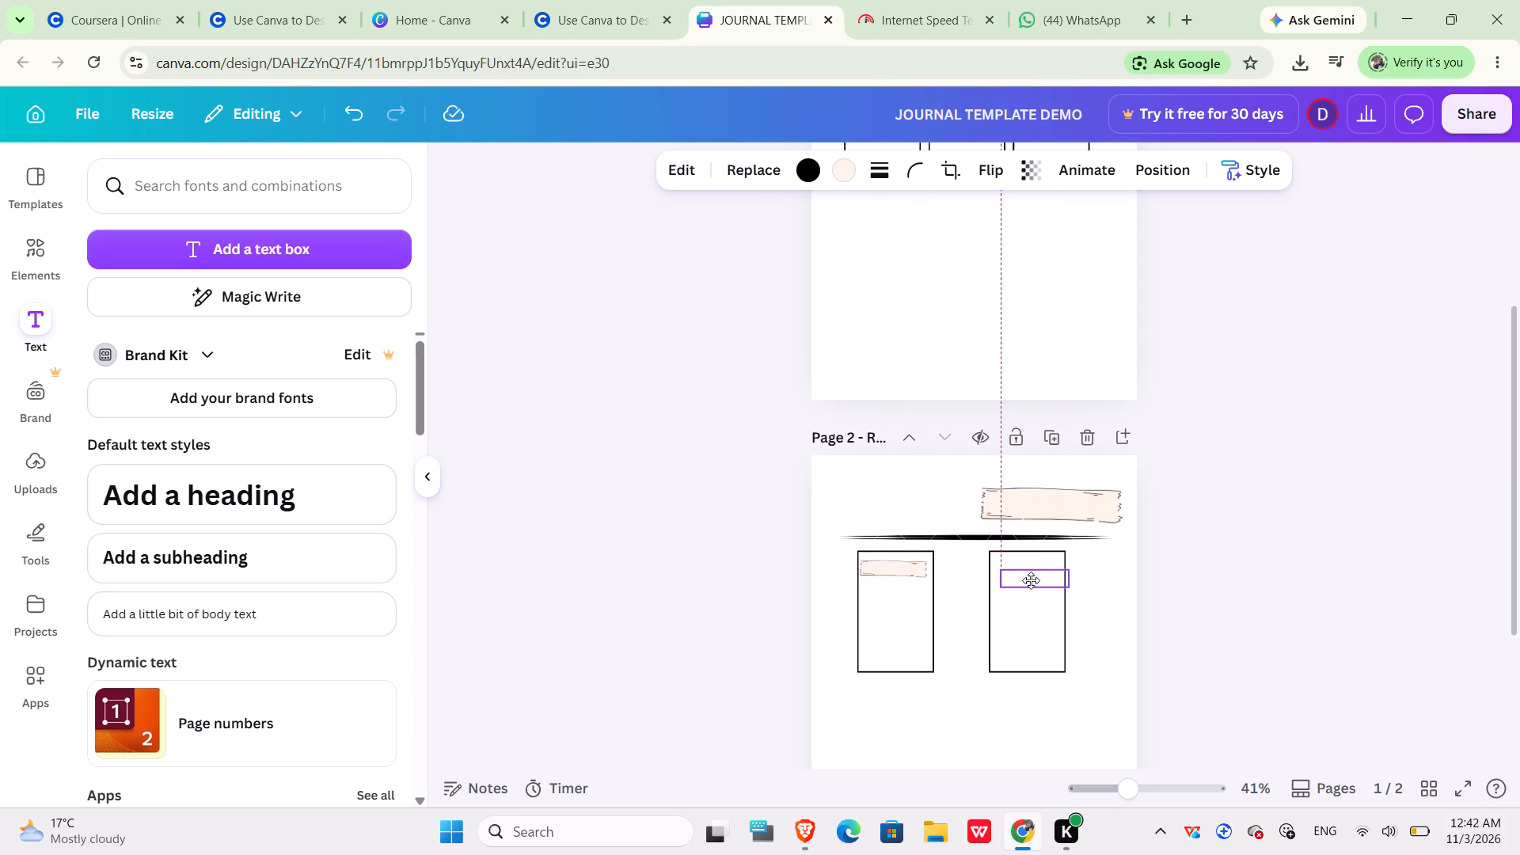
left_click_drag(1031, 580, 1024, 575)
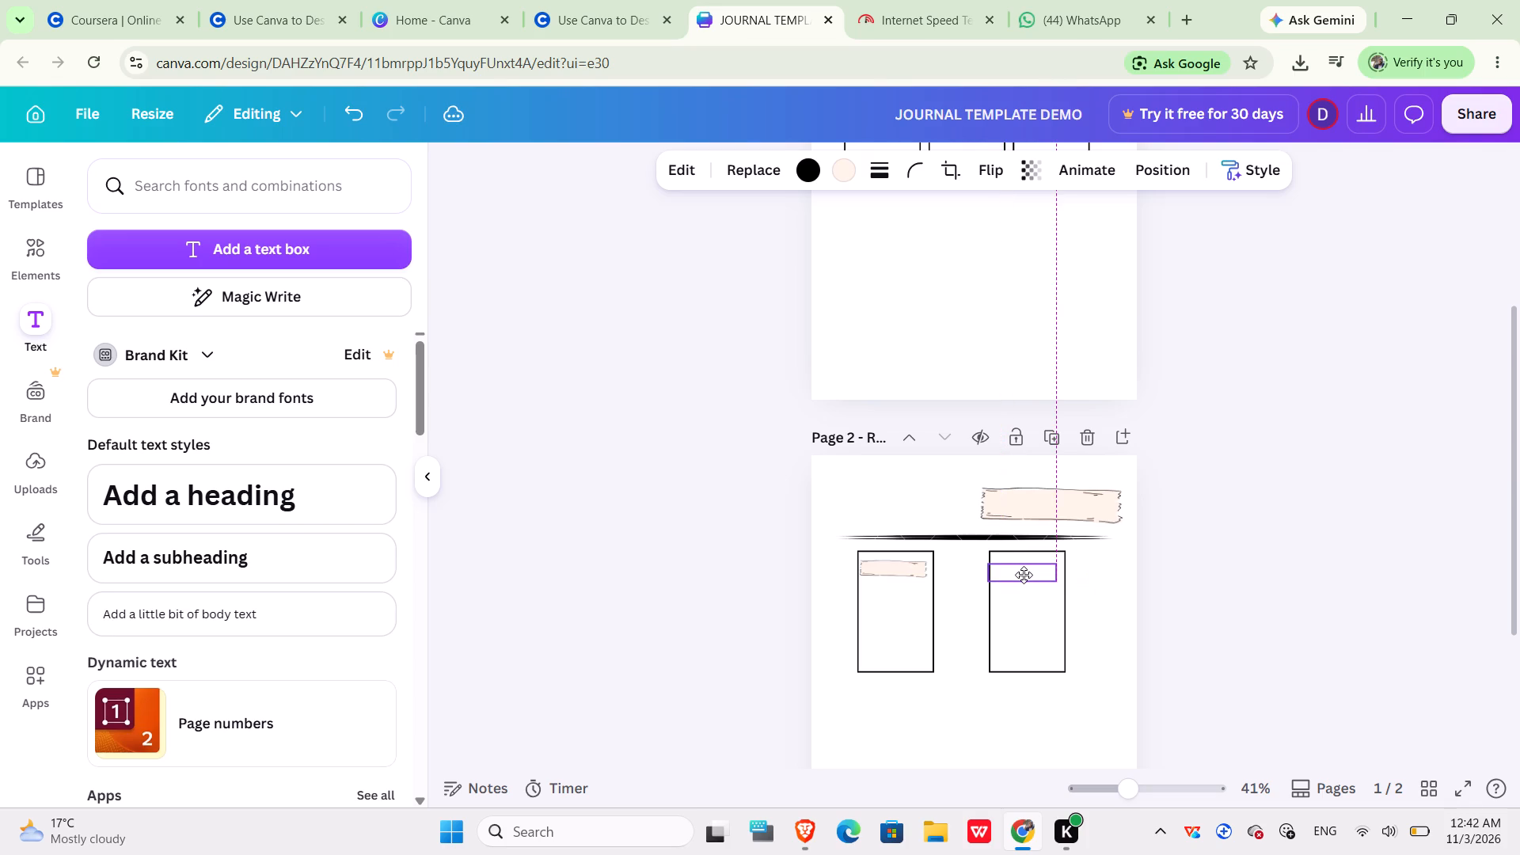
left_click_drag(1024, 575, 1023, 575)
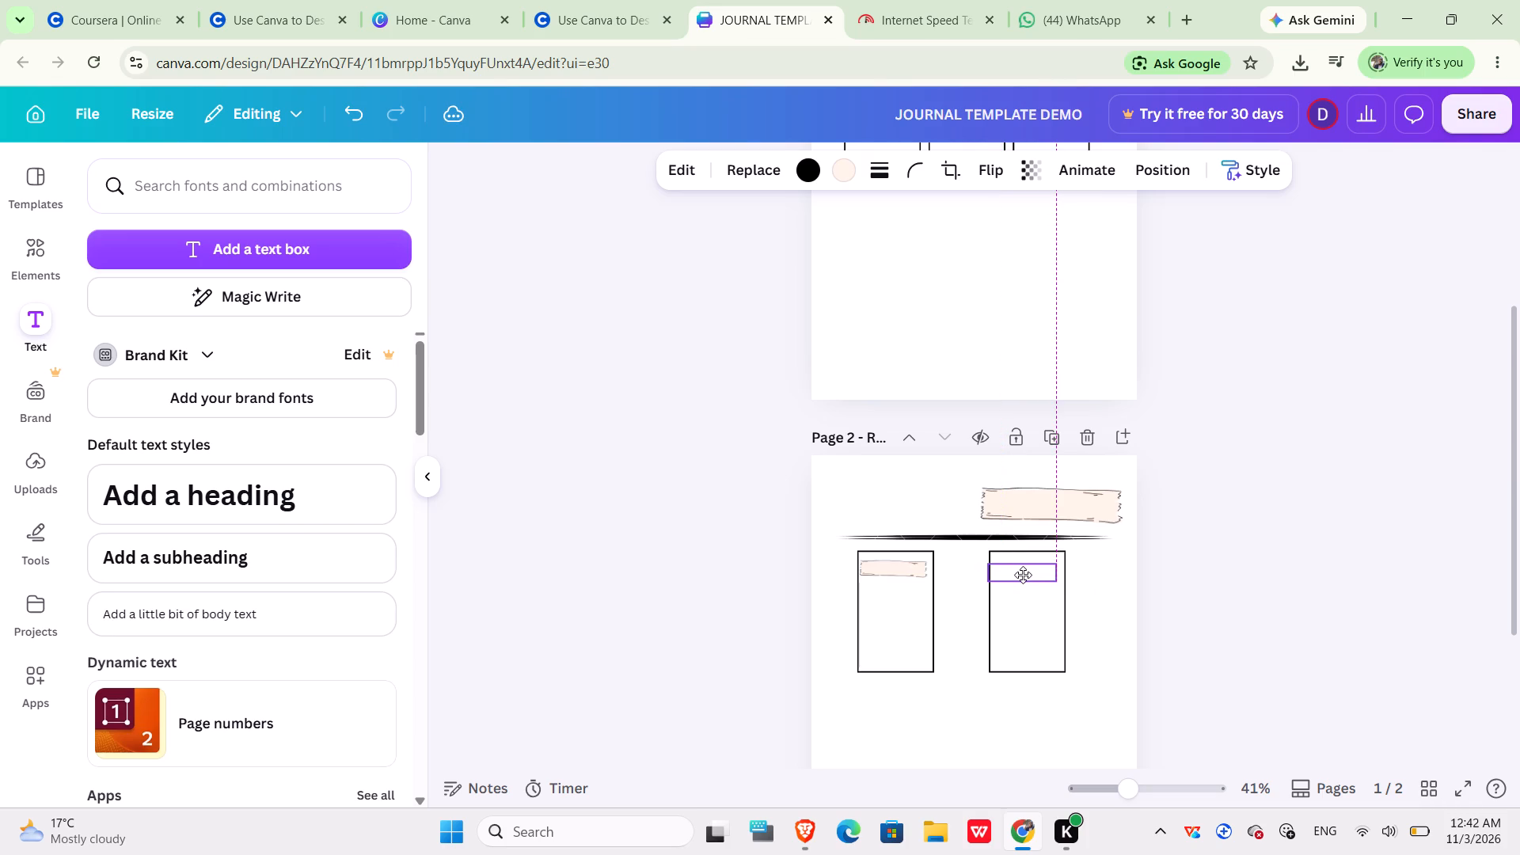
left_click_drag(1023, 575, 1023, 574)
left_click(1039, 571)
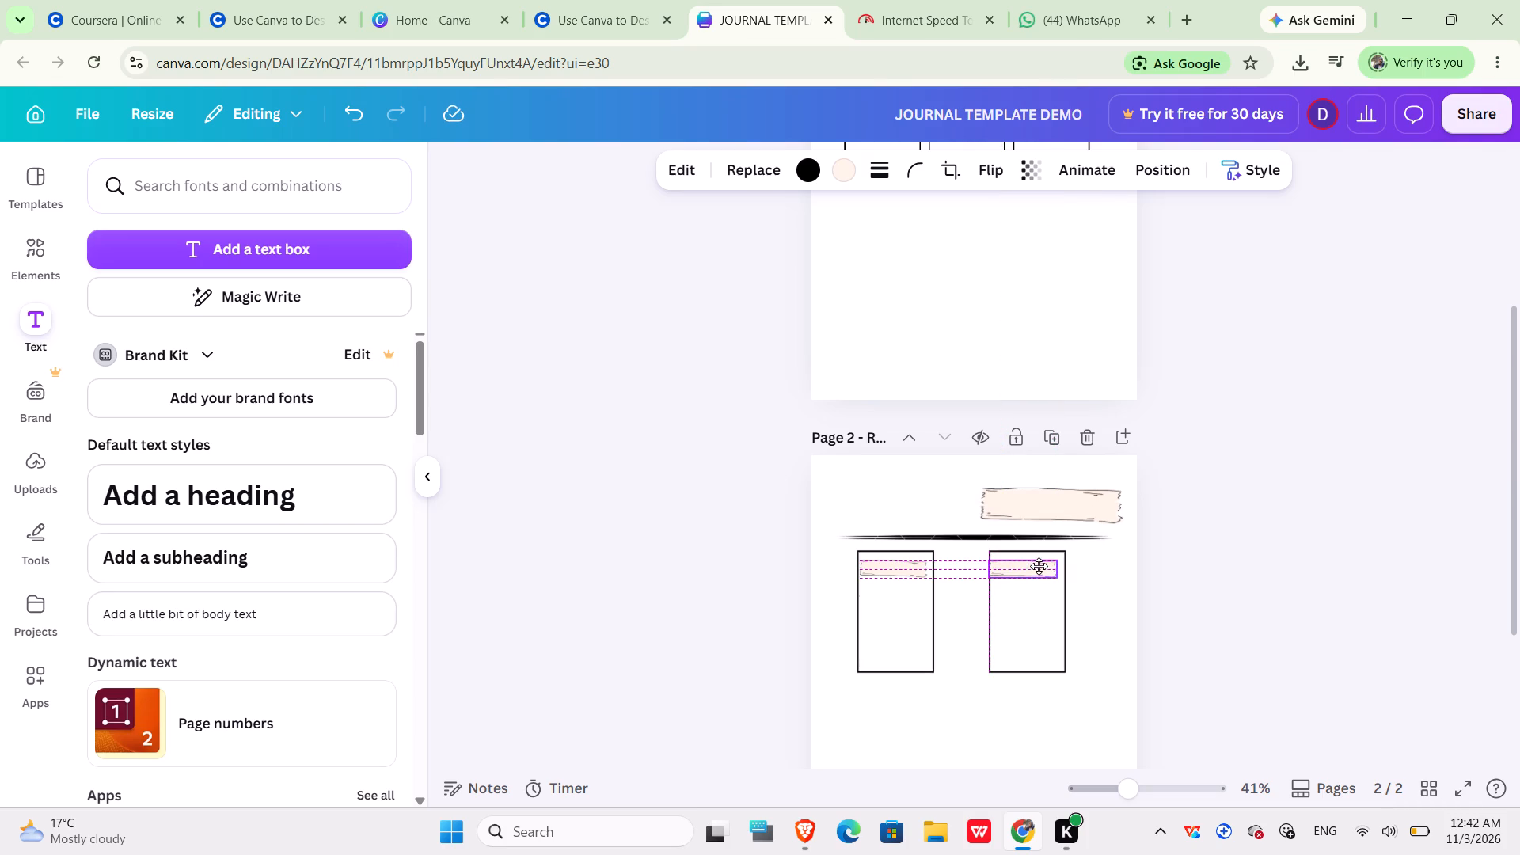
left_click(917, 625)
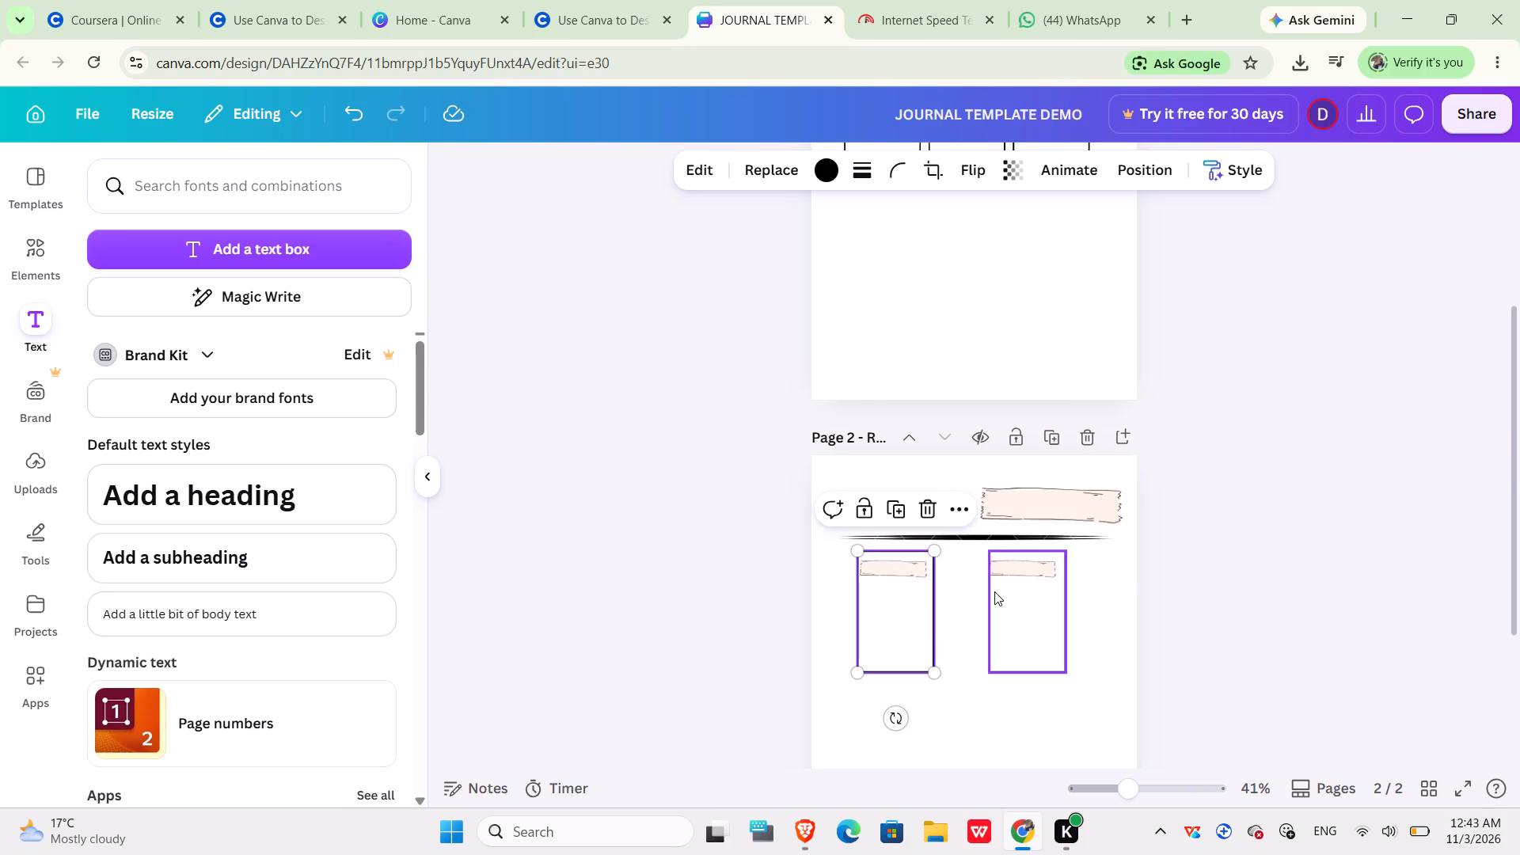
left_click(1020, 570)
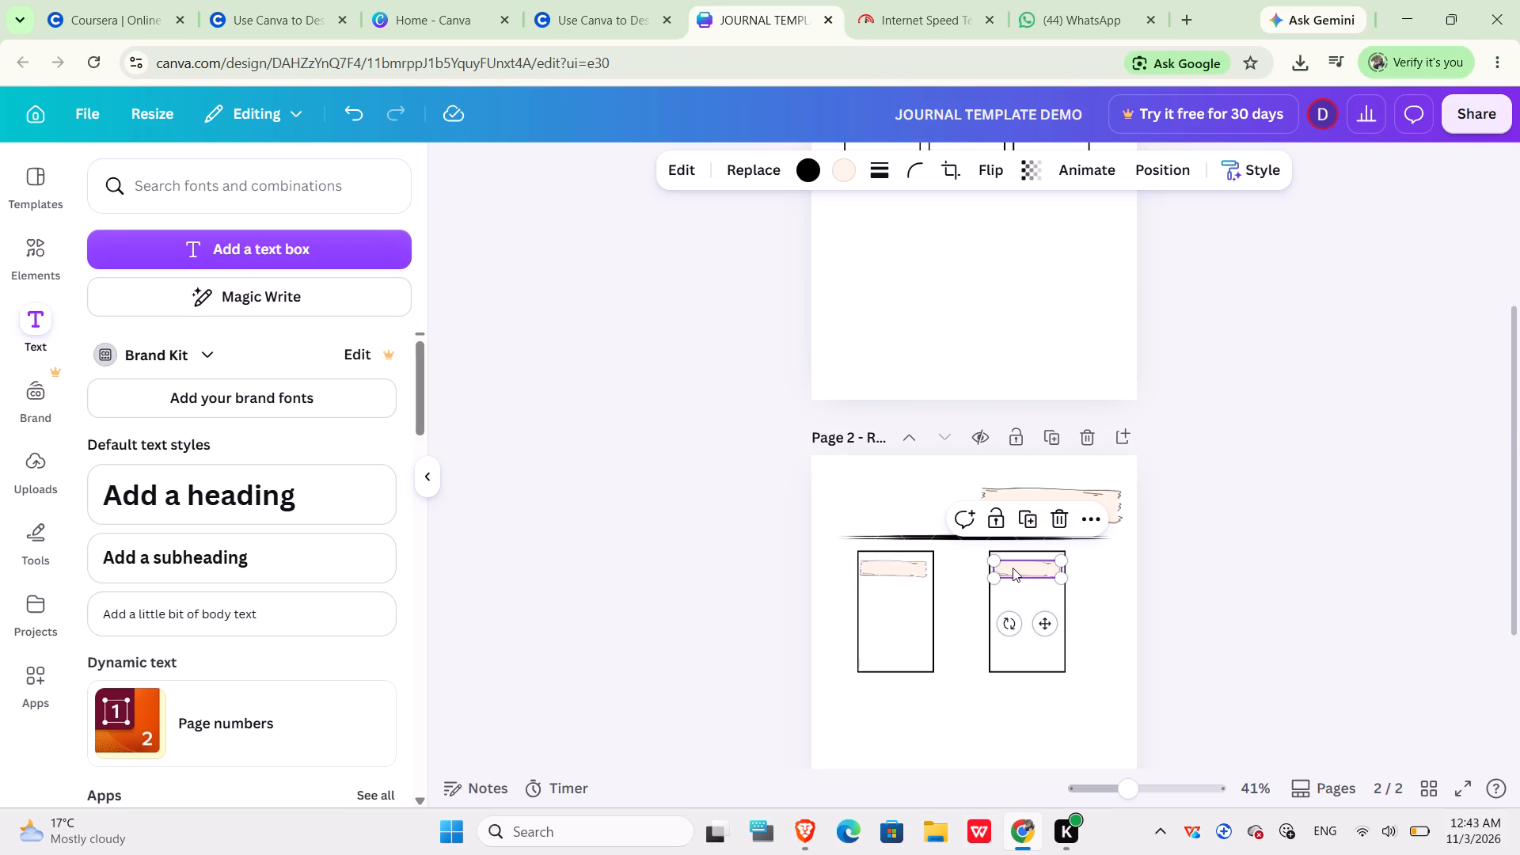
left_click(906, 572)
Move the two extra "monday" labels from page 1's left frame down onto page 2.
scroll(906, 572, "up", 2)
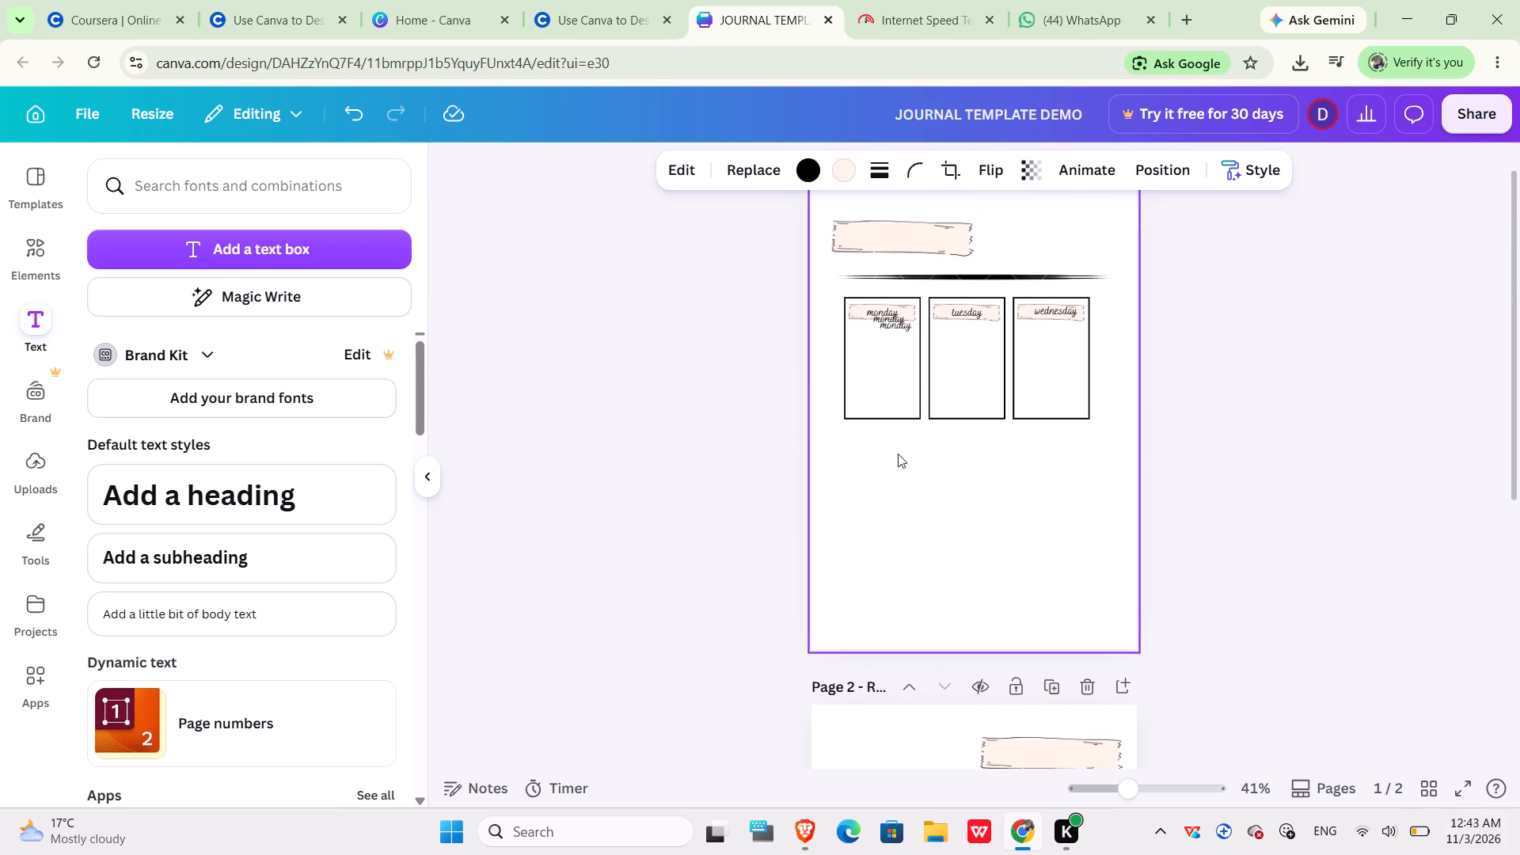
left_click_drag(898, 317, 899, 365)
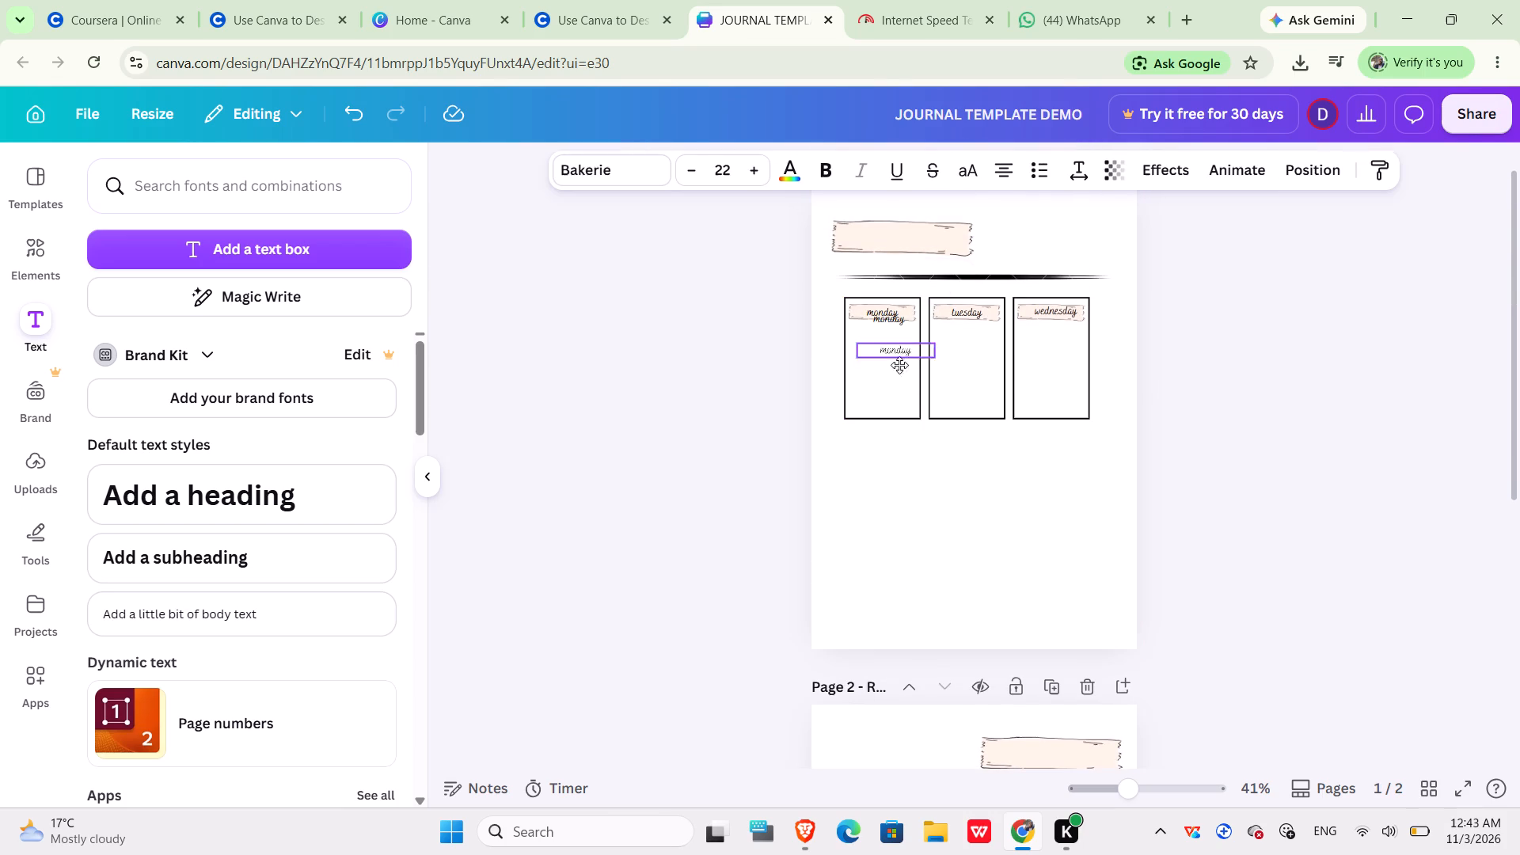
left_click_drag(899, 365, 937, 854)
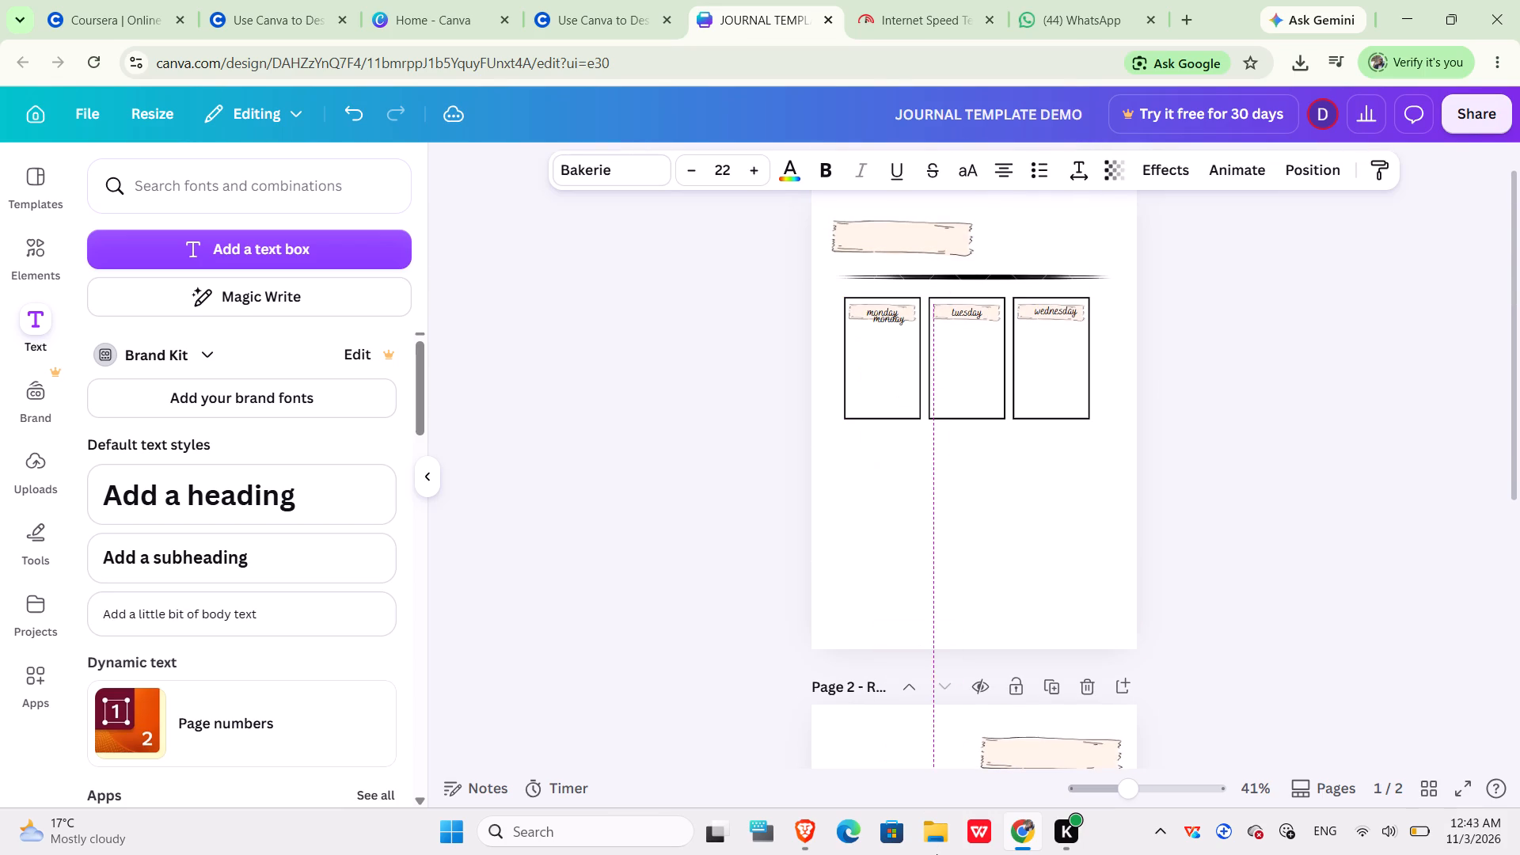
left_click_drag(937, 854, 934, 854)
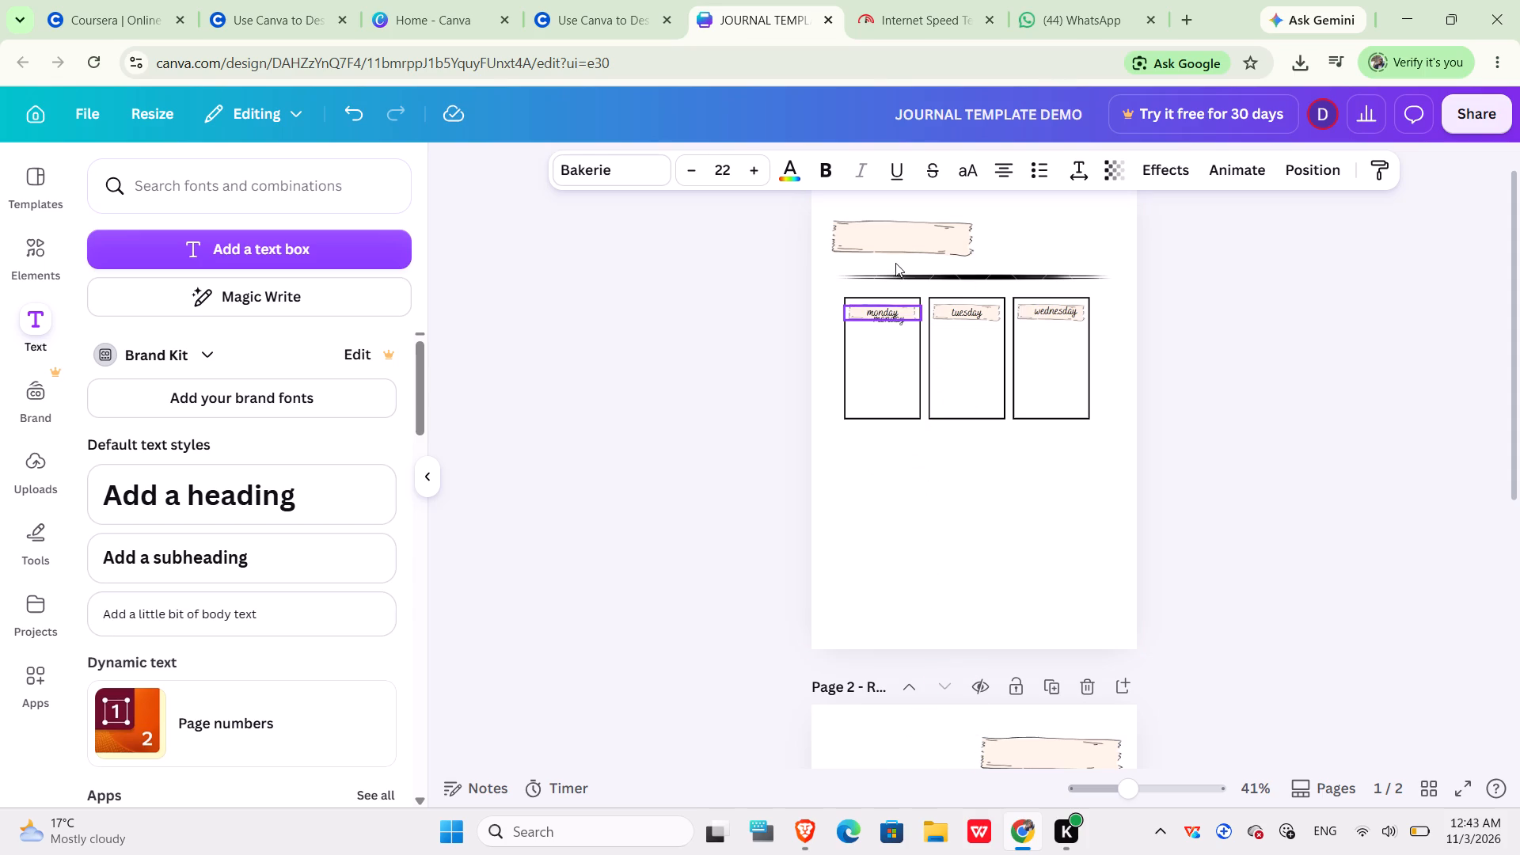
left_click_drag(891, 318, 932, 554)
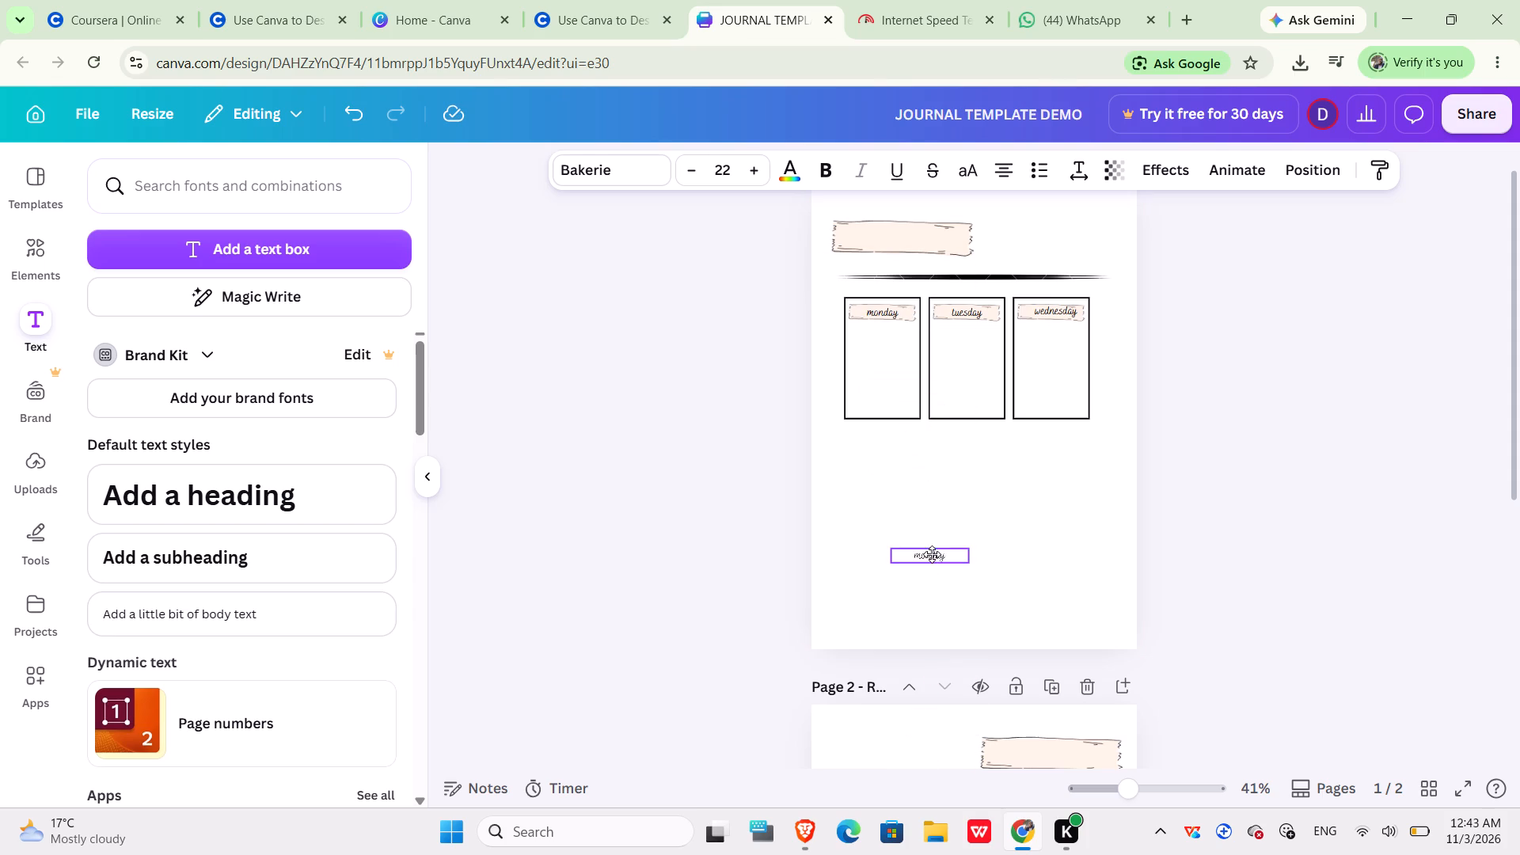
left_click_drag(932, 554, 953, 854)
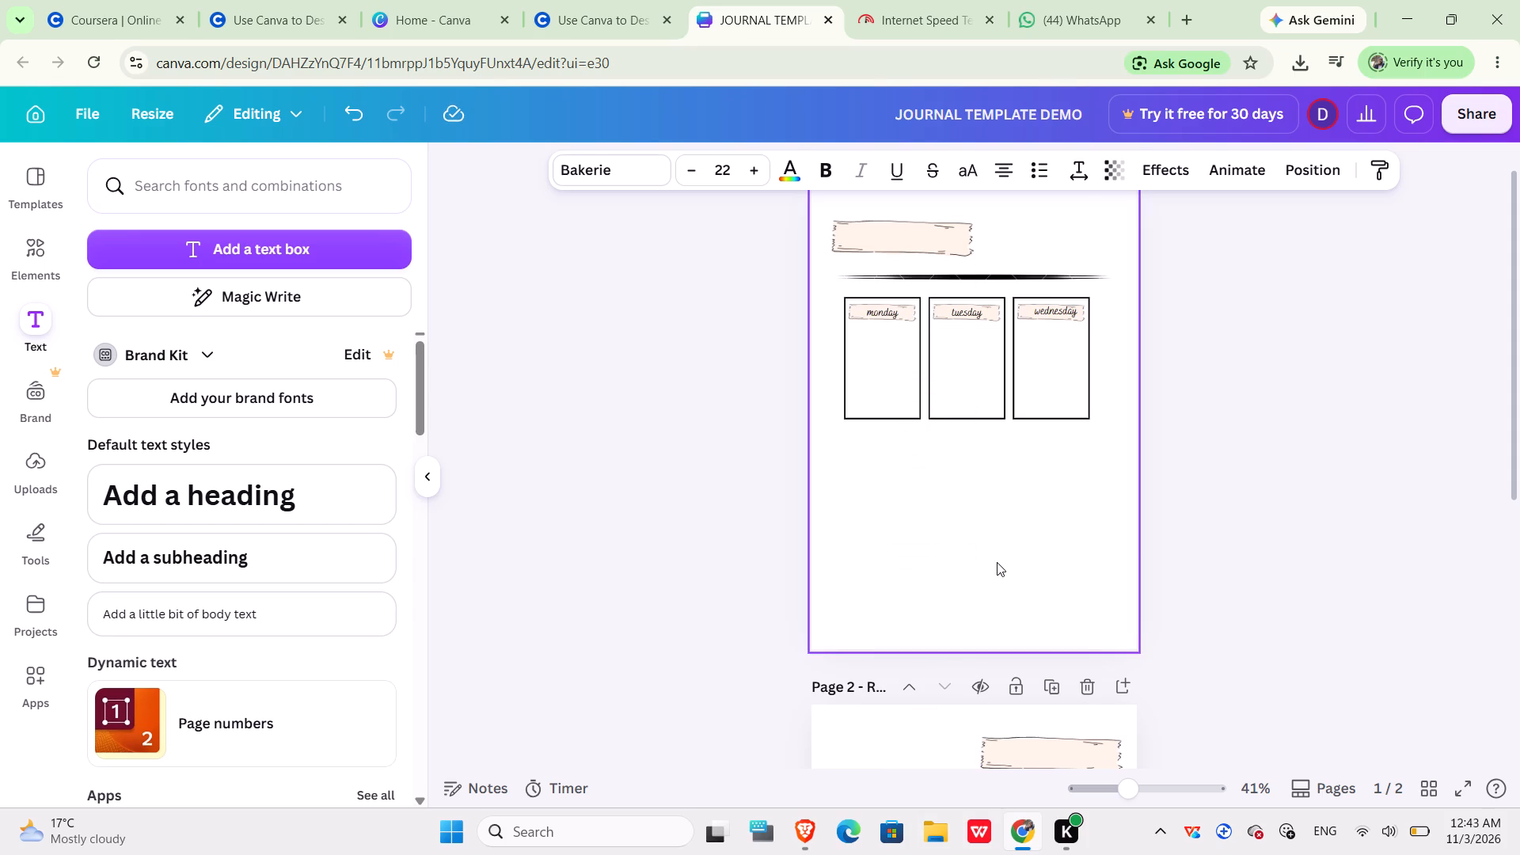
Place the two loose "monday" labels on page 2 over the banners of the left and right frames, level with each other.
scroll(997, 562, "down", 2)
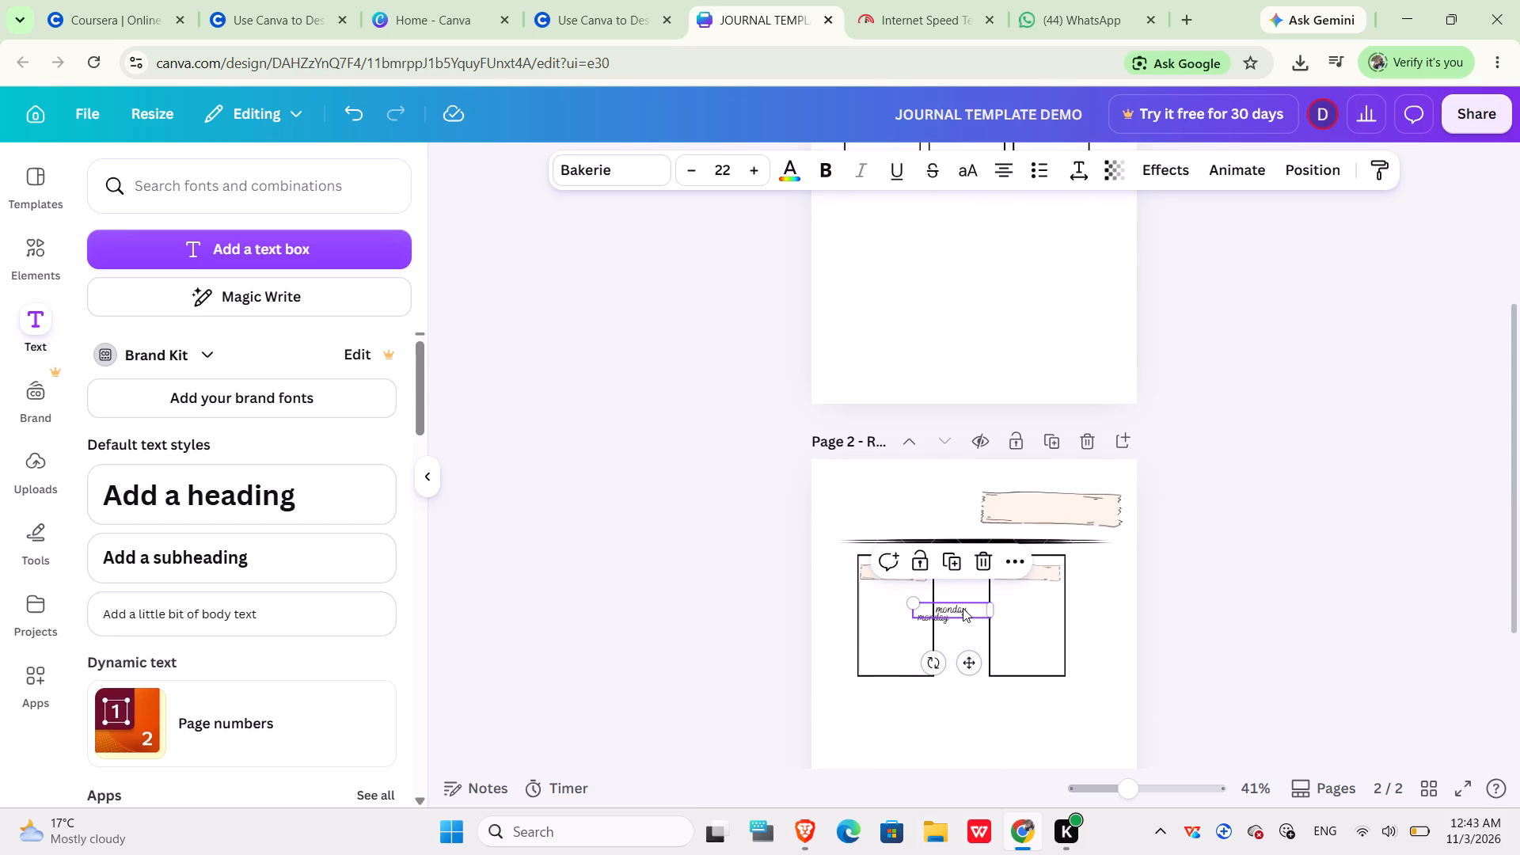
left_click_drag(963, 608, 925, 575)
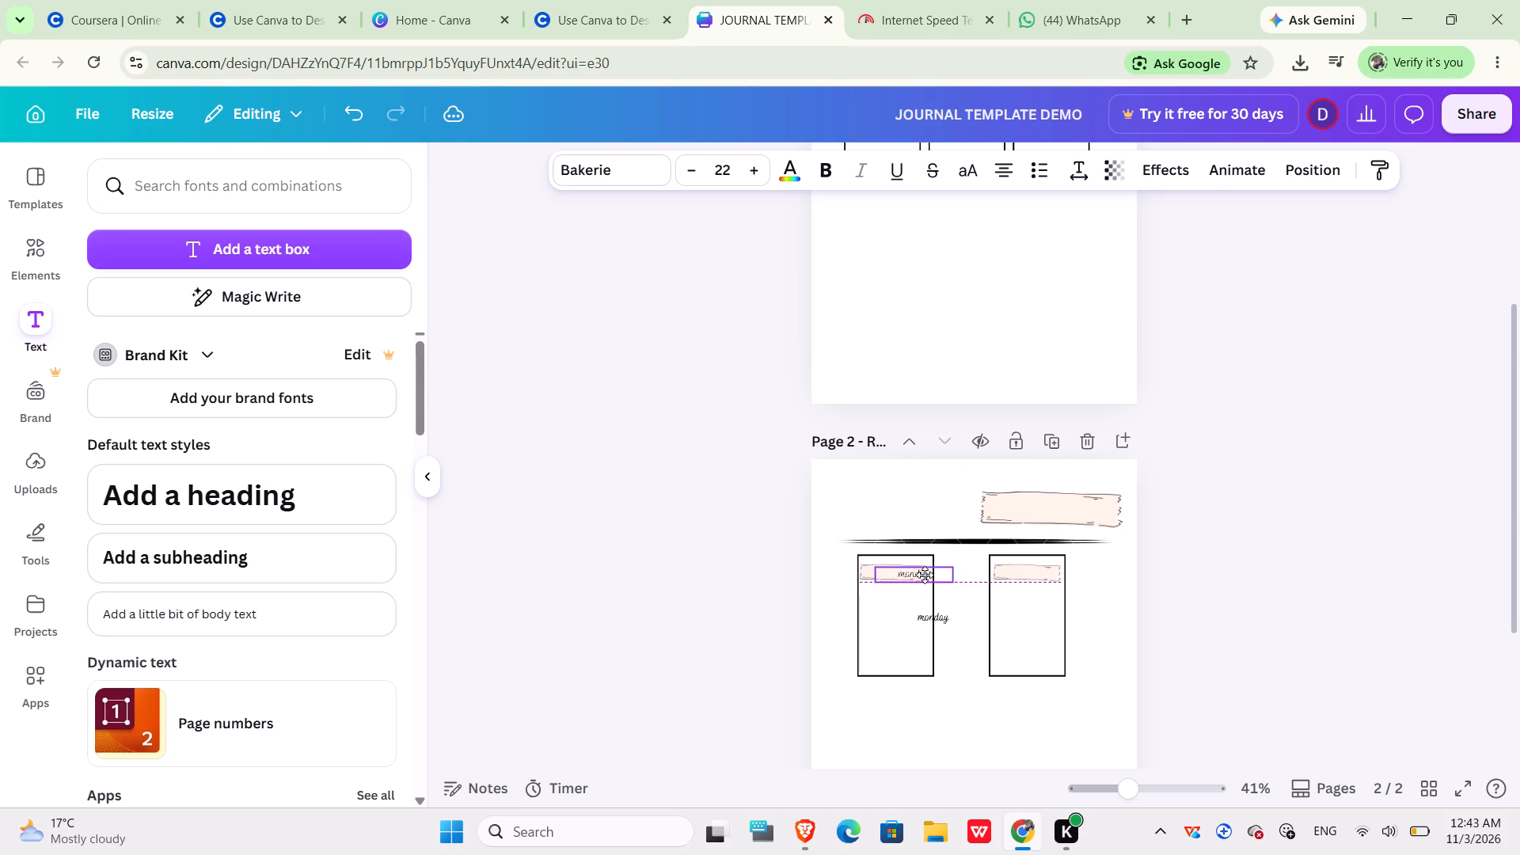
left_click_drag(925, 575, 915, 574)
left_click_drag(915, 574, 912, 574)
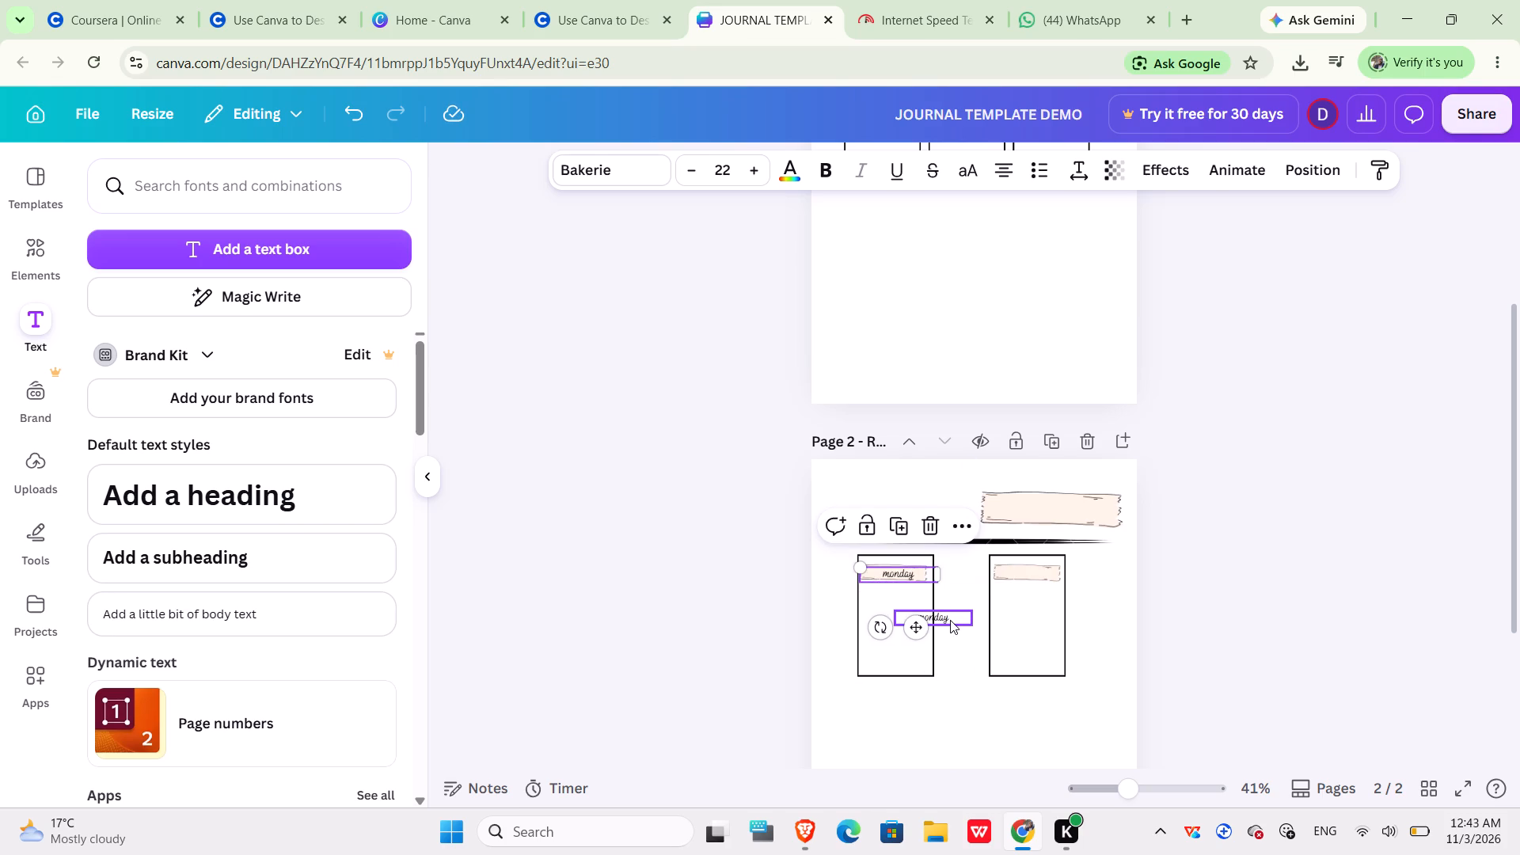
left_click_drag(948, 619, 1035, 578)
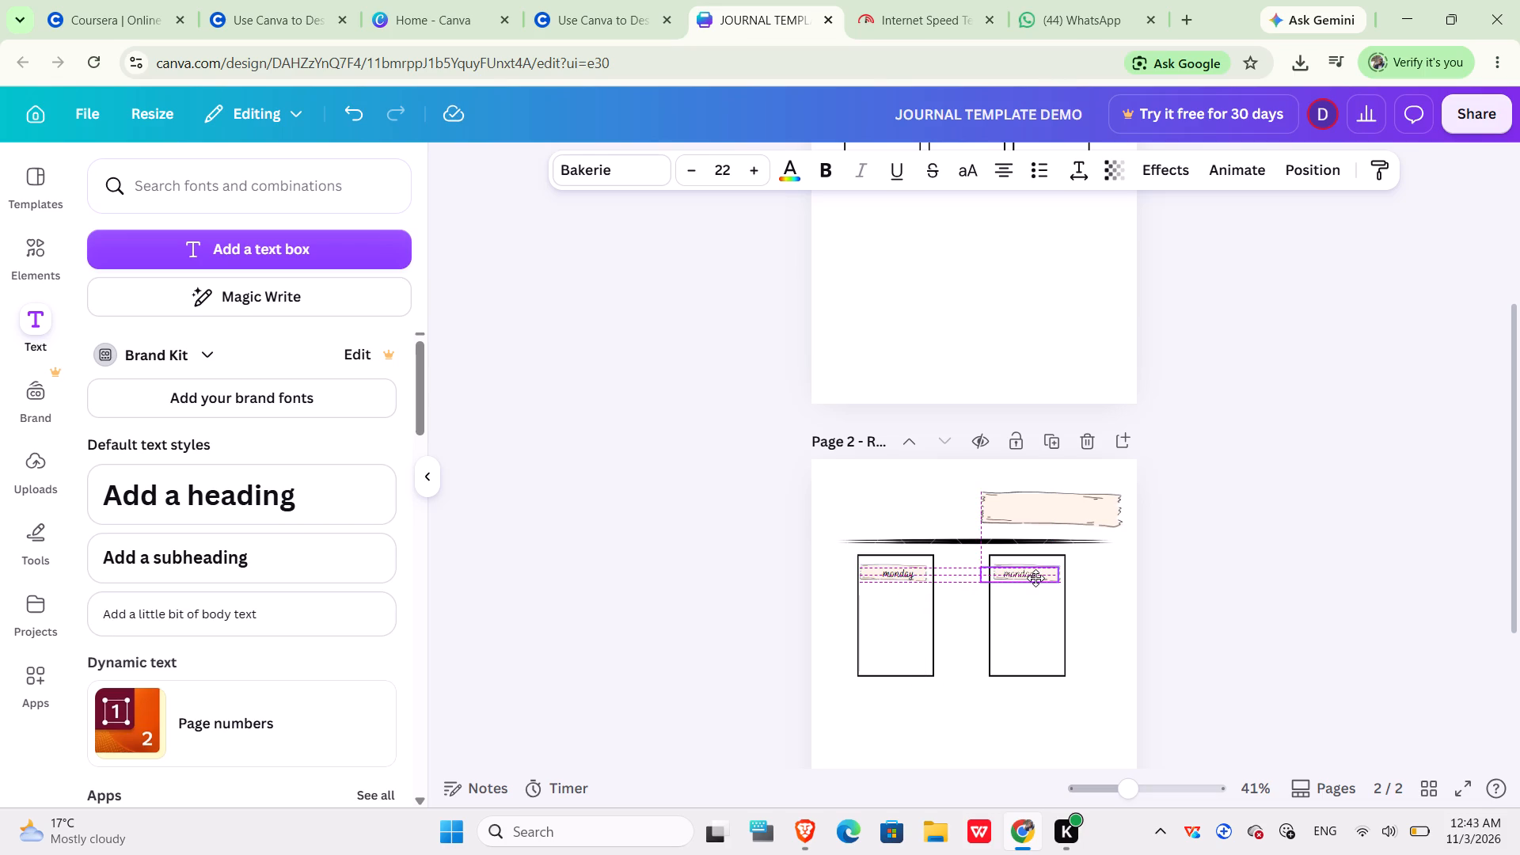
left_click_drag(1035, 578, 1035, 575)
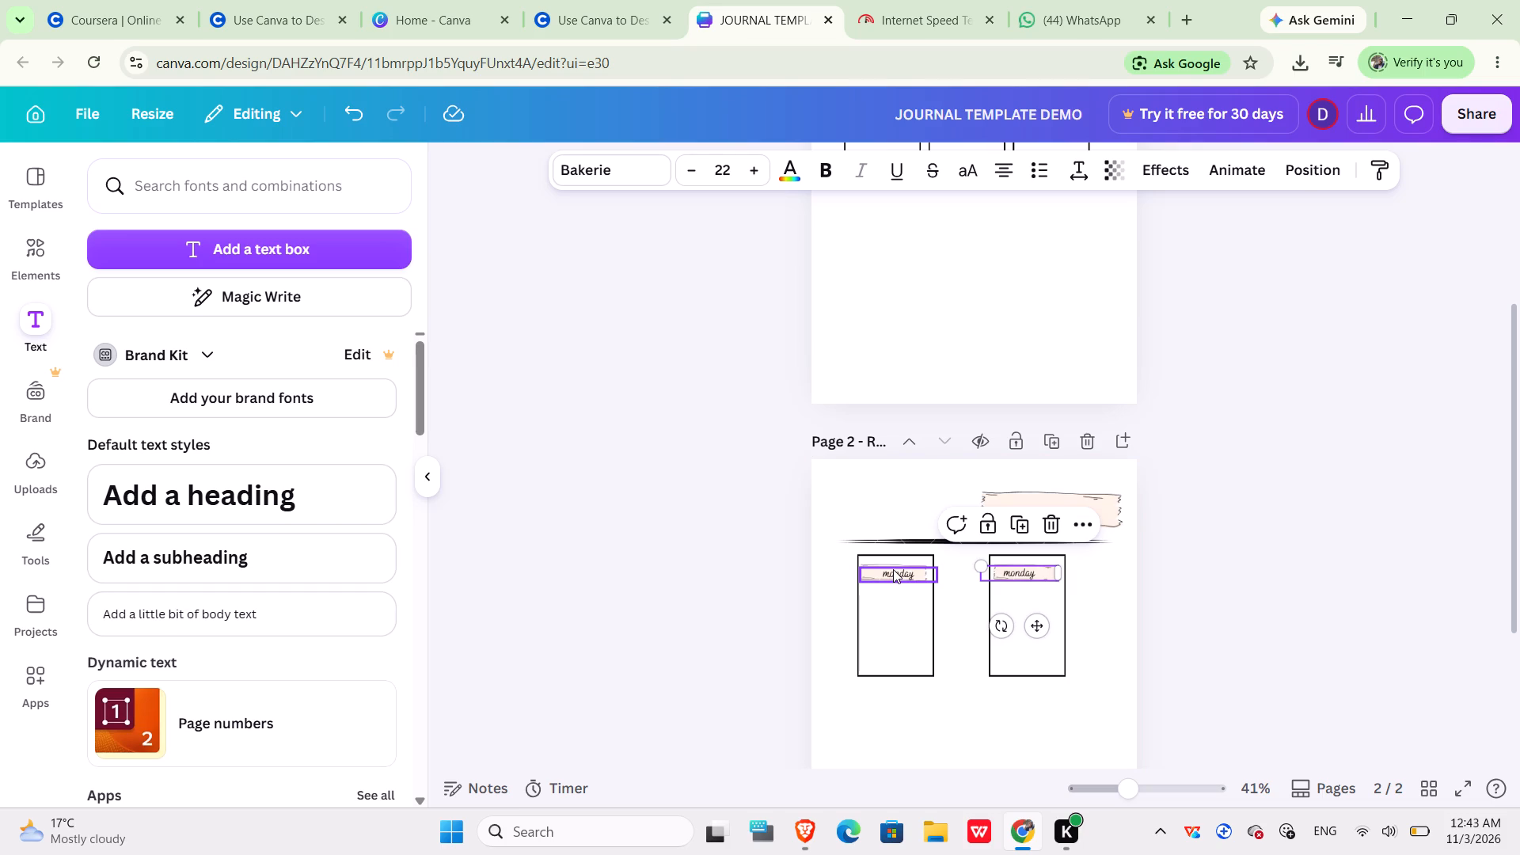
Change the label on page 2's left frame banner to "thursday".
left_click(893, 569)
left_click(893, 569)
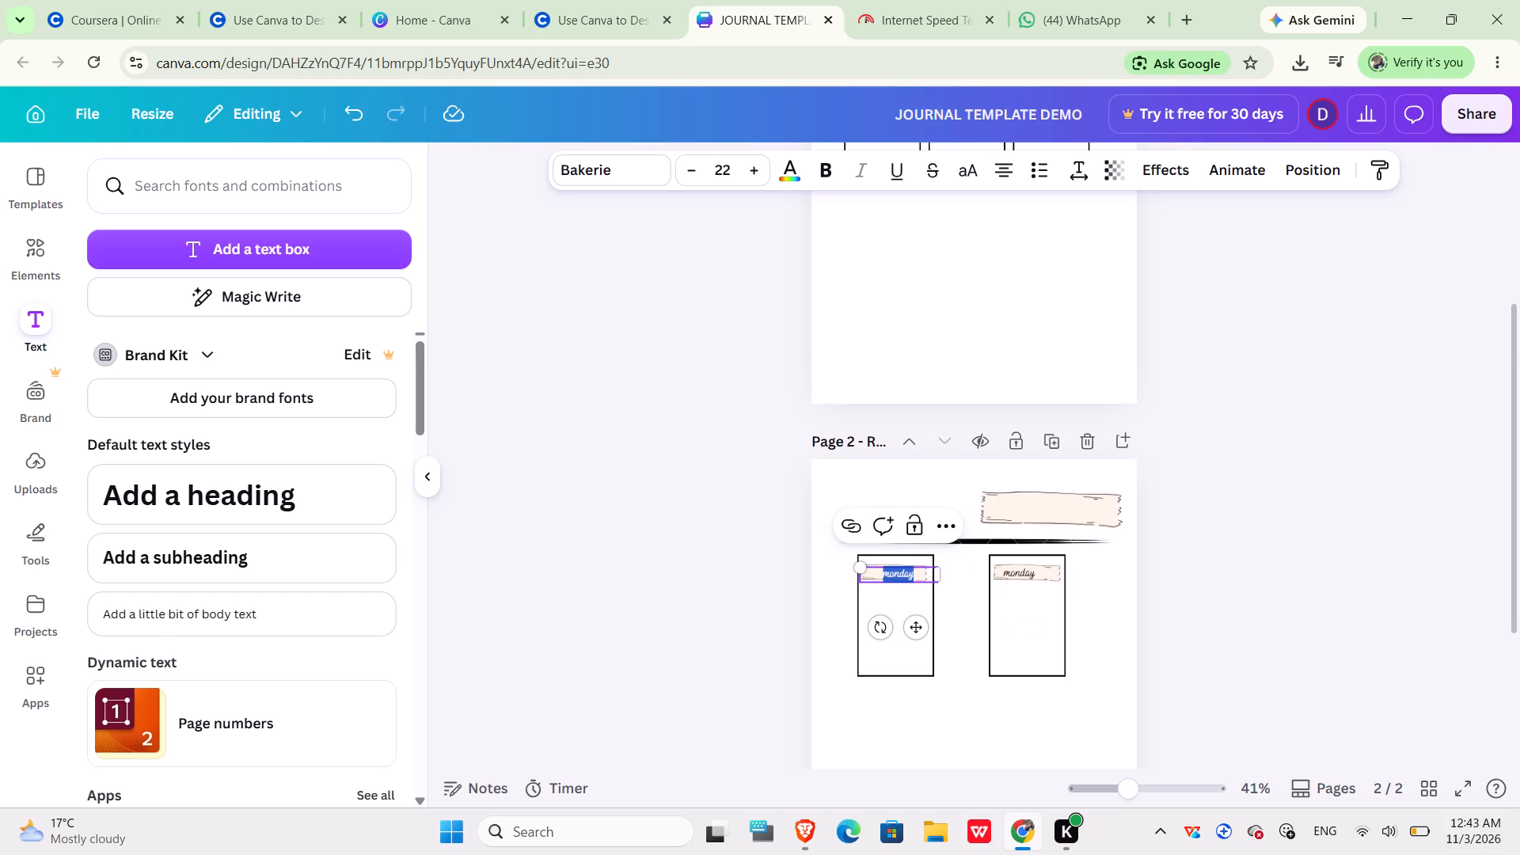
type("thurs")
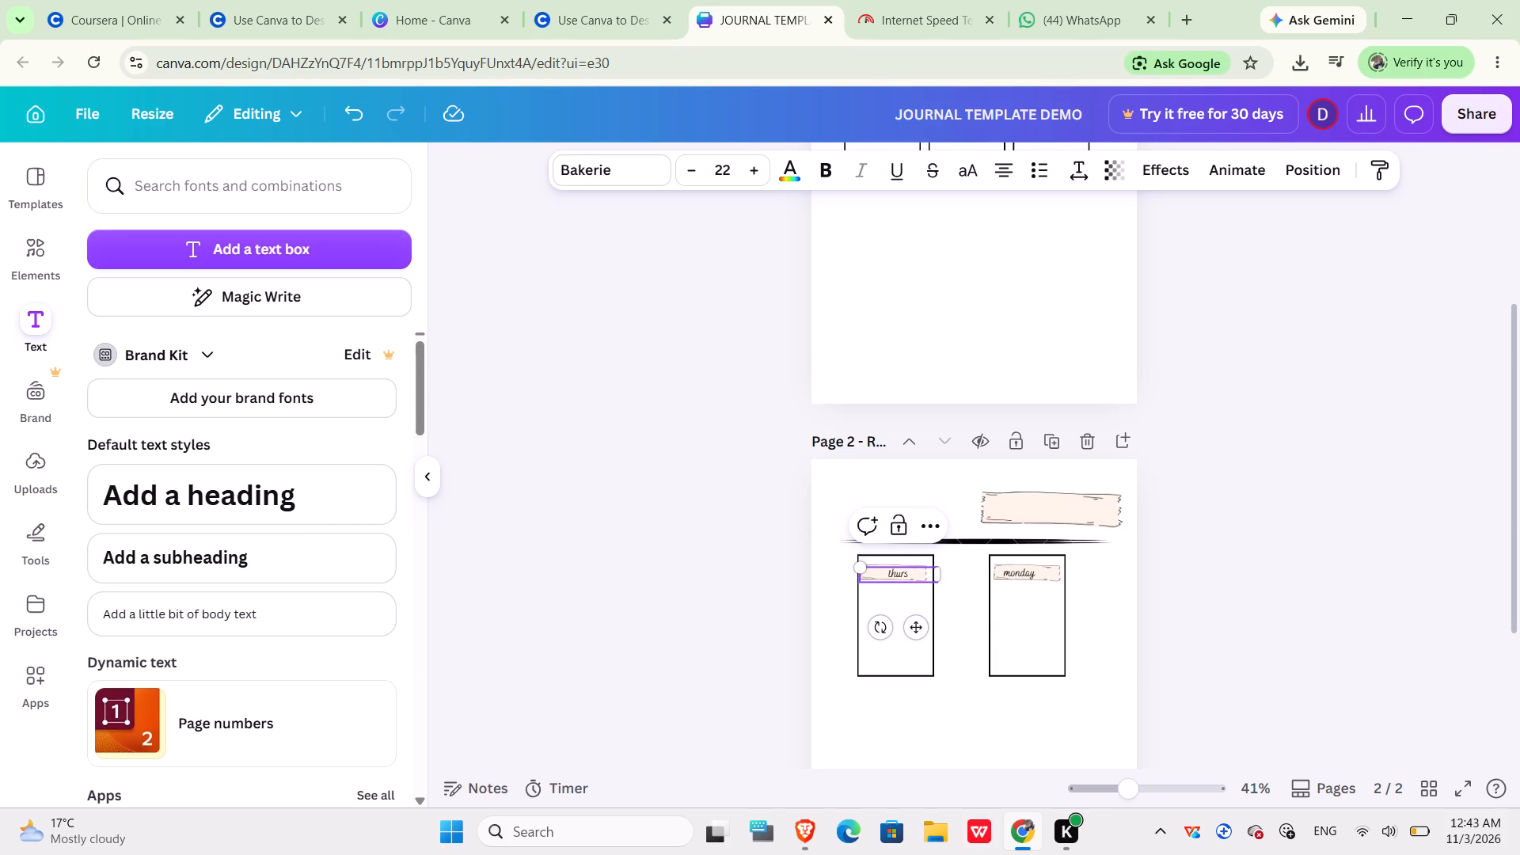
type("day")
Change the label on page 2's right frame banner to "friday" and deselect it.
left_click(1013, 571)
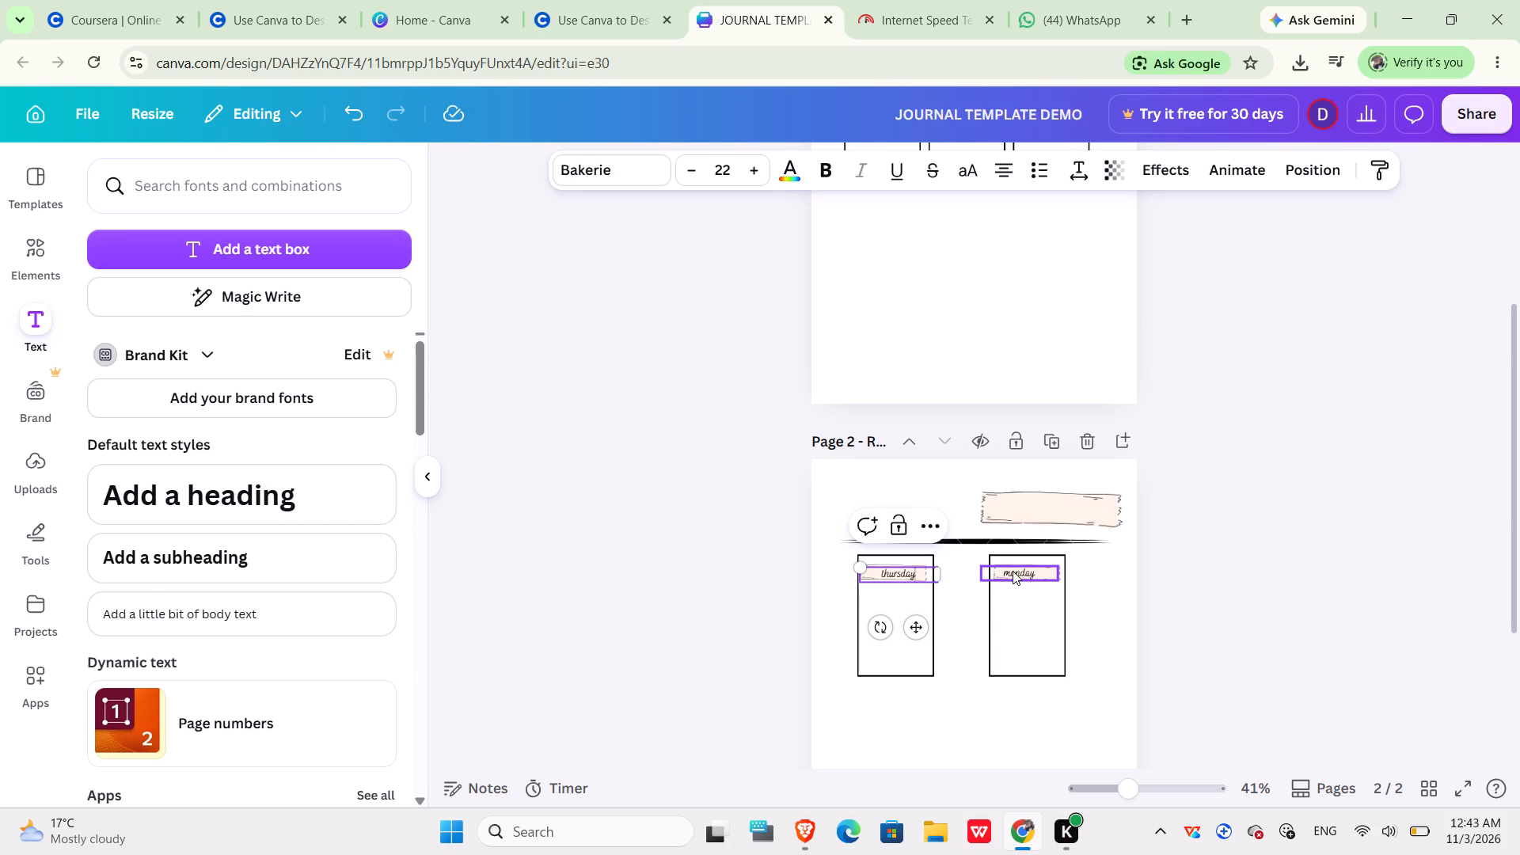
left_click(1030, 571)
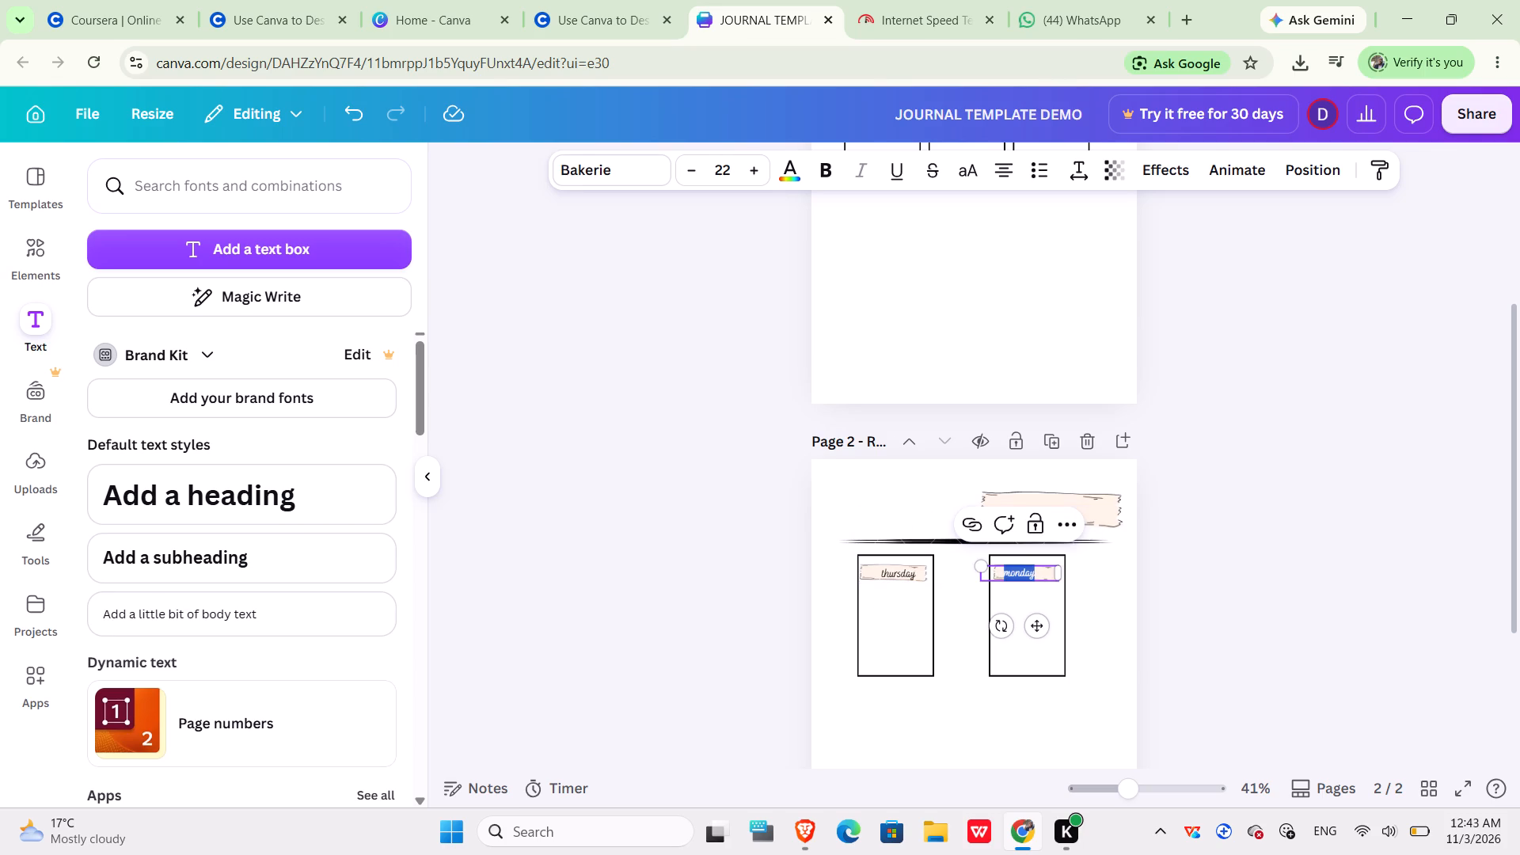
type("fr")
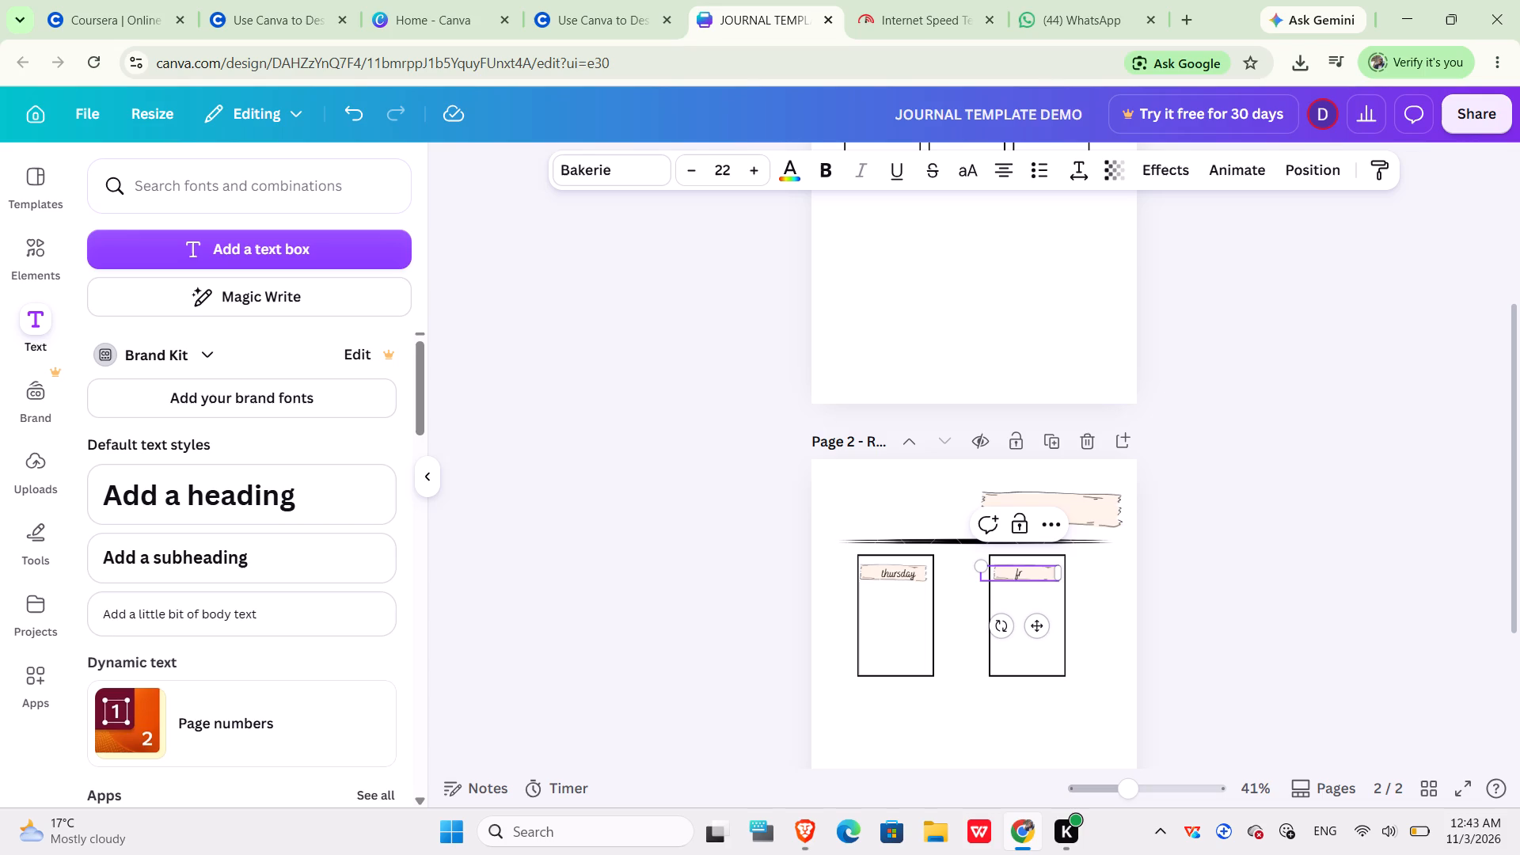
type("iday")
left_click(941, 720)
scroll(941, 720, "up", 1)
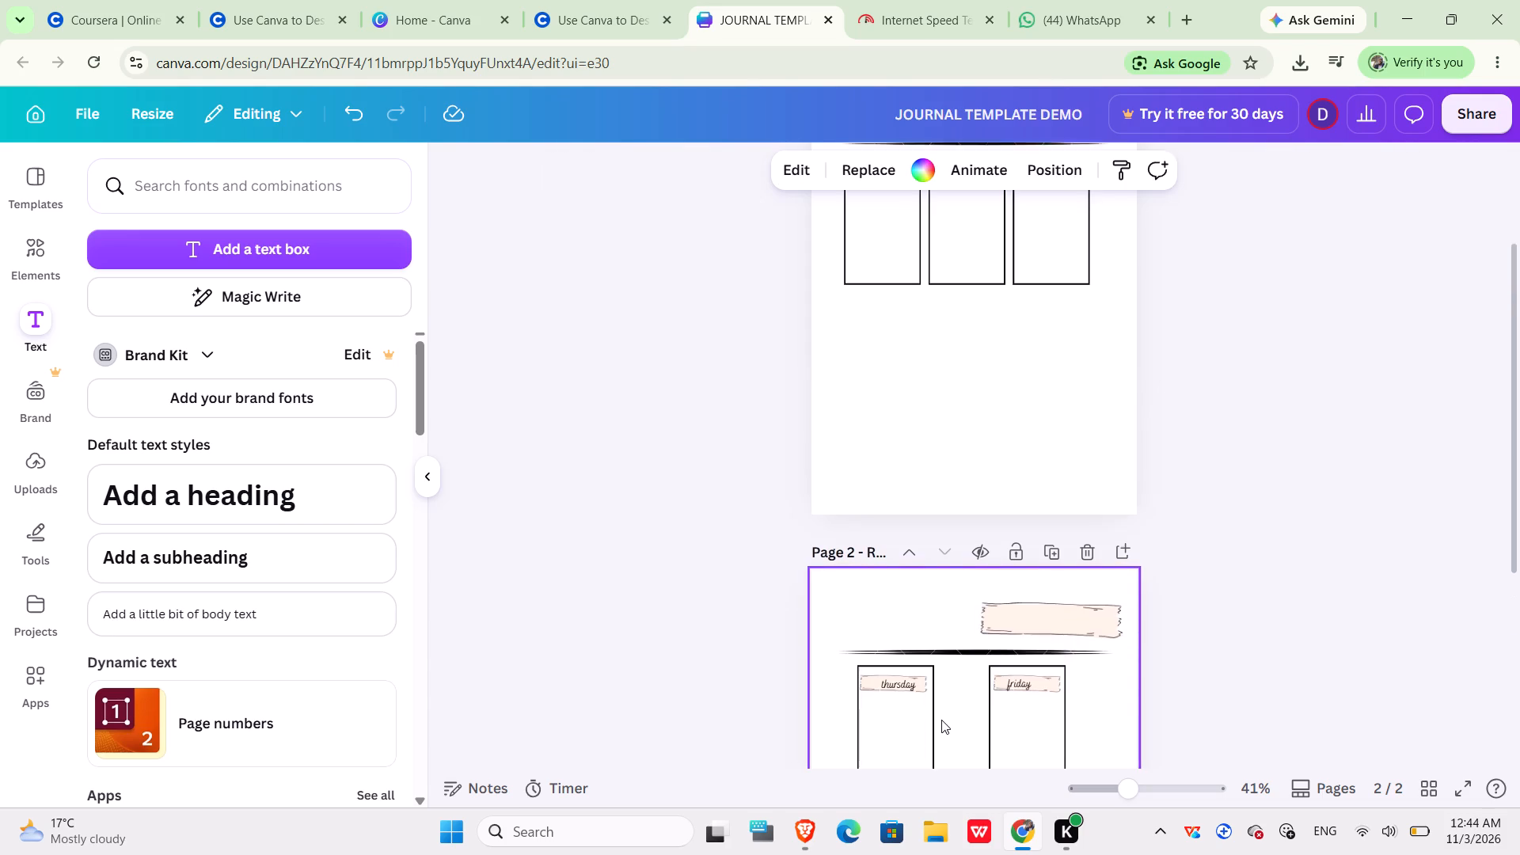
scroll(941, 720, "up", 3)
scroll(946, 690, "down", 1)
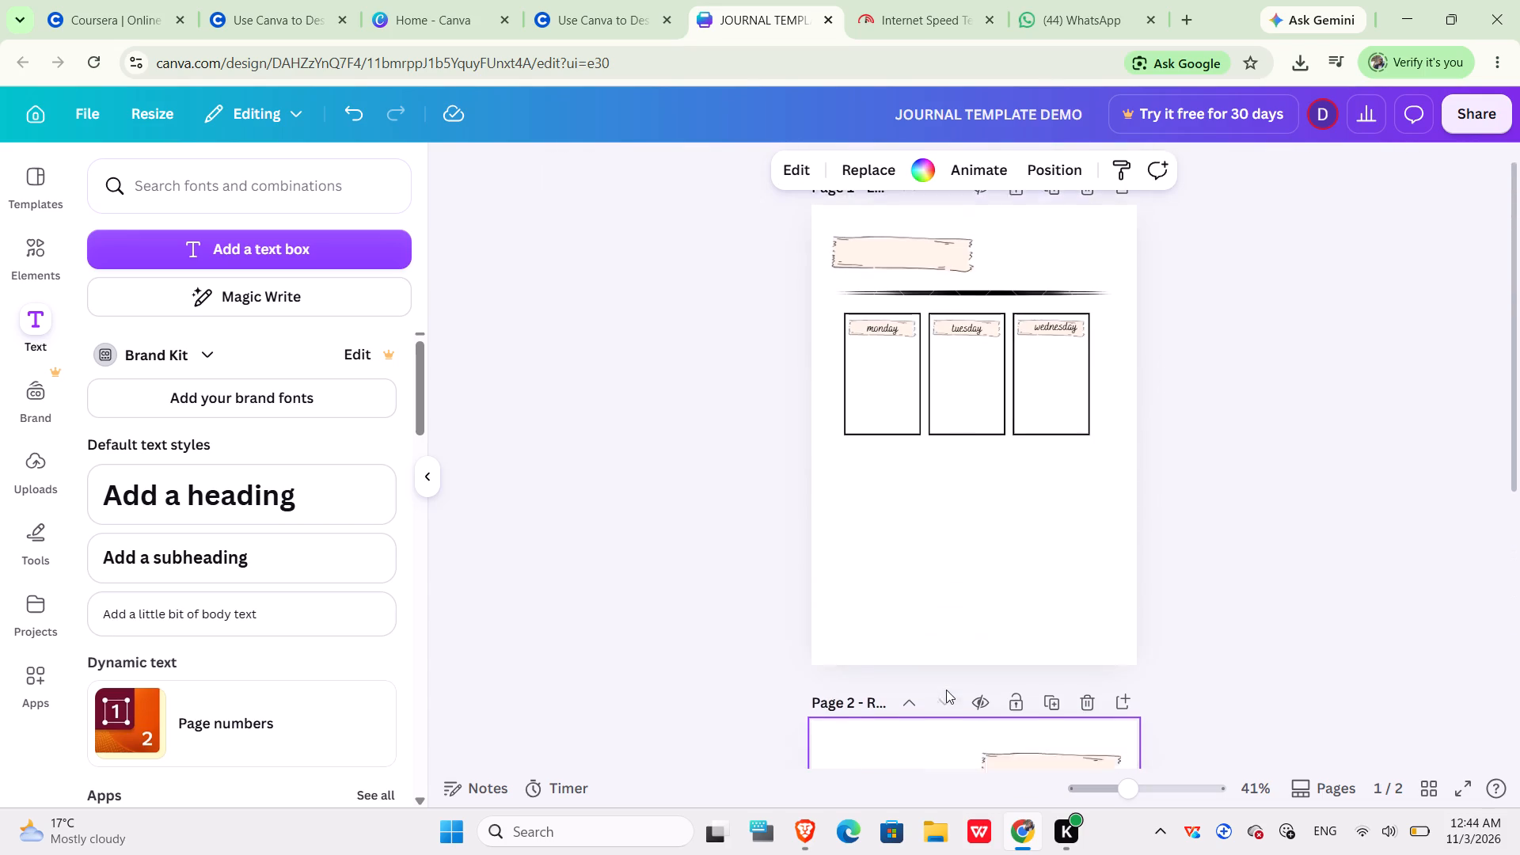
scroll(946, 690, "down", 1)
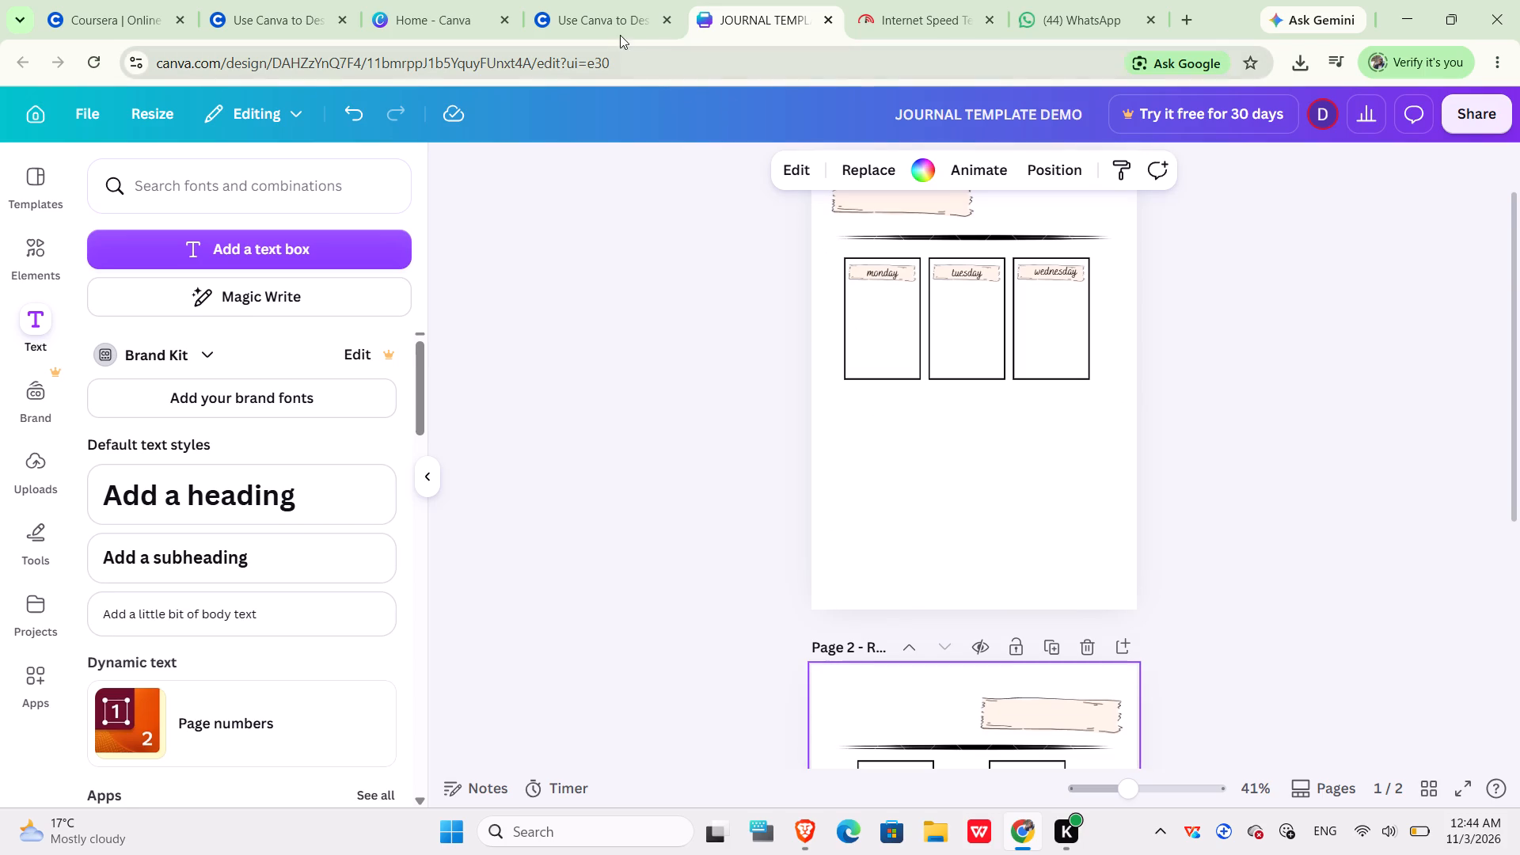
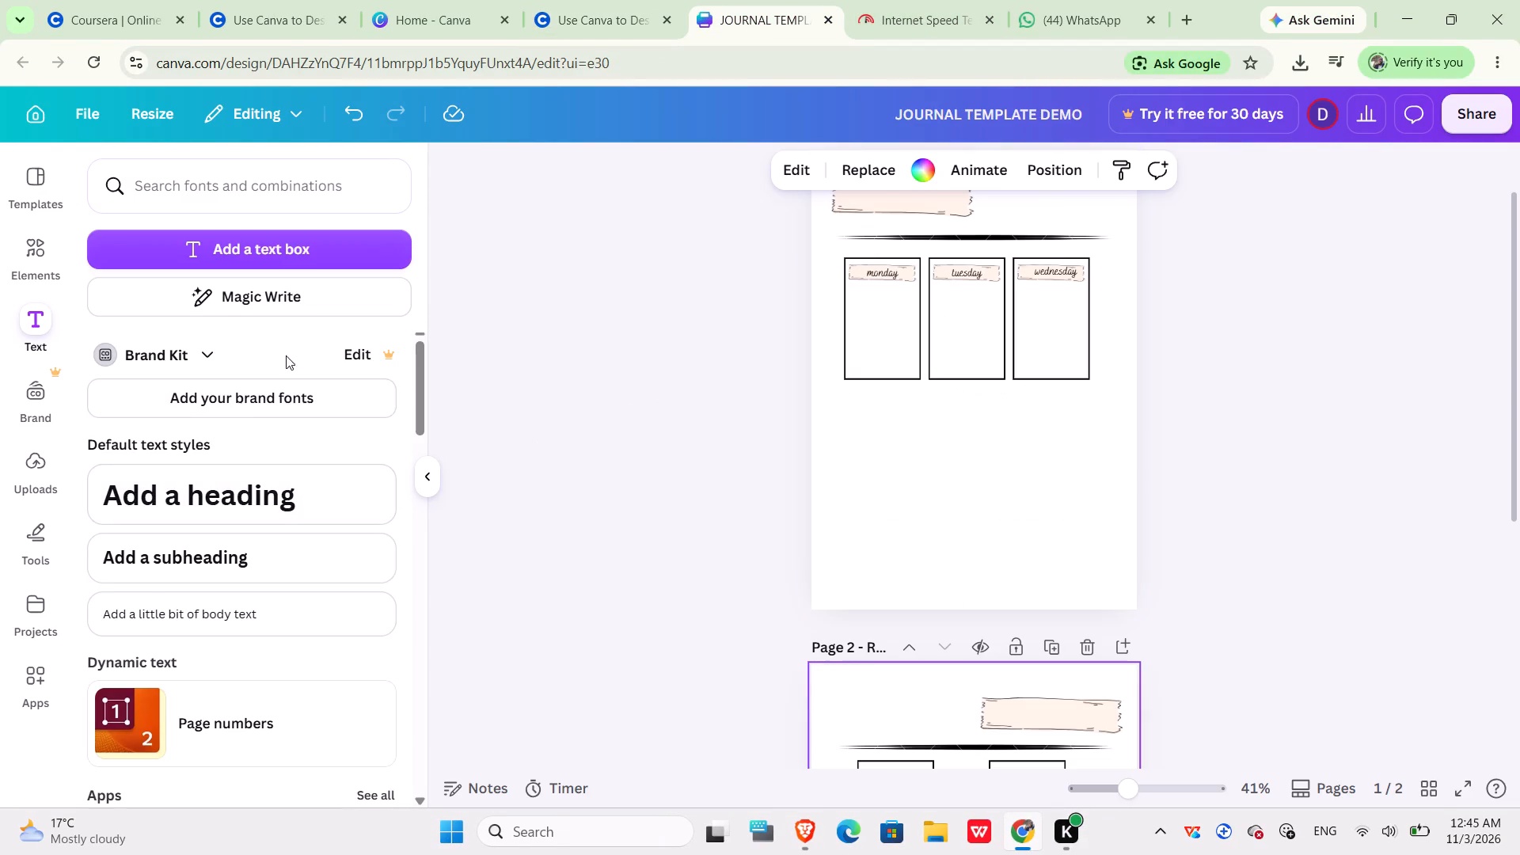
scroll(243, 395, "up", 1)
left_click(44, 256)
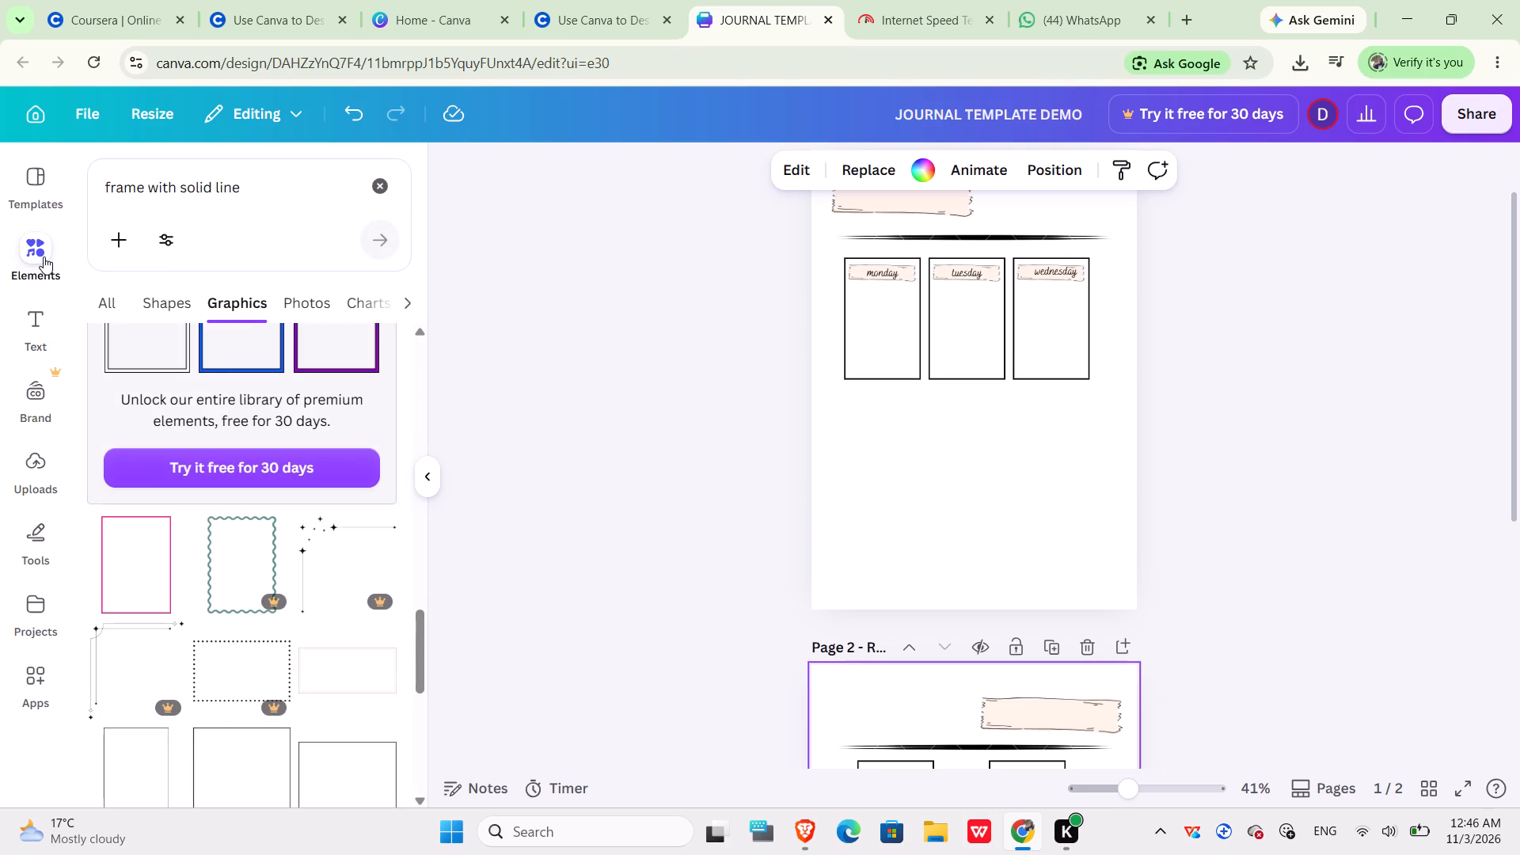
left_click(188, 211)
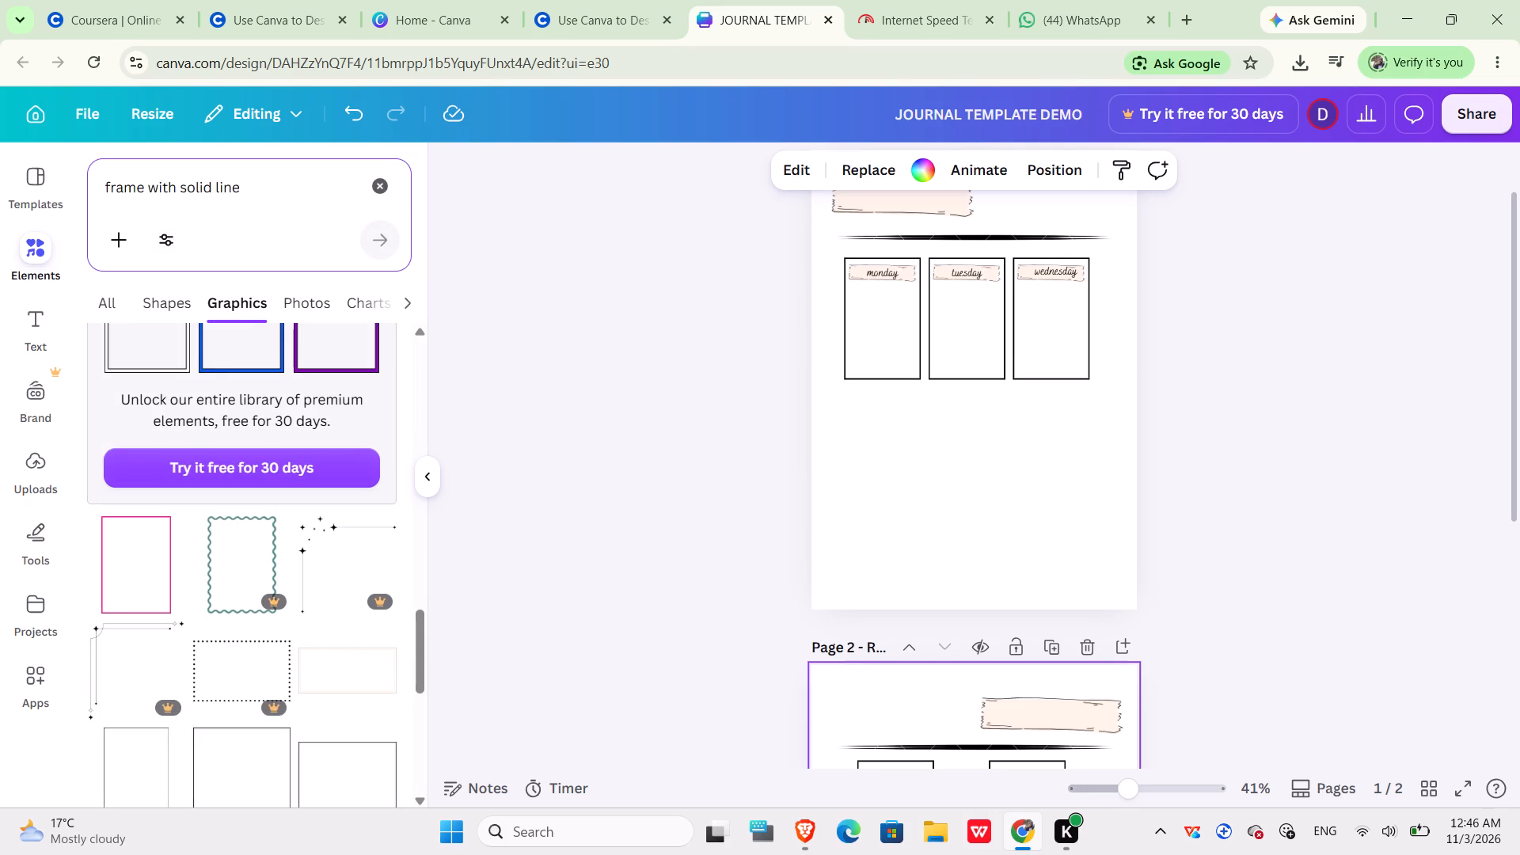
left_click(390, 188)
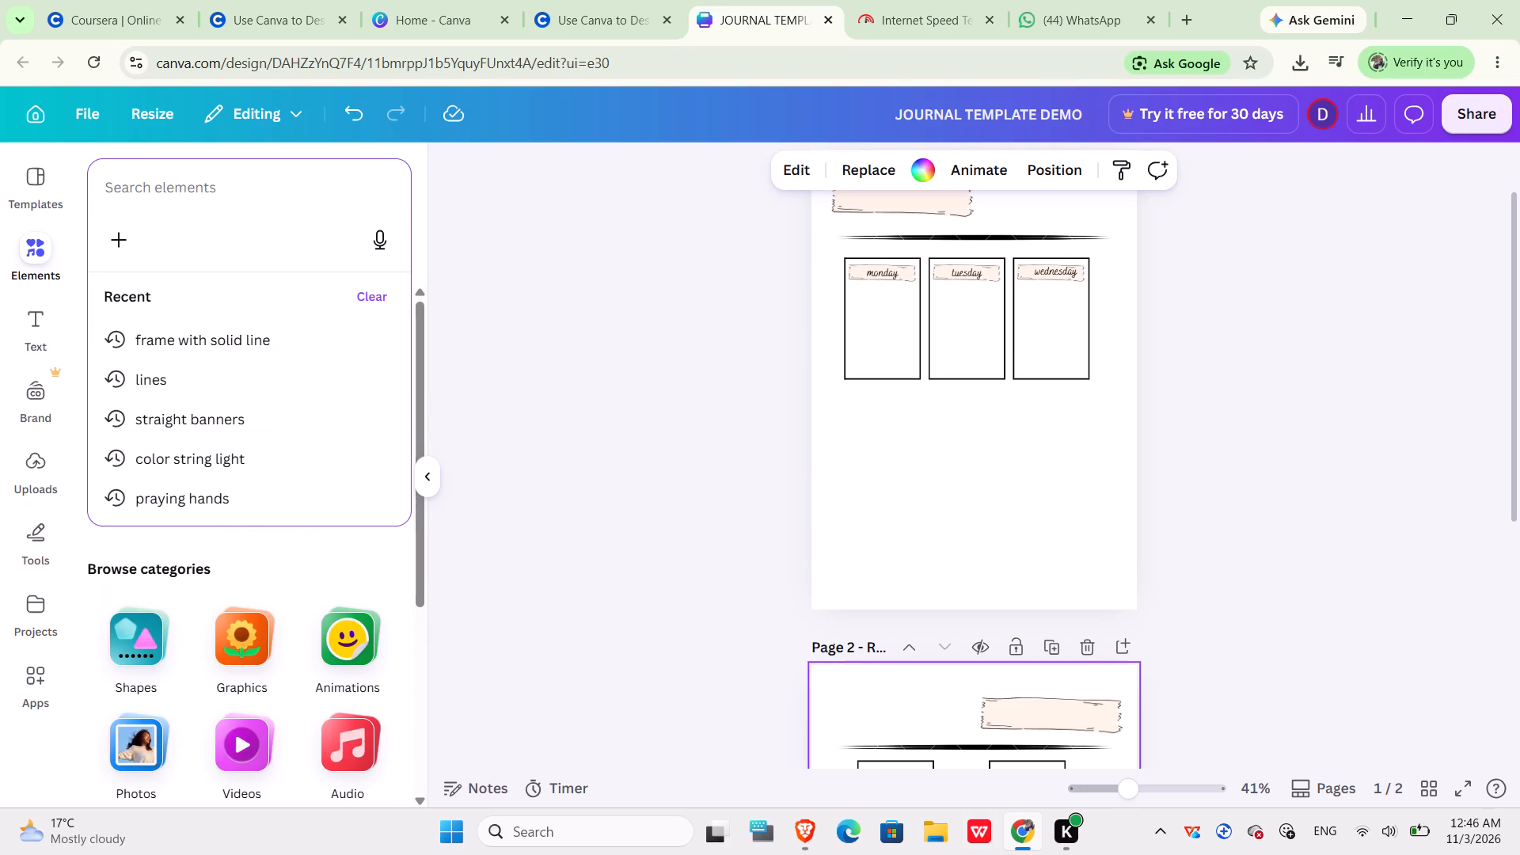
type("ba")
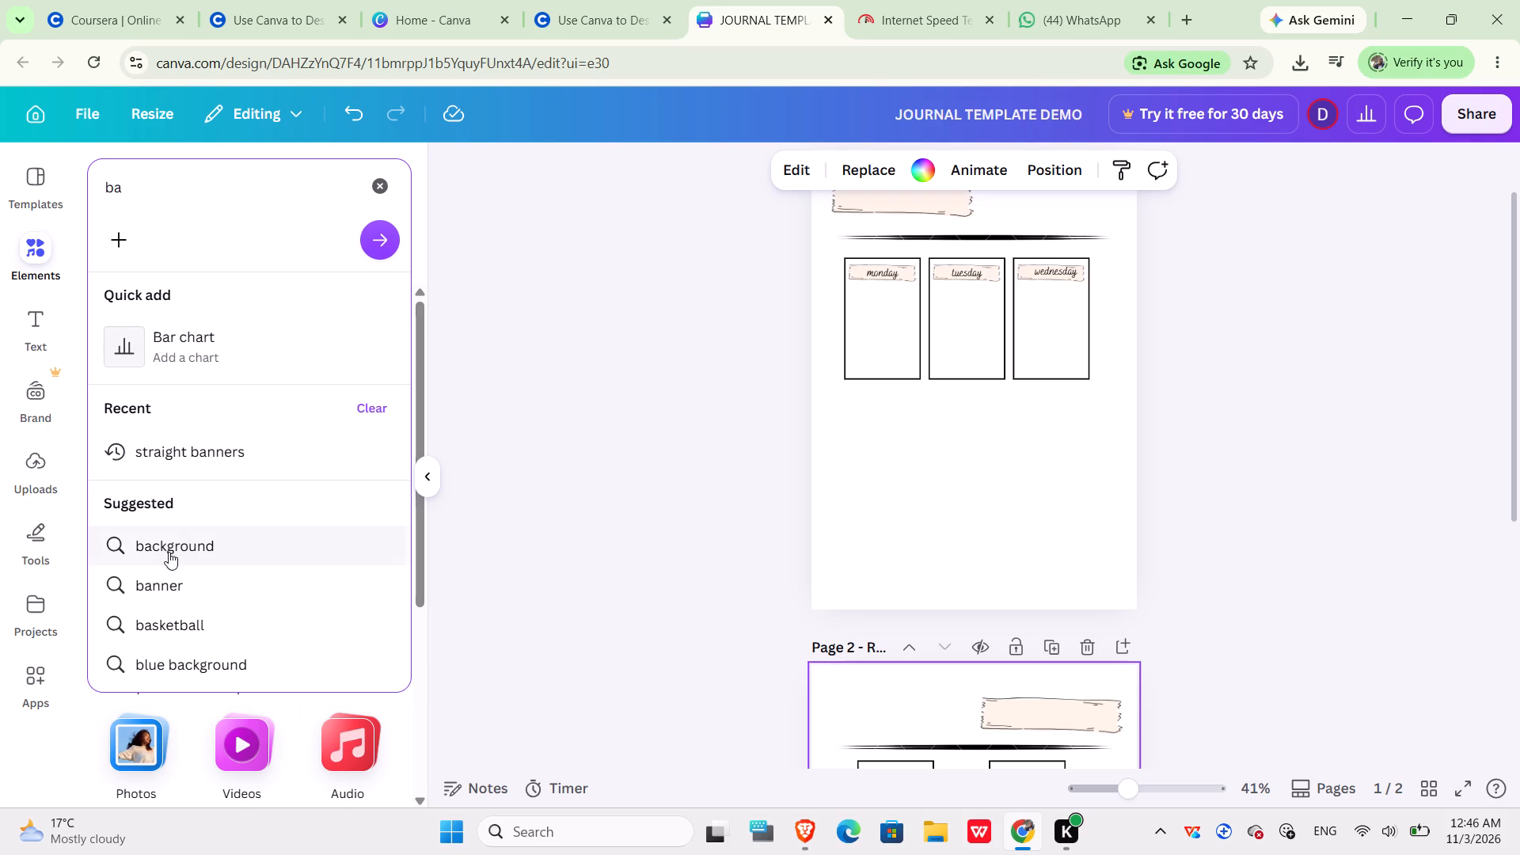
left_click(142, 580)
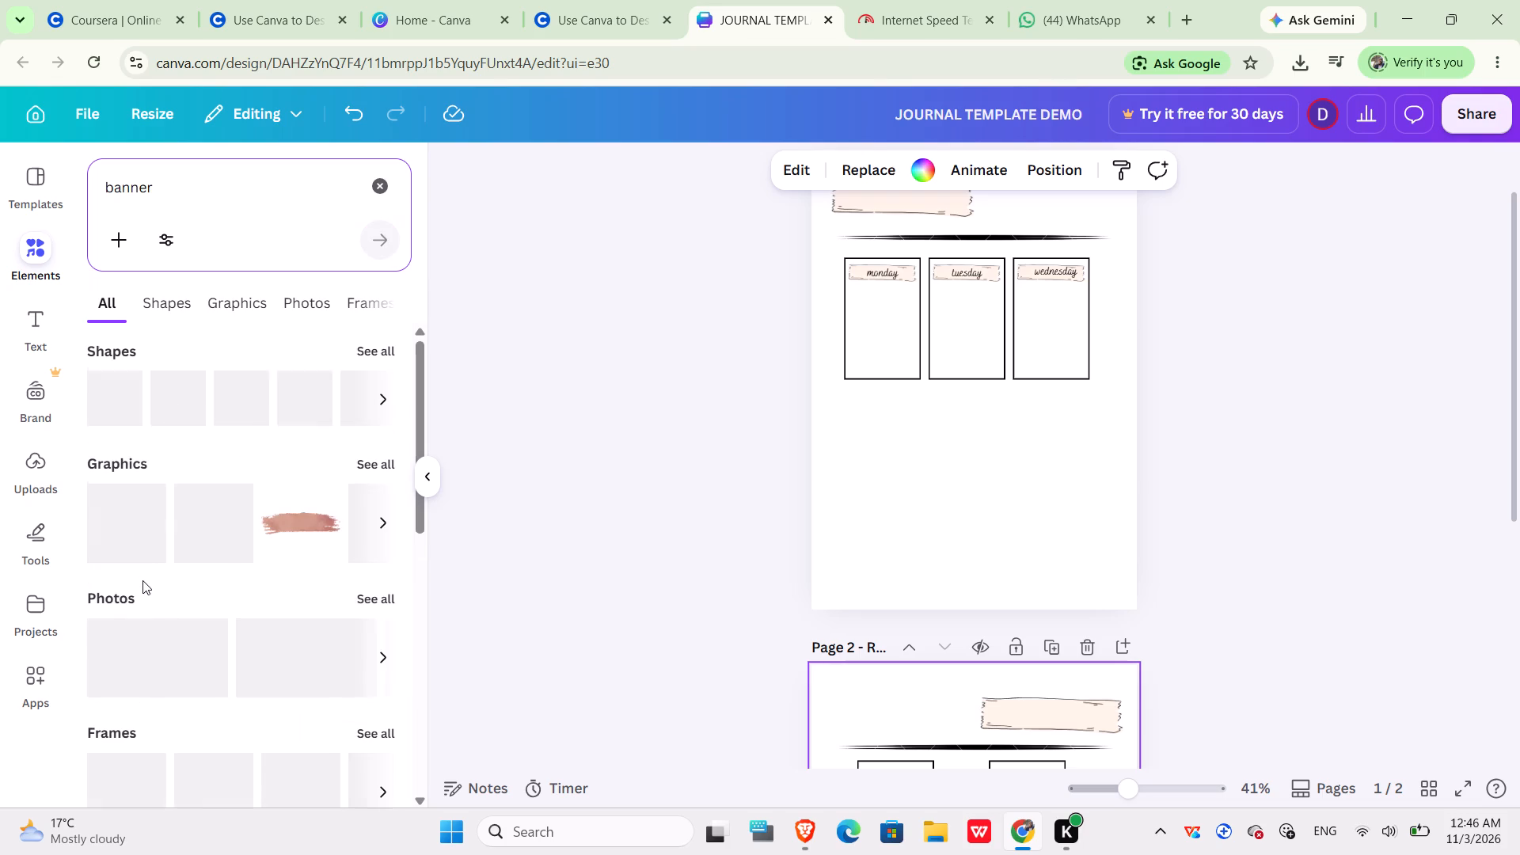
Add the blue straight ribbon banner from the graphics results to page 1 and place it just below the monday frame.
scroll(196, 589, "down", 1)
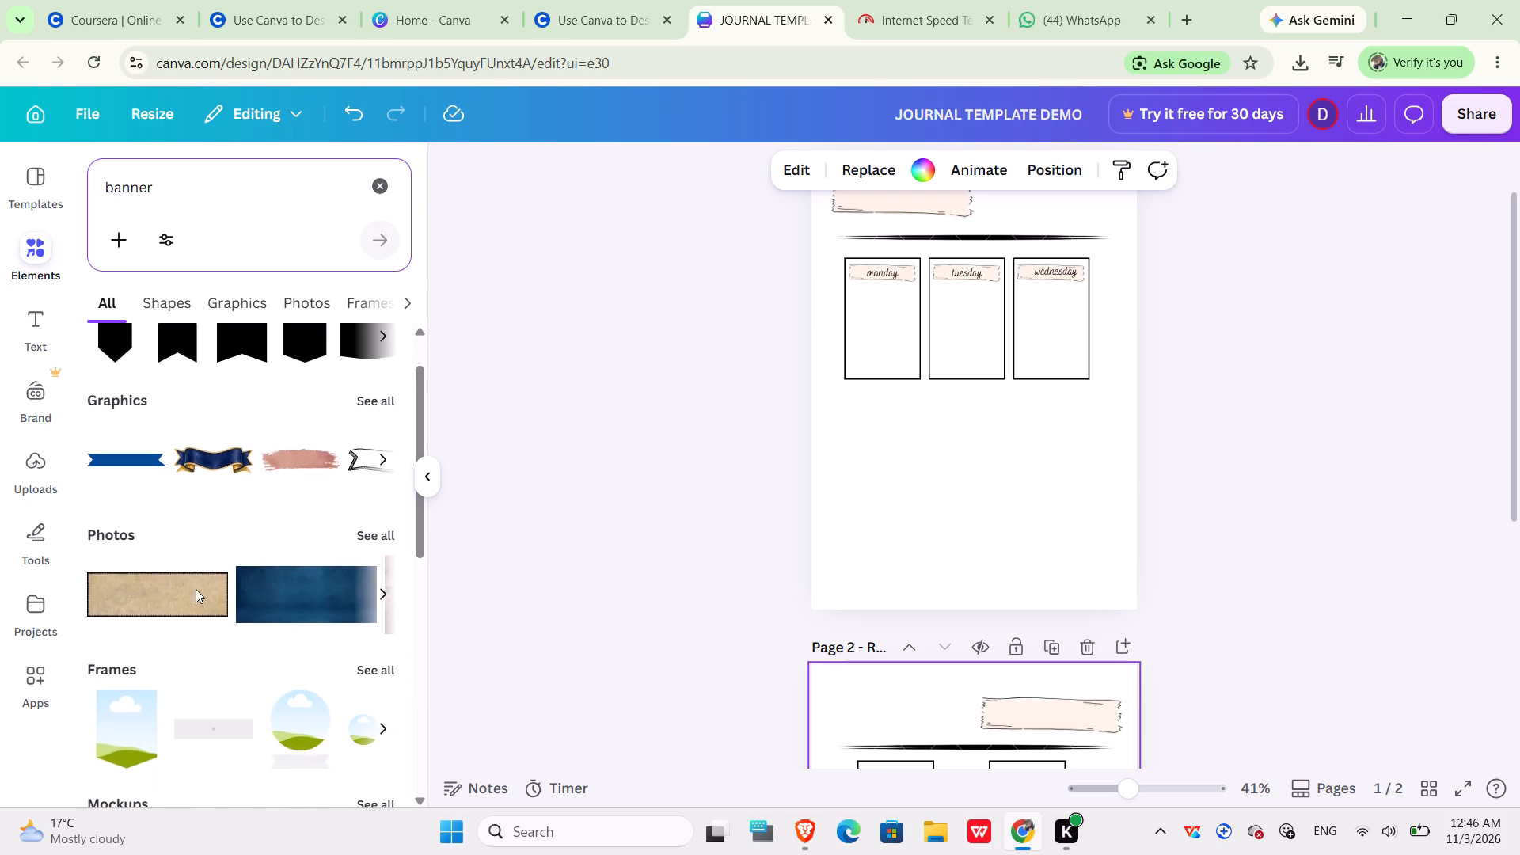
scroll(196, 589, "down", 2)
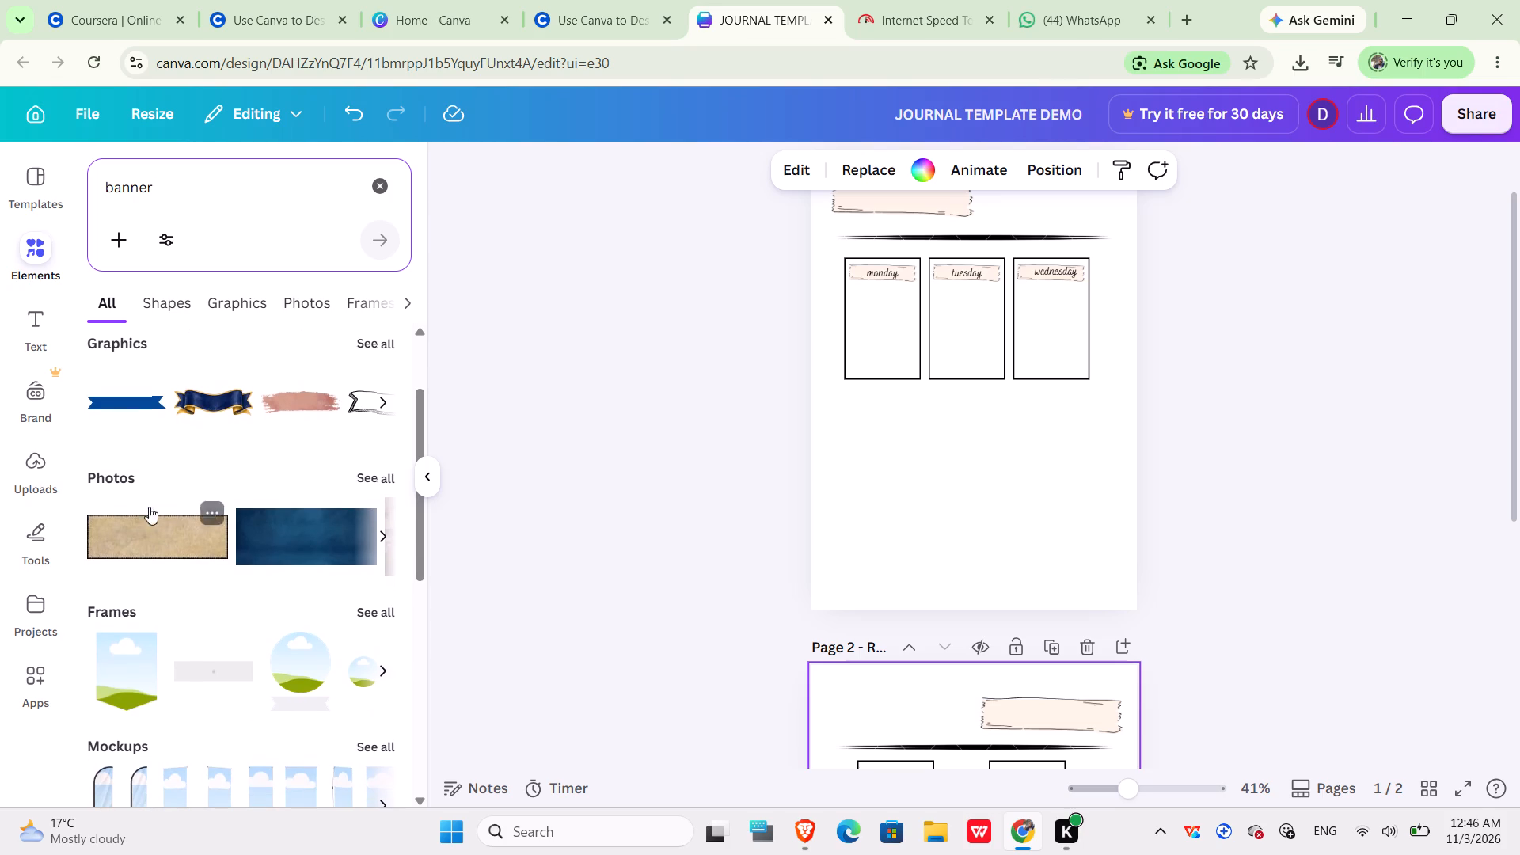
scroll(133, 449, "down", 2)
scroll(133, 449, "up", 1)
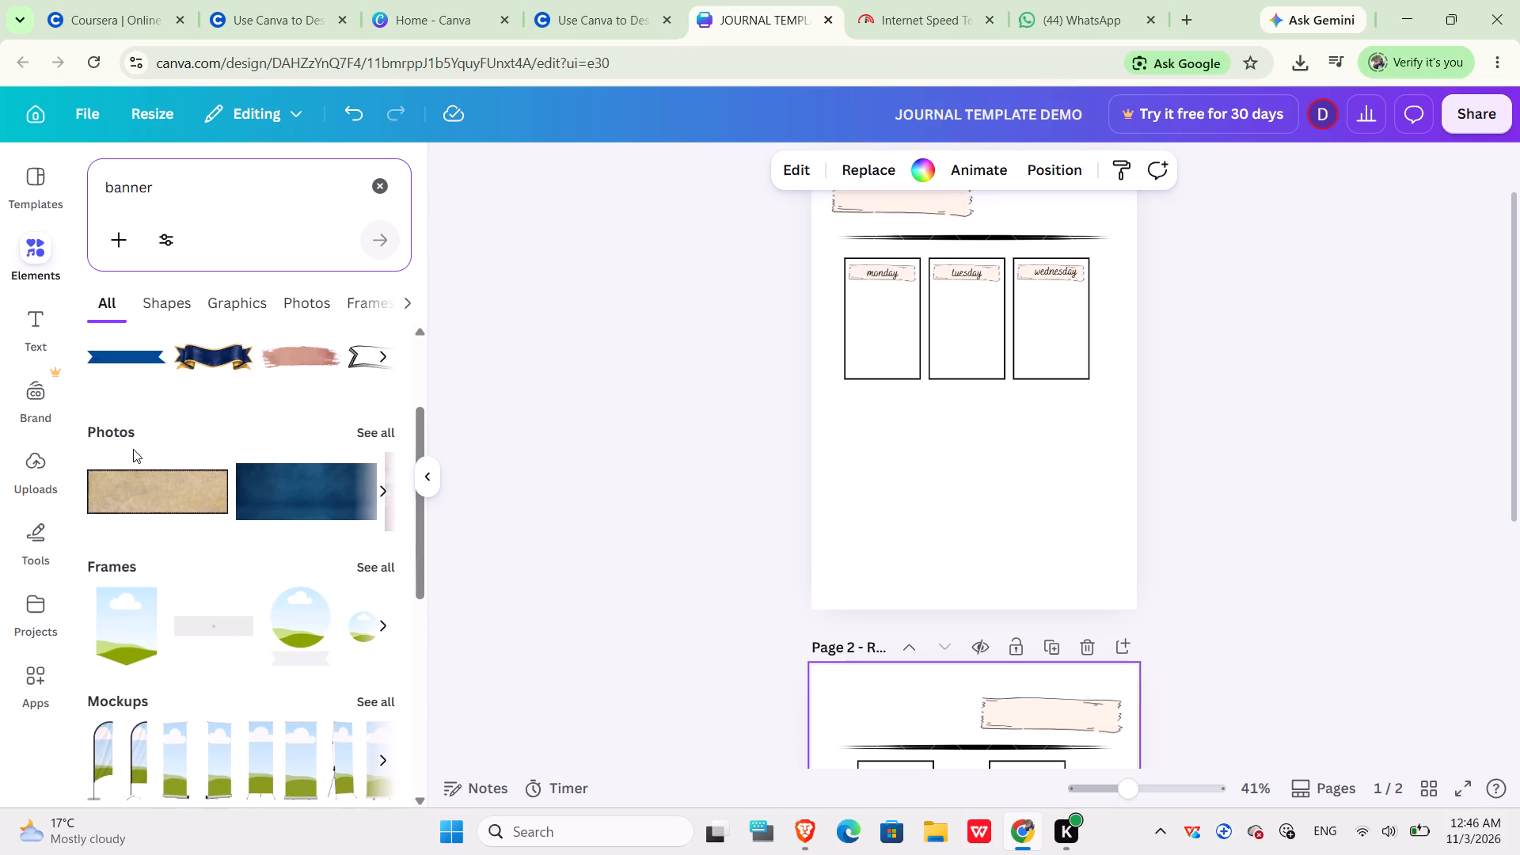
scroll(133, 449, "up", 1)
scroll(203, 404, "up", 1)
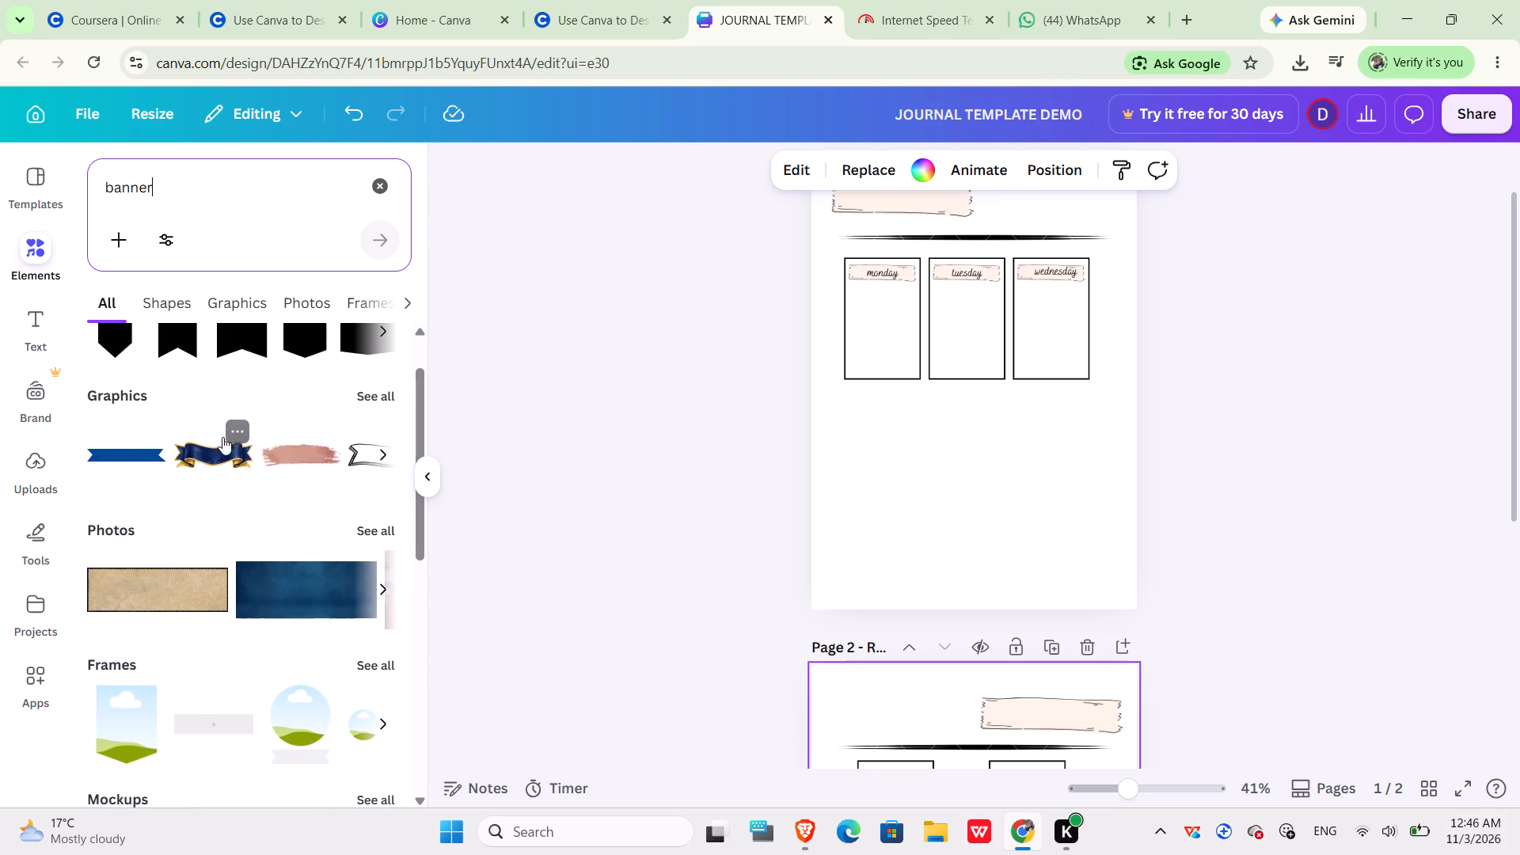
scroll(226, 443, "left", 3)
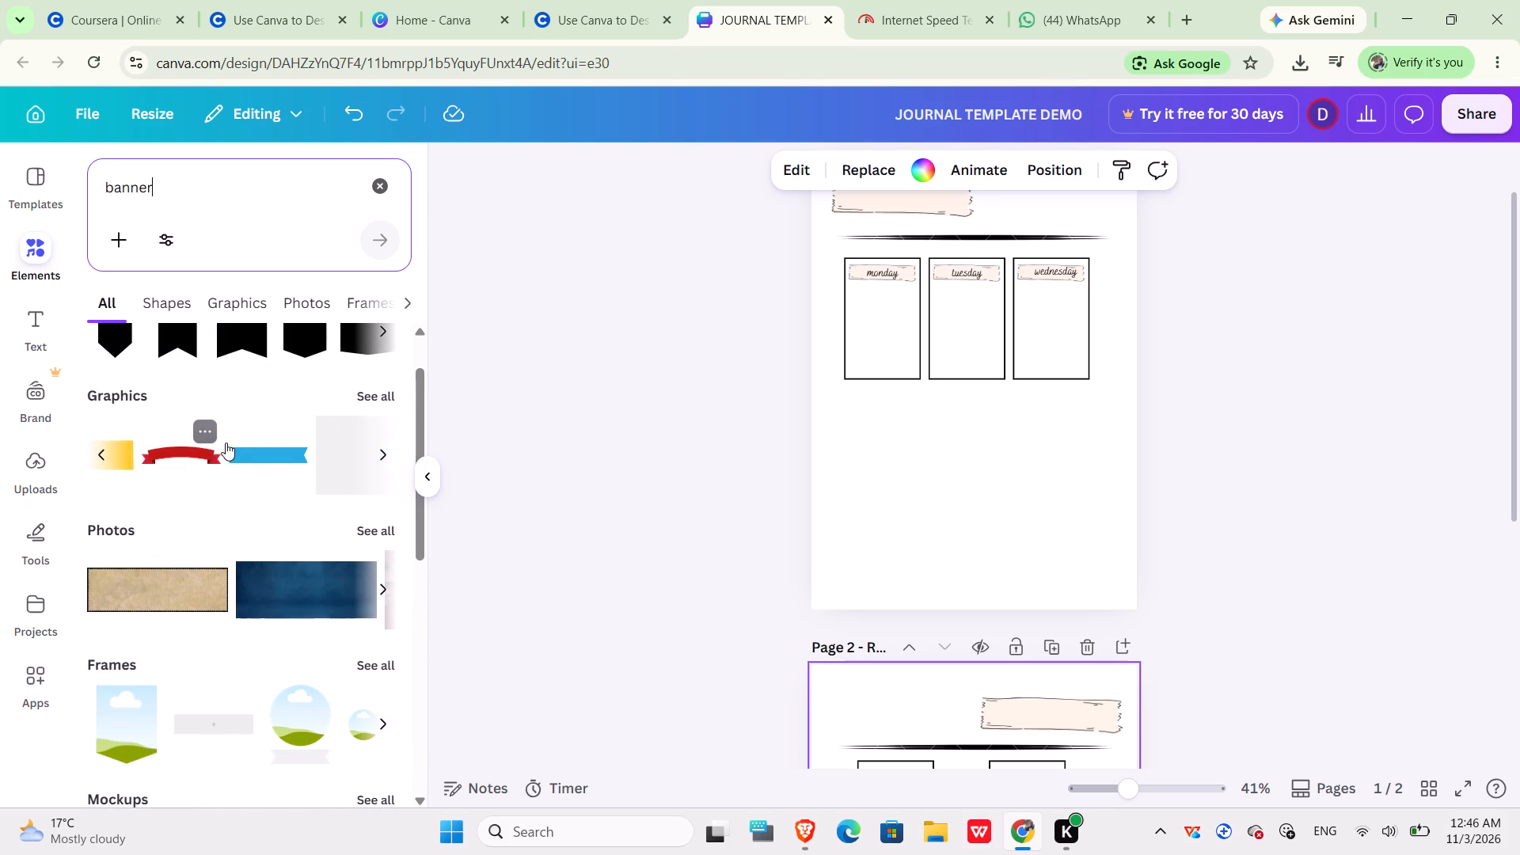
scroll(226, 443, "left", 1)
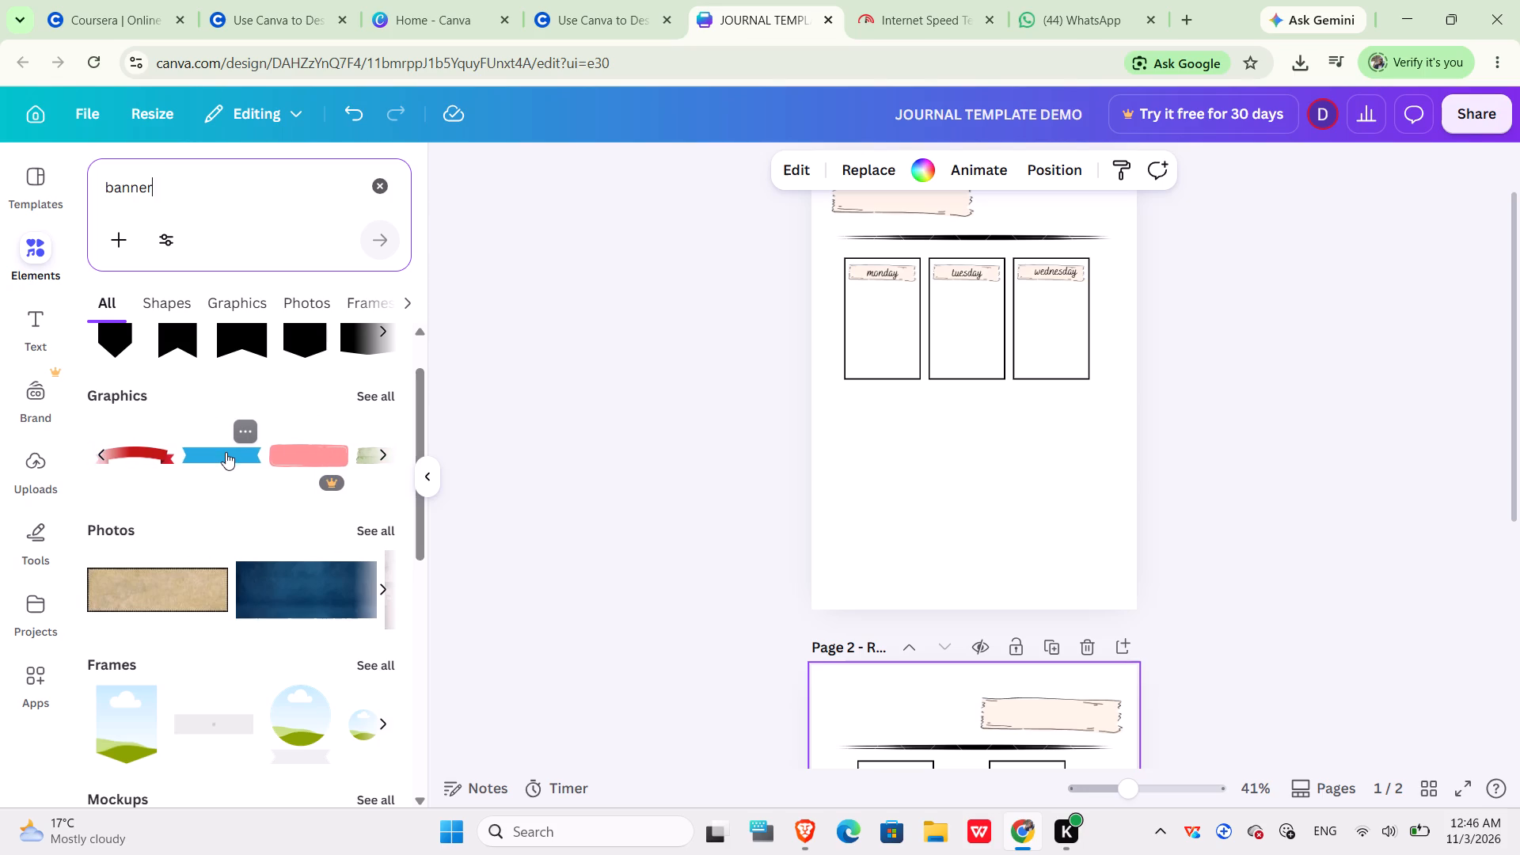
left_click(226, 458)
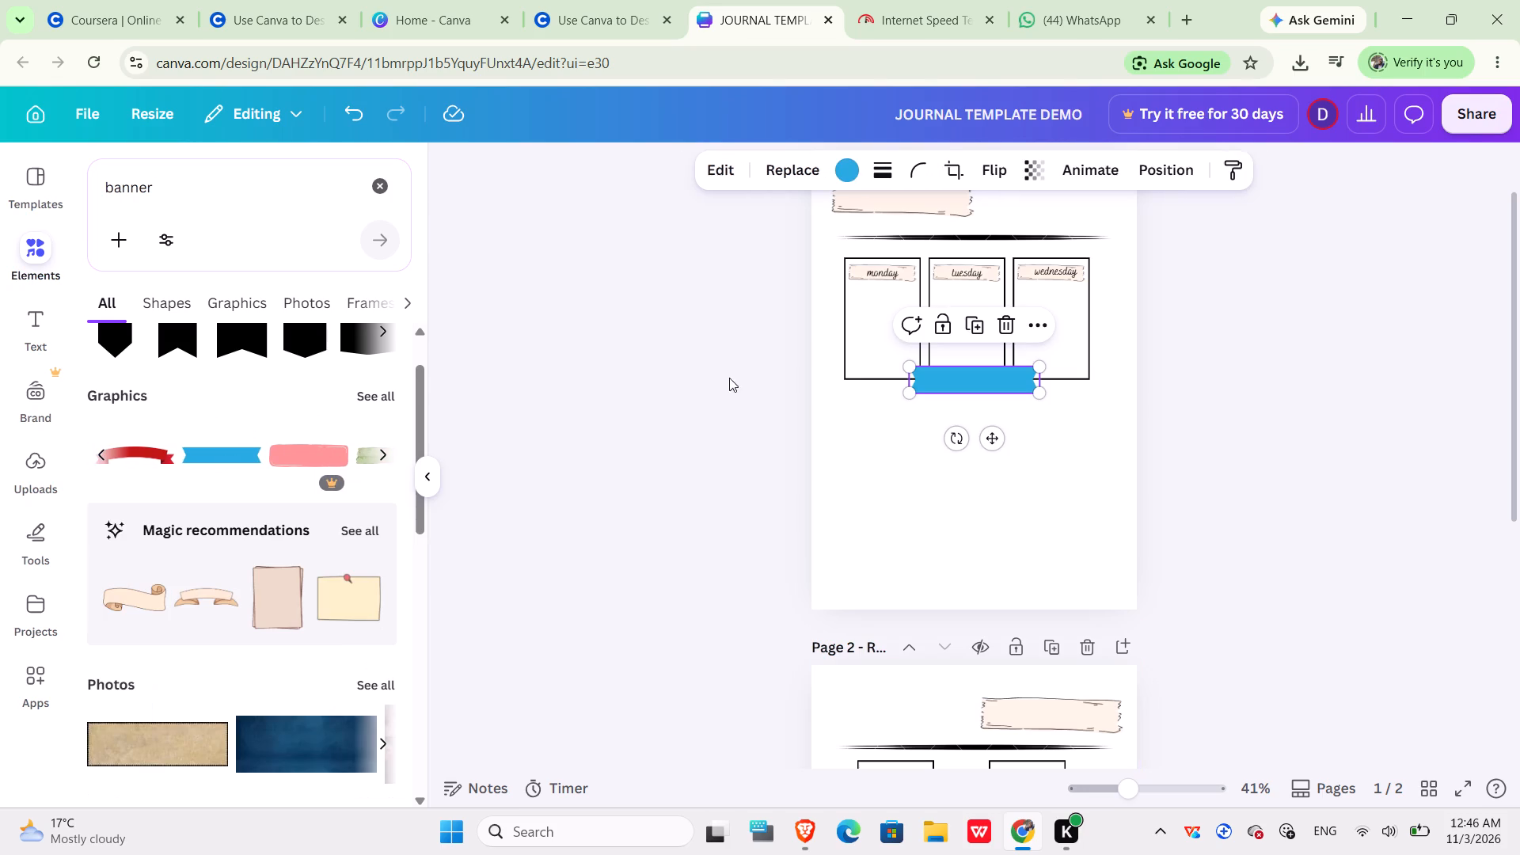
left_click_drag(965, 377, 889, 411)
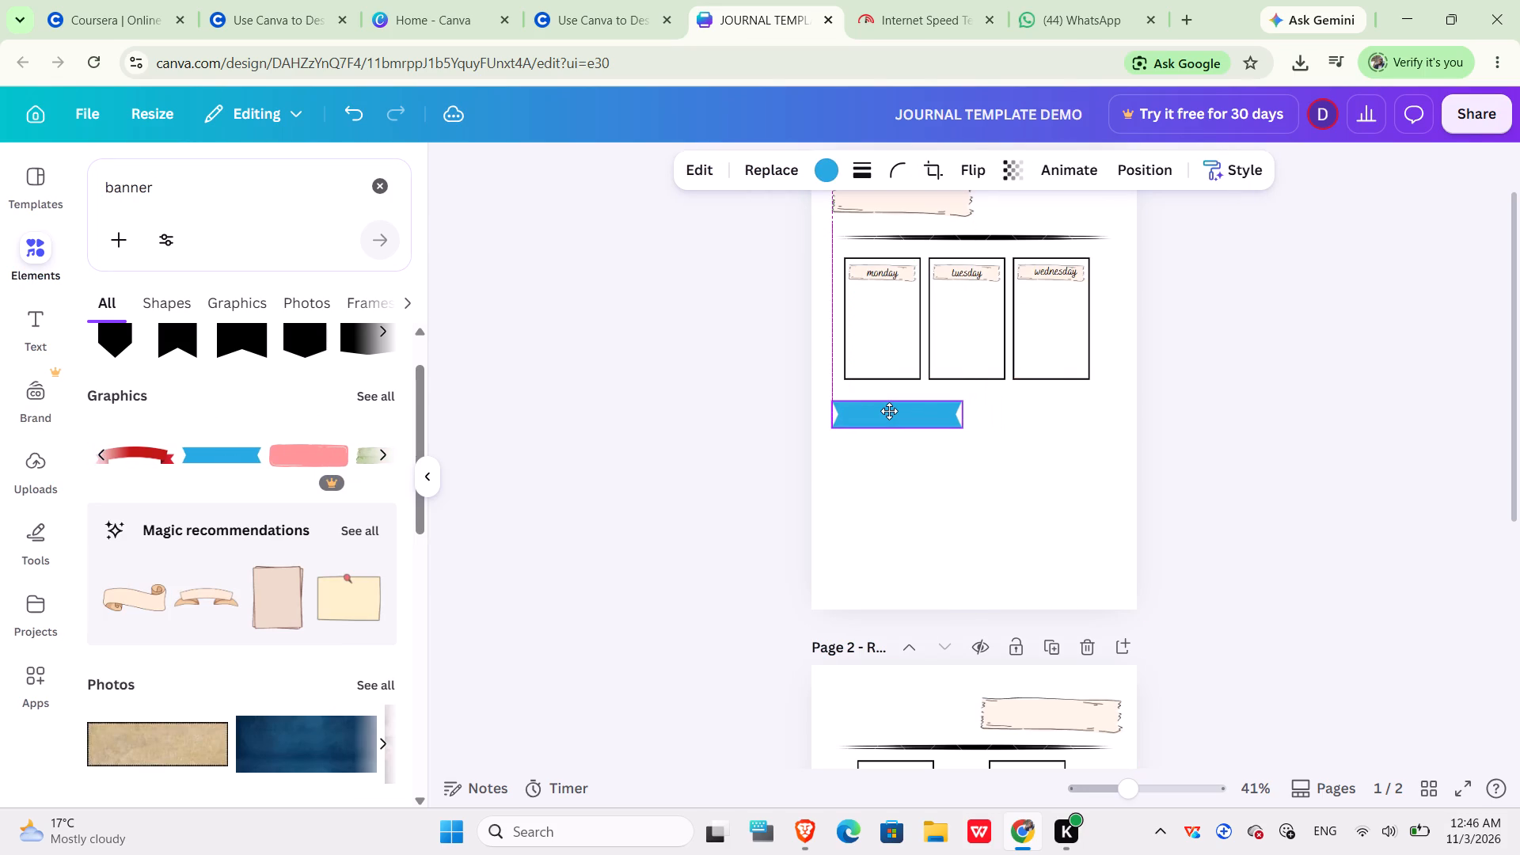
left_click_drag(889, 411, 895, 410)
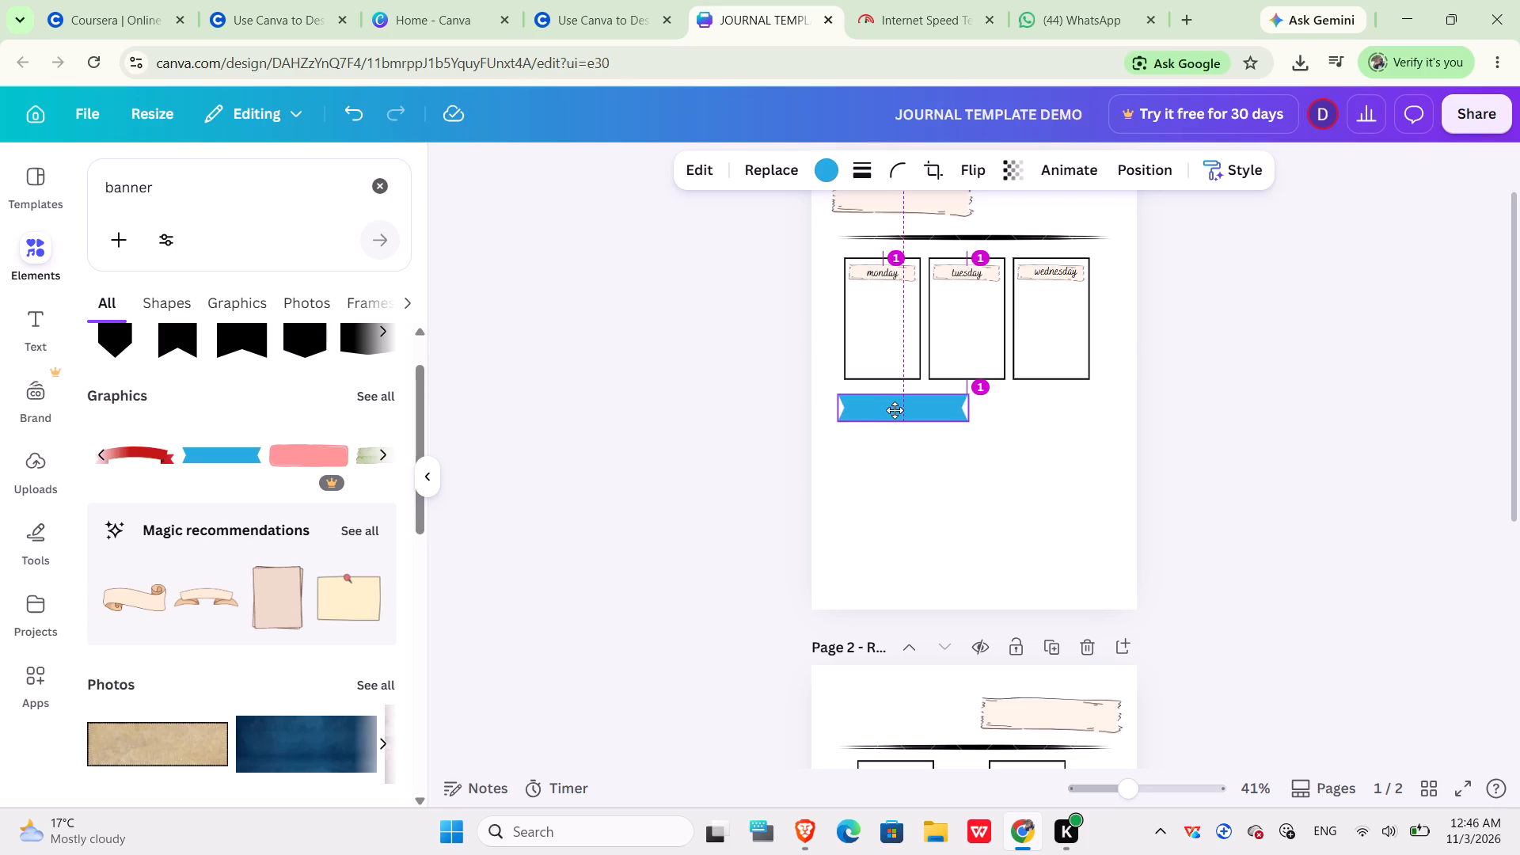
left_click_drag(895, 410, 895, 410)
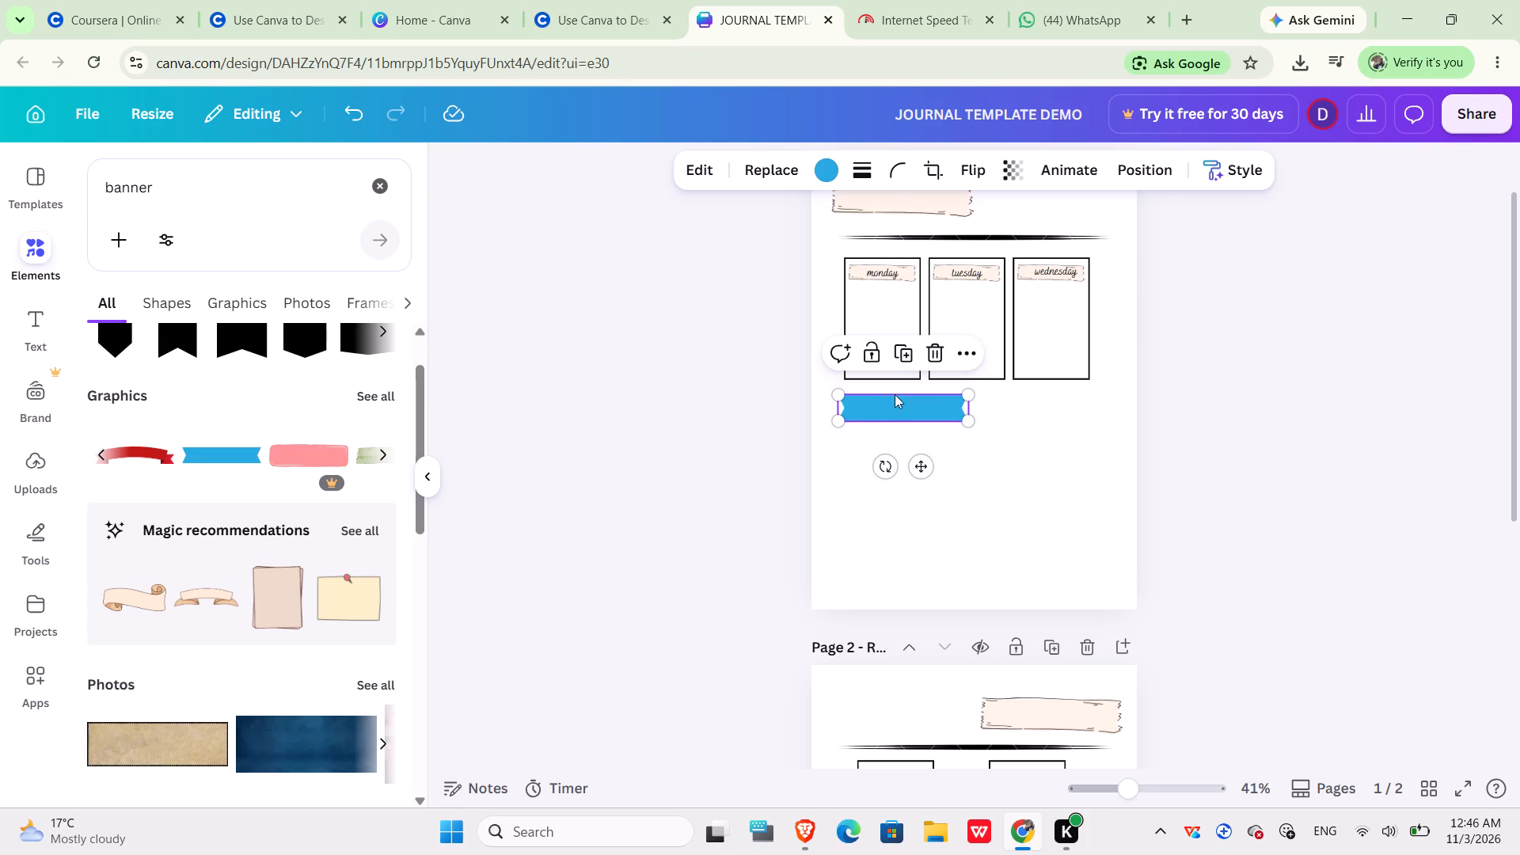
Duplicate the blue ribbon banner and place the copy beside it, level with the original, beneath the tuesday and wednesday frames.
left_click(897, 357)
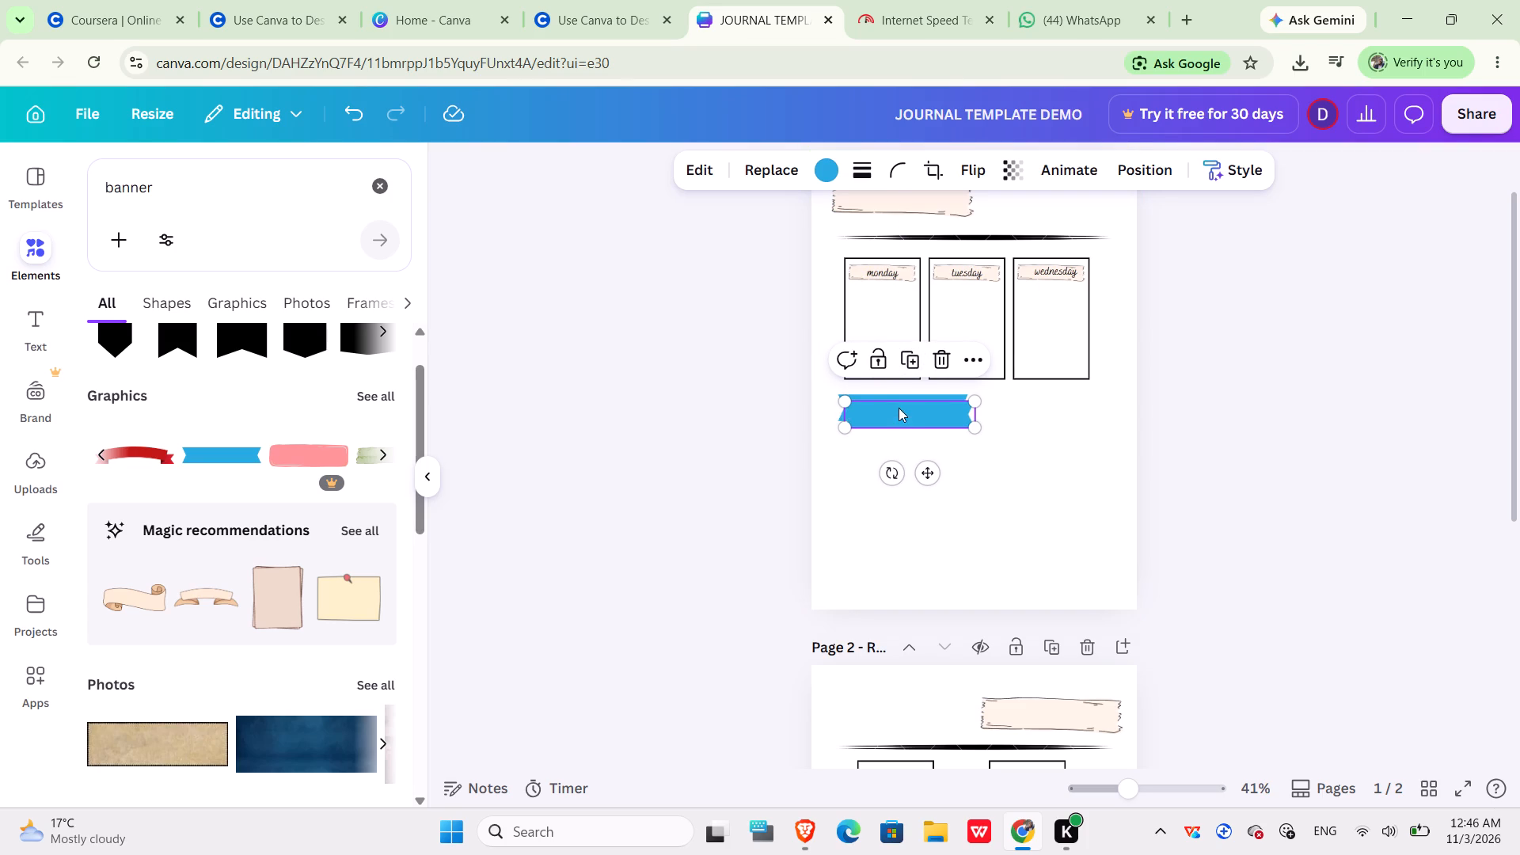
left_click_drag(899, 408, 1029, 404)
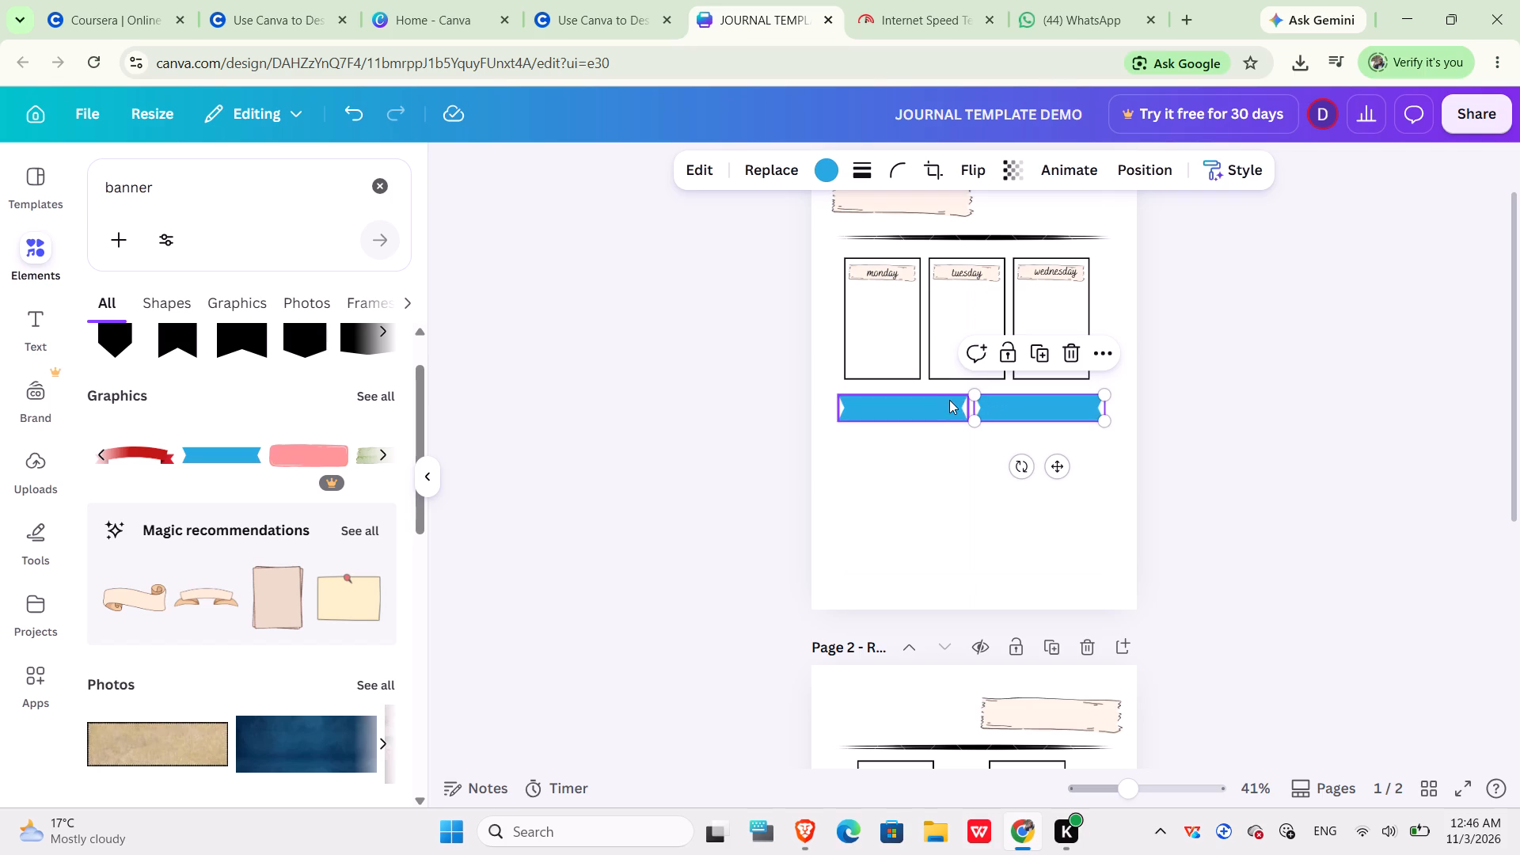
Shrink both blue ribbon banners slightly and line them up side by side within the width of the three weekday frames.
left_click(949, 400)
left_click_drag(971, 397, 959, 397)
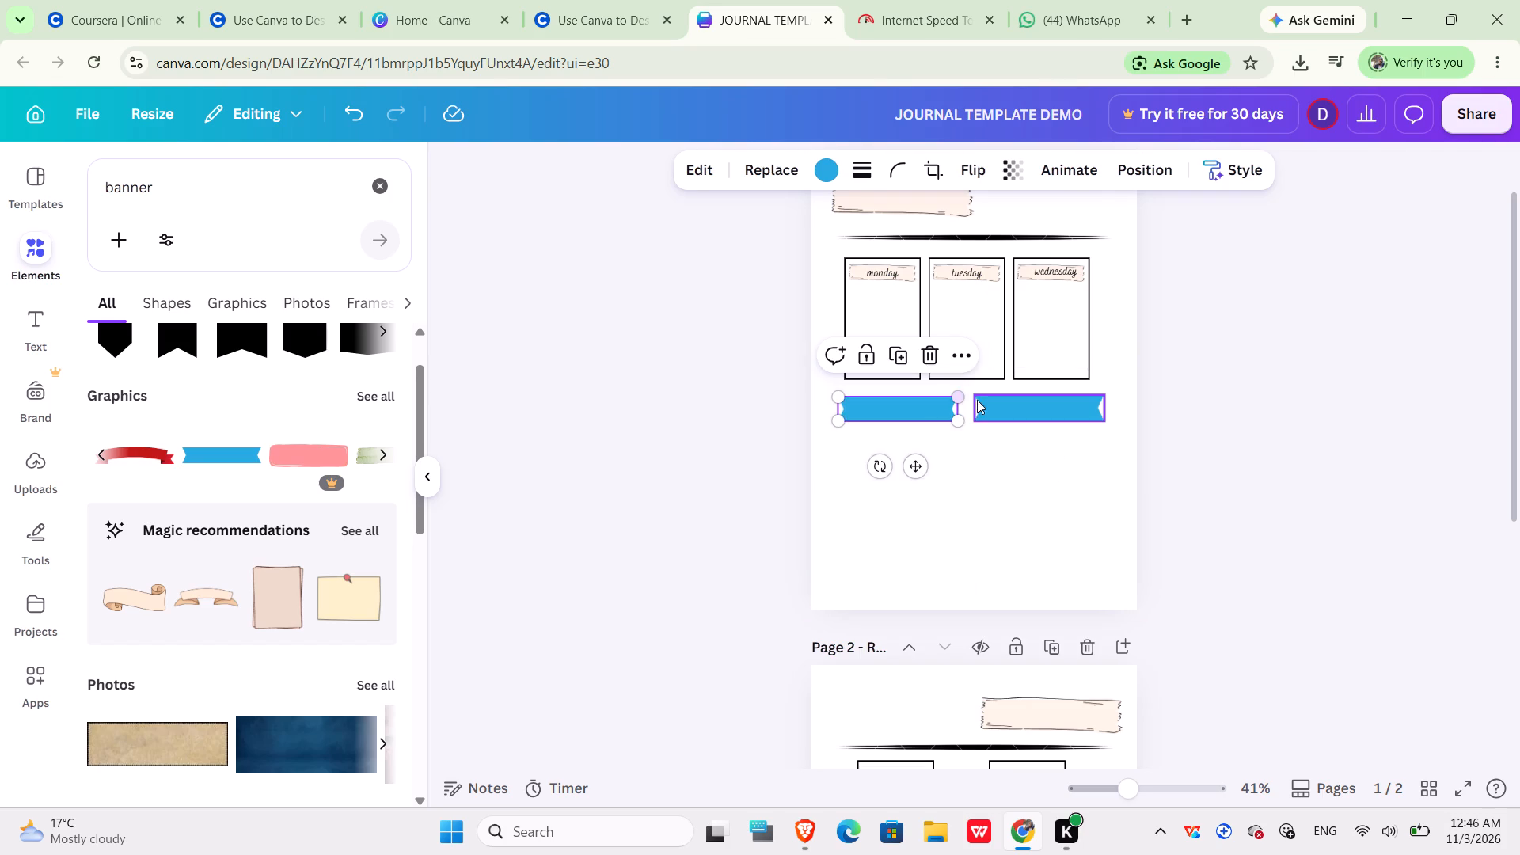
left_click(997, 401)
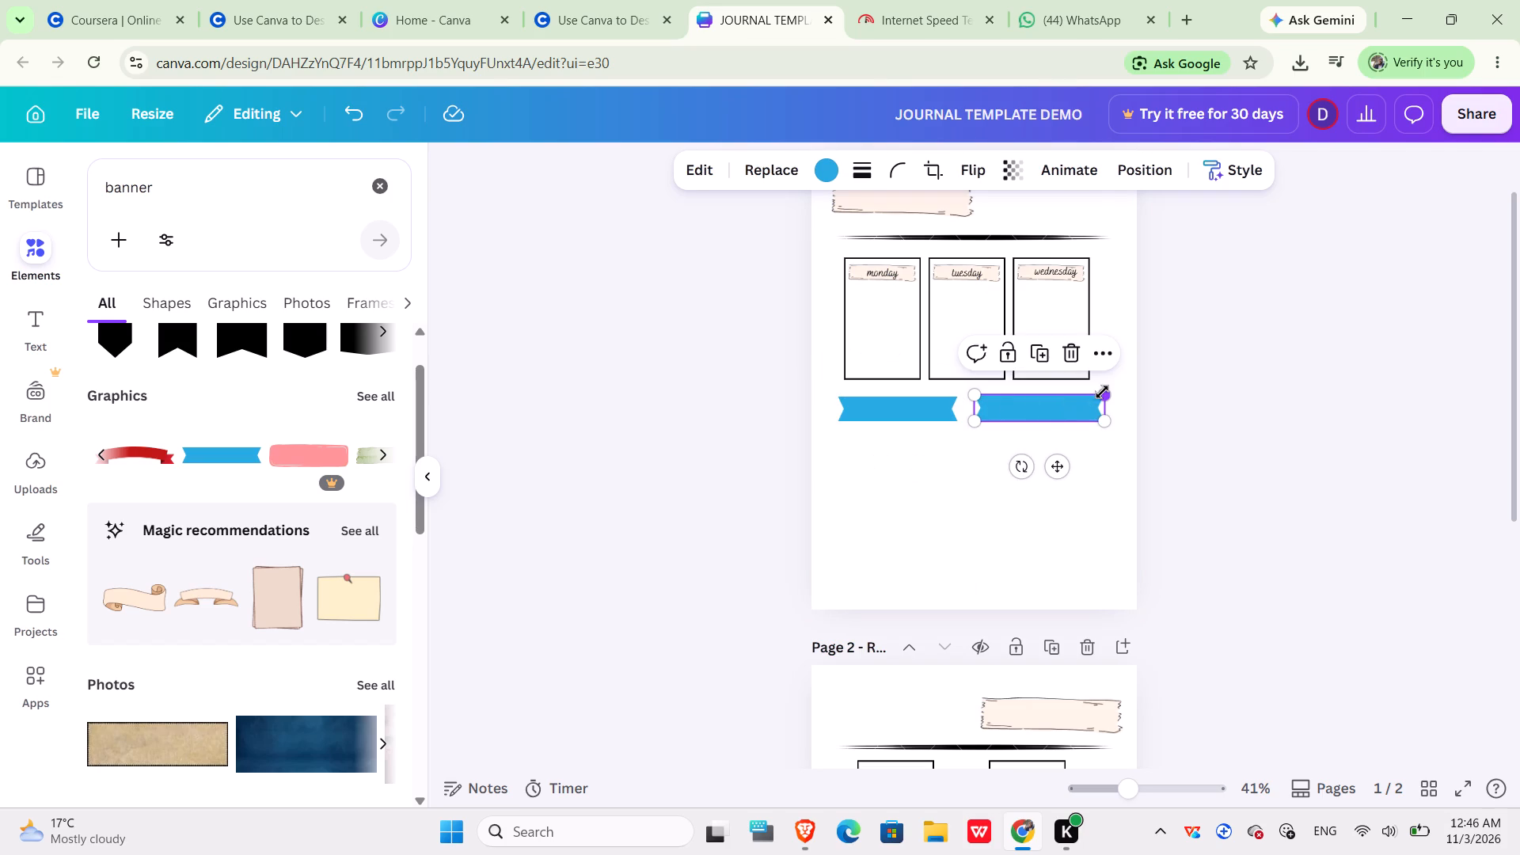
left_click_drag(1102, 392, 1083, 400)
left_click(1034, 407)
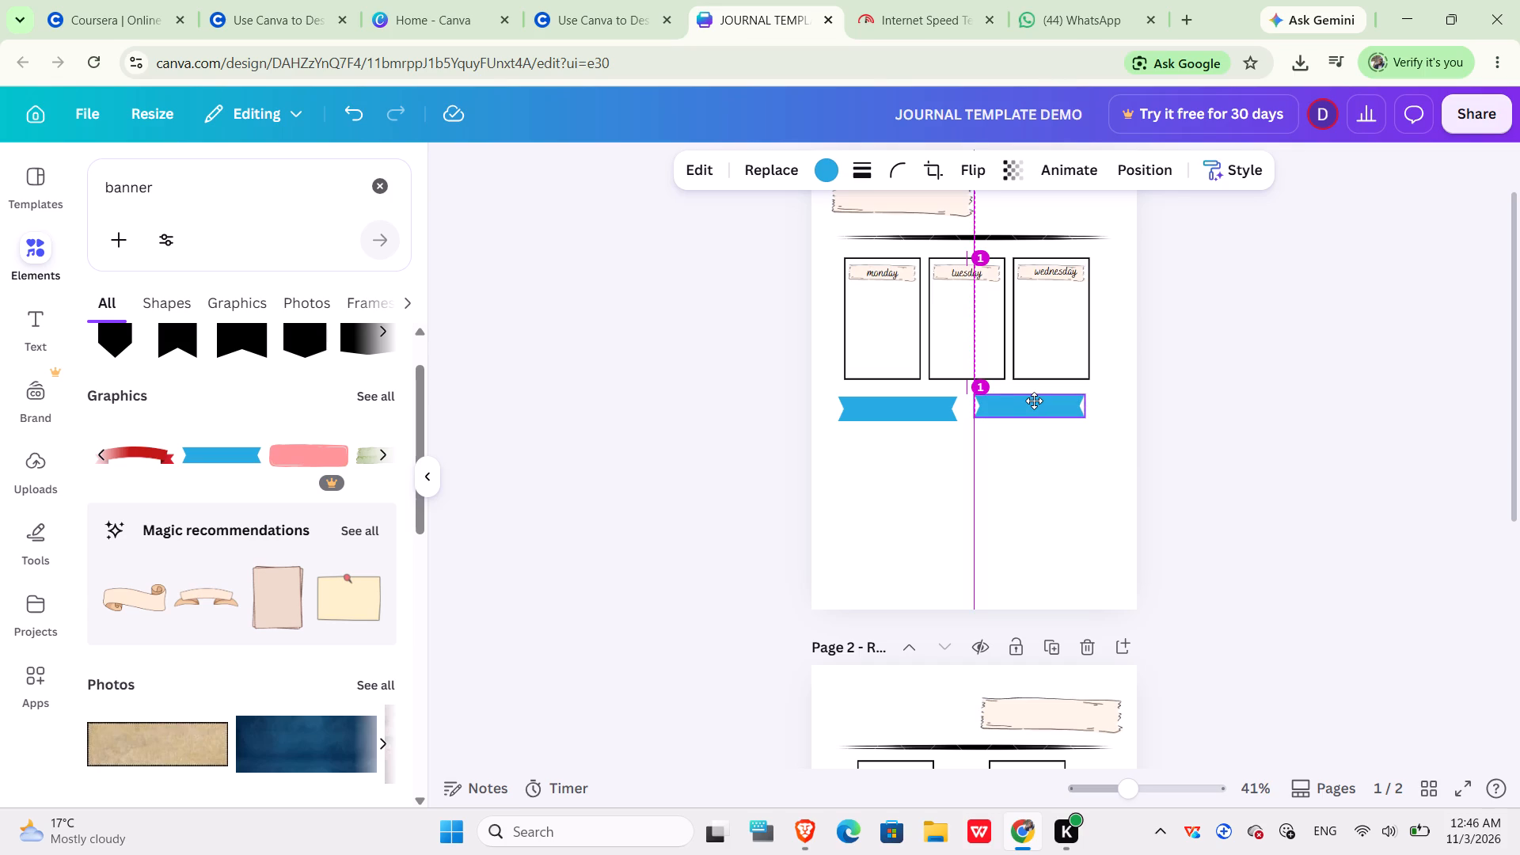
left_click(915, 406)
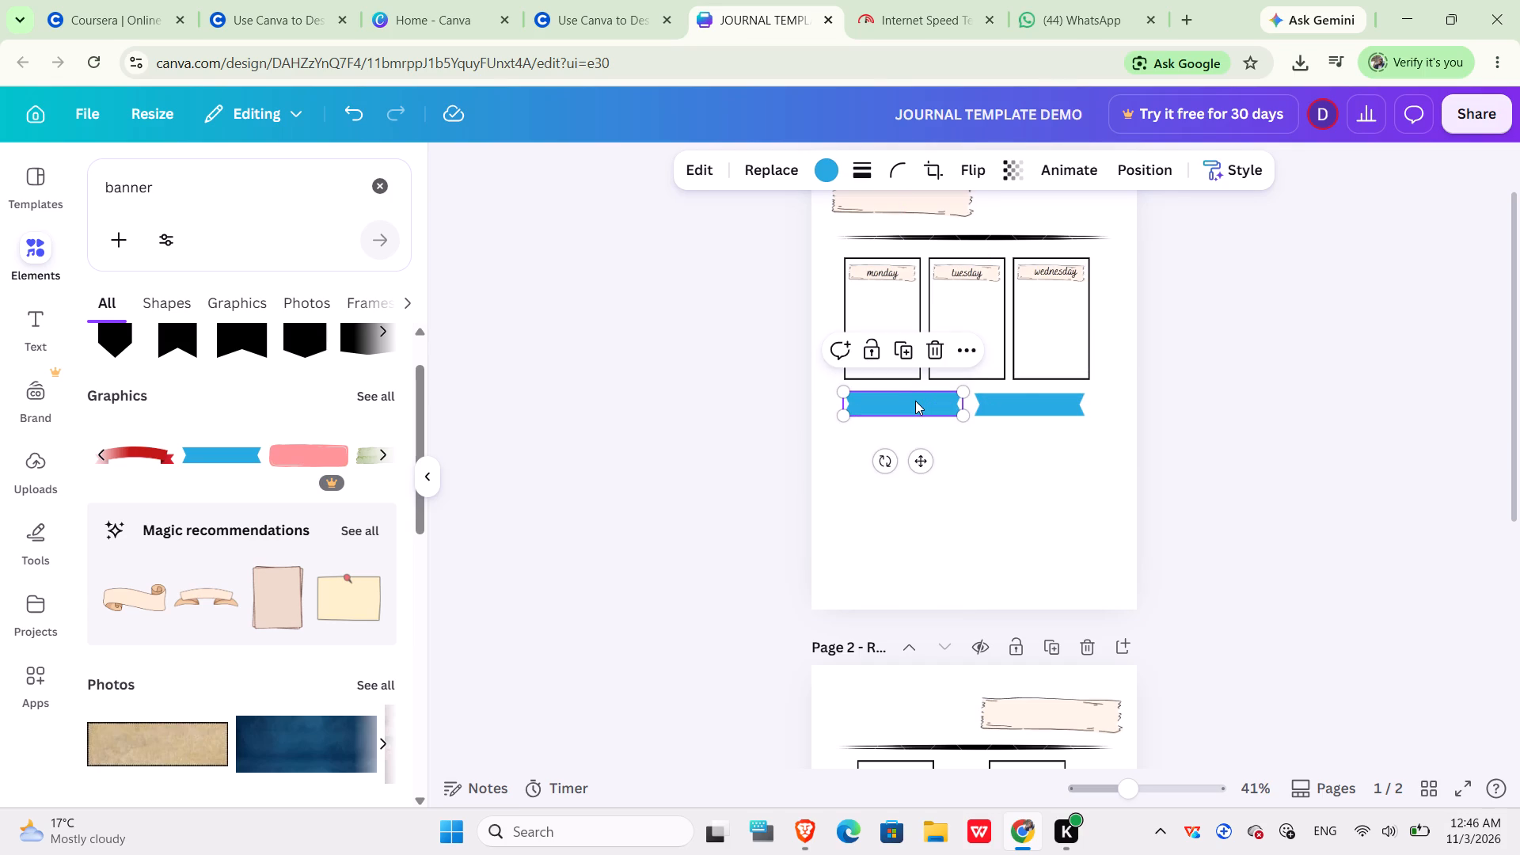
Recolour both blue ribbon banners on page 1 to the design's light orange #fff4e7 and deselect them.
left_click(919, 401)
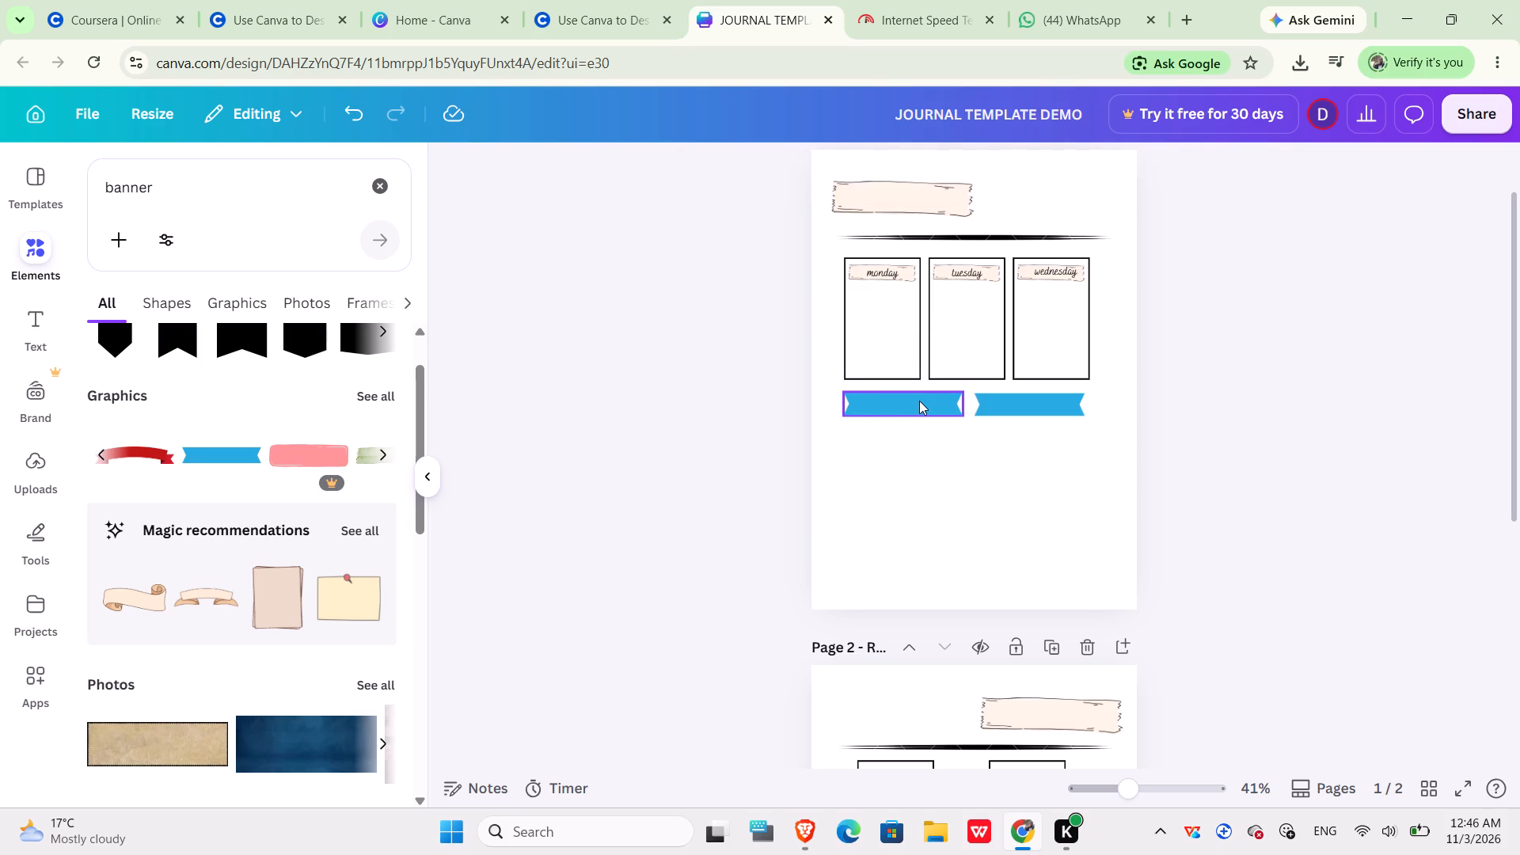
right_click(919, 401)
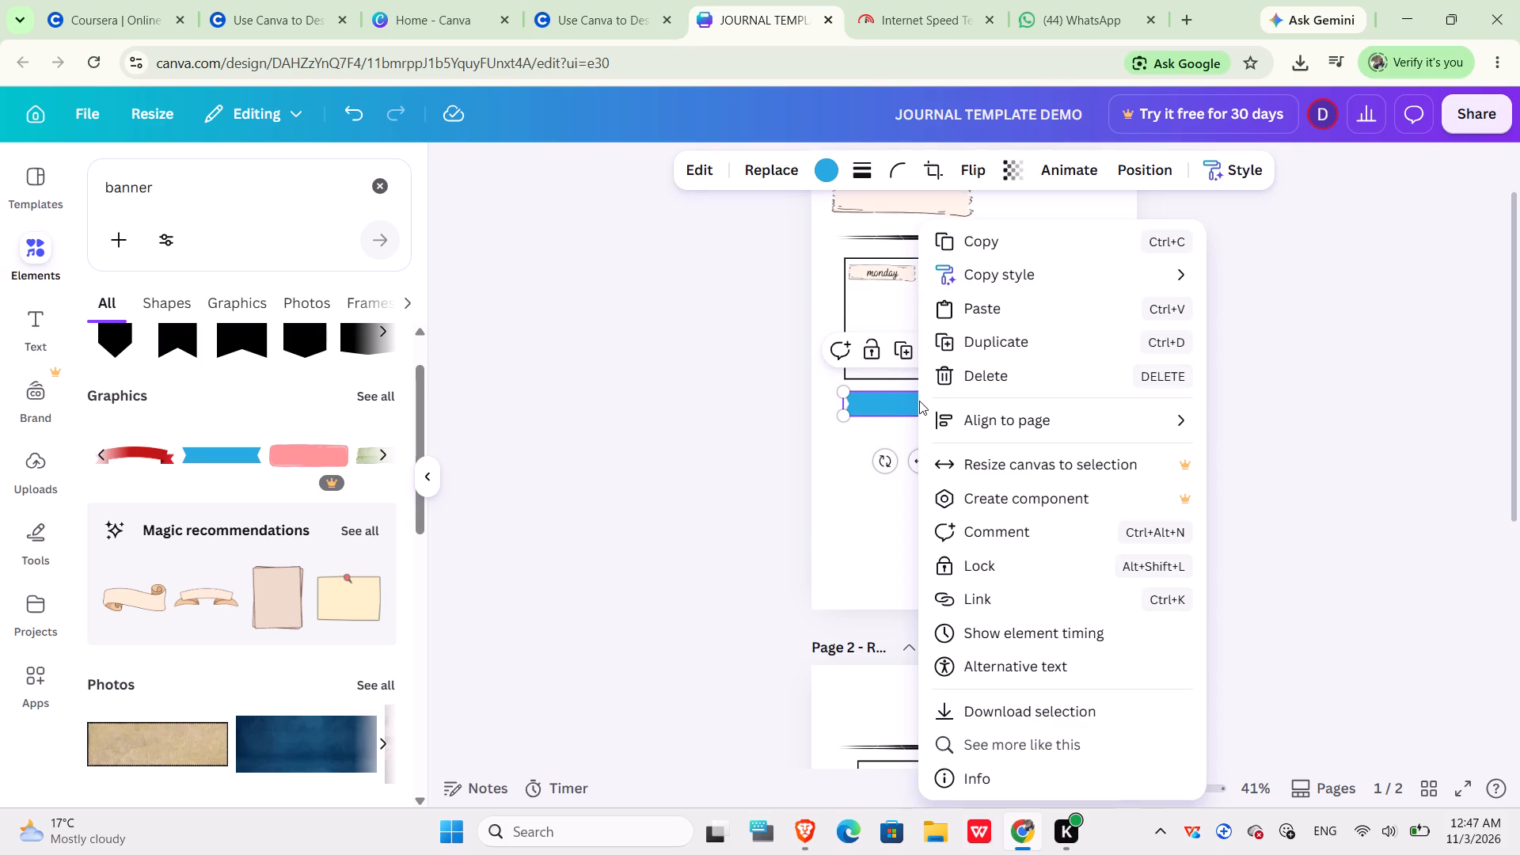
left_click(826, 178)
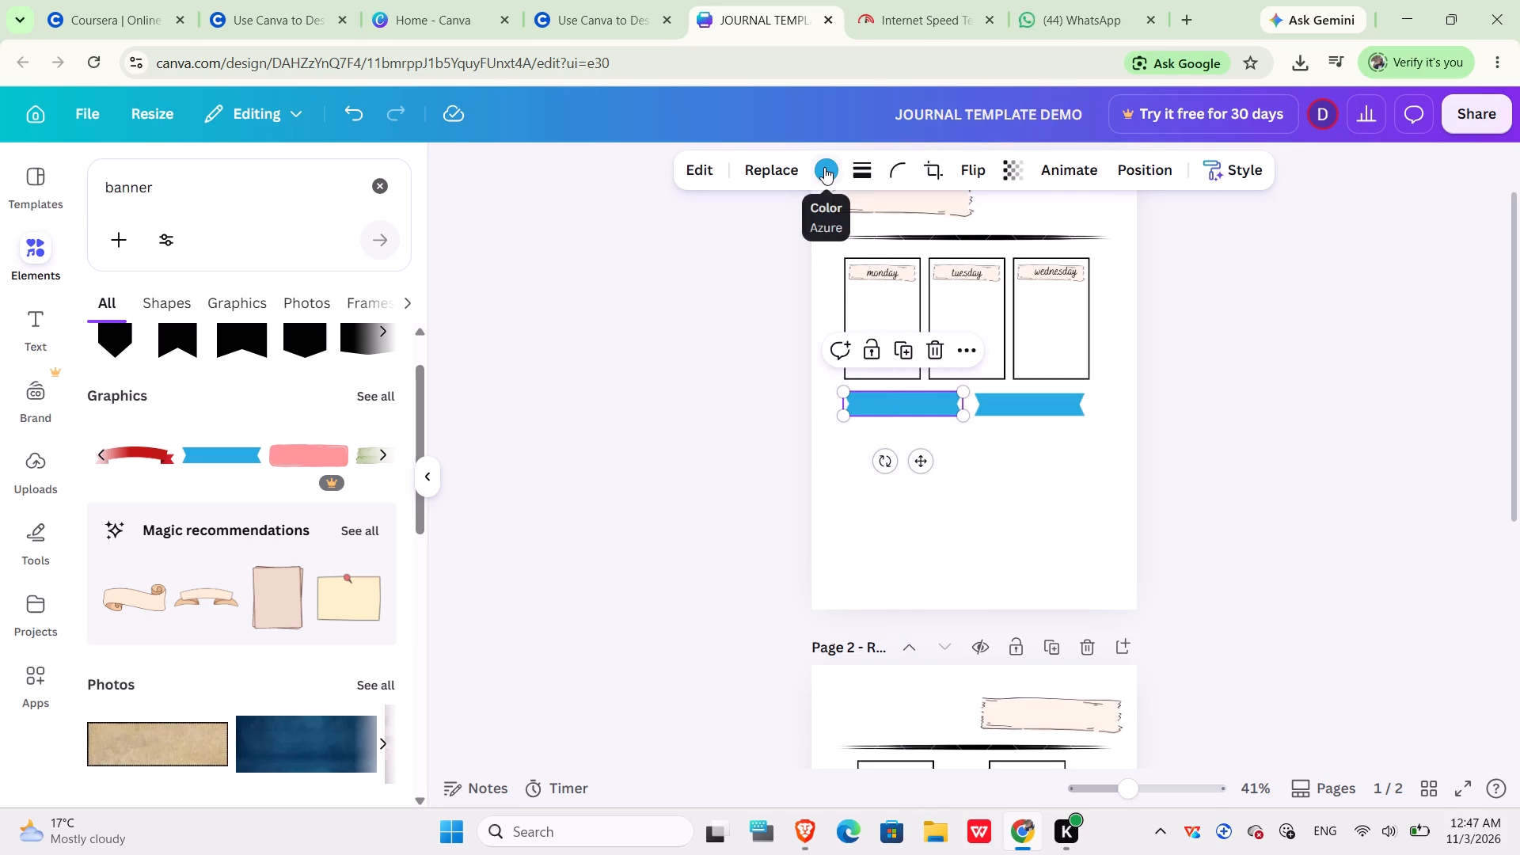
left_click(824, 167)
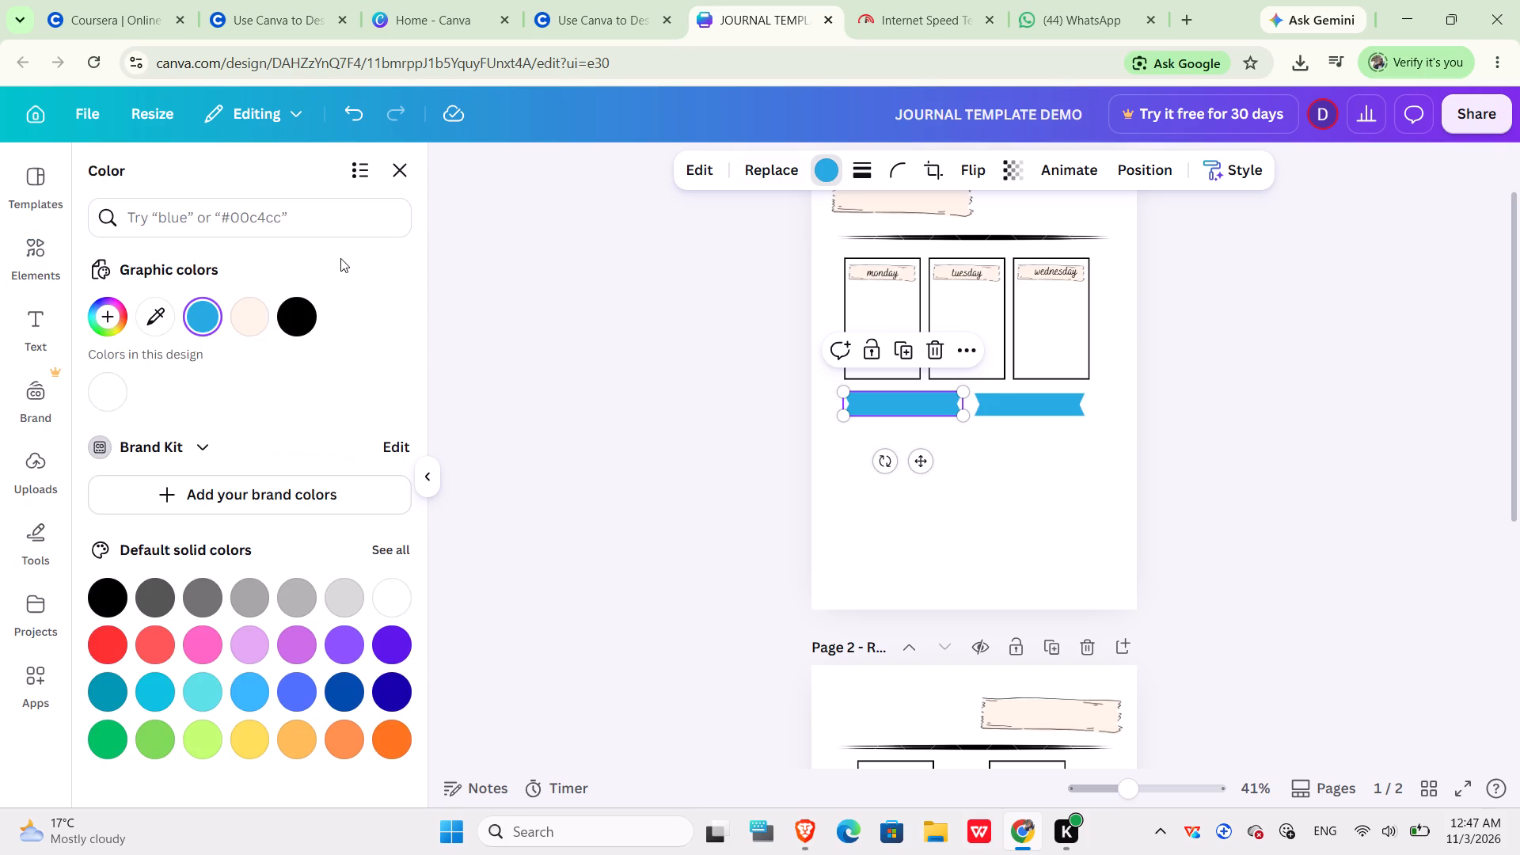
left_click(246, 315)
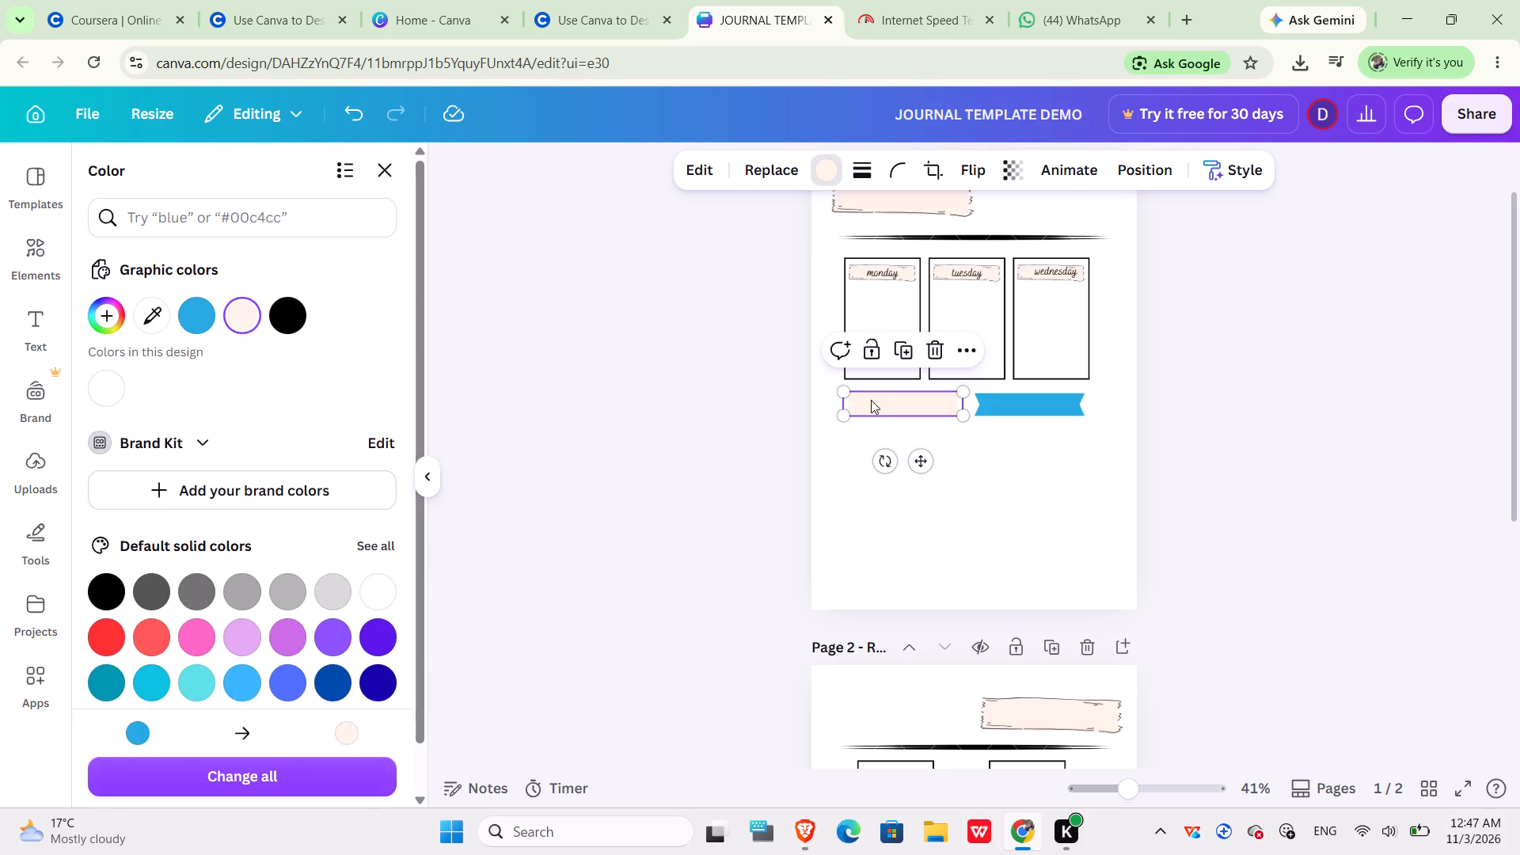
left_click(1003, 396)
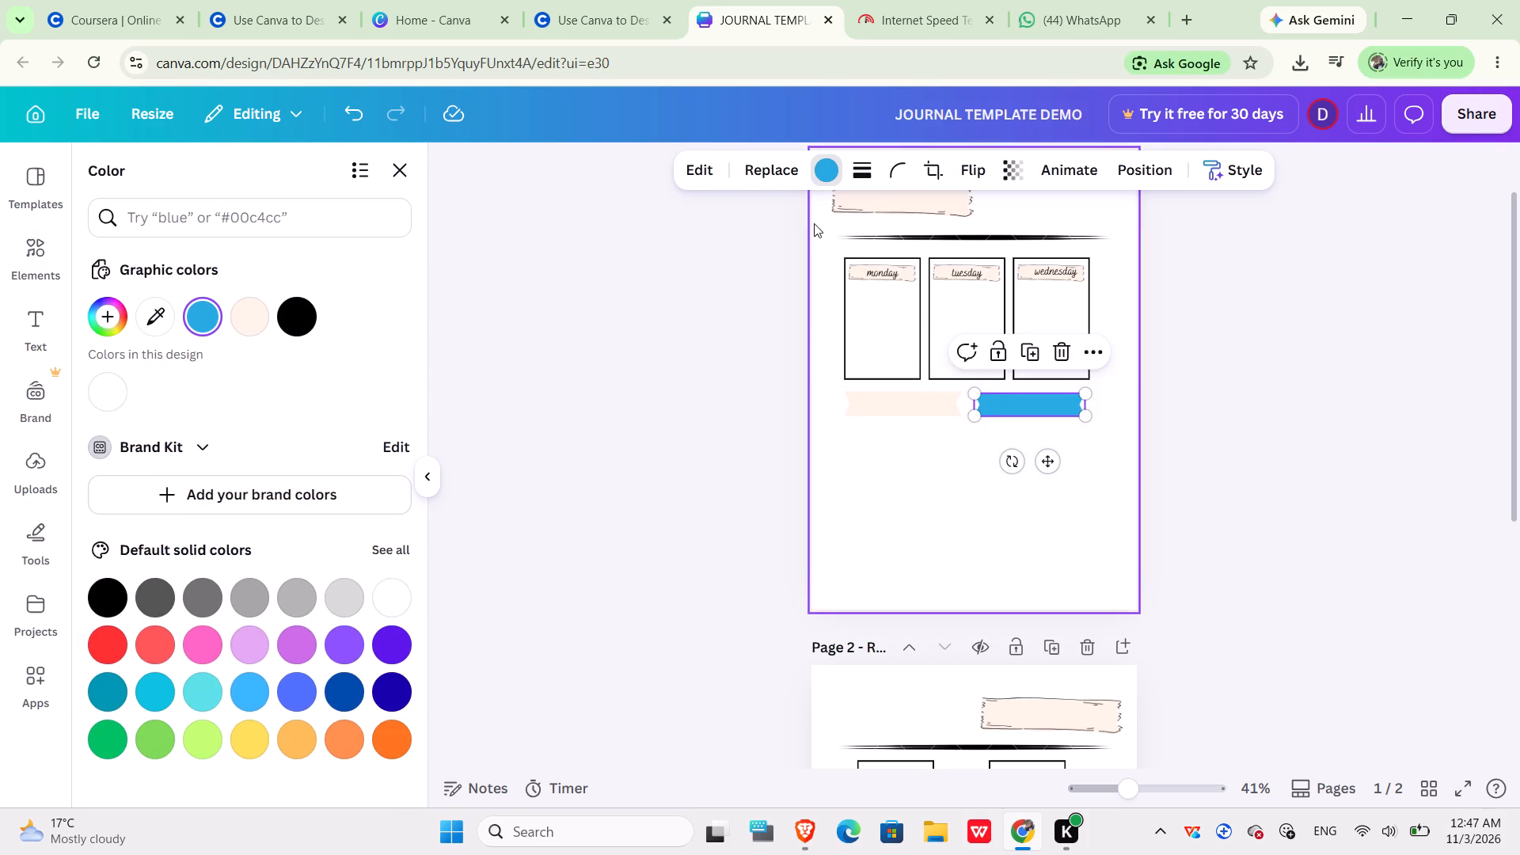
left_click(252, 310)
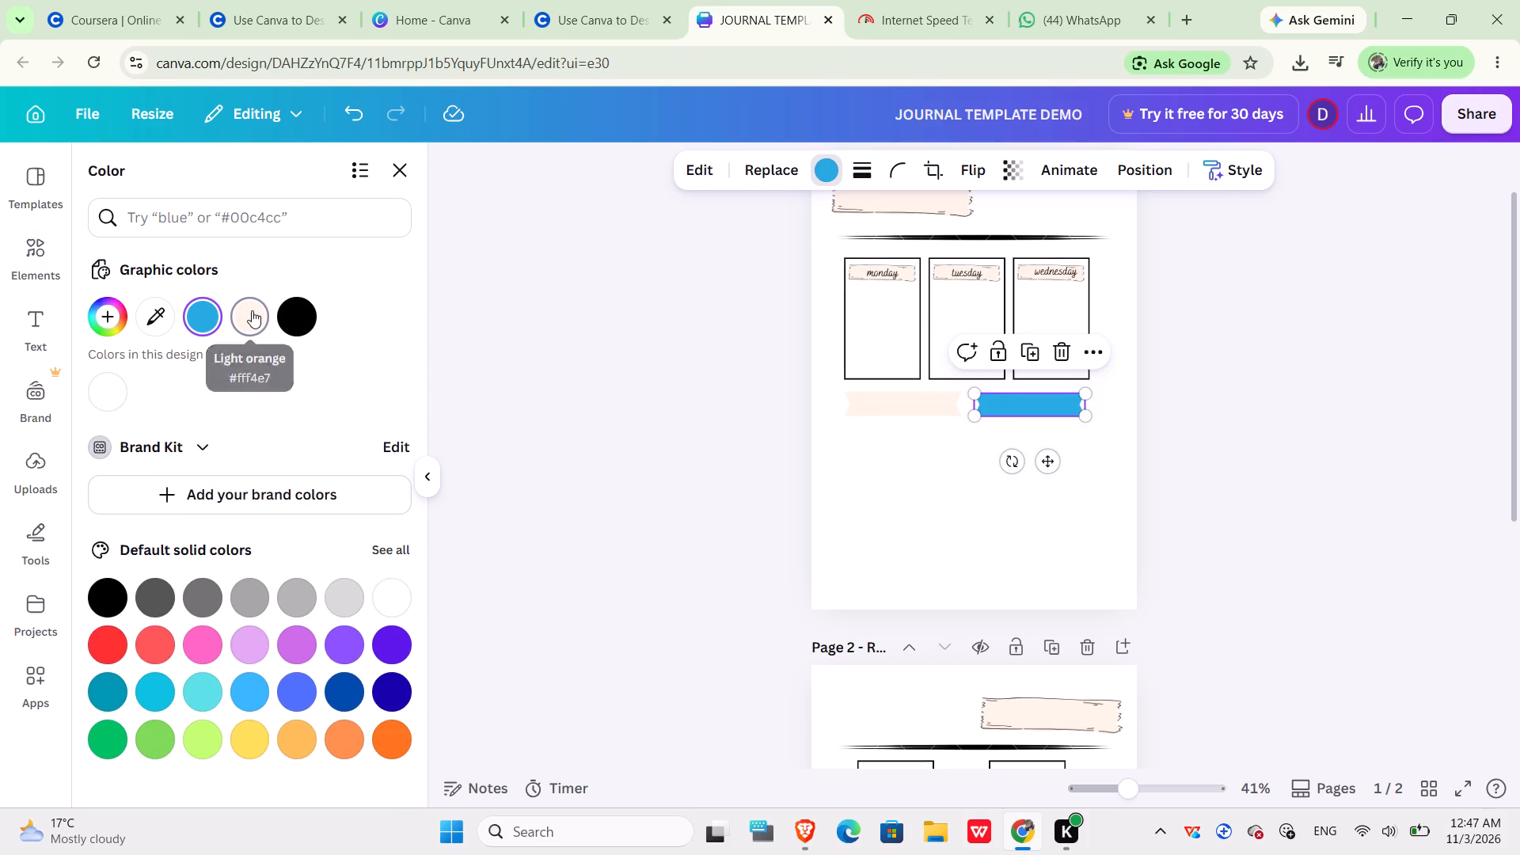
left_click(845, 469)
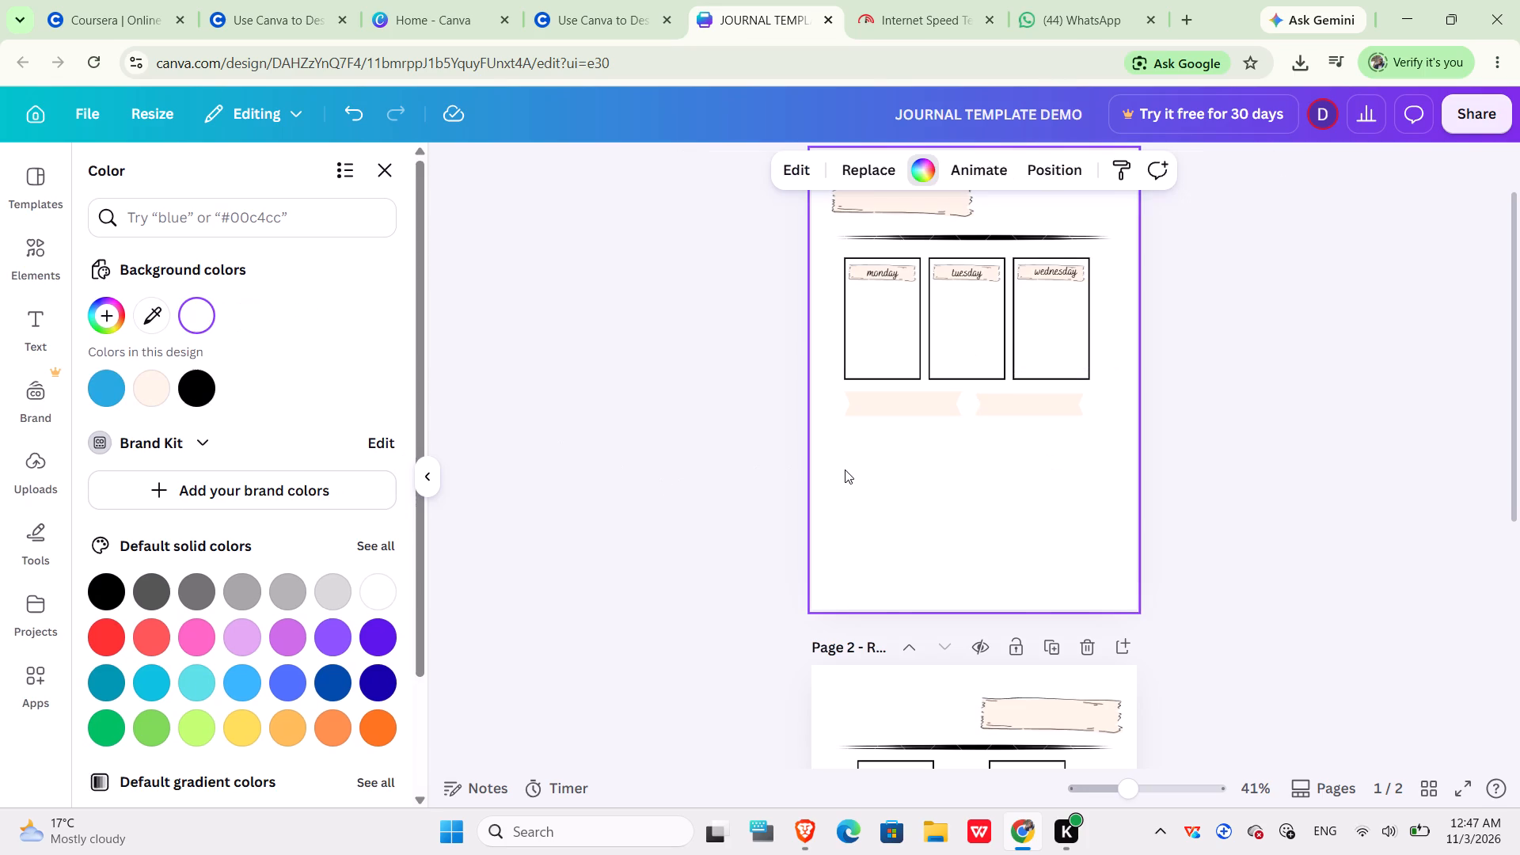
Duplicate the monday text label on page 1 and place the copy centred on the first light orange ribbon banner below the frames.
scroll(845, 469, "up", 3)
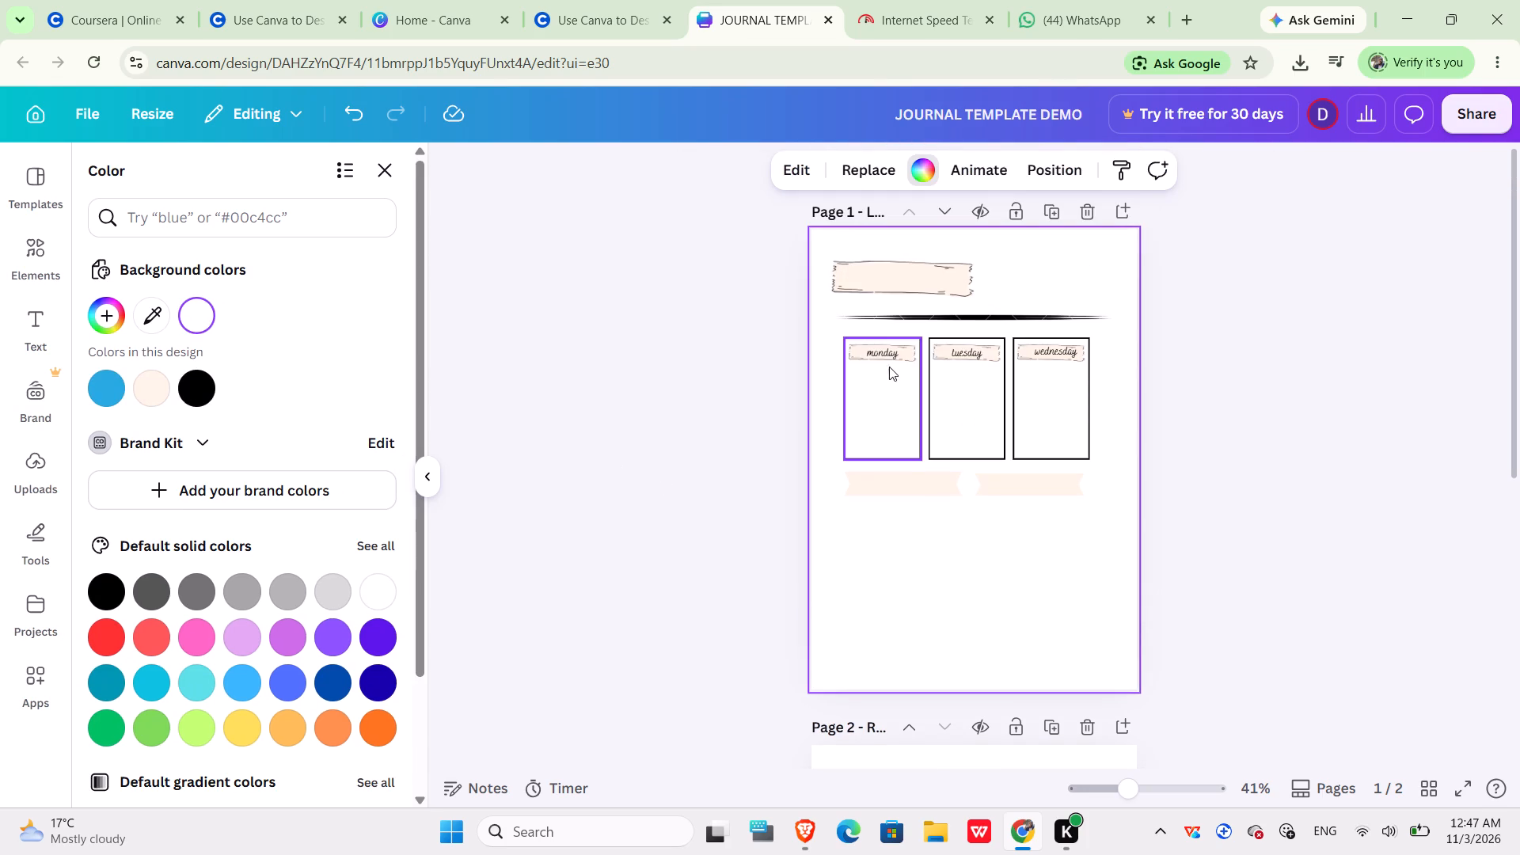
left_click(891, 345)
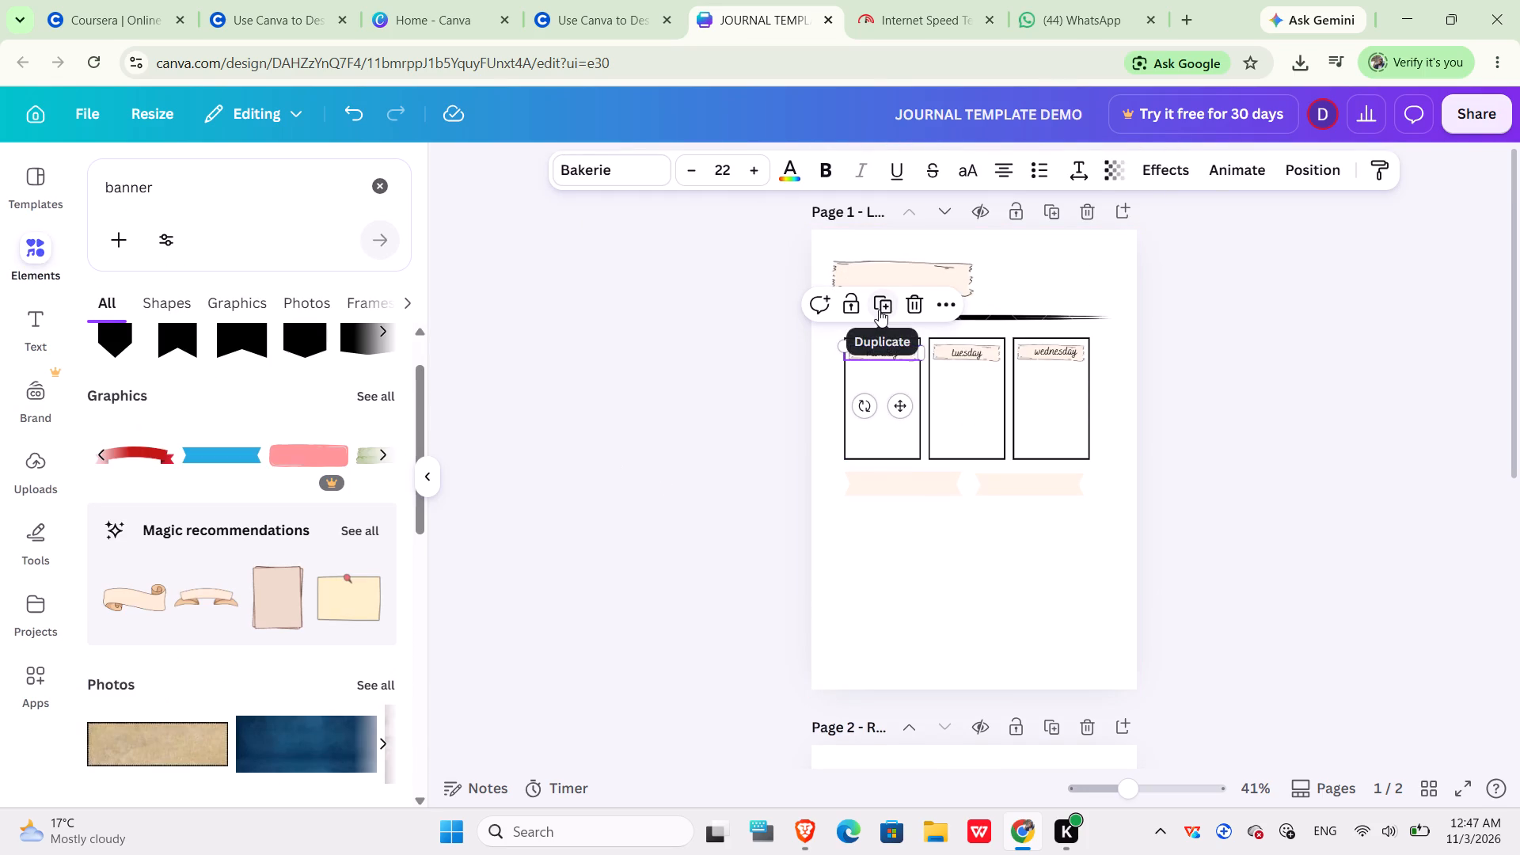
left_click(879, 310)
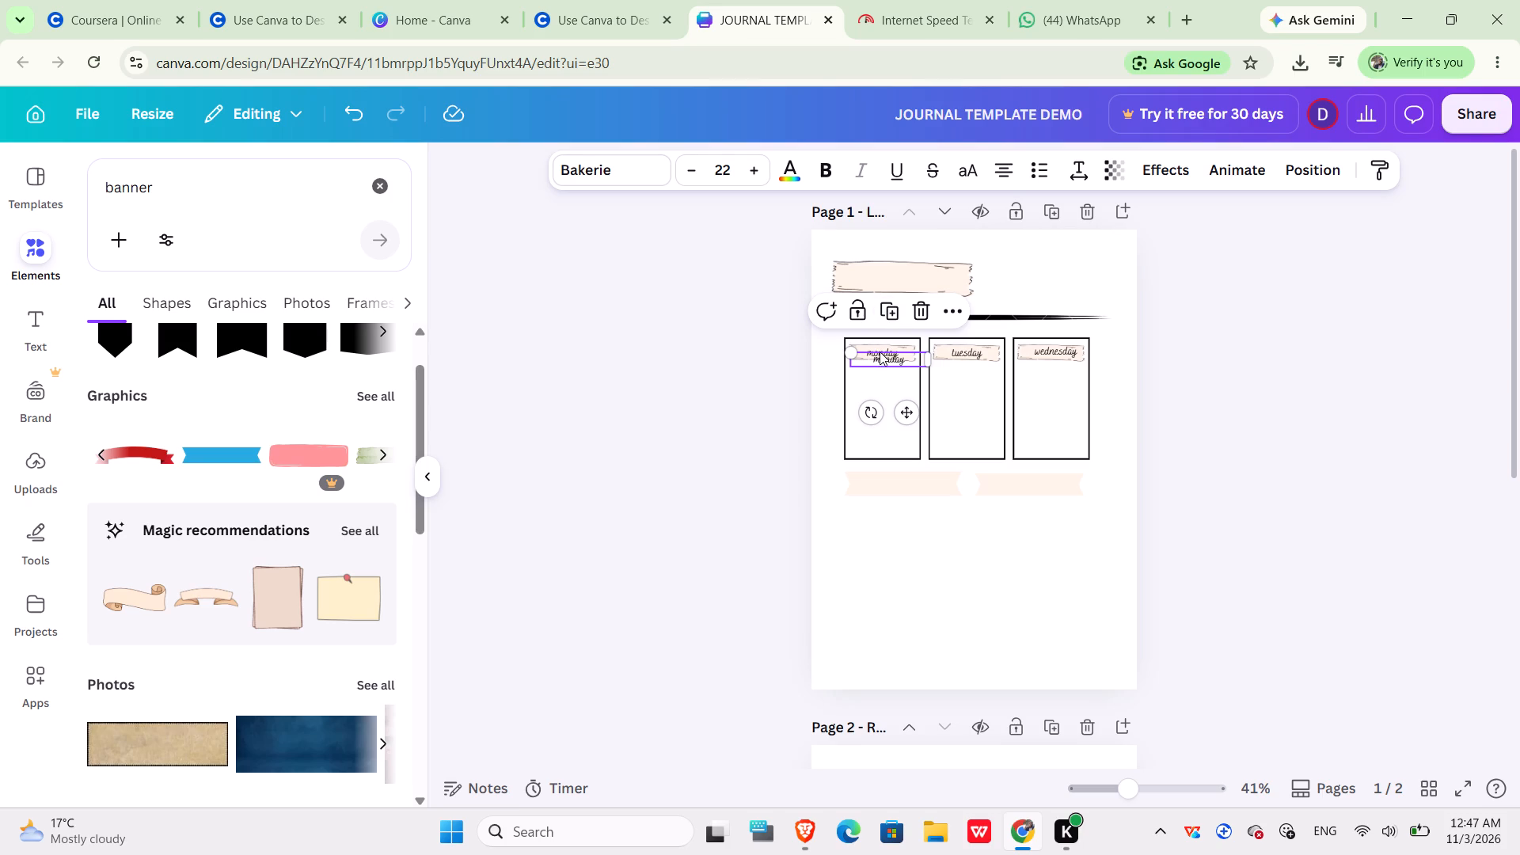
left_click_drag(880, 351, 877, 395)
left_click_drag(877, 395, 888, 471)
left_click_drag(888, 471, 892, 473)
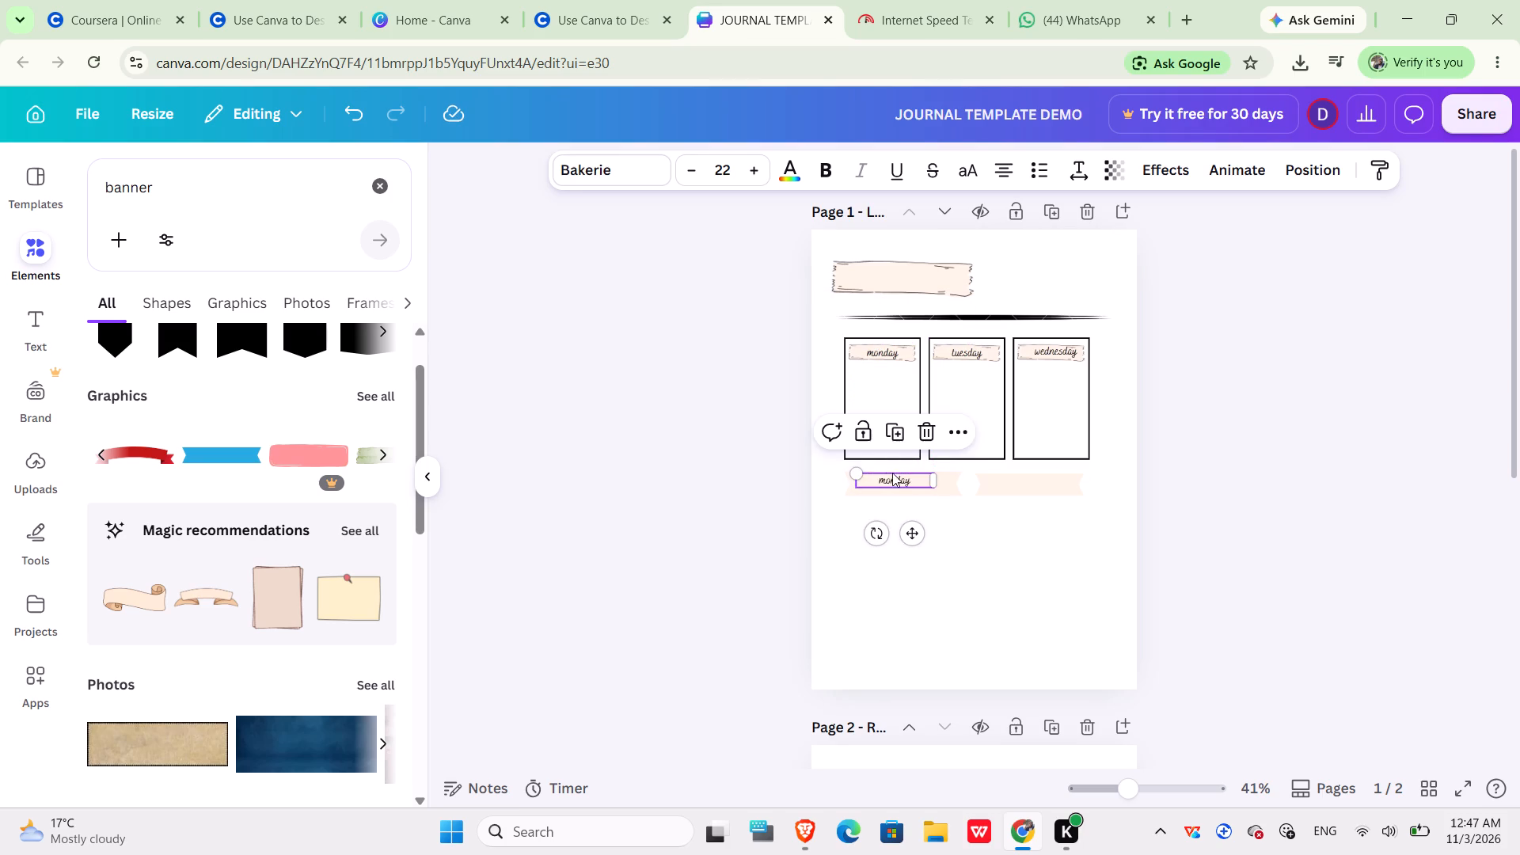
left_click_drag(892, 473, 896, 473)
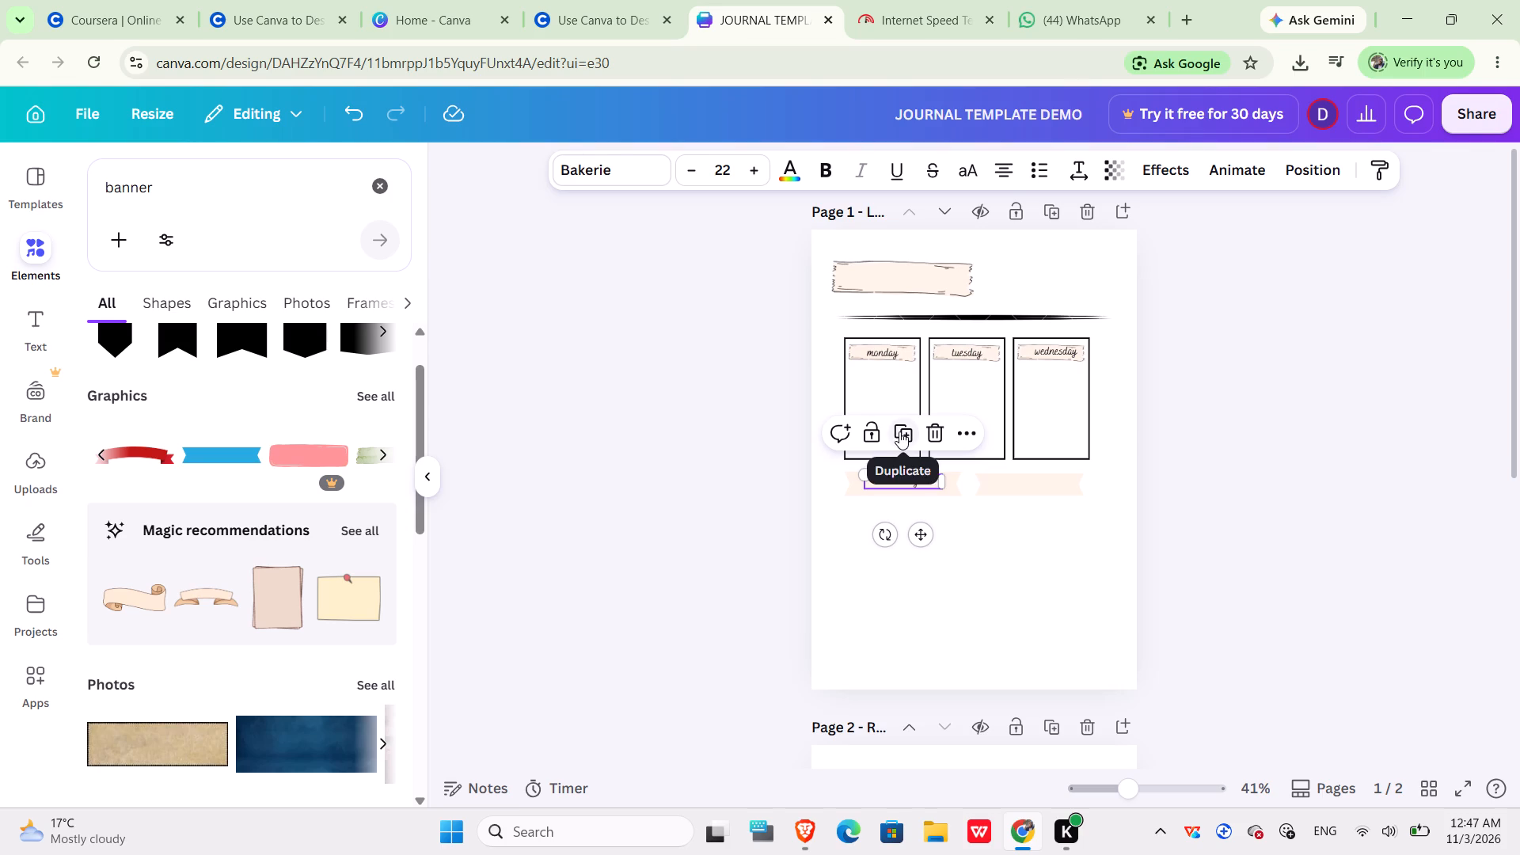
Duplicate the monday label on the first ribbon banner and place the copy level with it on the second ribbon banner.
left_click(899, 431)
left_click(904, 474)
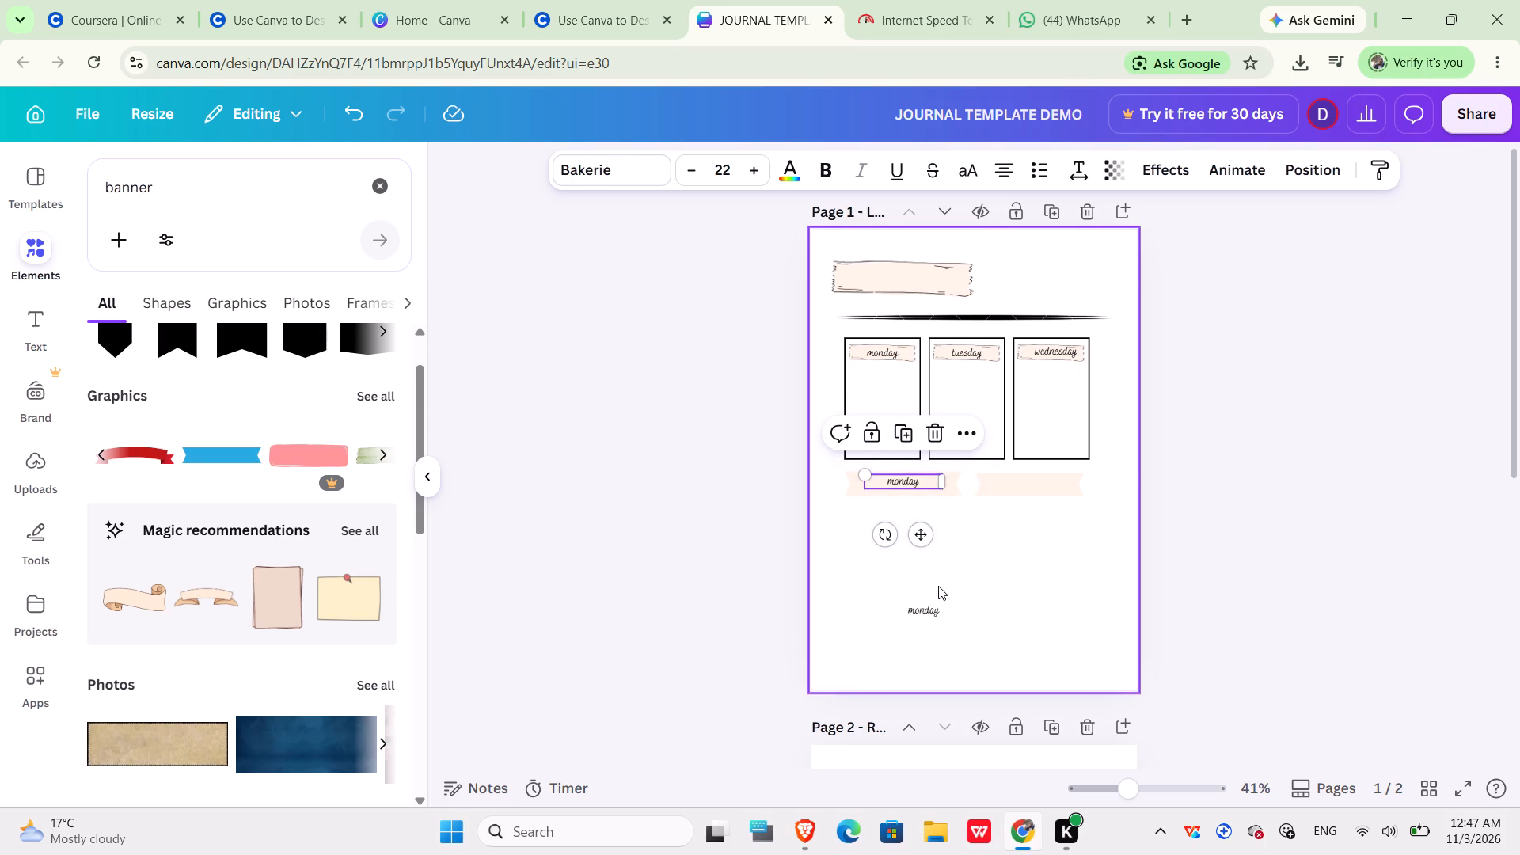
left_click(924, 604)
left_click_drag(924, 604, 981, 512)
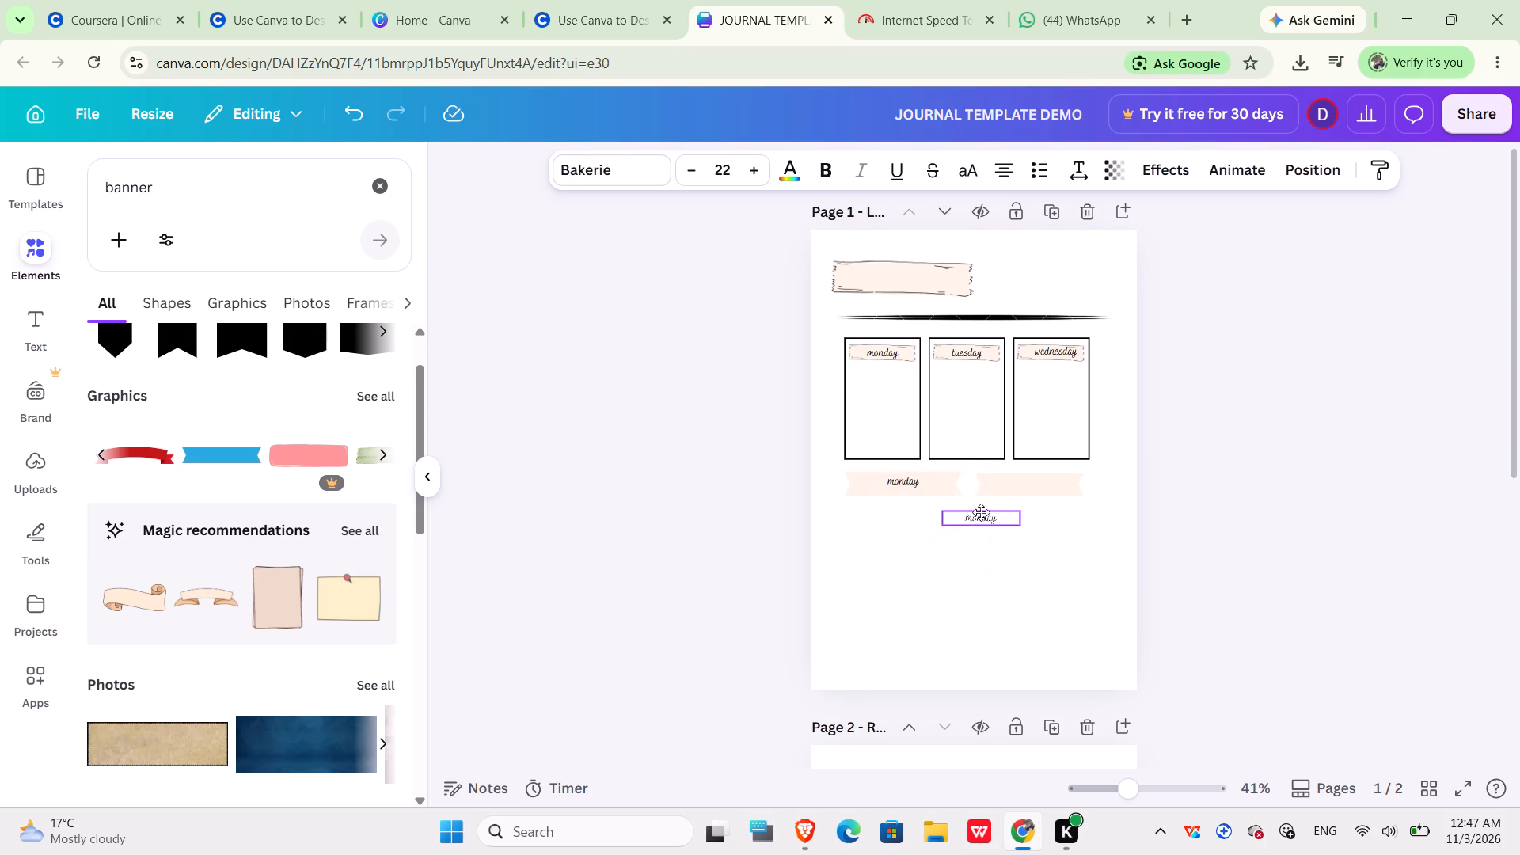
left_click_drag(981, 512, 1023, 477)
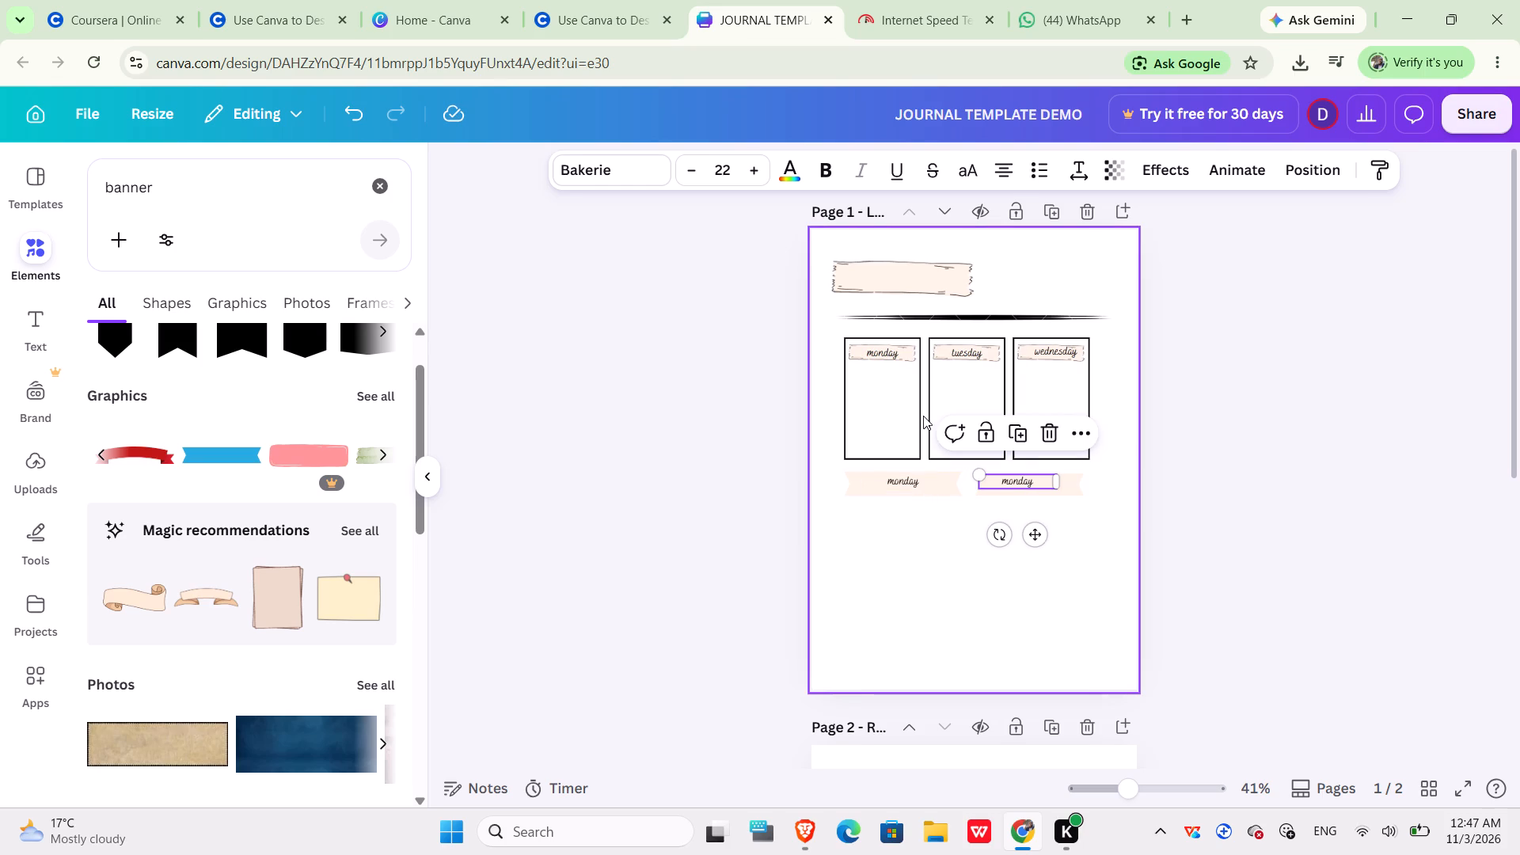
scroll(923, 412, "down", 2)
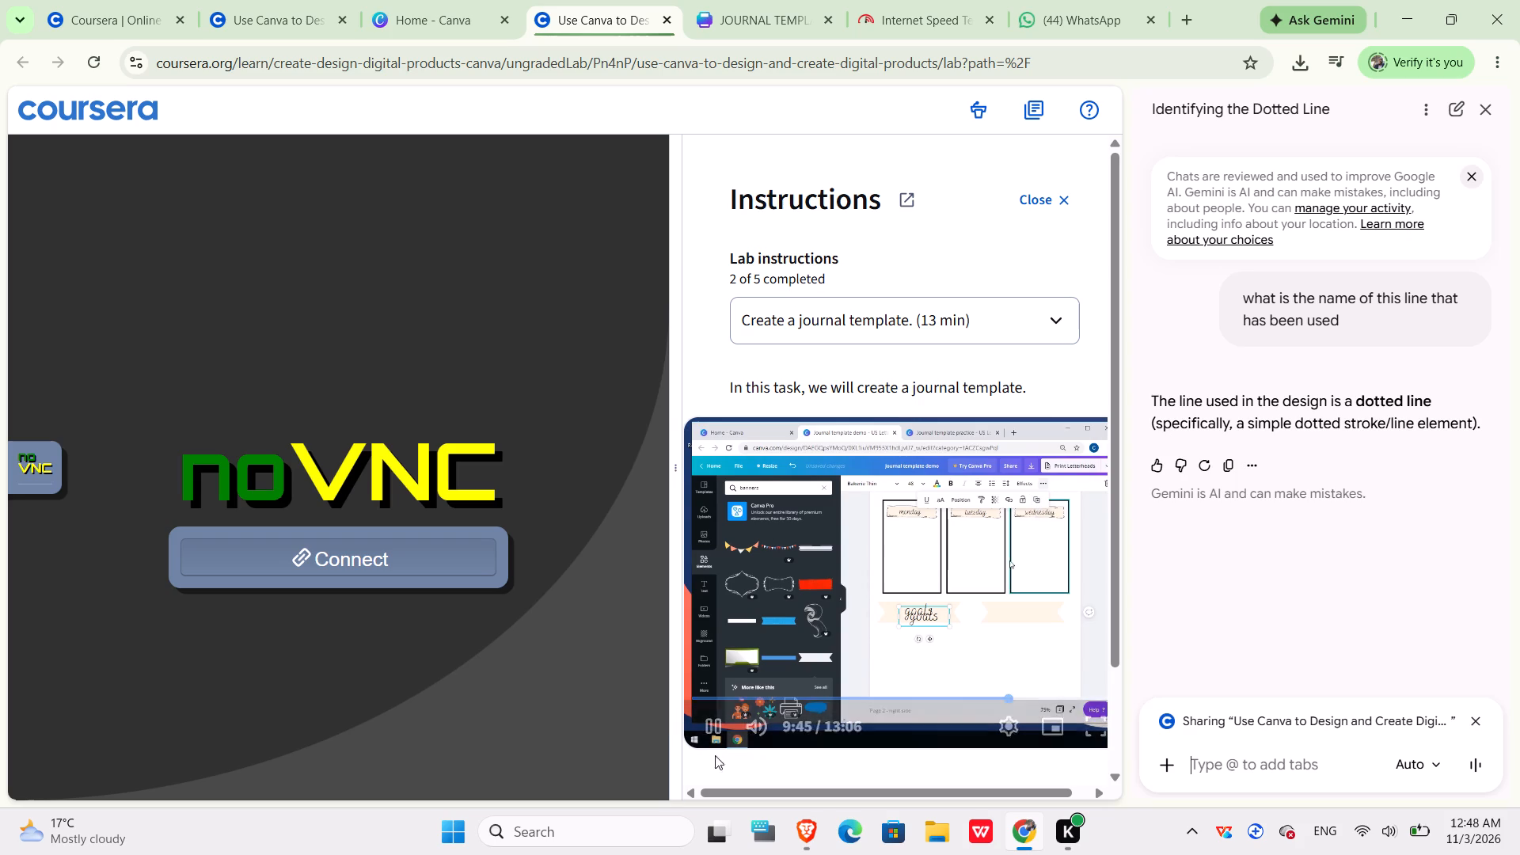
left_click(712, 720)
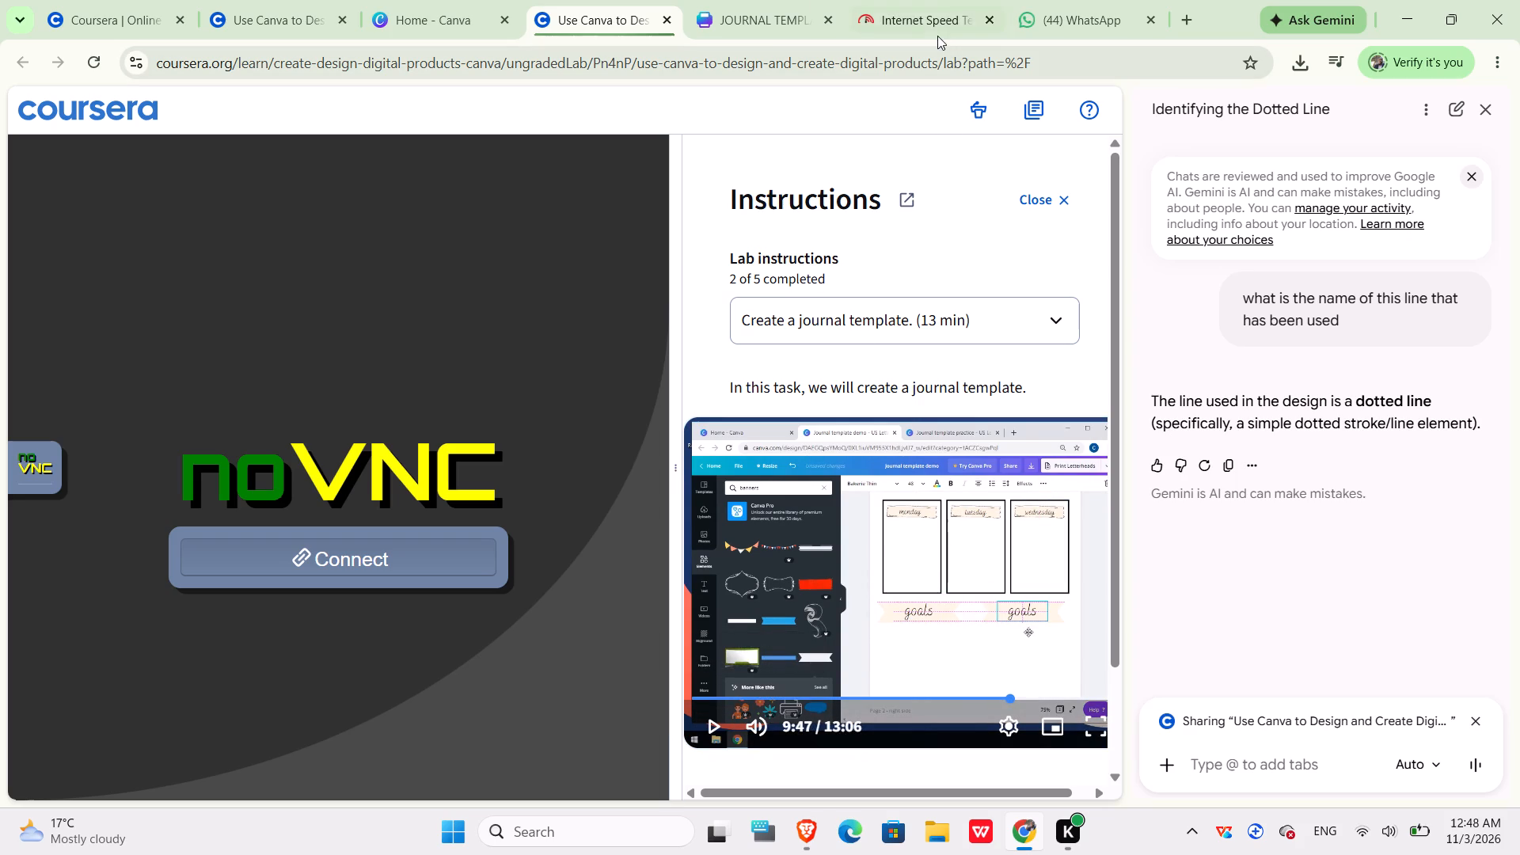
left_click(761, 28)
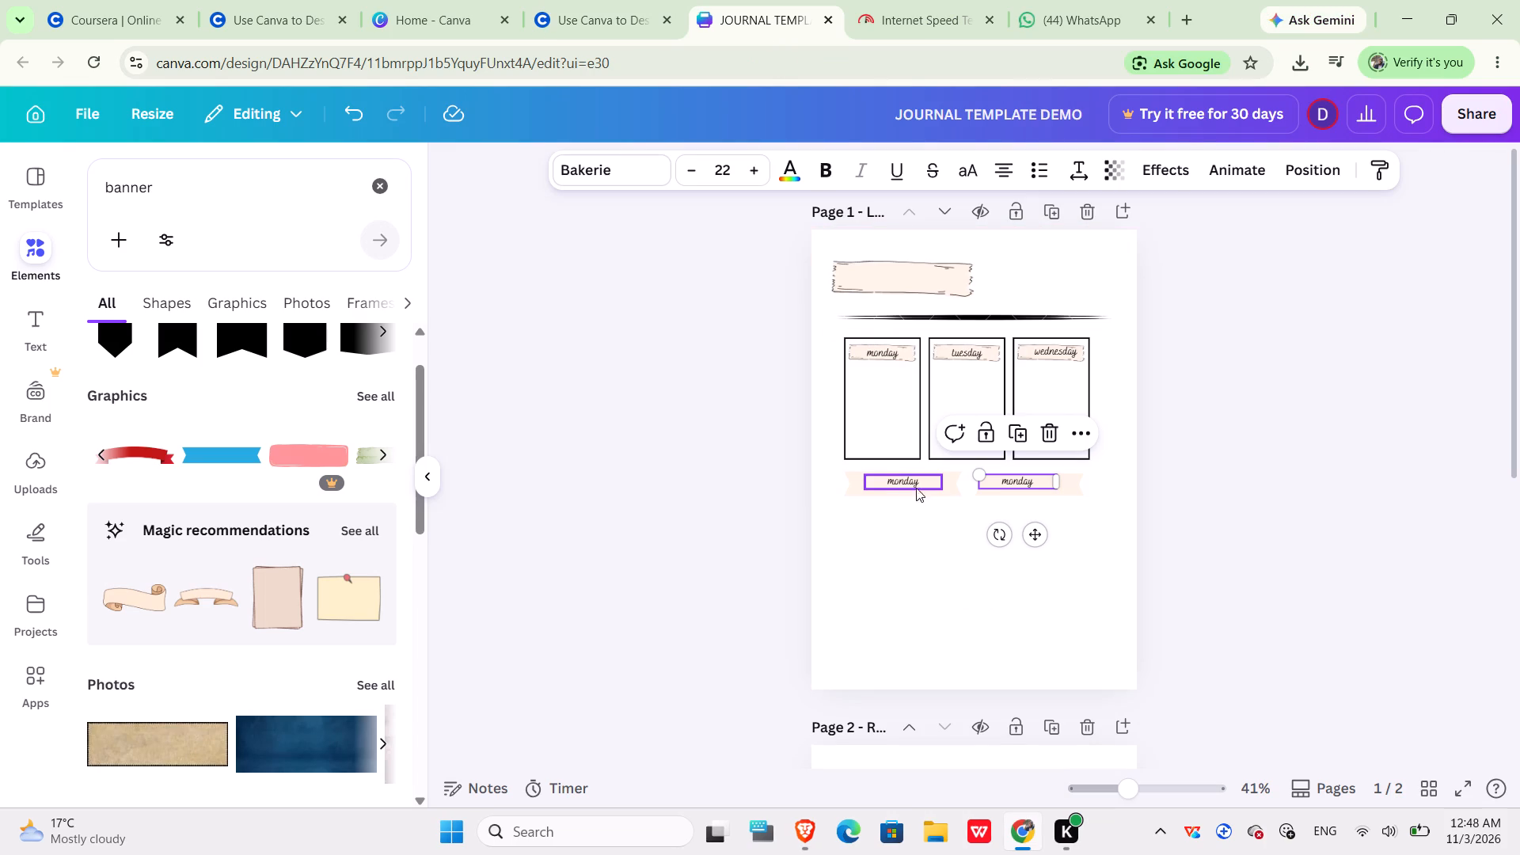
Replace the monday text on the first ribbon banner with "goals".
left_click(898, 474)
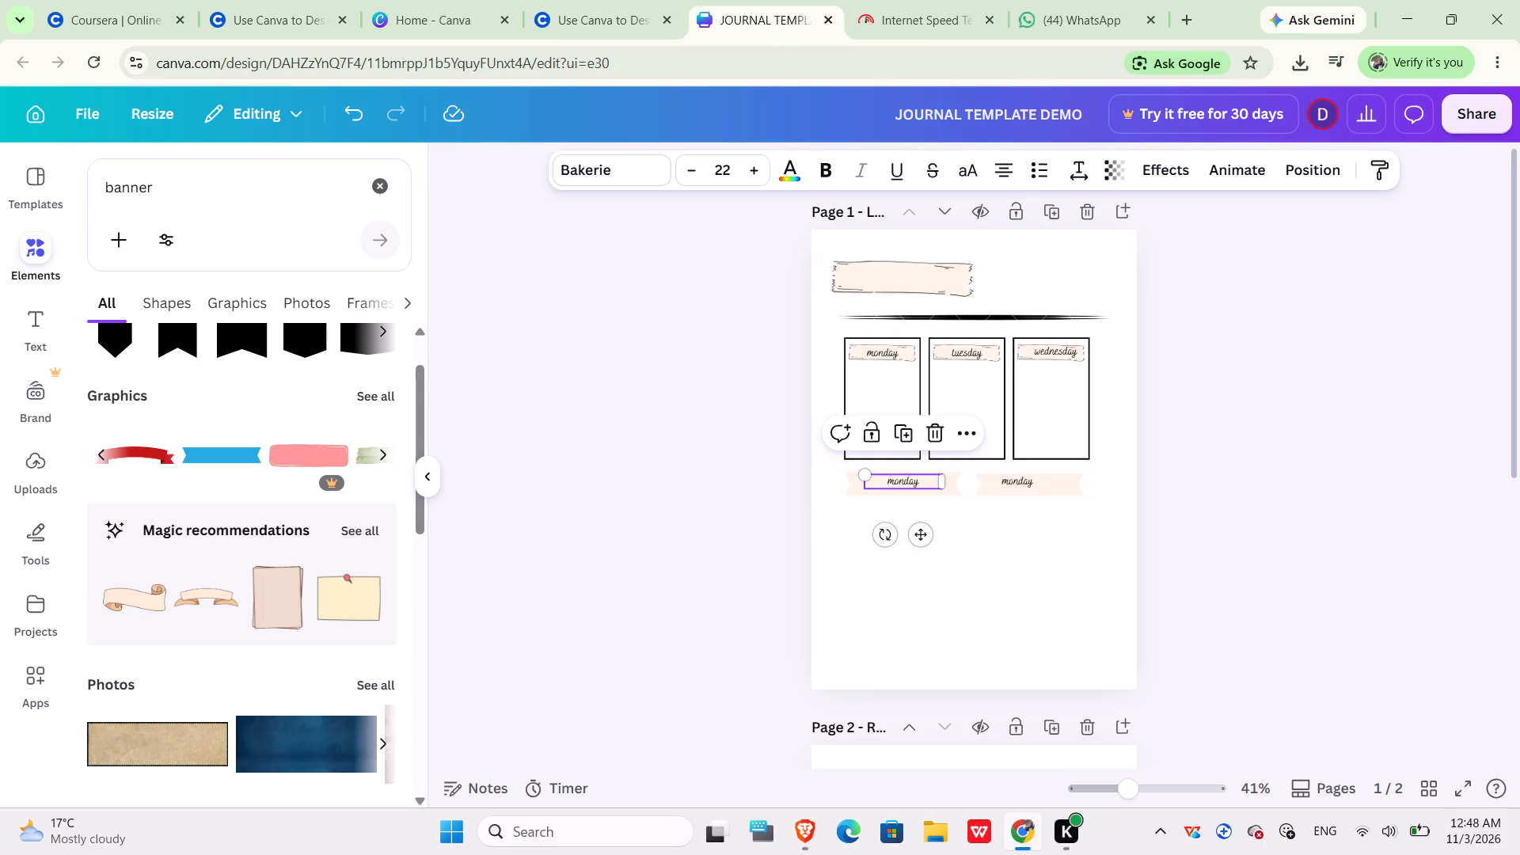
key("g")
key("g")
triple_click(894, 479)
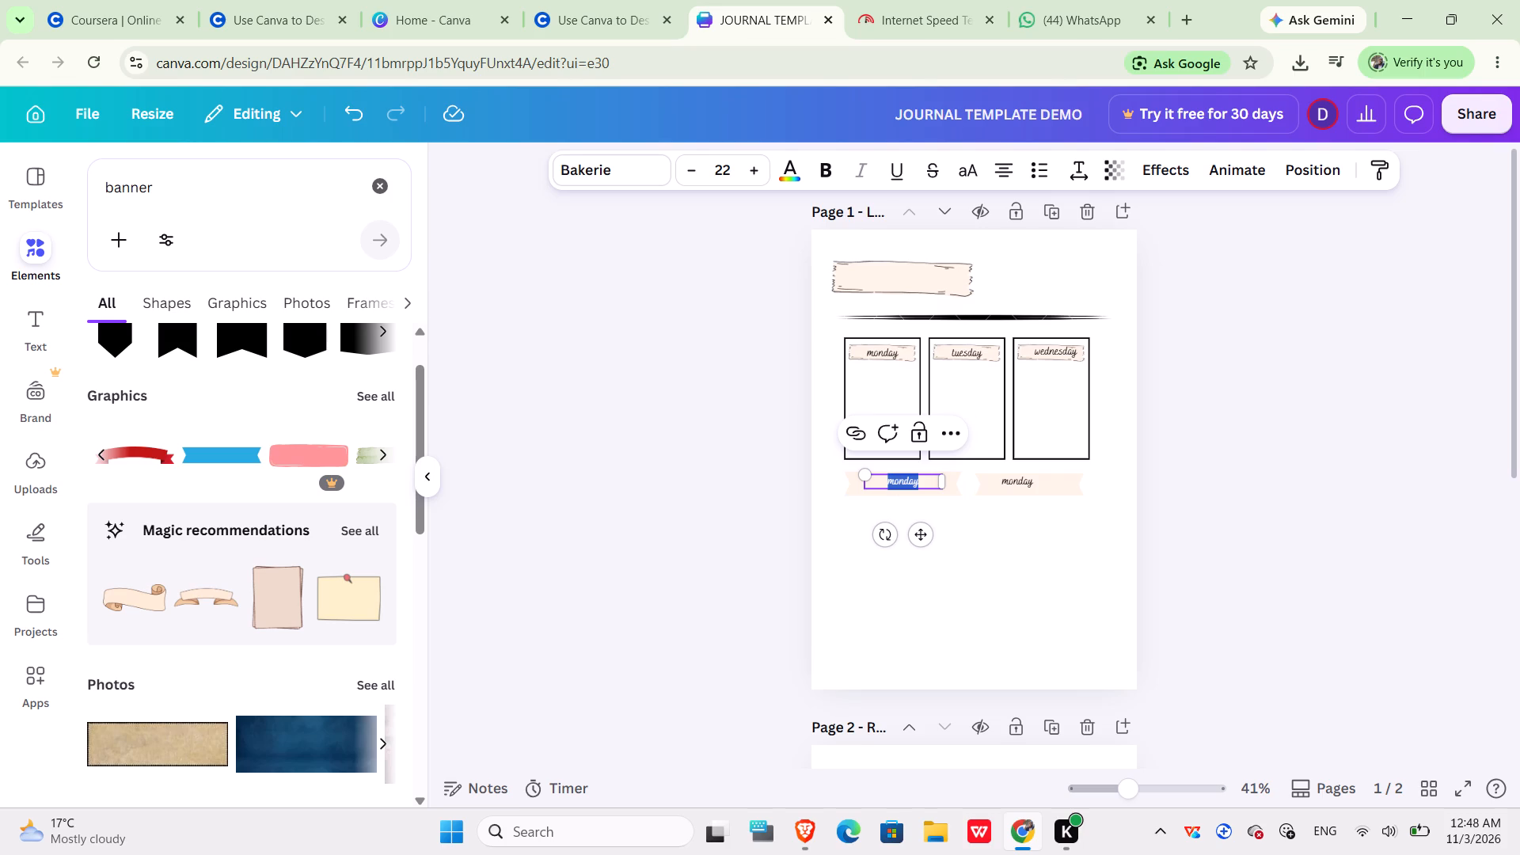
key("g")
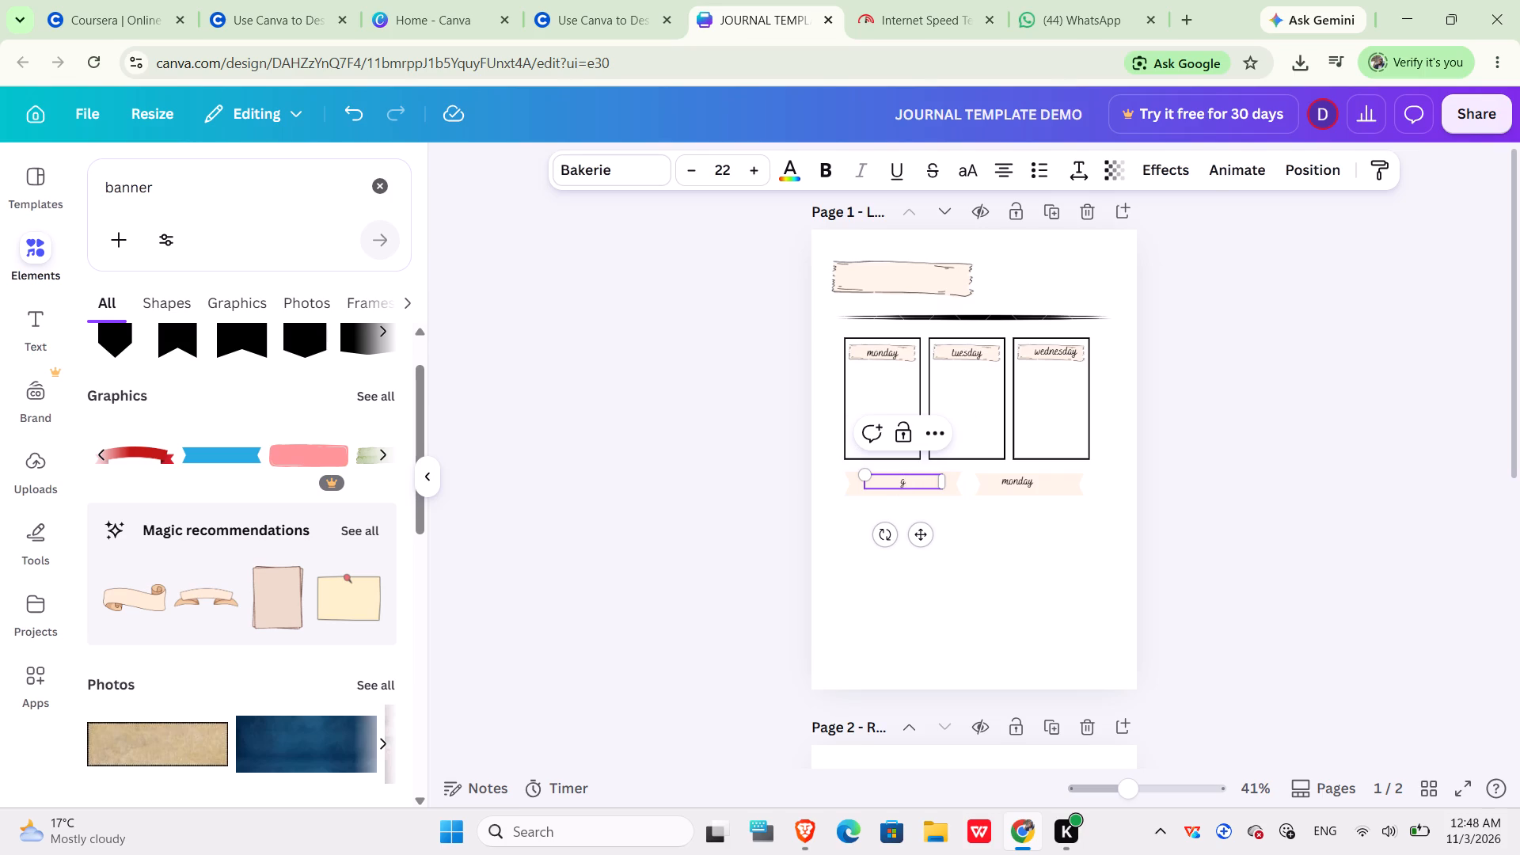
type("oals")
Increase the font size of the goals label to 47.
left_click(758, 166)
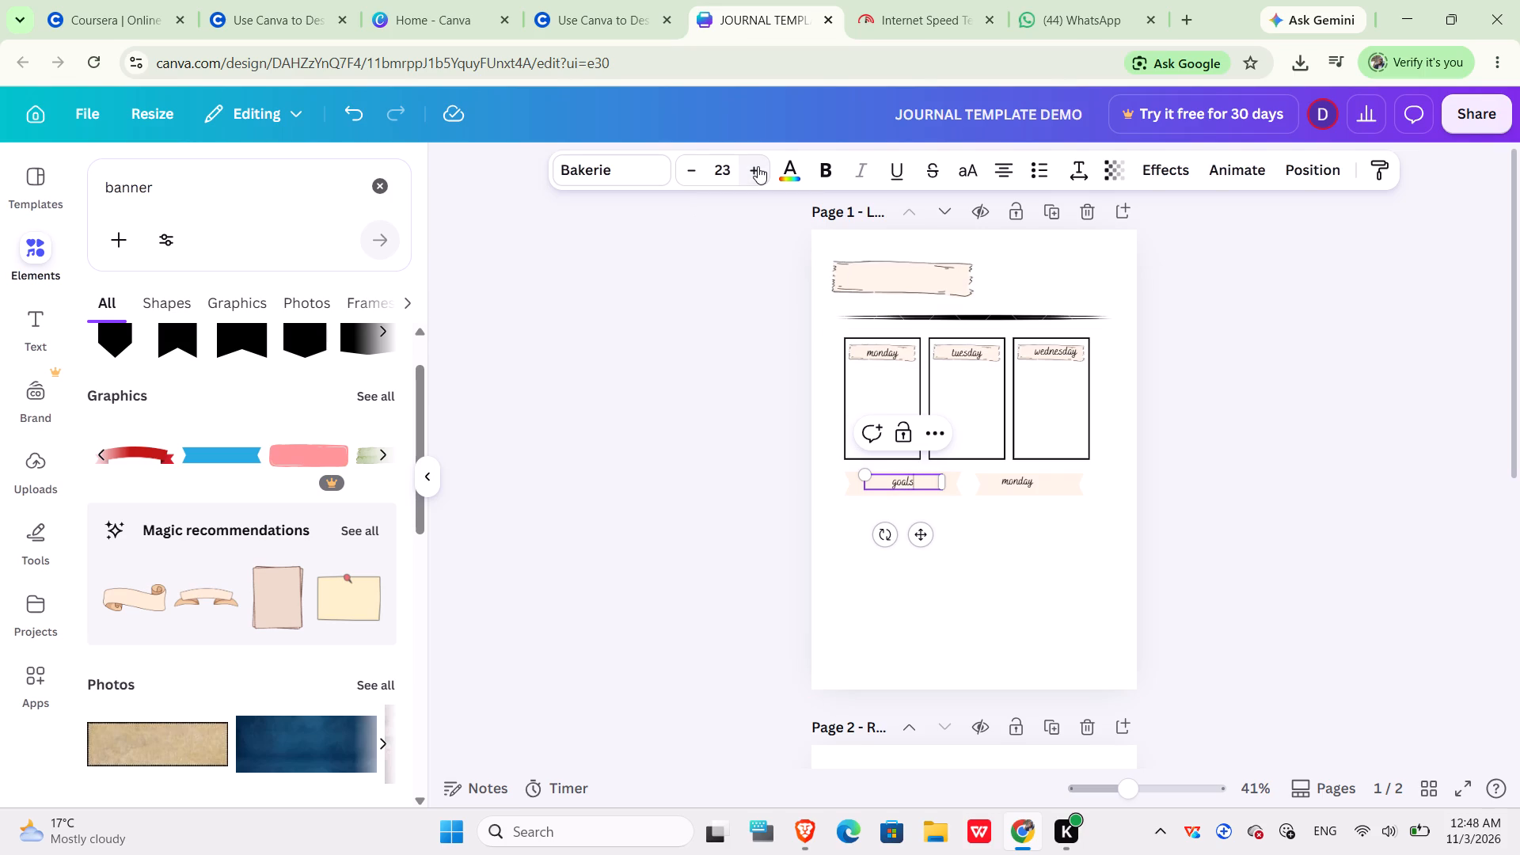
triple_click(754, 167)
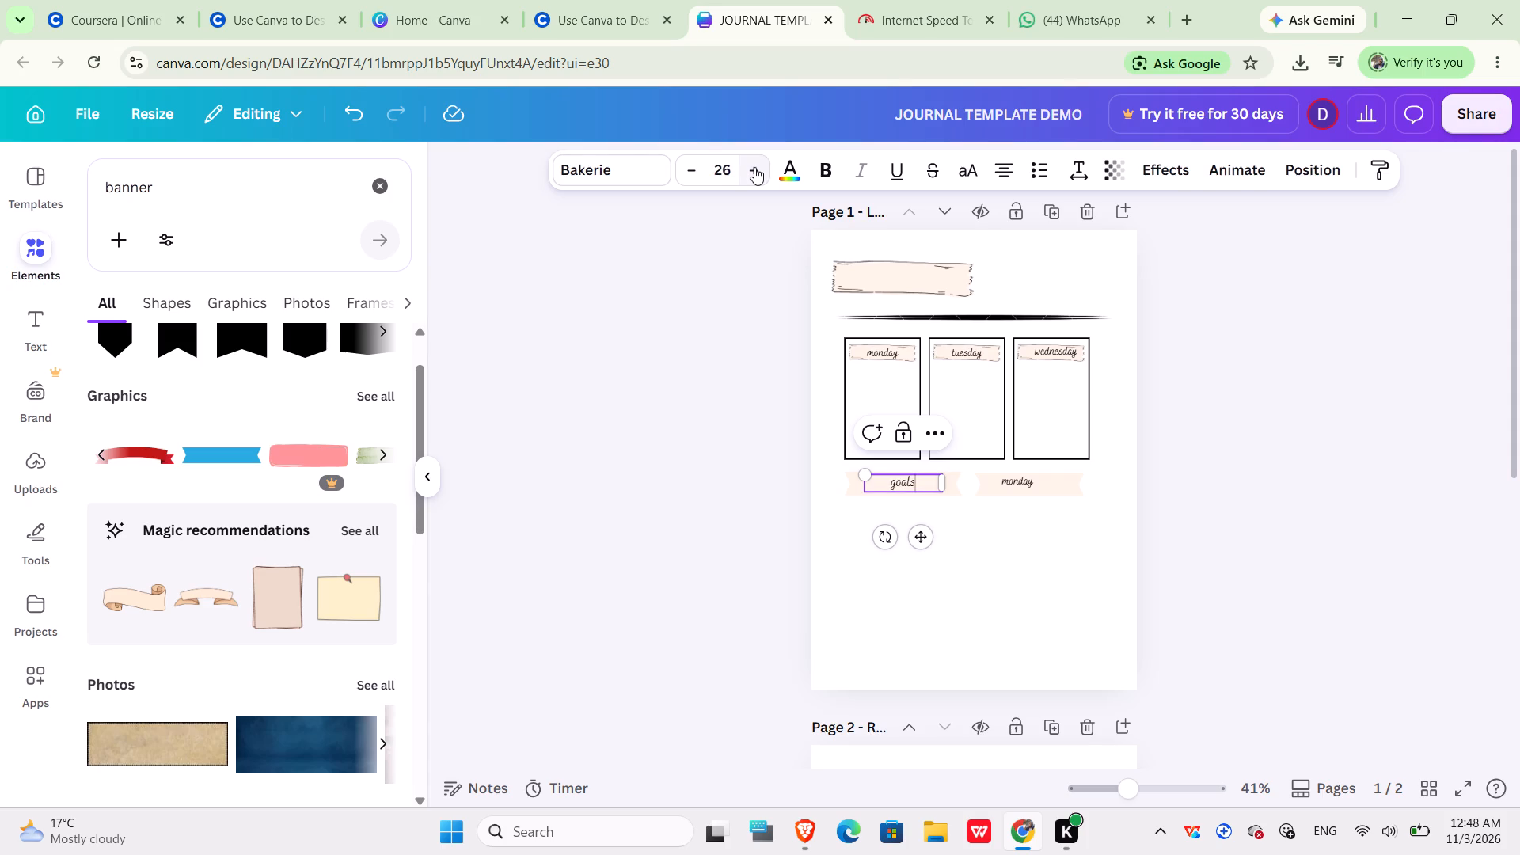
left_click(754, 167)
left_click(754, 167)
triple_click(754, 167)
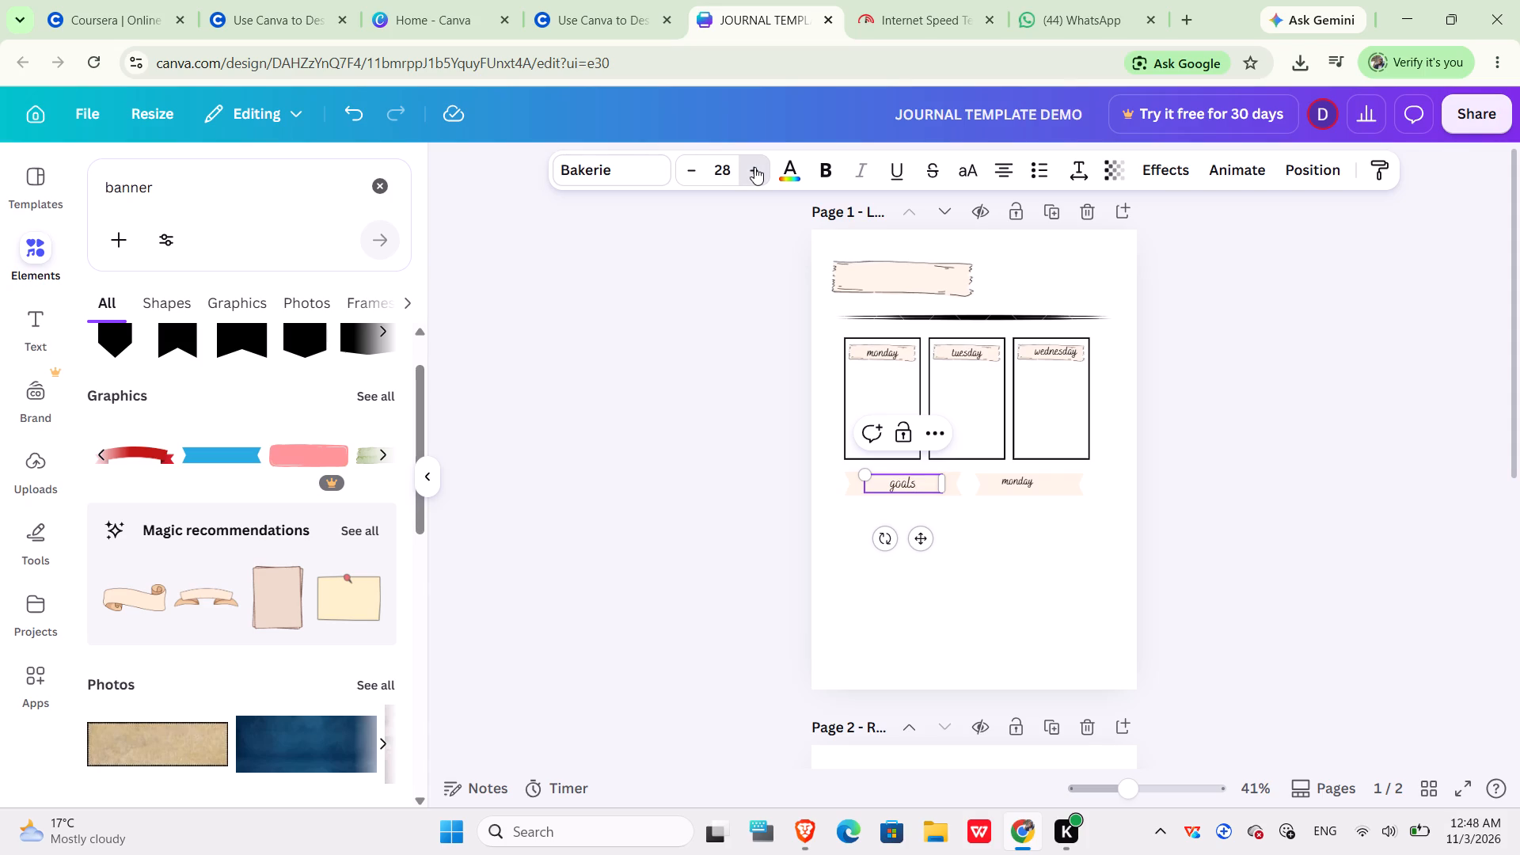
triple_click(754, 167)
triple_click(754, 167)
triple_click(754, 167)
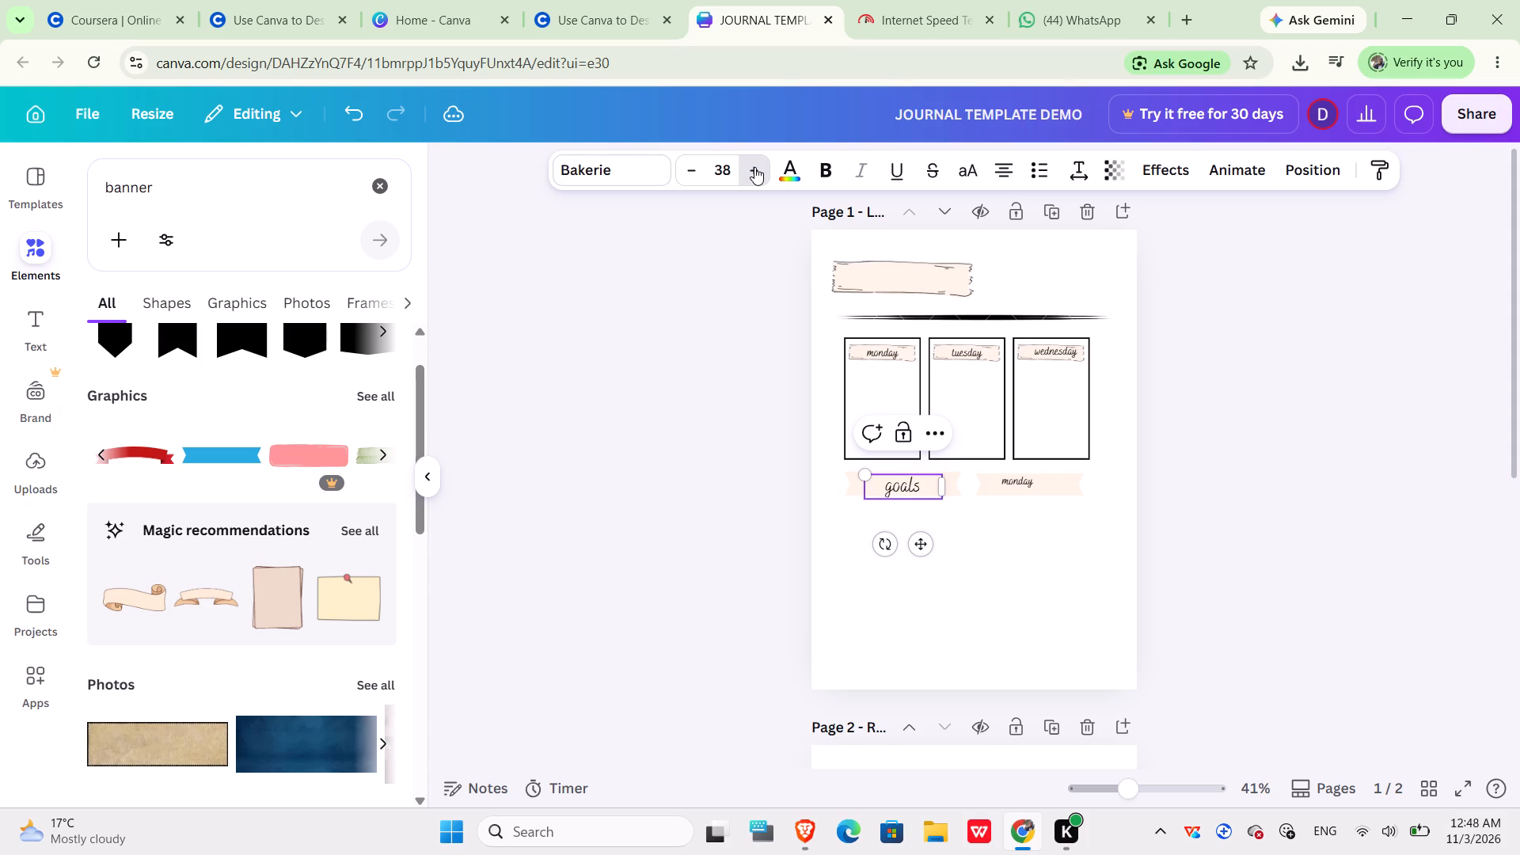
triple_click(754, 167)
left_click(754, 167)
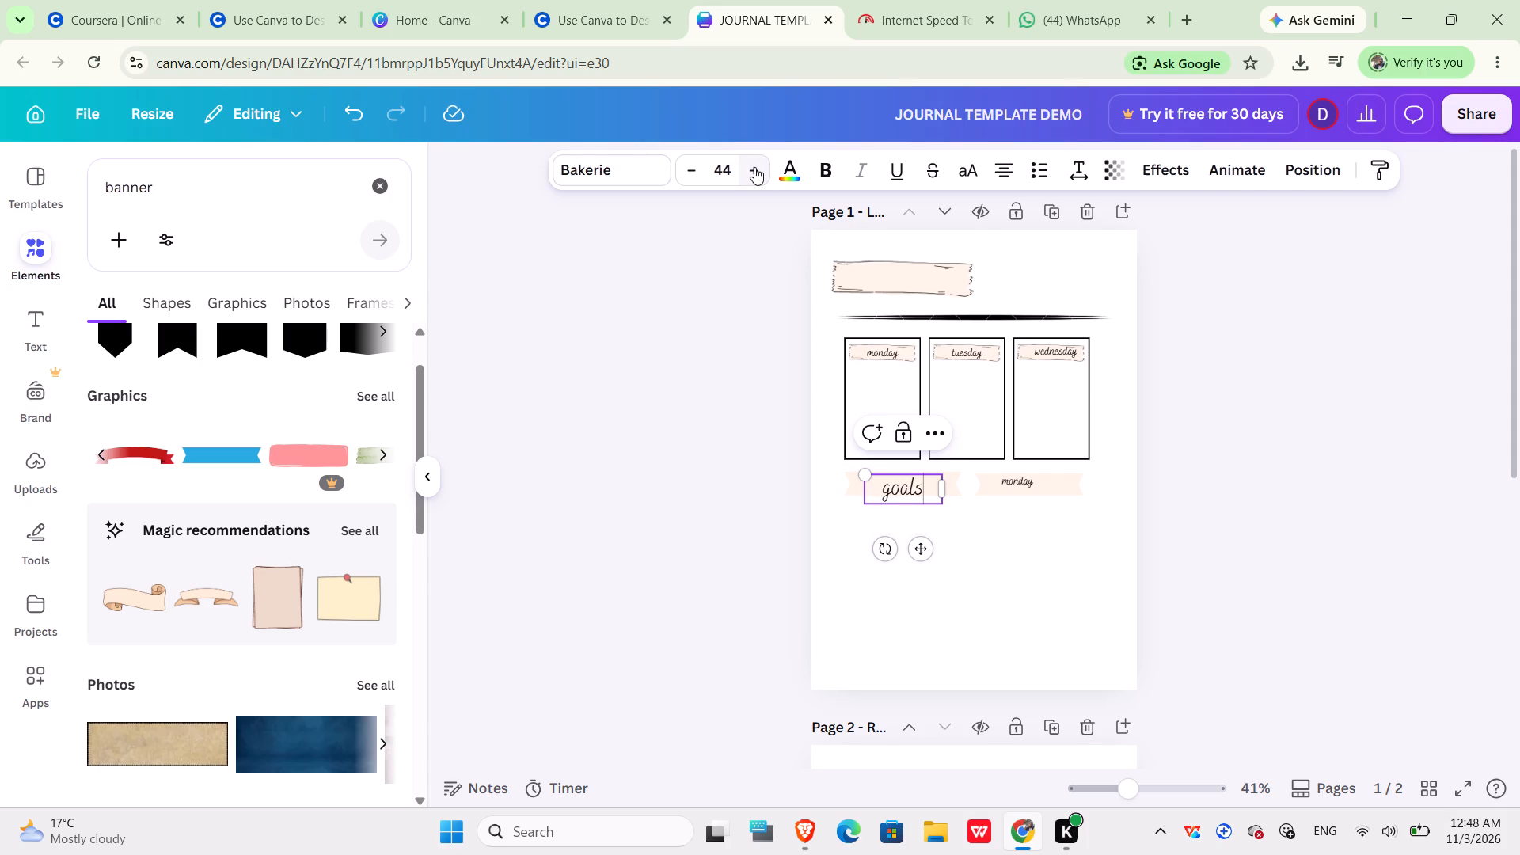
left_click(754, 167)
left_click(754, 167)
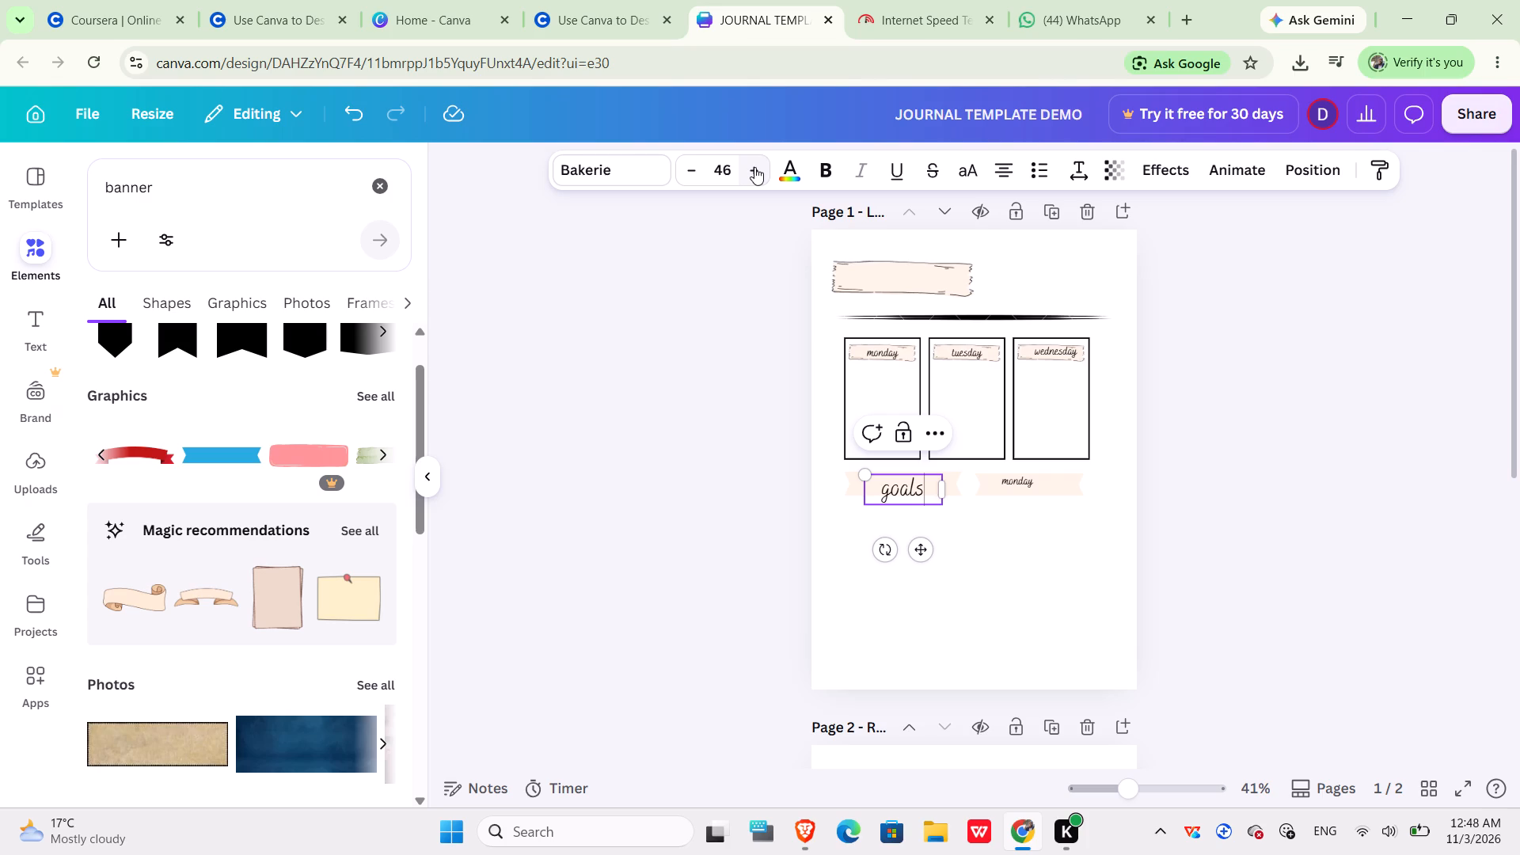
left_click(754, 167)
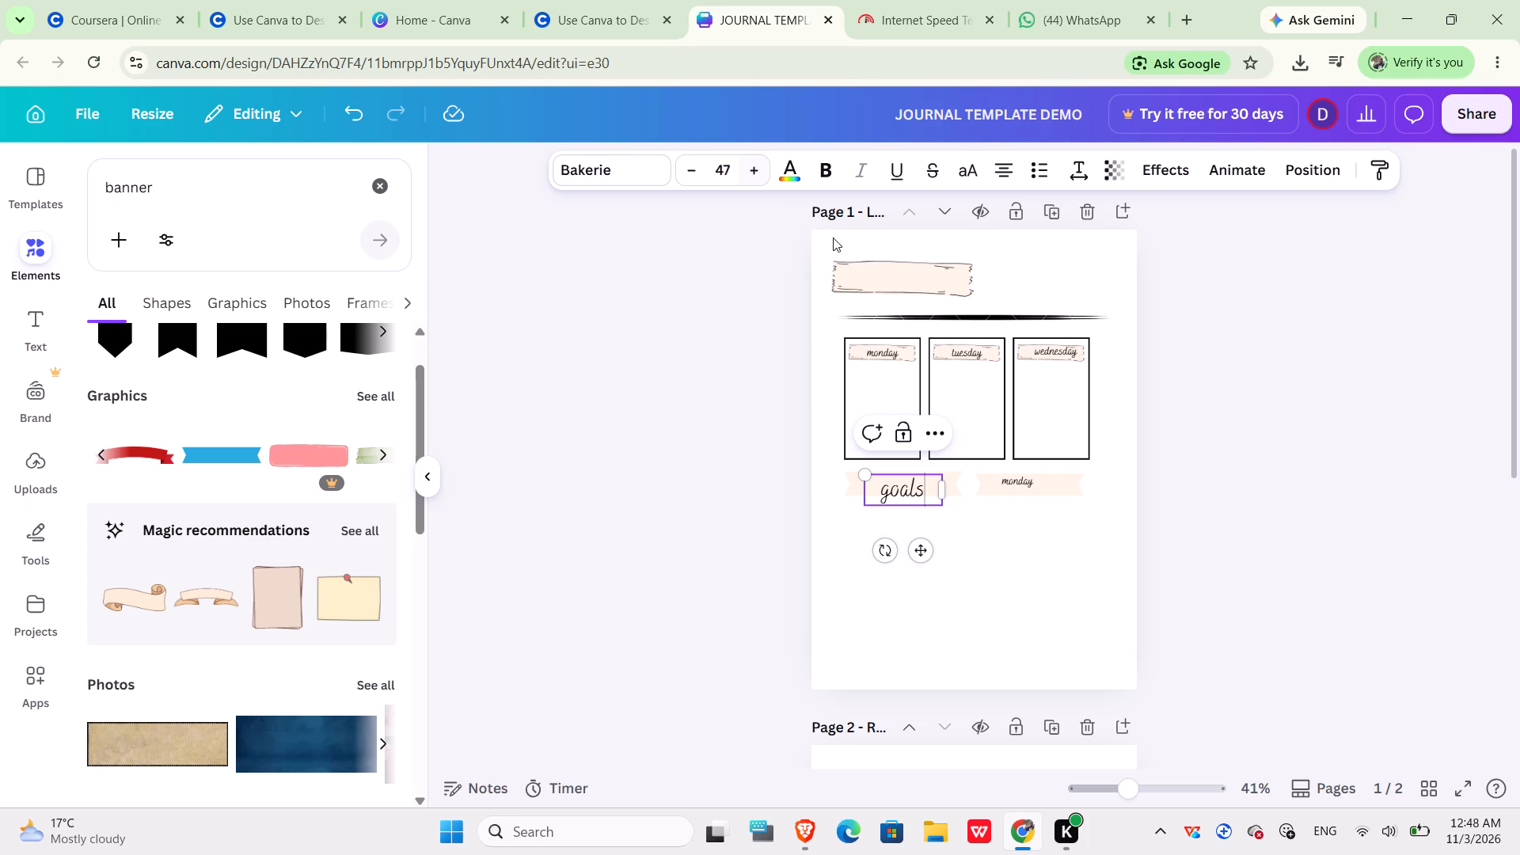
Enlarge the ribbon banner behind the goals label slightly and move it down a little to centre it behind the text.
left_click(854, 482)
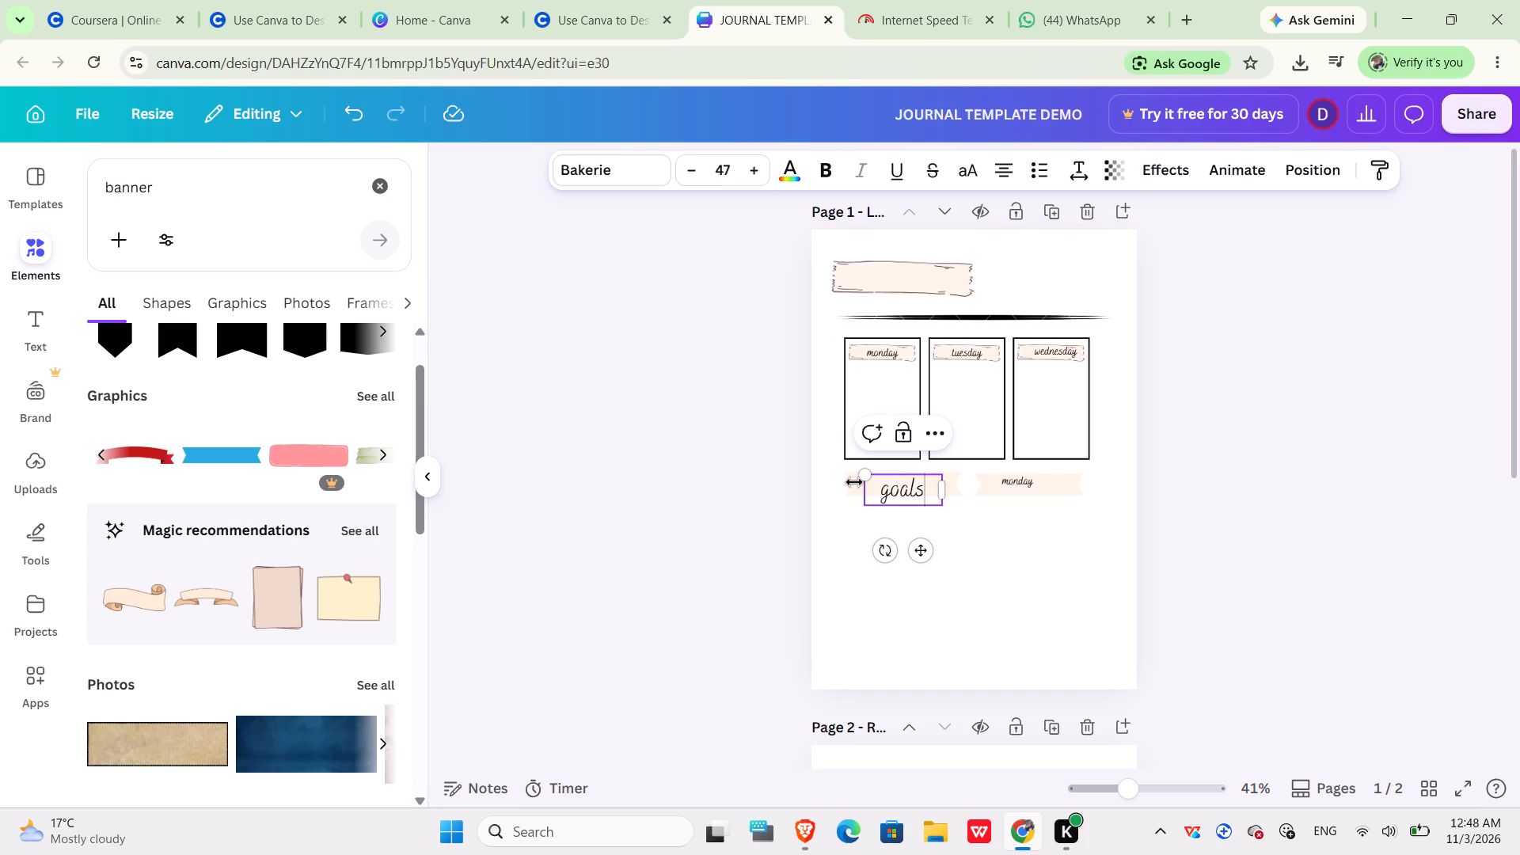
left_click(862, 492)
left_click(895, 562)
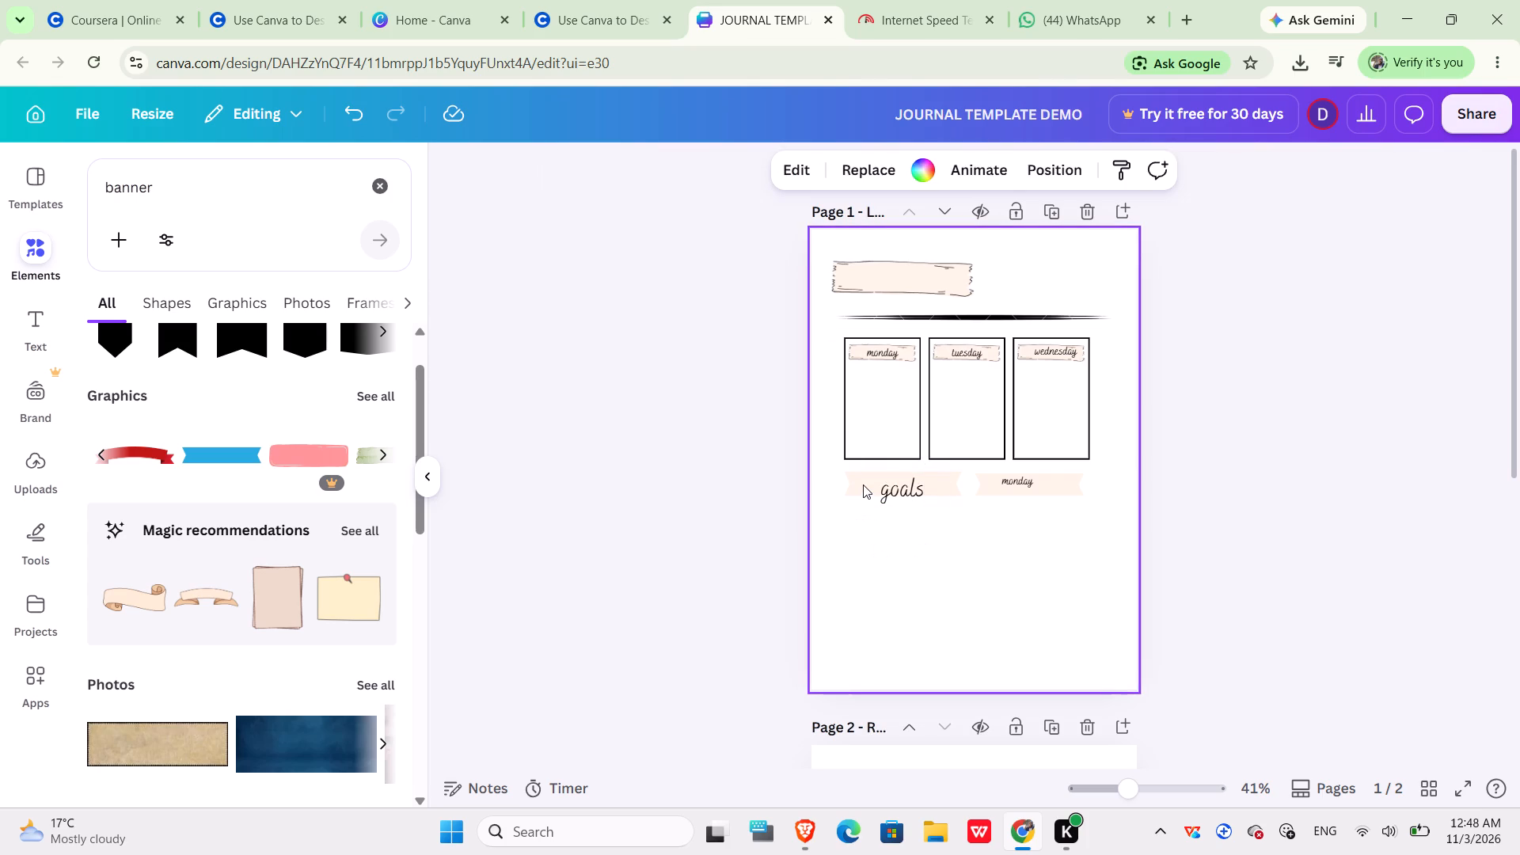
left_click(863, 484)
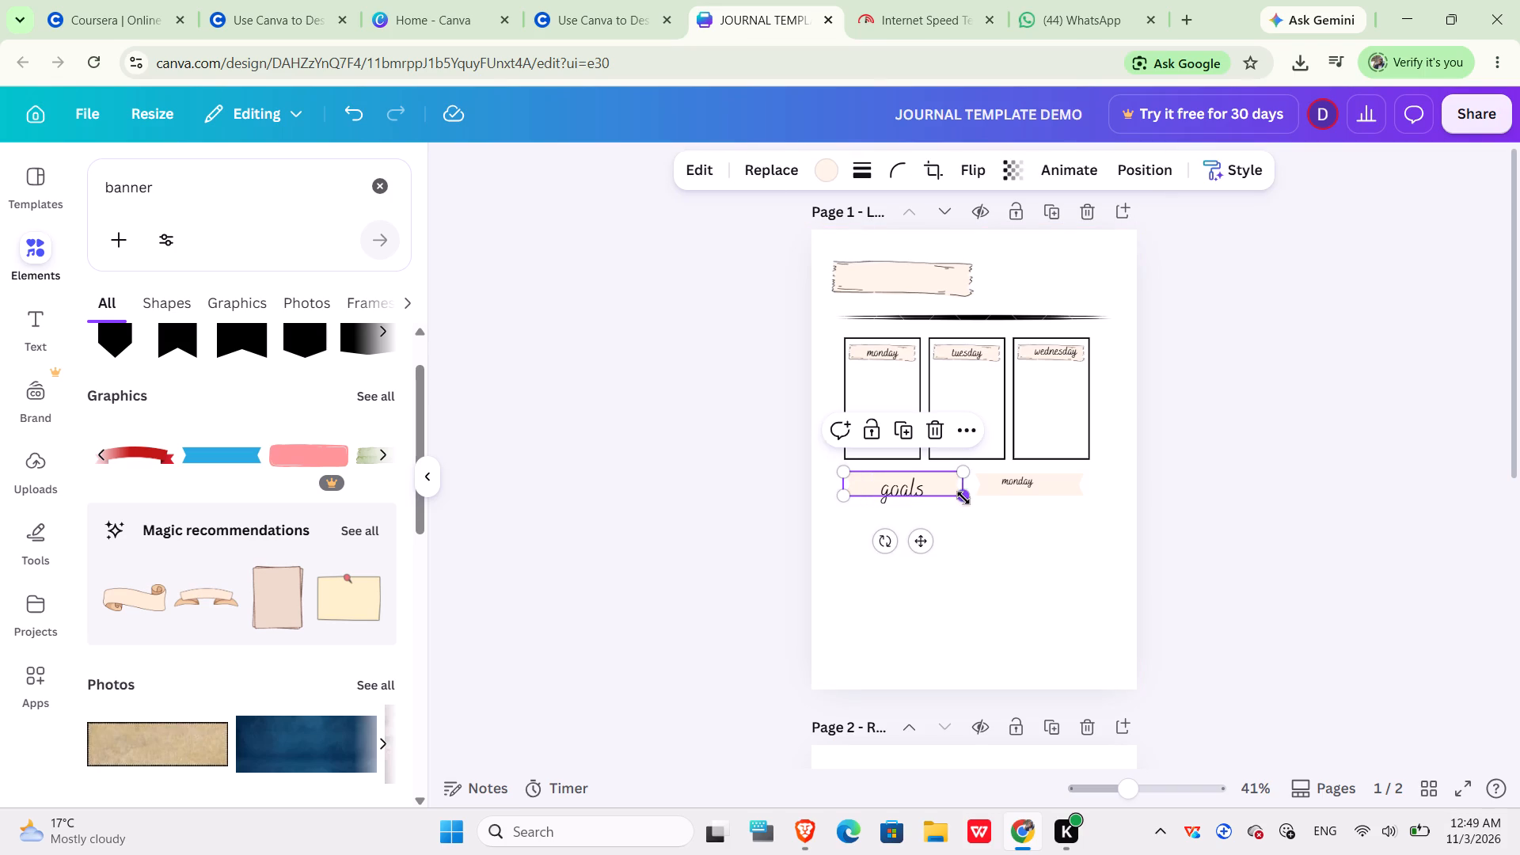
left_click_drag(963, 498, 963, 525)
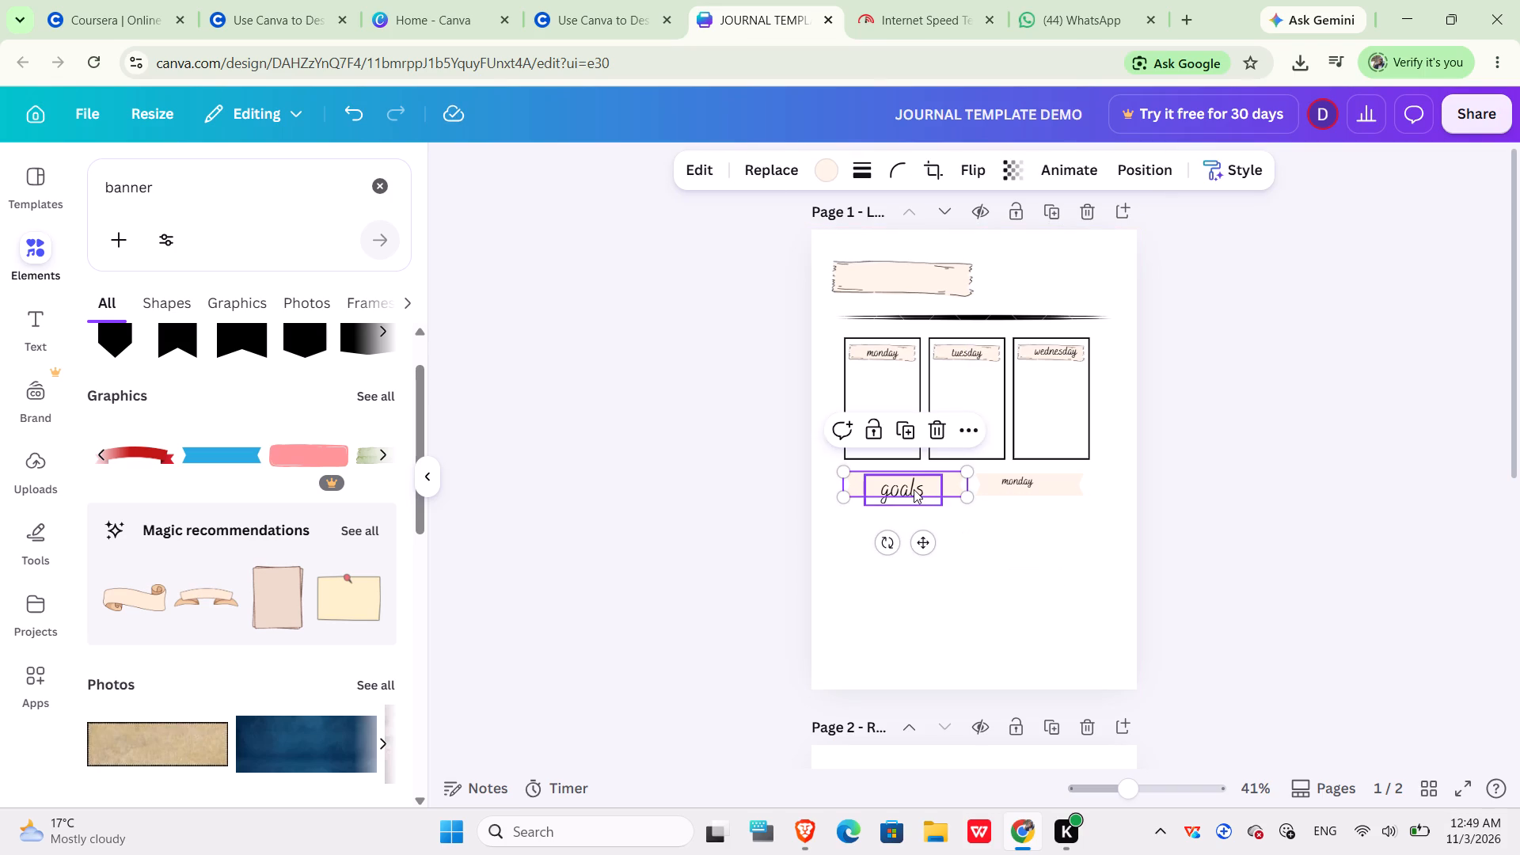
left_click_drag(914, 489, 914, 498)
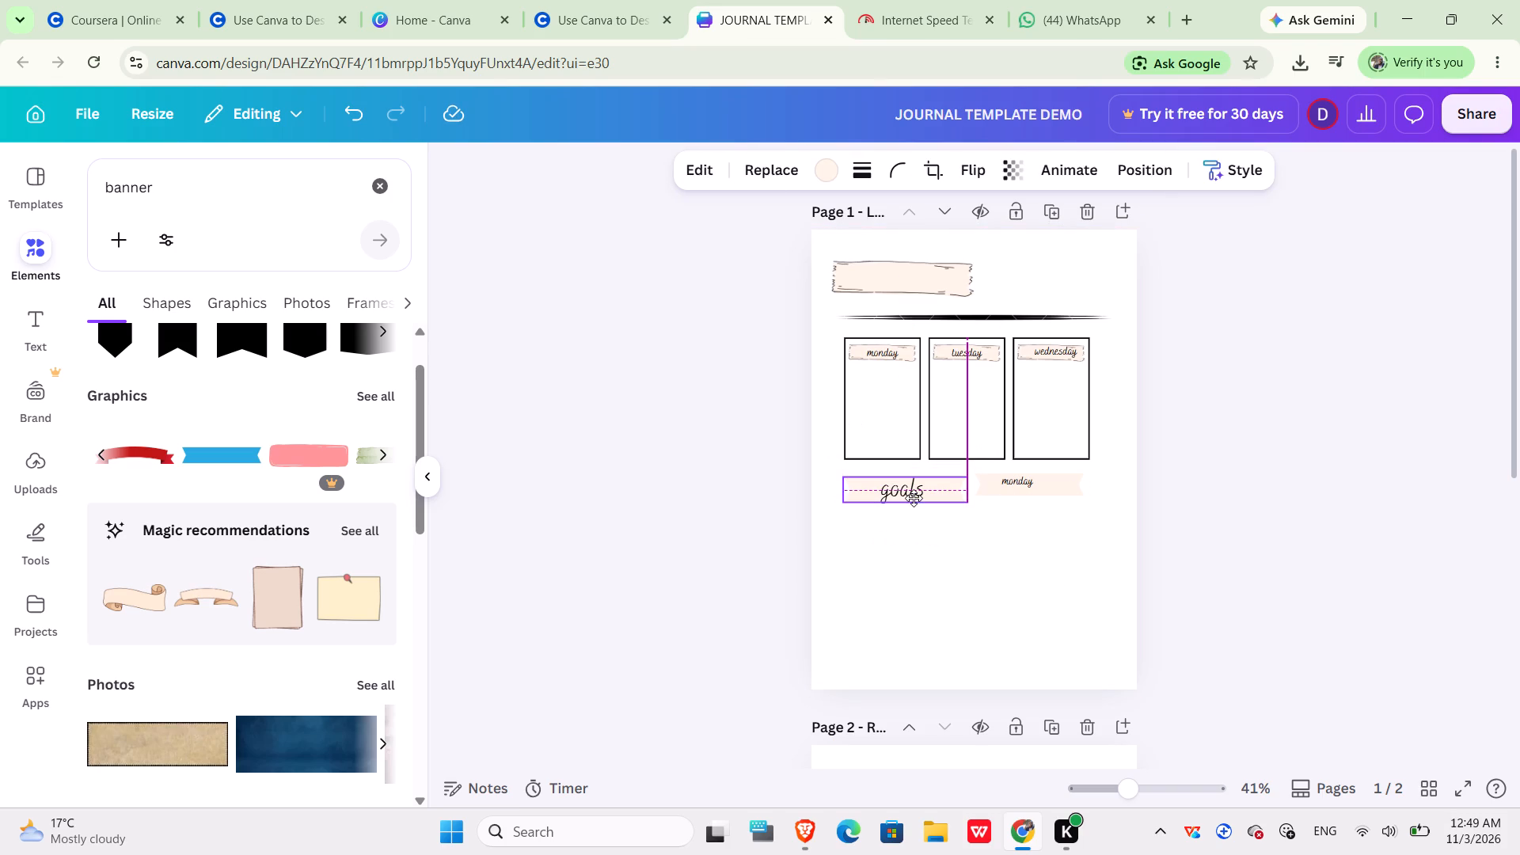
left_click_drag(914, 498, 914, 494)
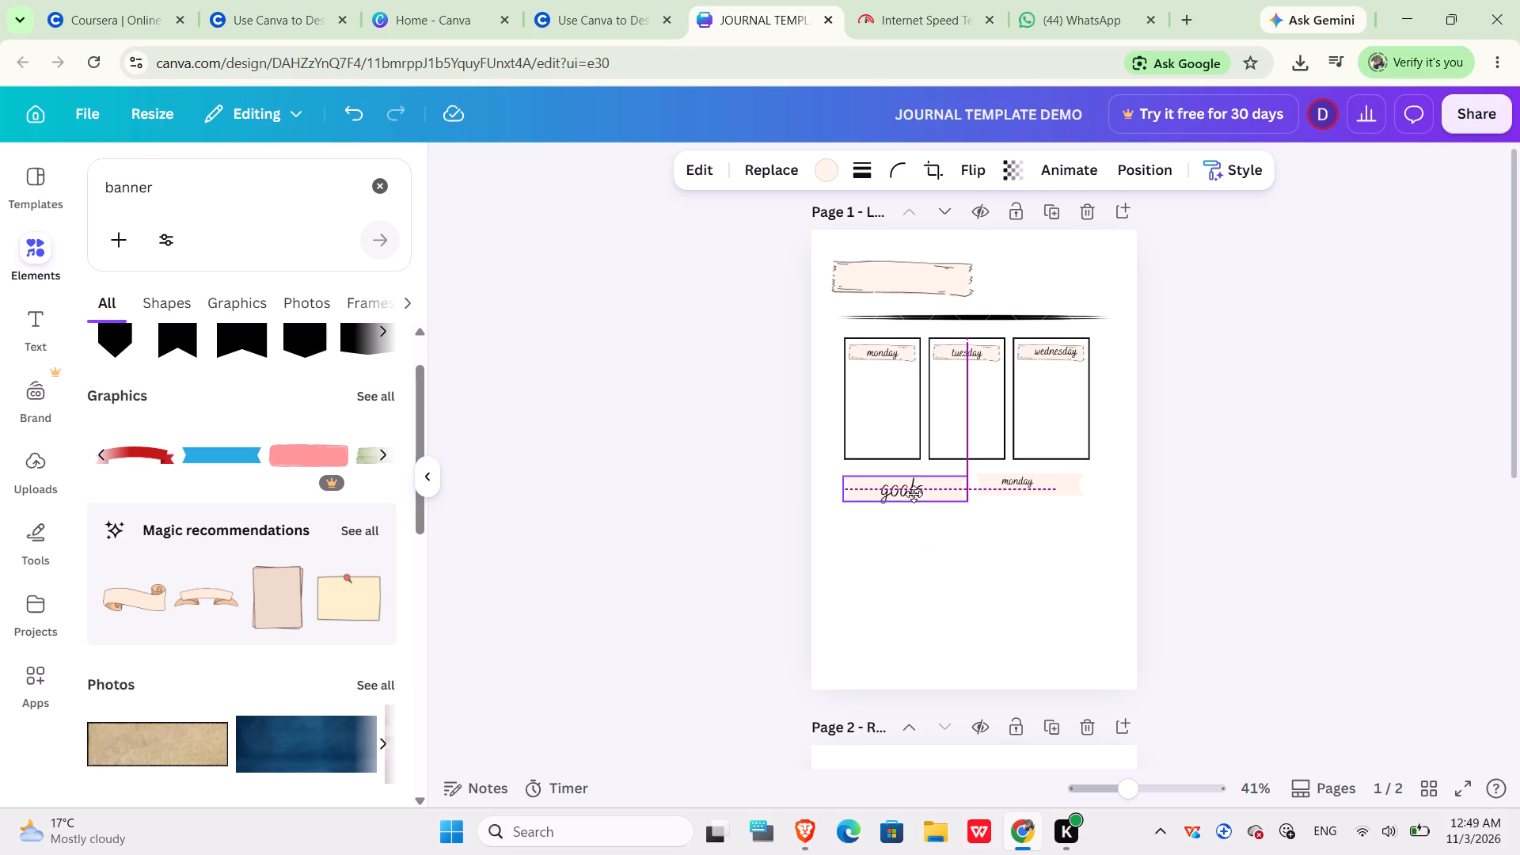
left_click_drag(914, 494, 914, 498)
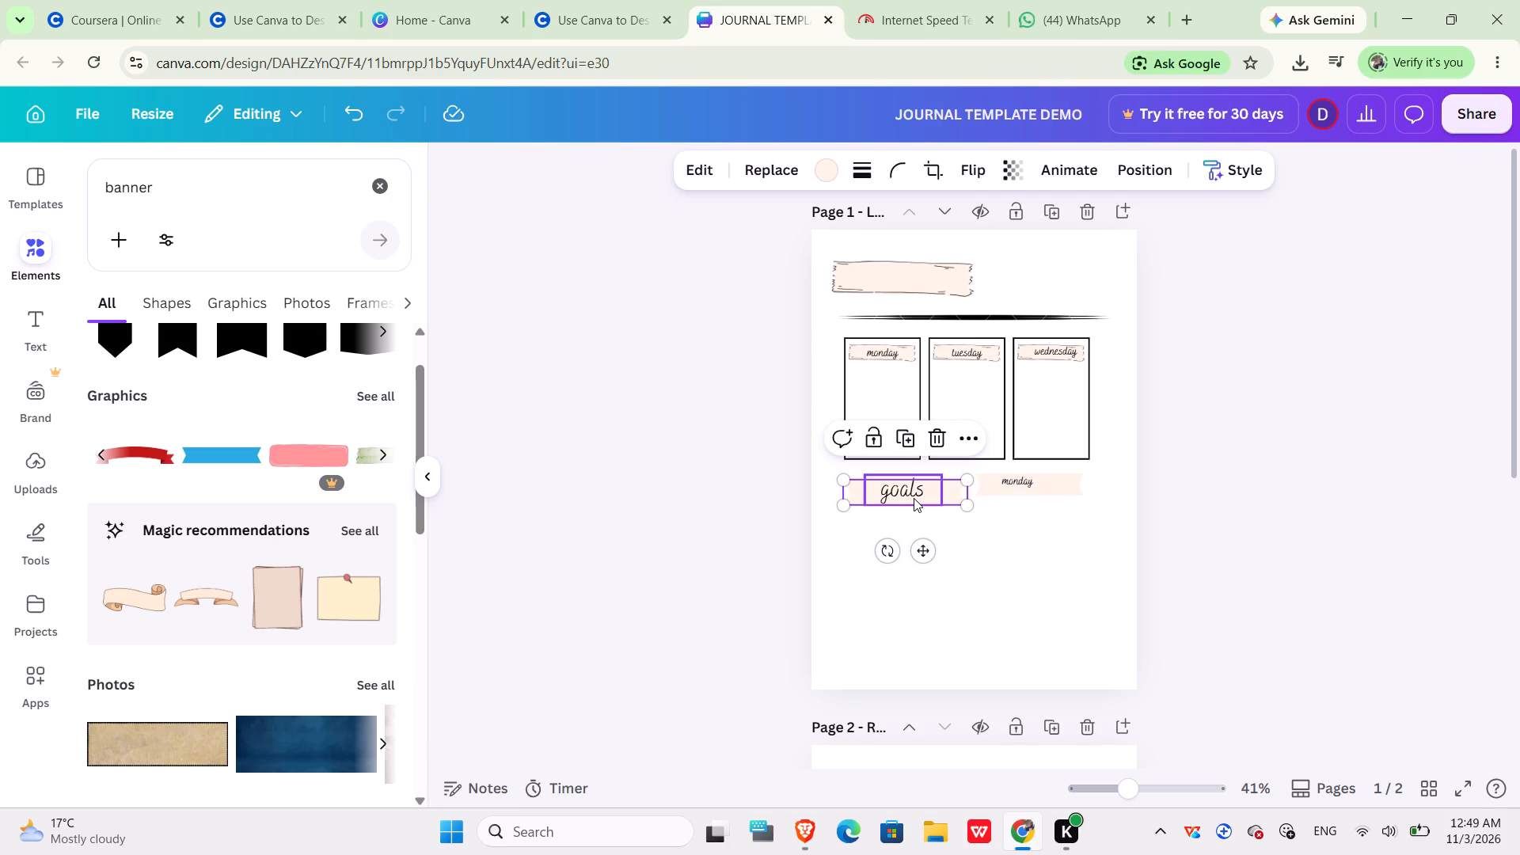
Delete the monday text from the second ribbon banner.
left_click(1006, 533)
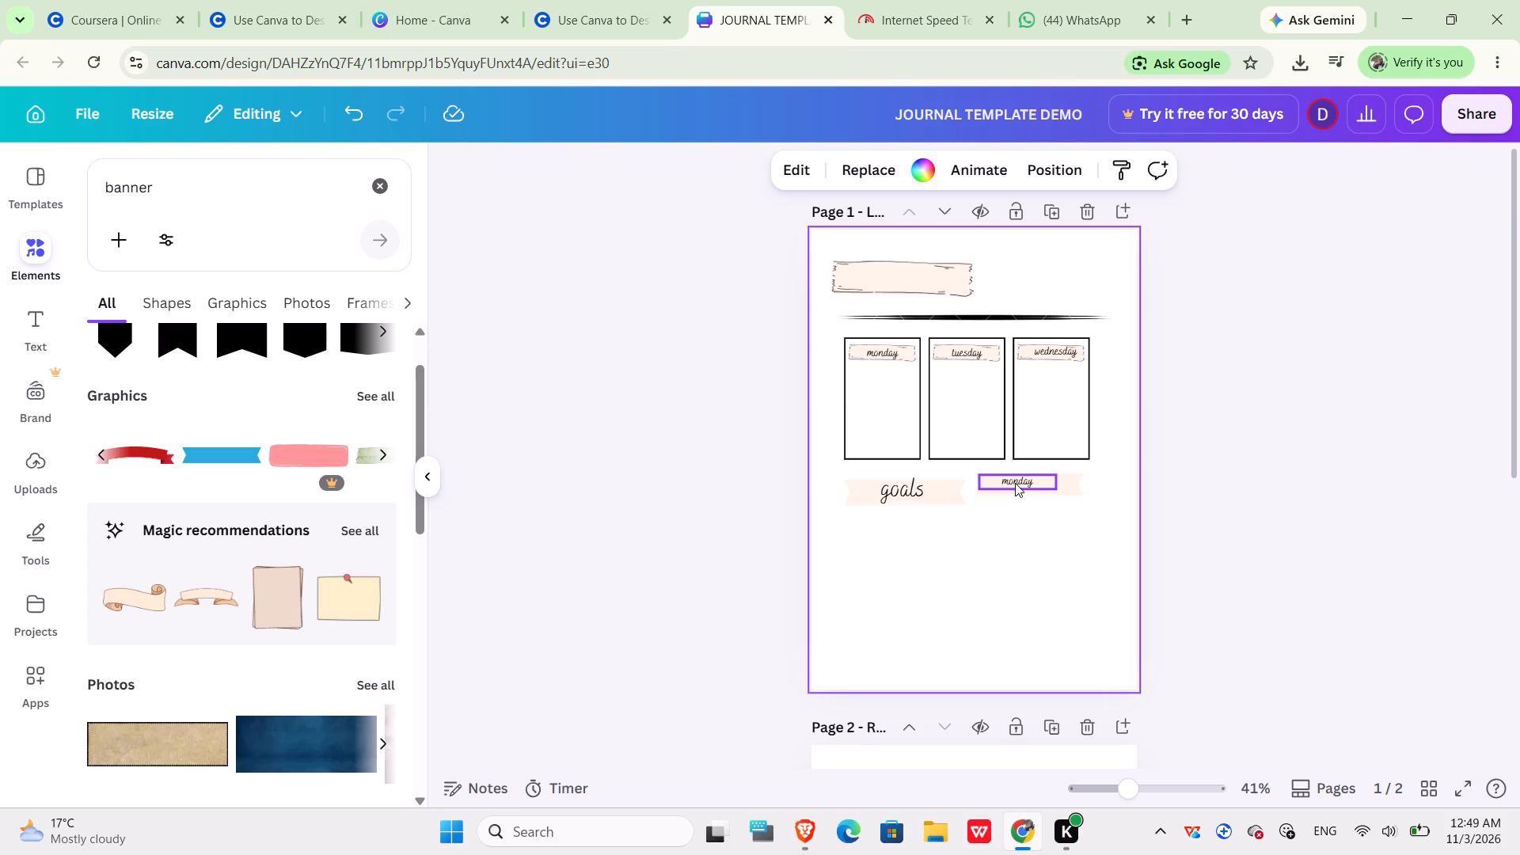
left_click_drag(1015, 483, 1015, 495)
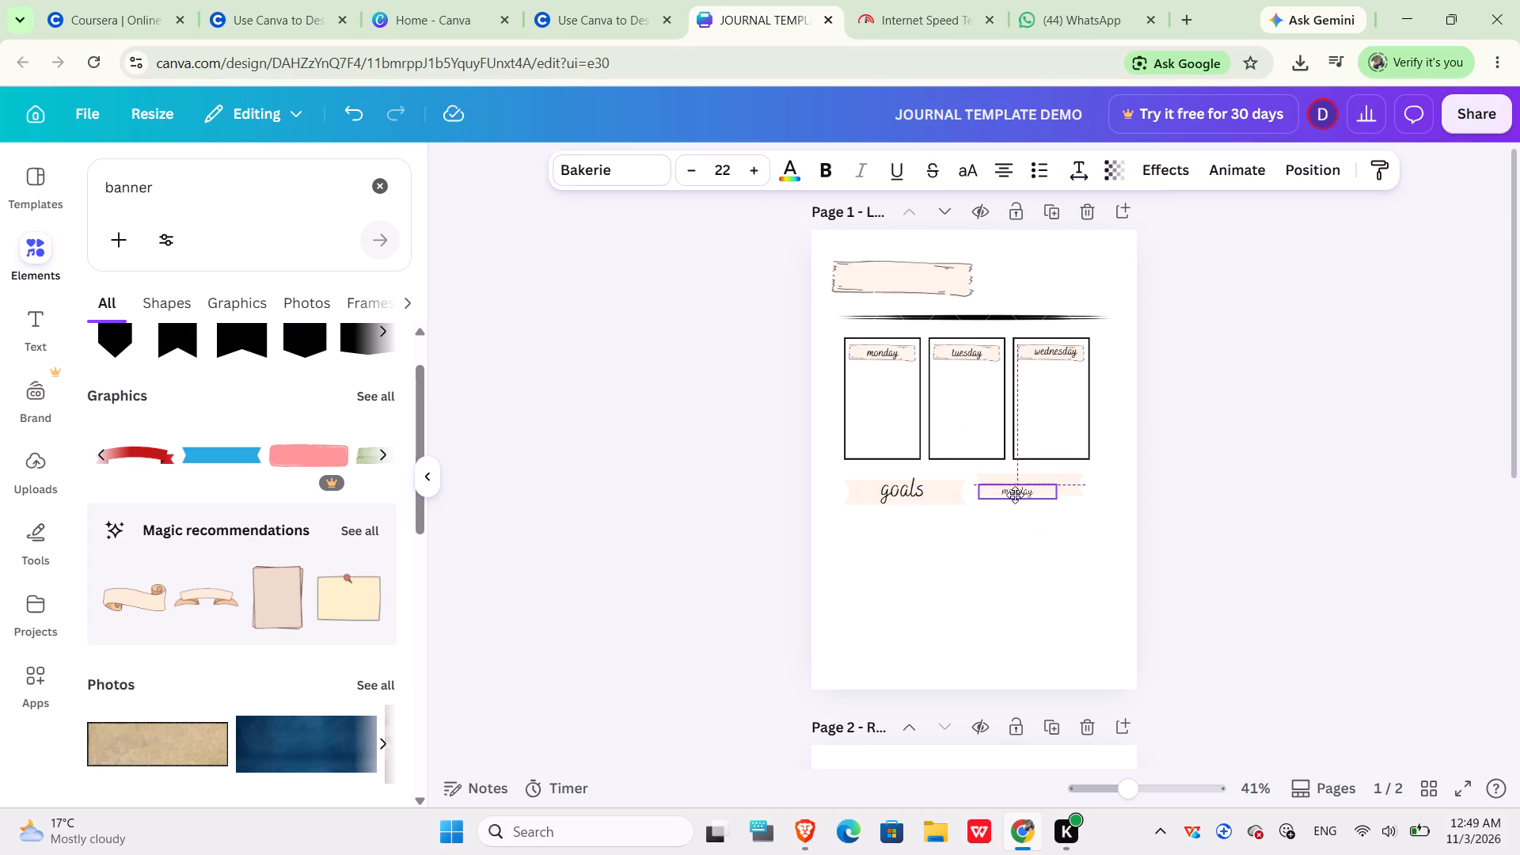
left_click_drag(1015, 495, 1015, 496)
key("BackSpace")
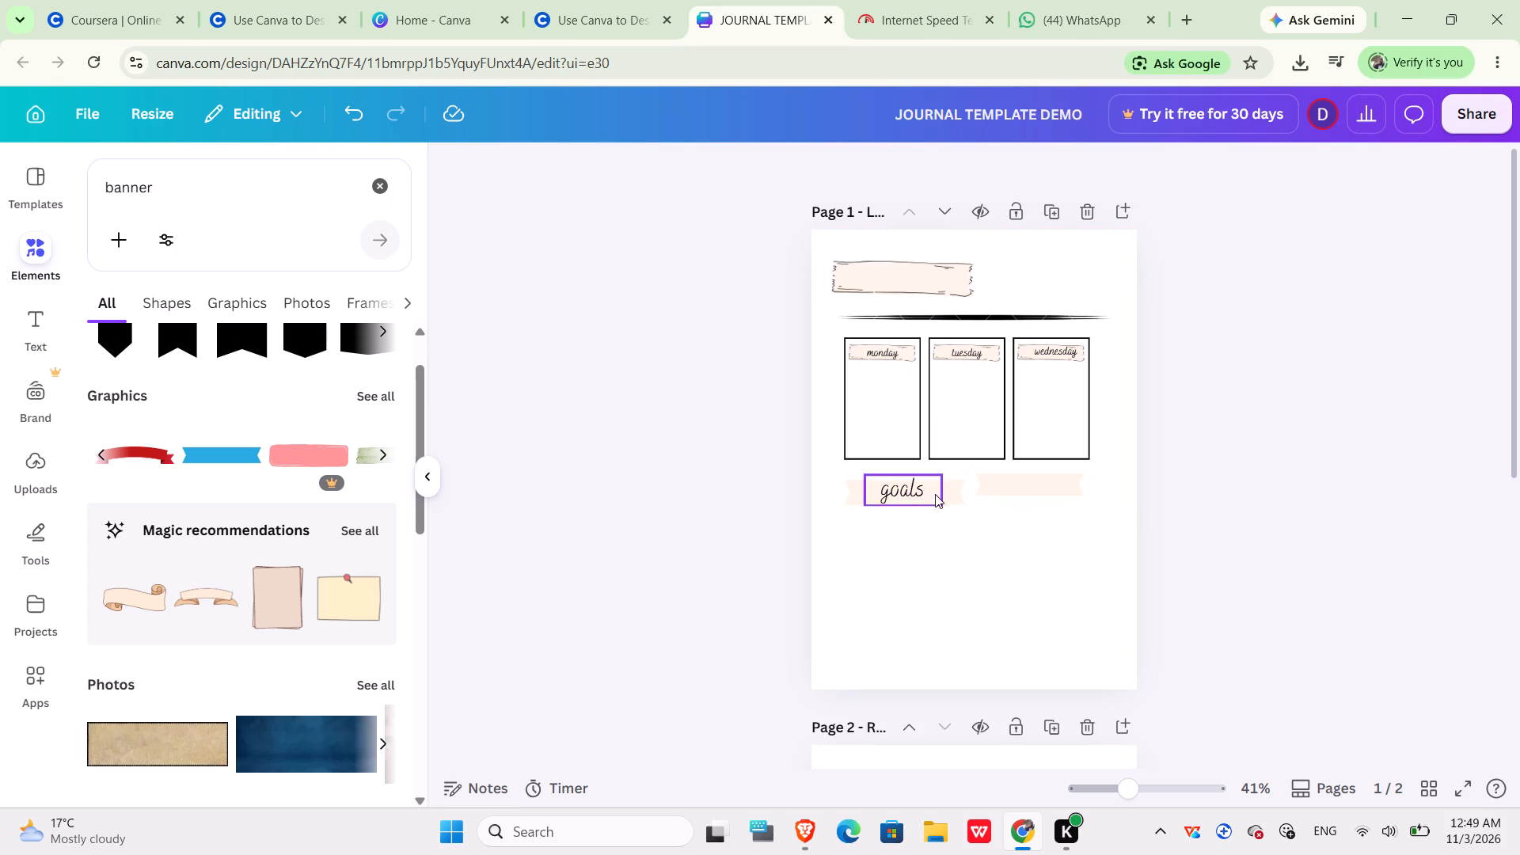
Enlarge the second ribbon banner to about 8.2 by 1.7 and align it level with the goals banner.
left_click(1002, 485)
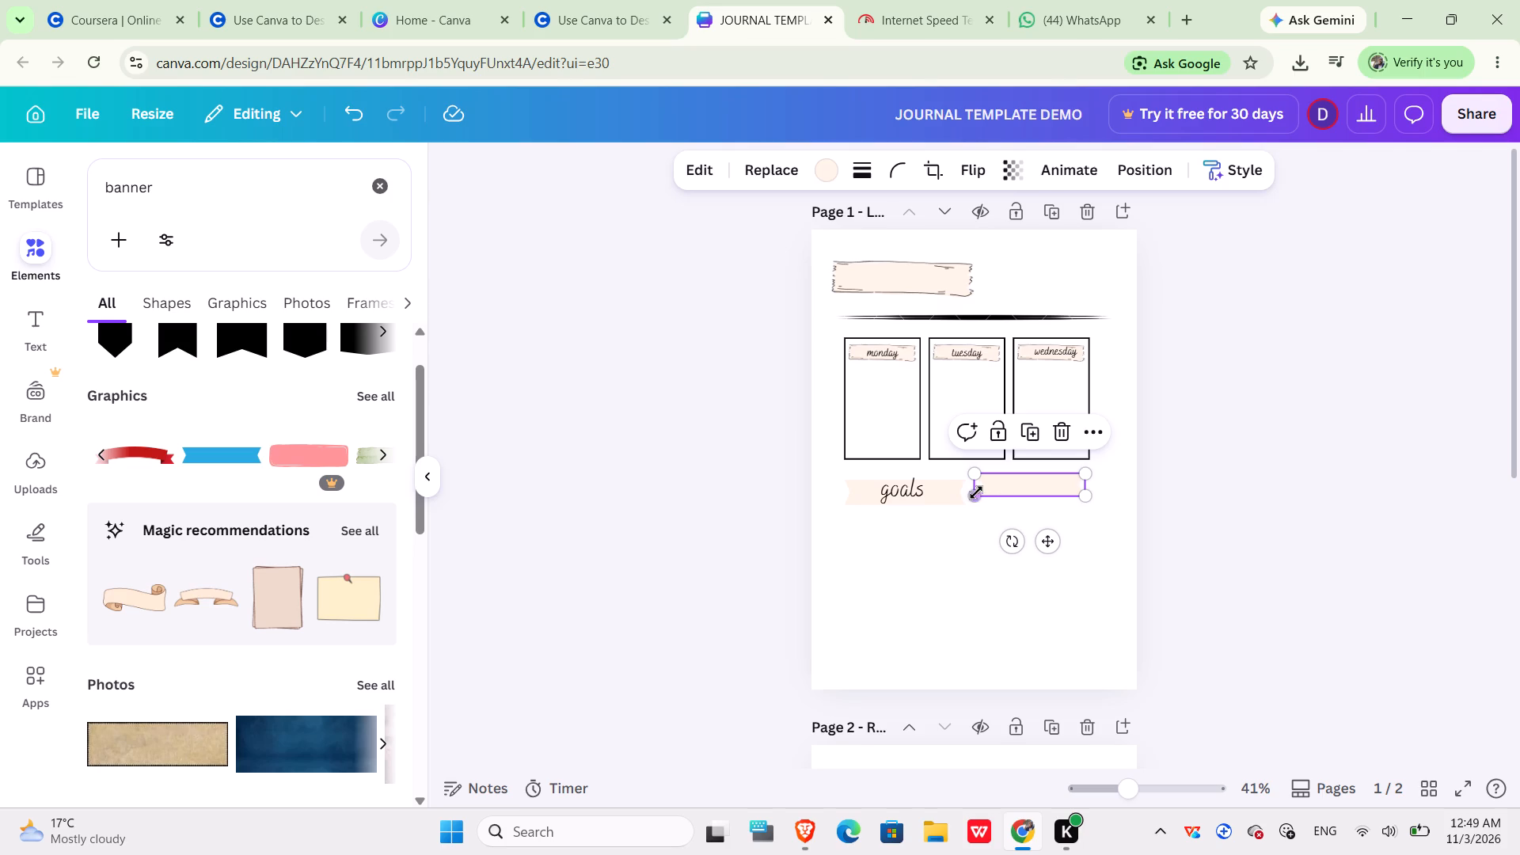
left_click_drag(973, 492, 977, 504)
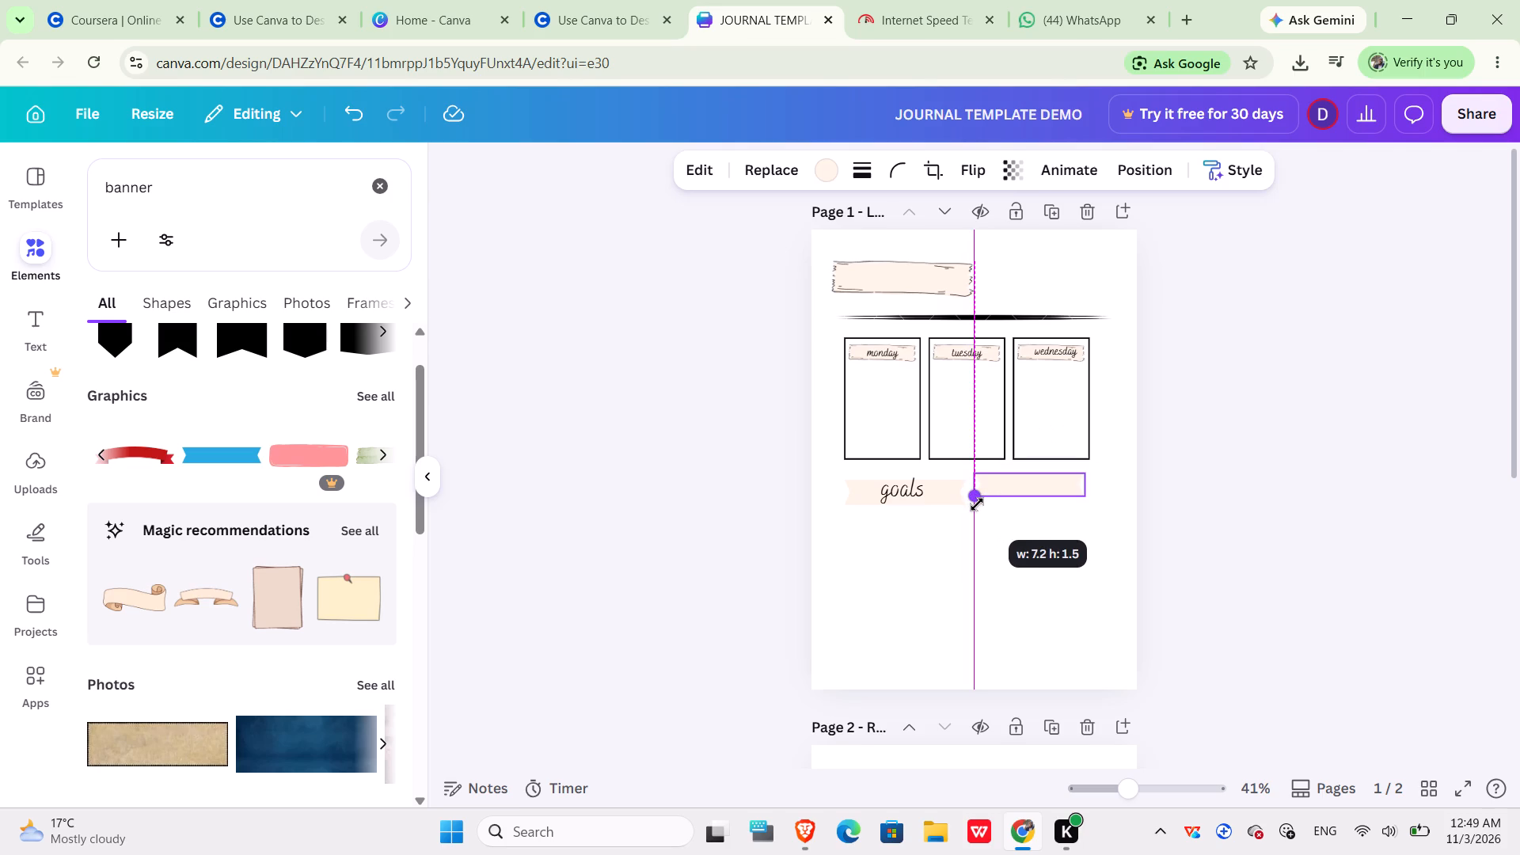
left_click_drag(977, 504, 967, 527)
left_click_drag(1083, 495, 1088, 507)
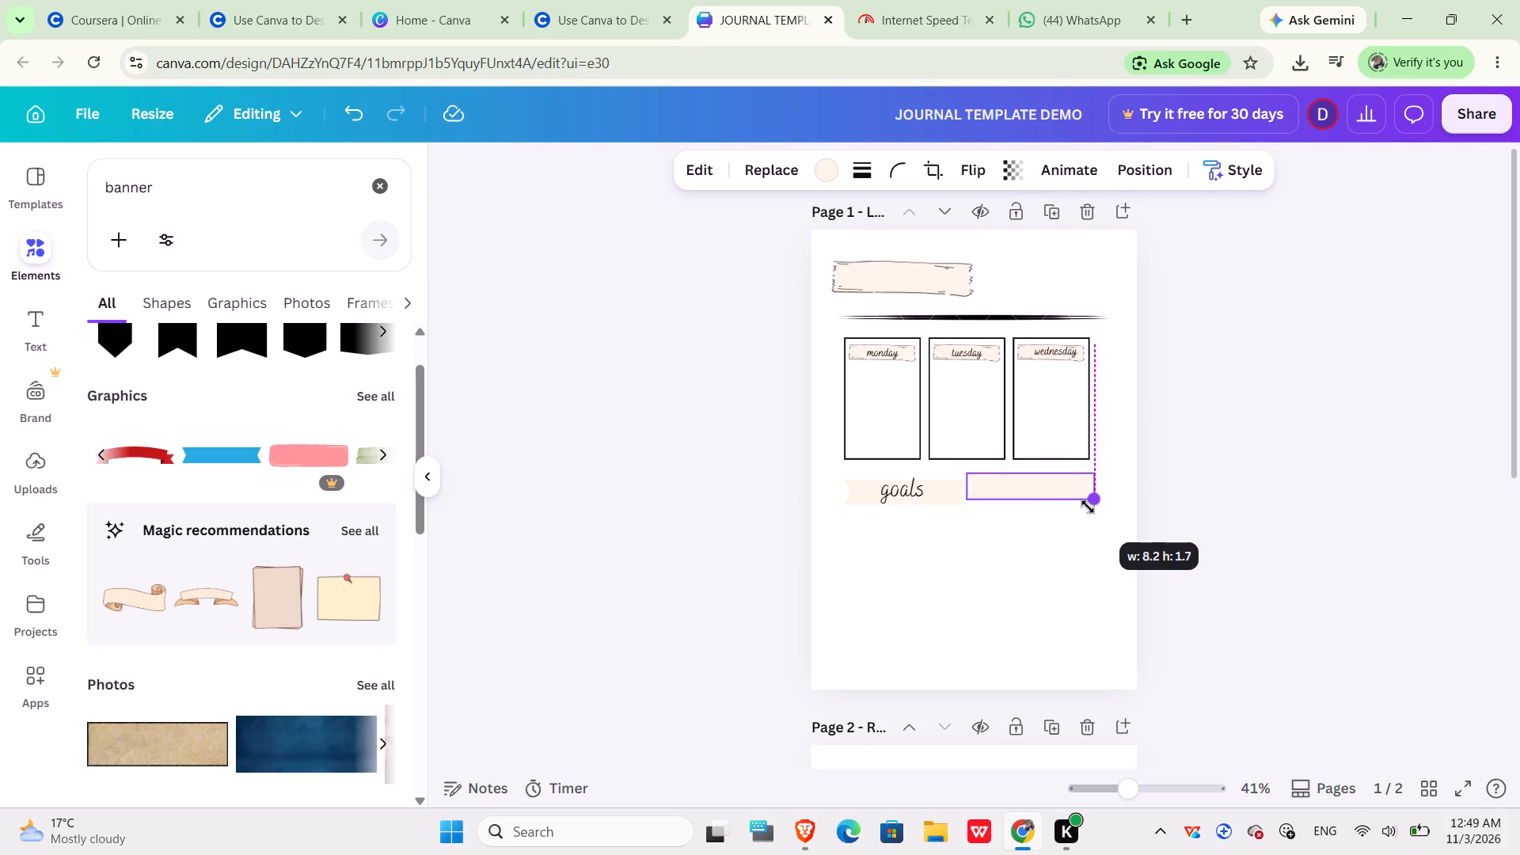
left_click_drag(1088, 507, 1091, 511)
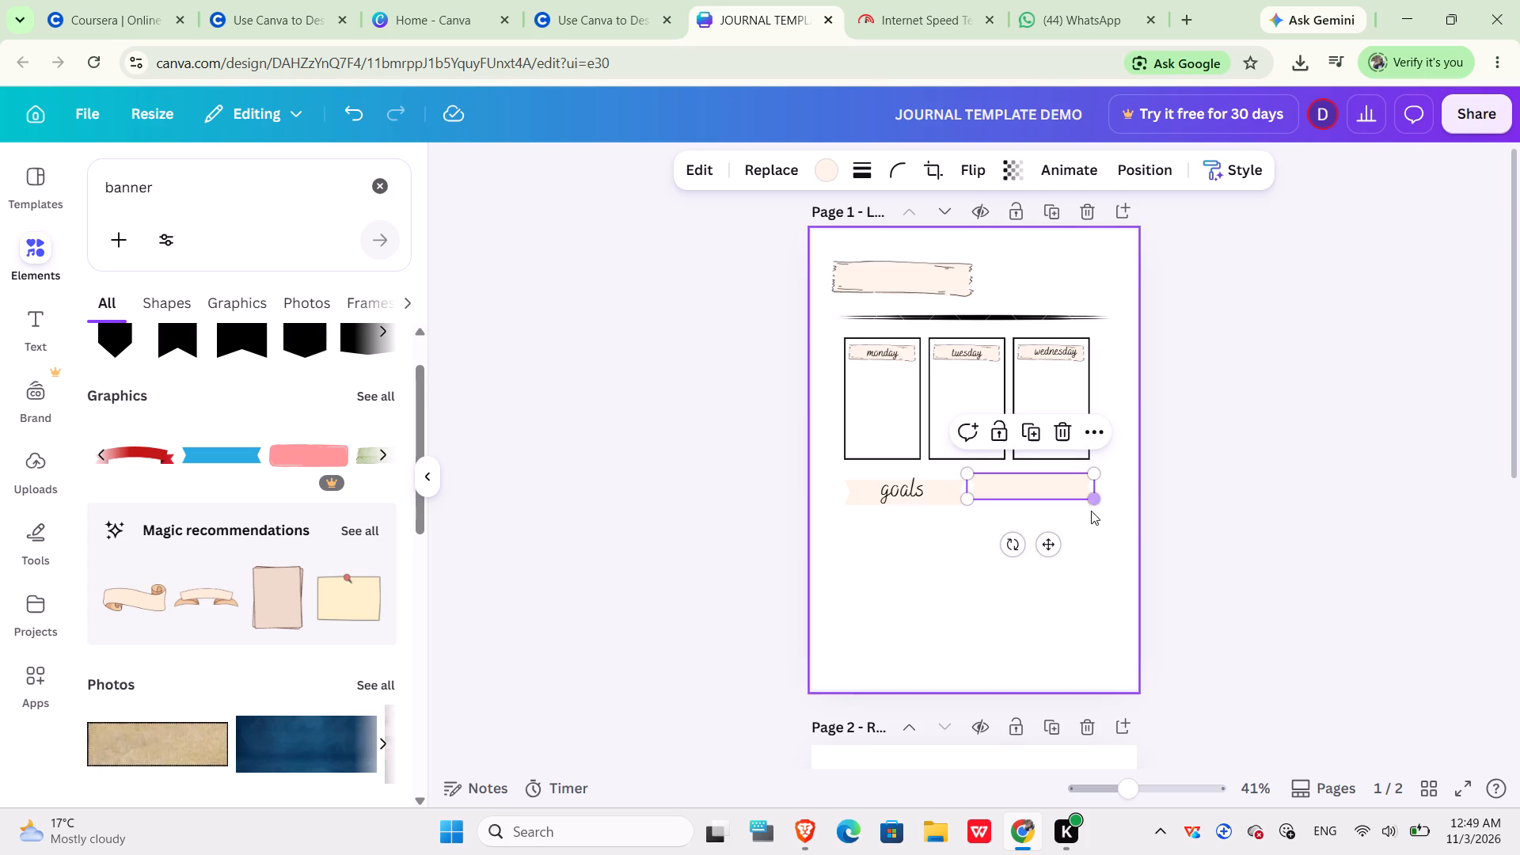
left_click(1051, 488)
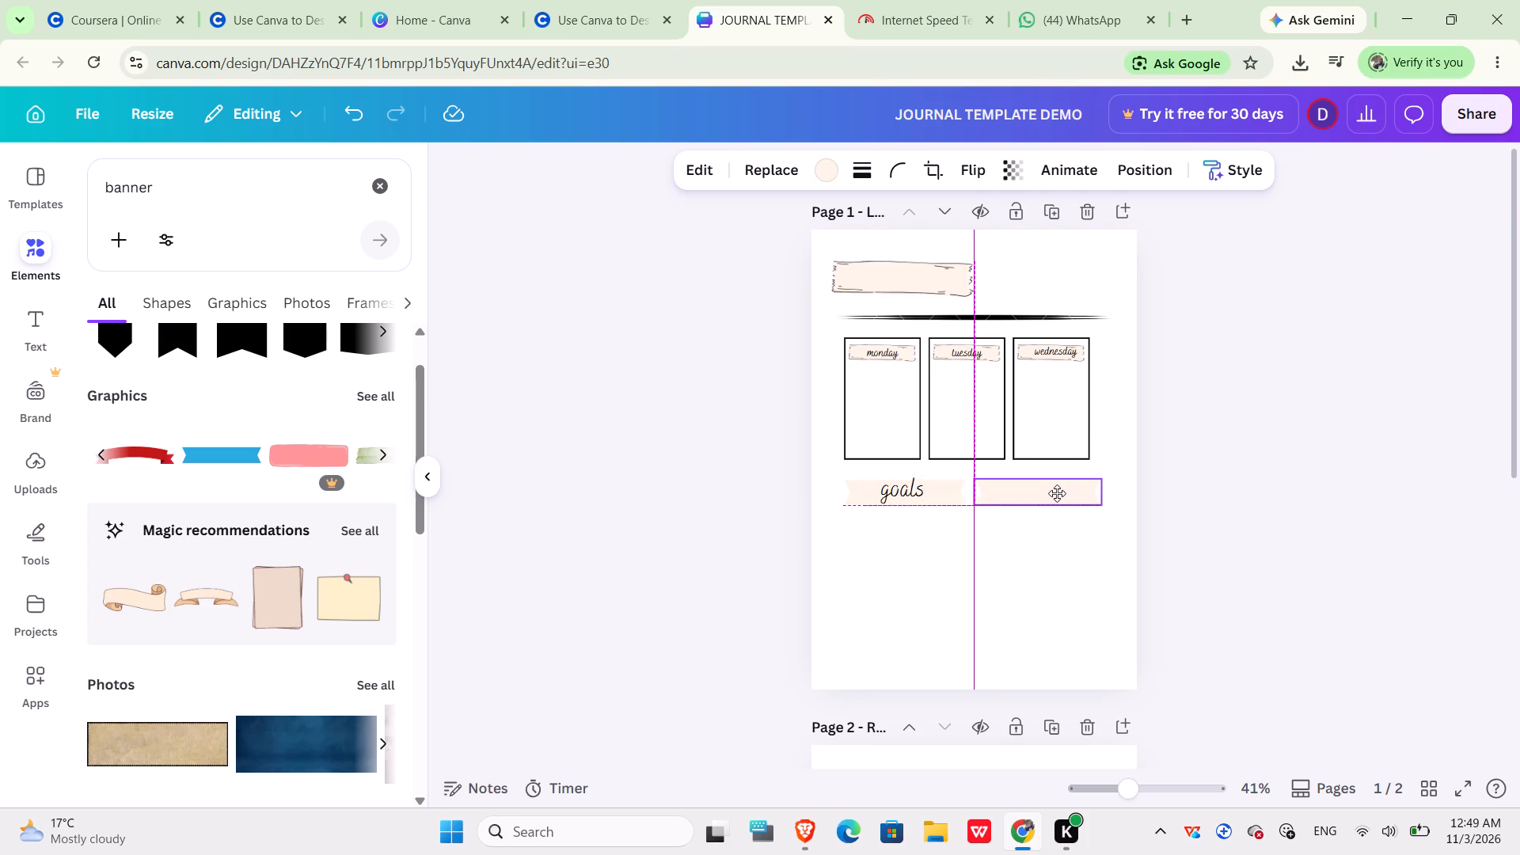
Duplicate the goals label and place the copy centred on the second ribbon banner.
left_click(895, 493)
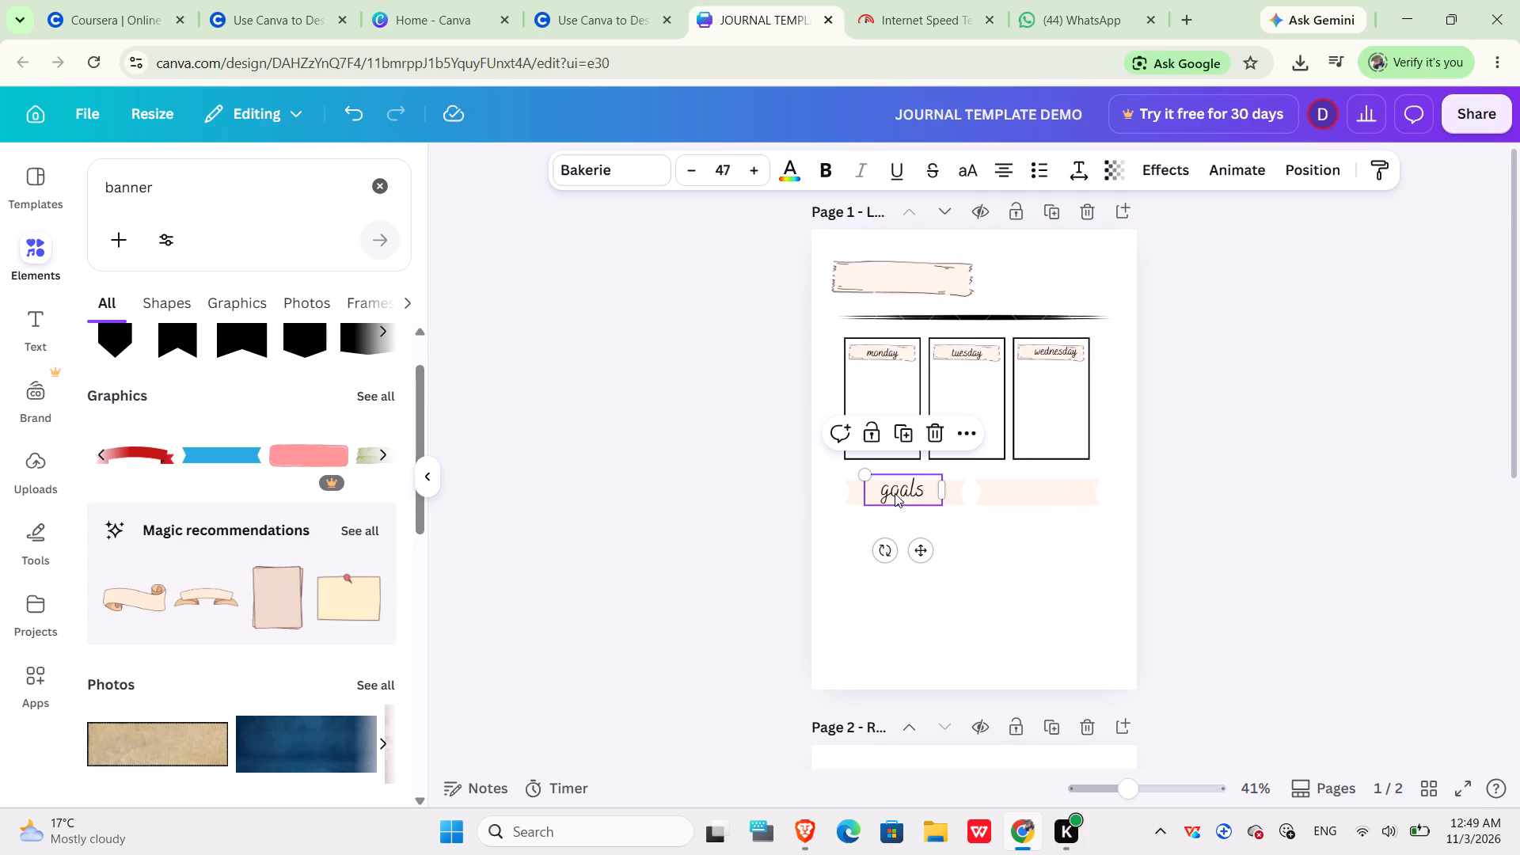
left_click(910, 435)
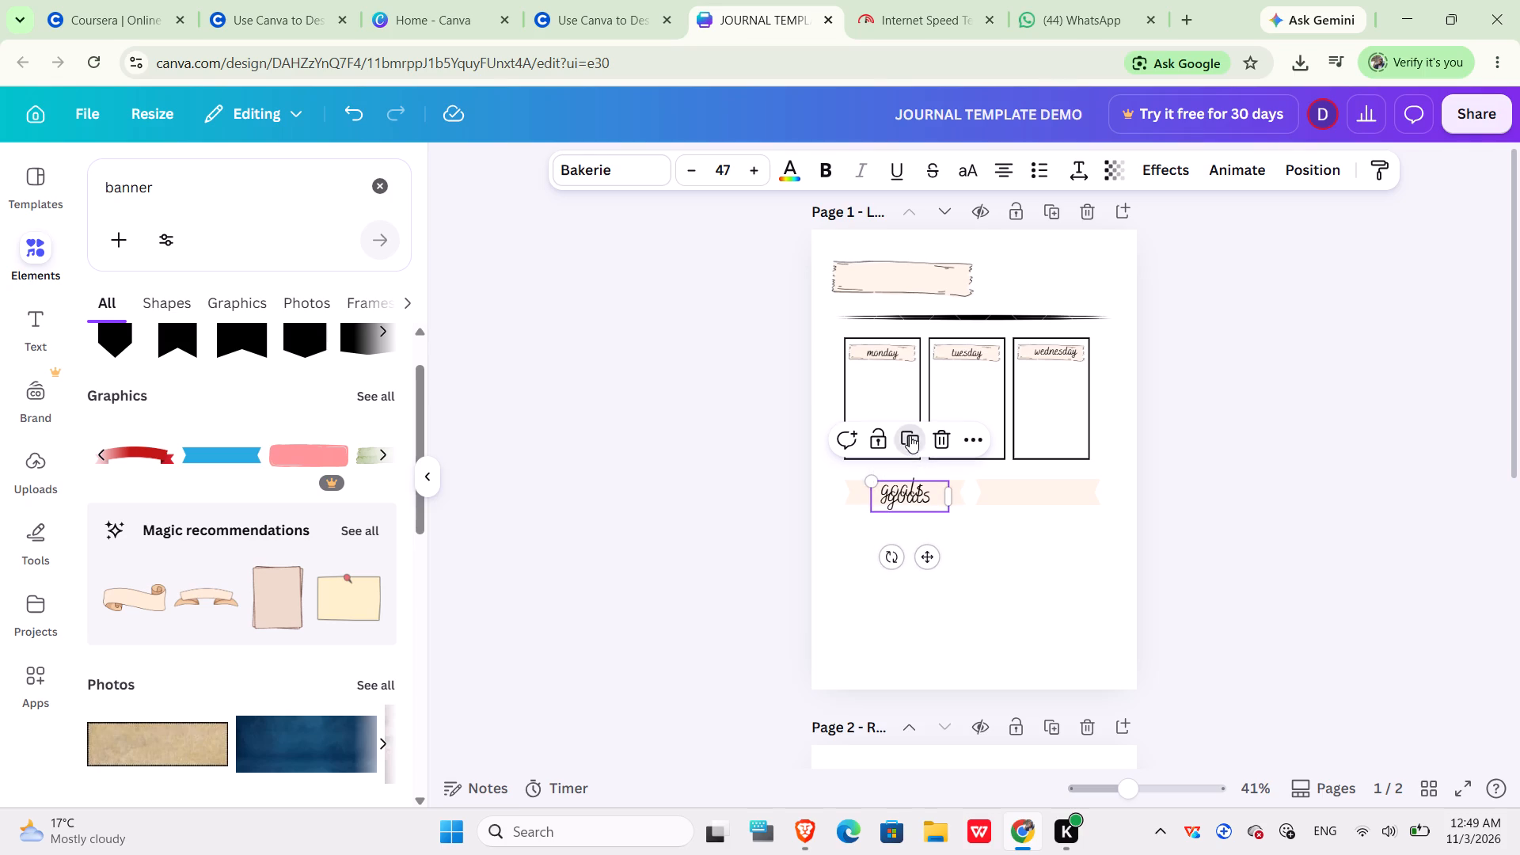
left_click_drag(906, 486, 1003, 495)
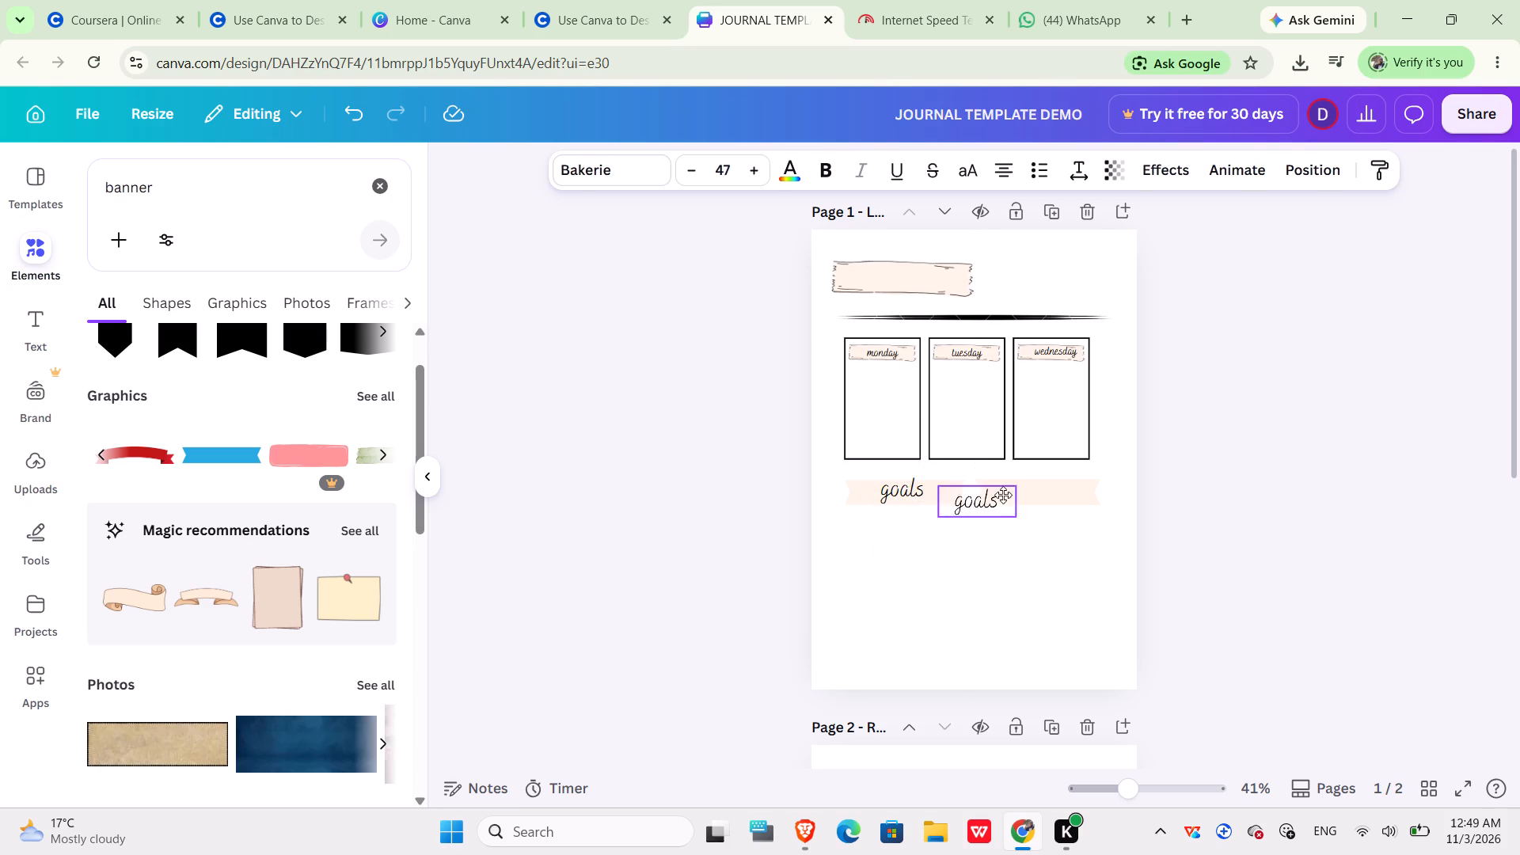
left_click_drag(1003, 495, 1028, 494)
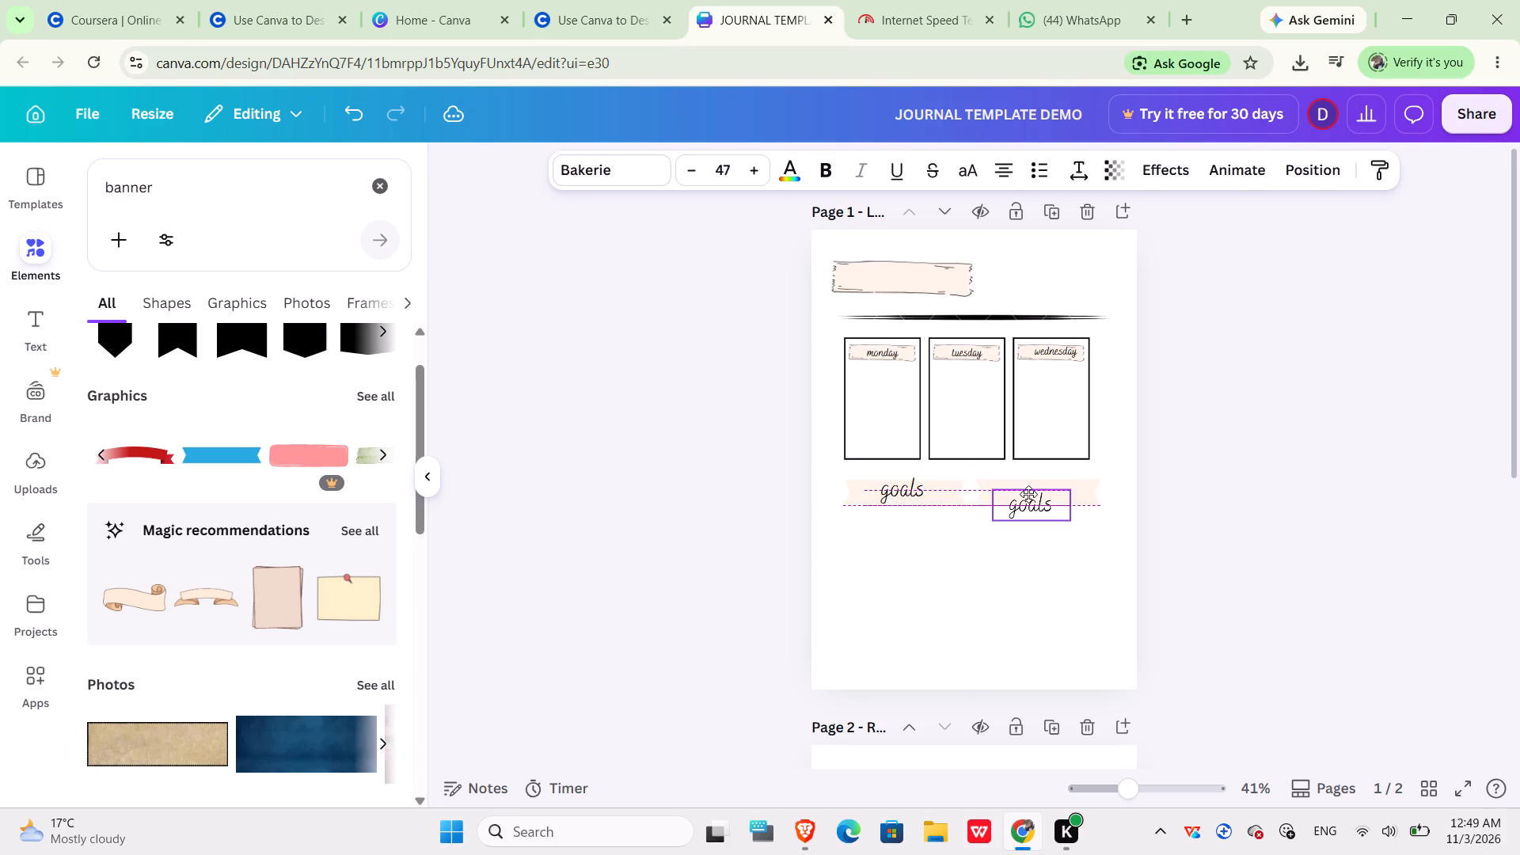
left_click_drag(1028, 494, 1028, 482)
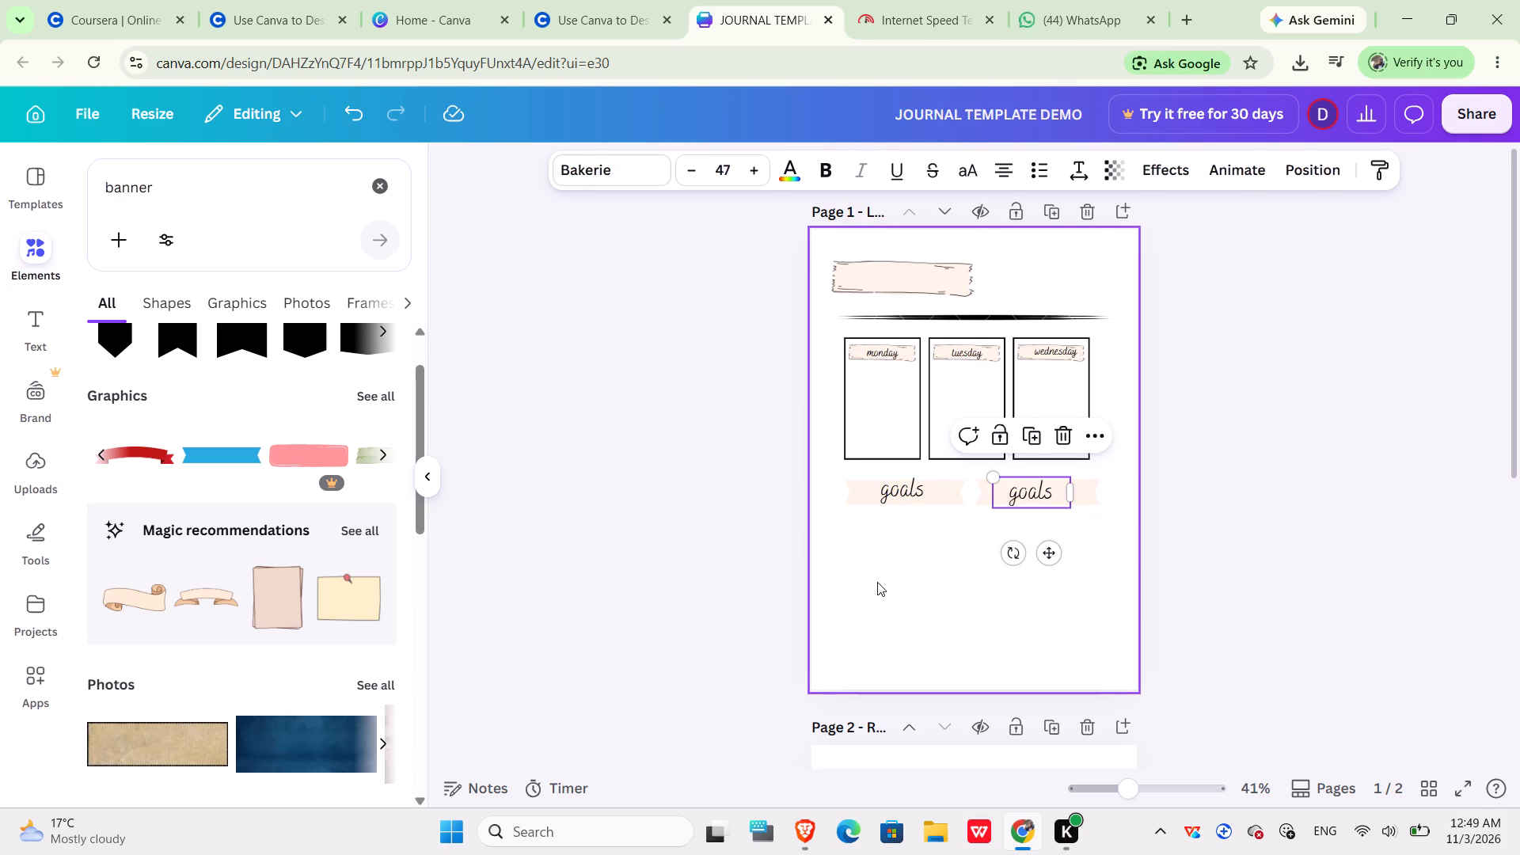
left_click(877, 582)
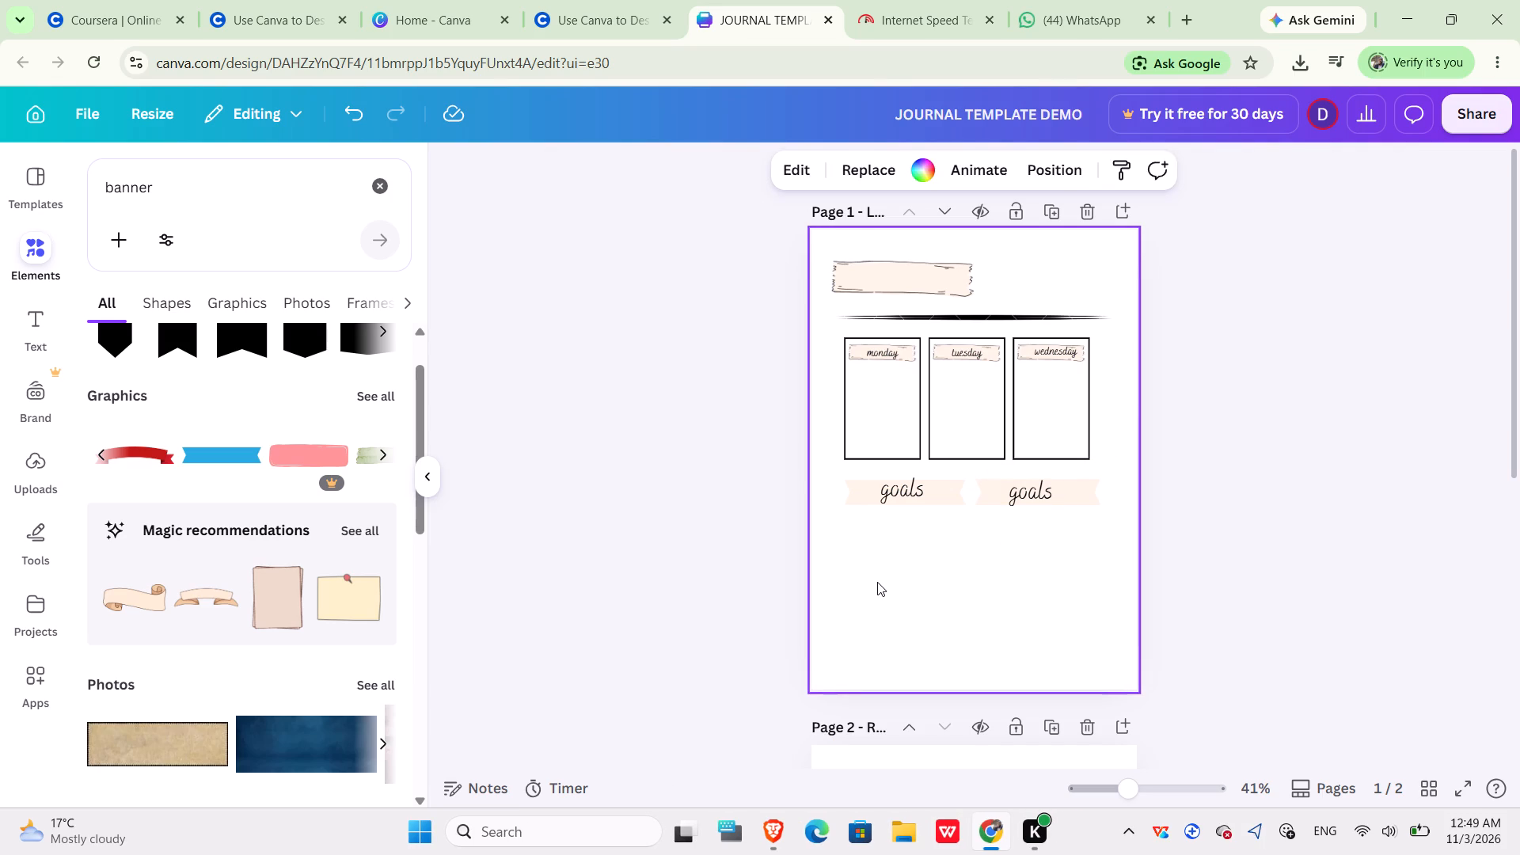
Watch the next part of the Coursera lesson video on labelling the second banner and adding a divider line, and return to the Canva design.
left_click(581, 7)
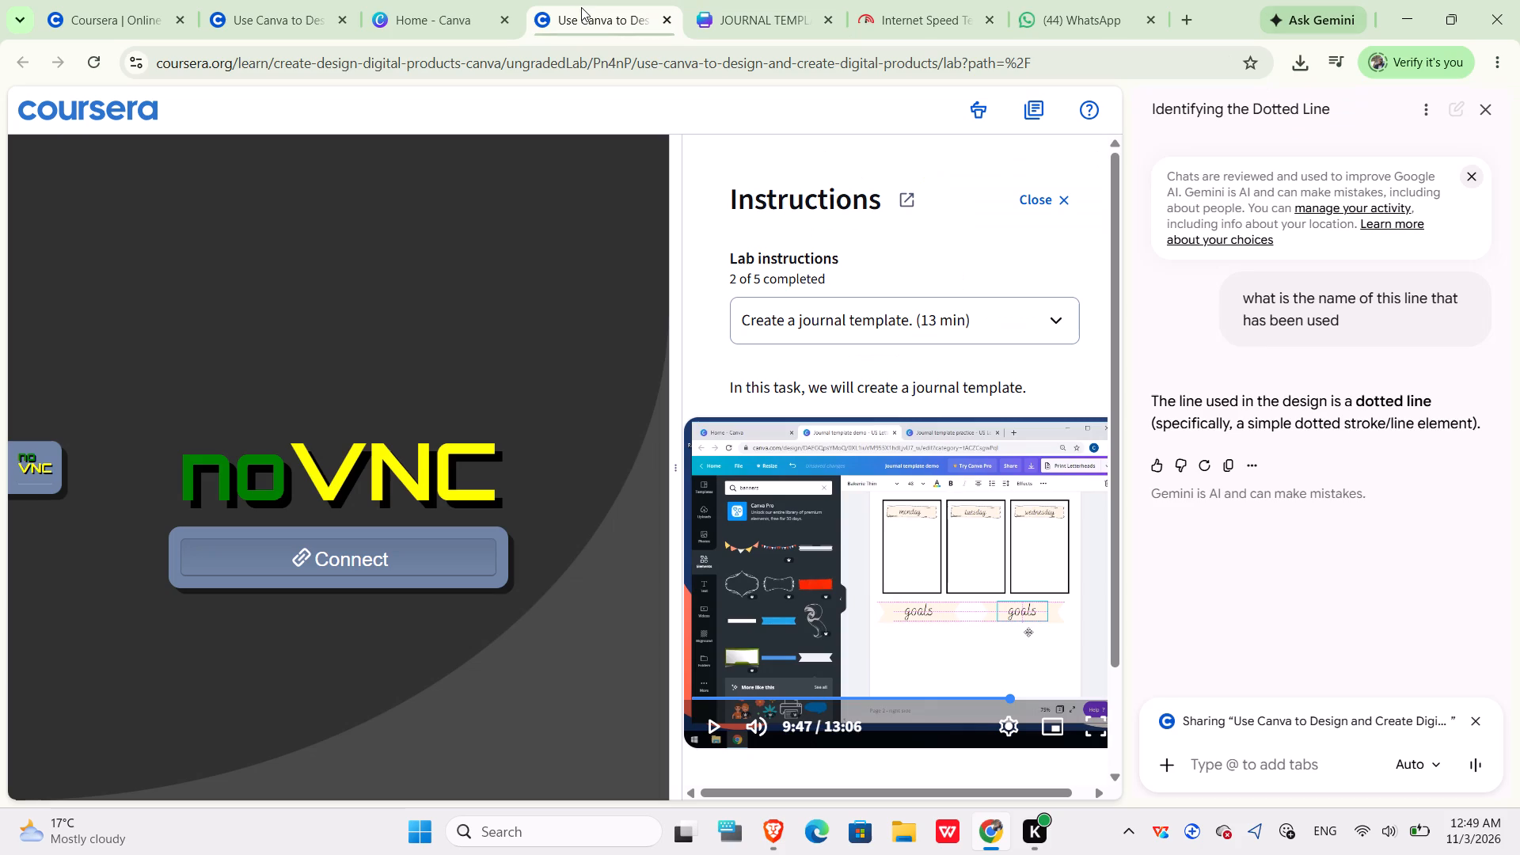
left_click(714, 728)
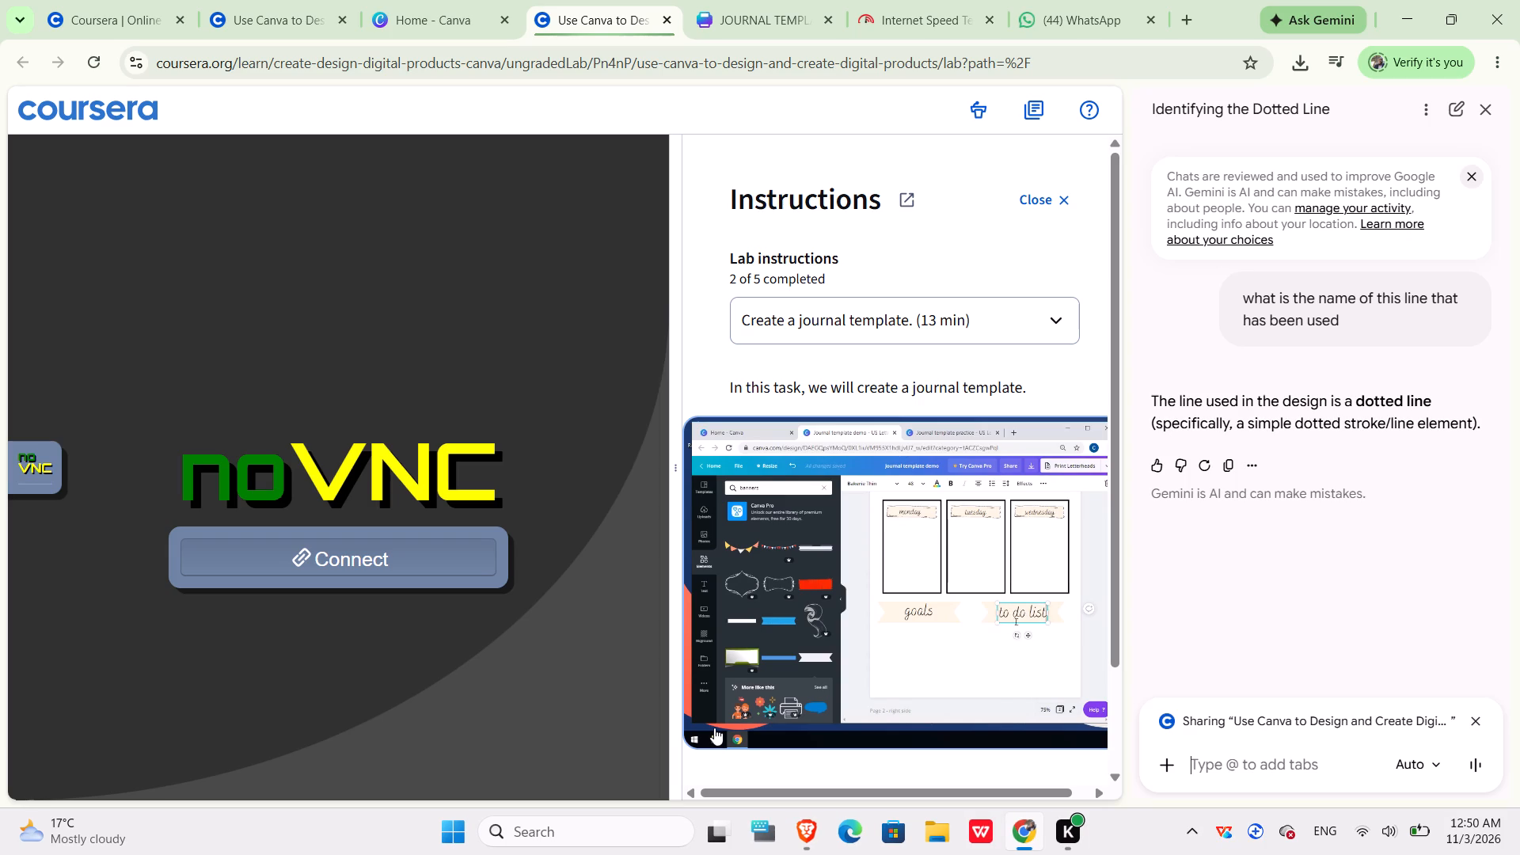
key("space")
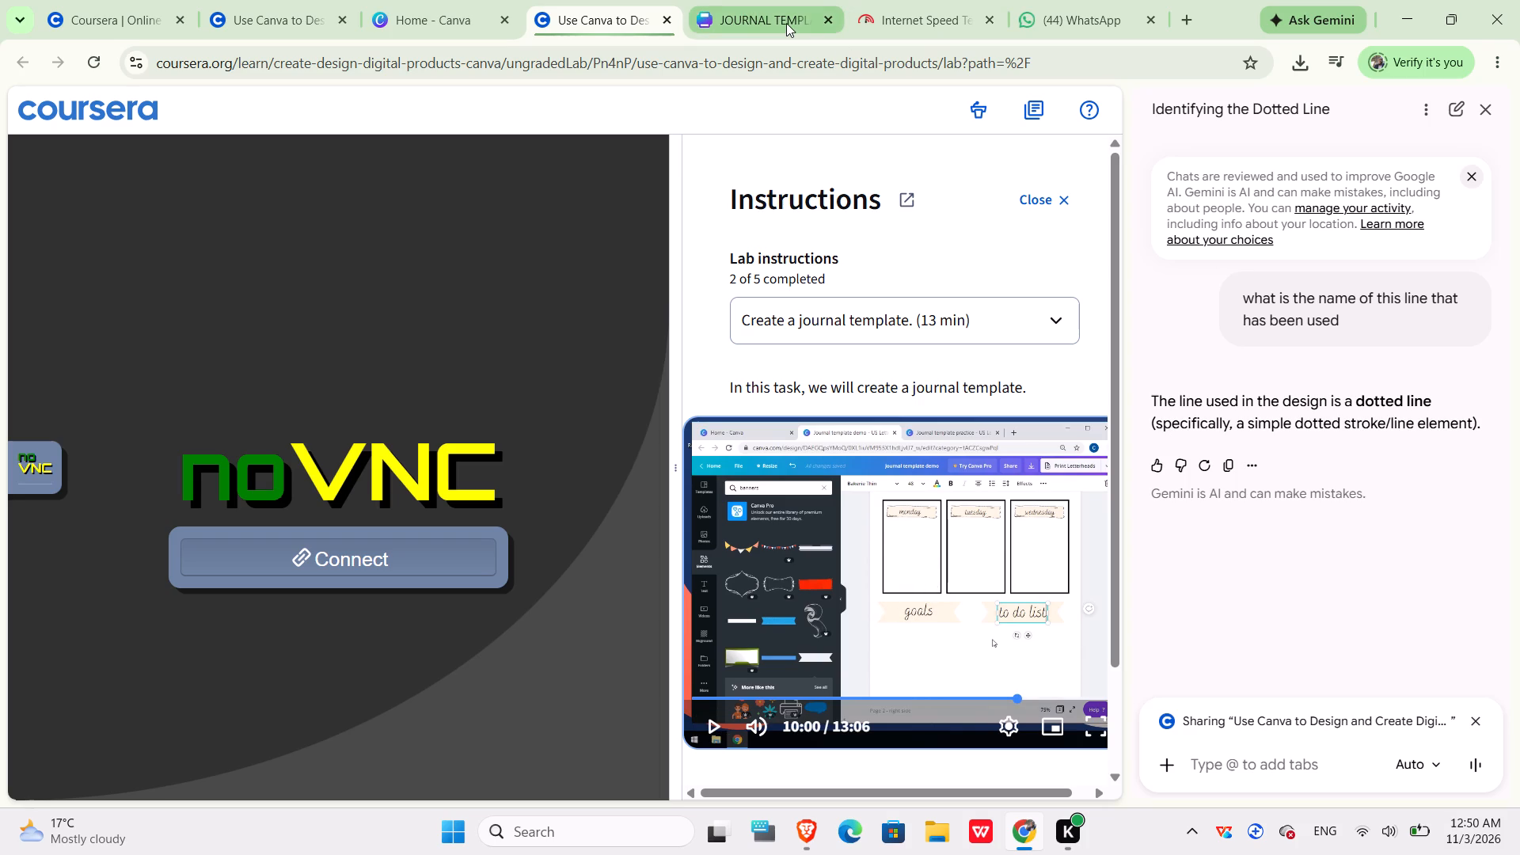
key("space")
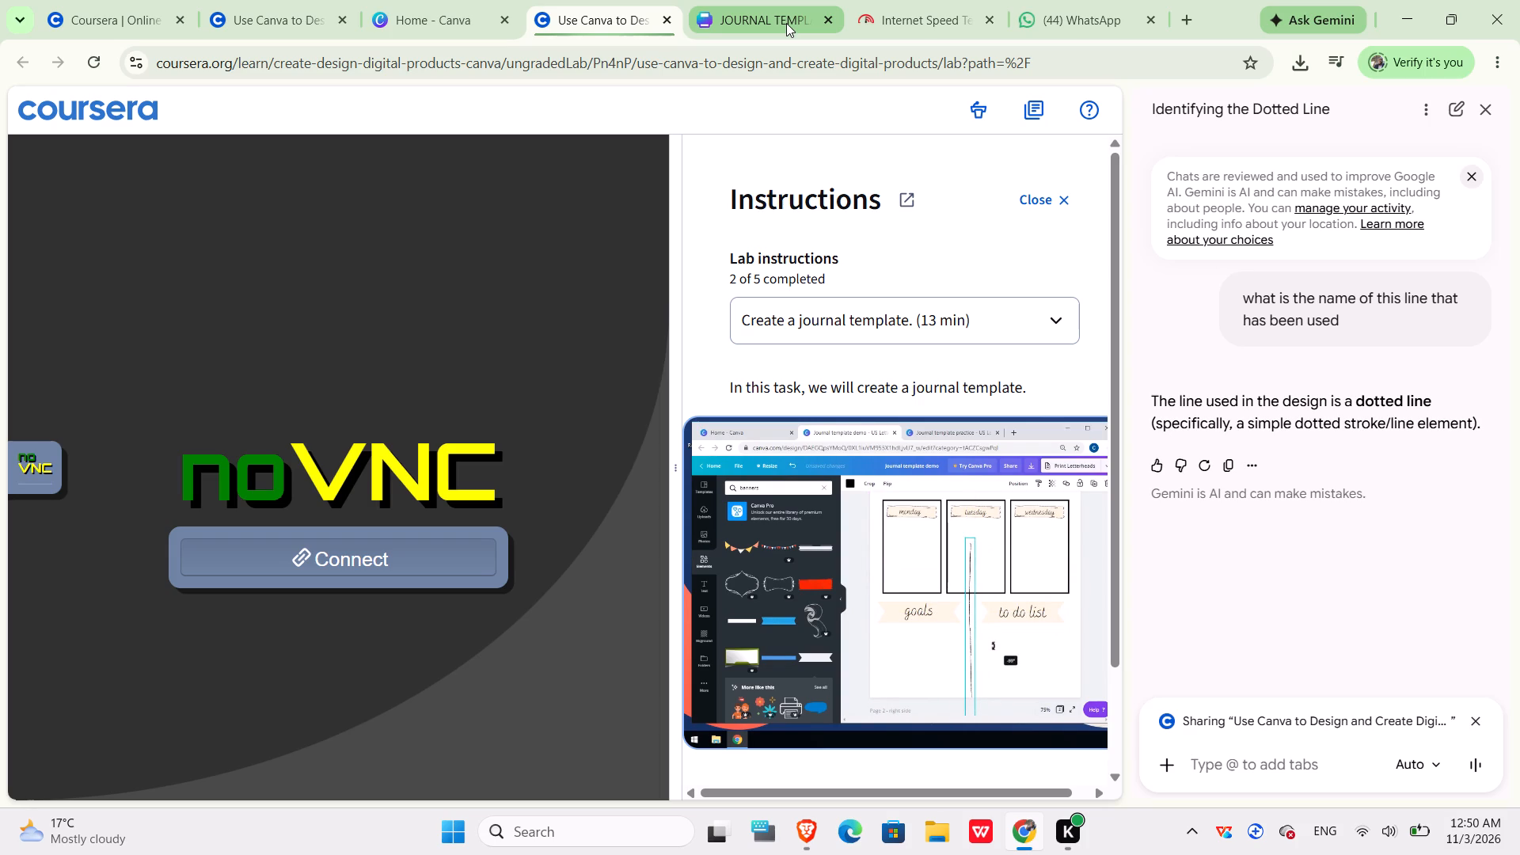
key("space")
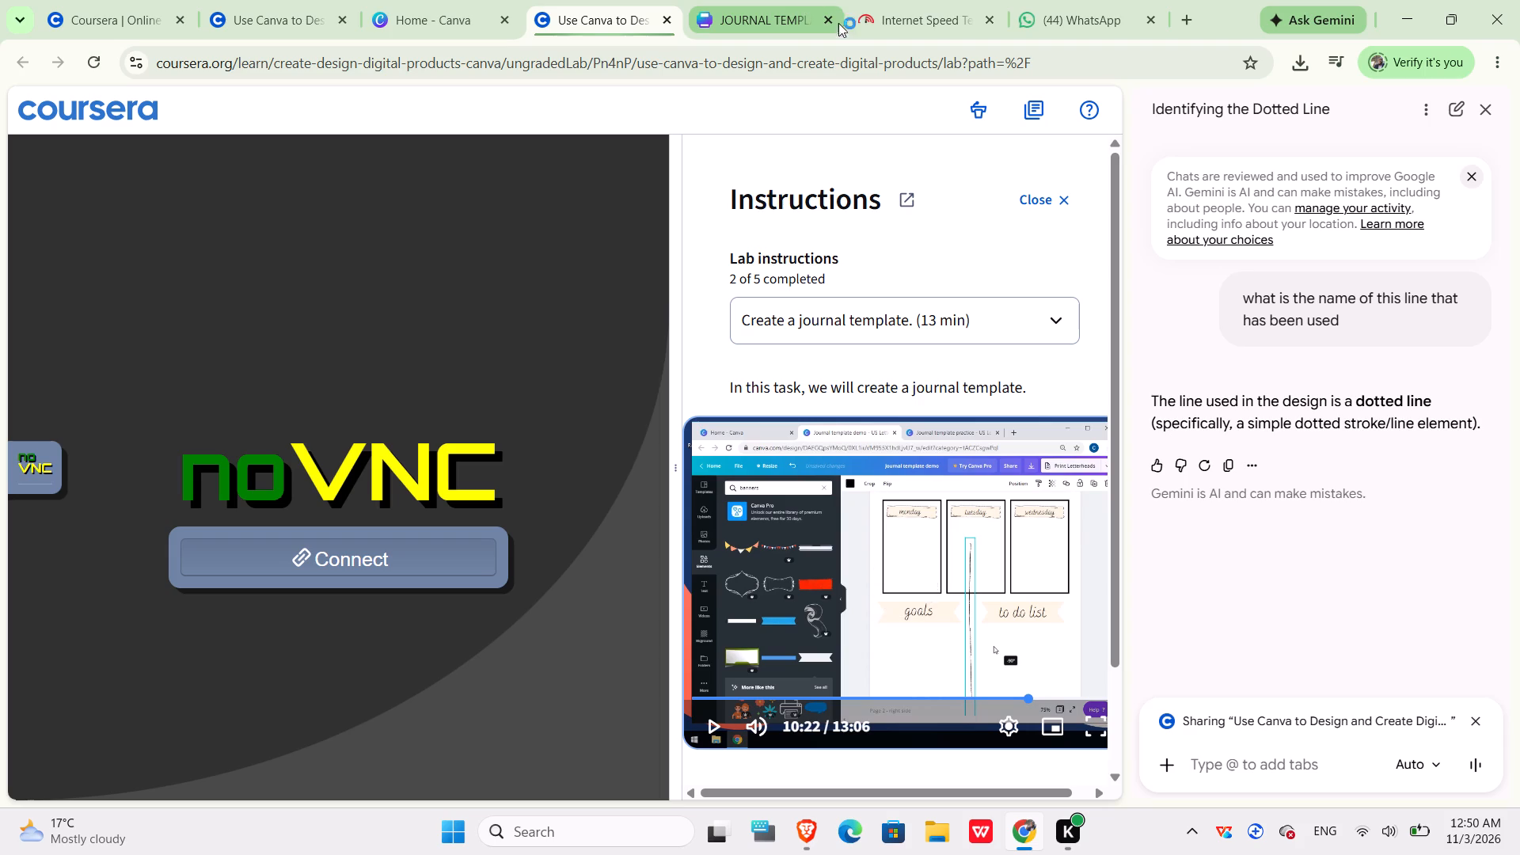
left_click(767, 8)
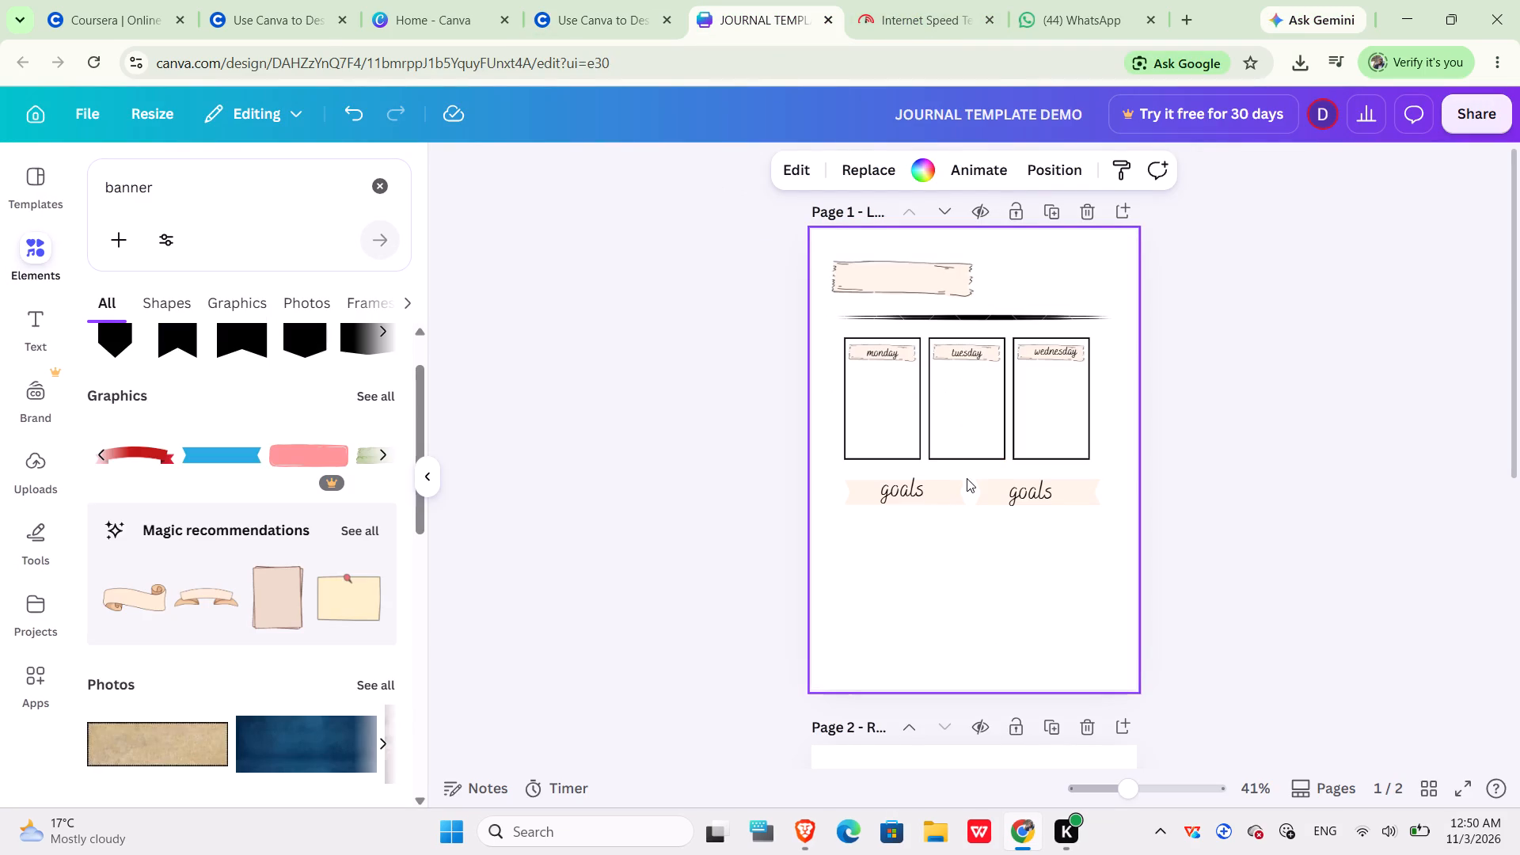
Replace the goals text on the second ribbon banner with "to do list".
left_click(1002, 489)
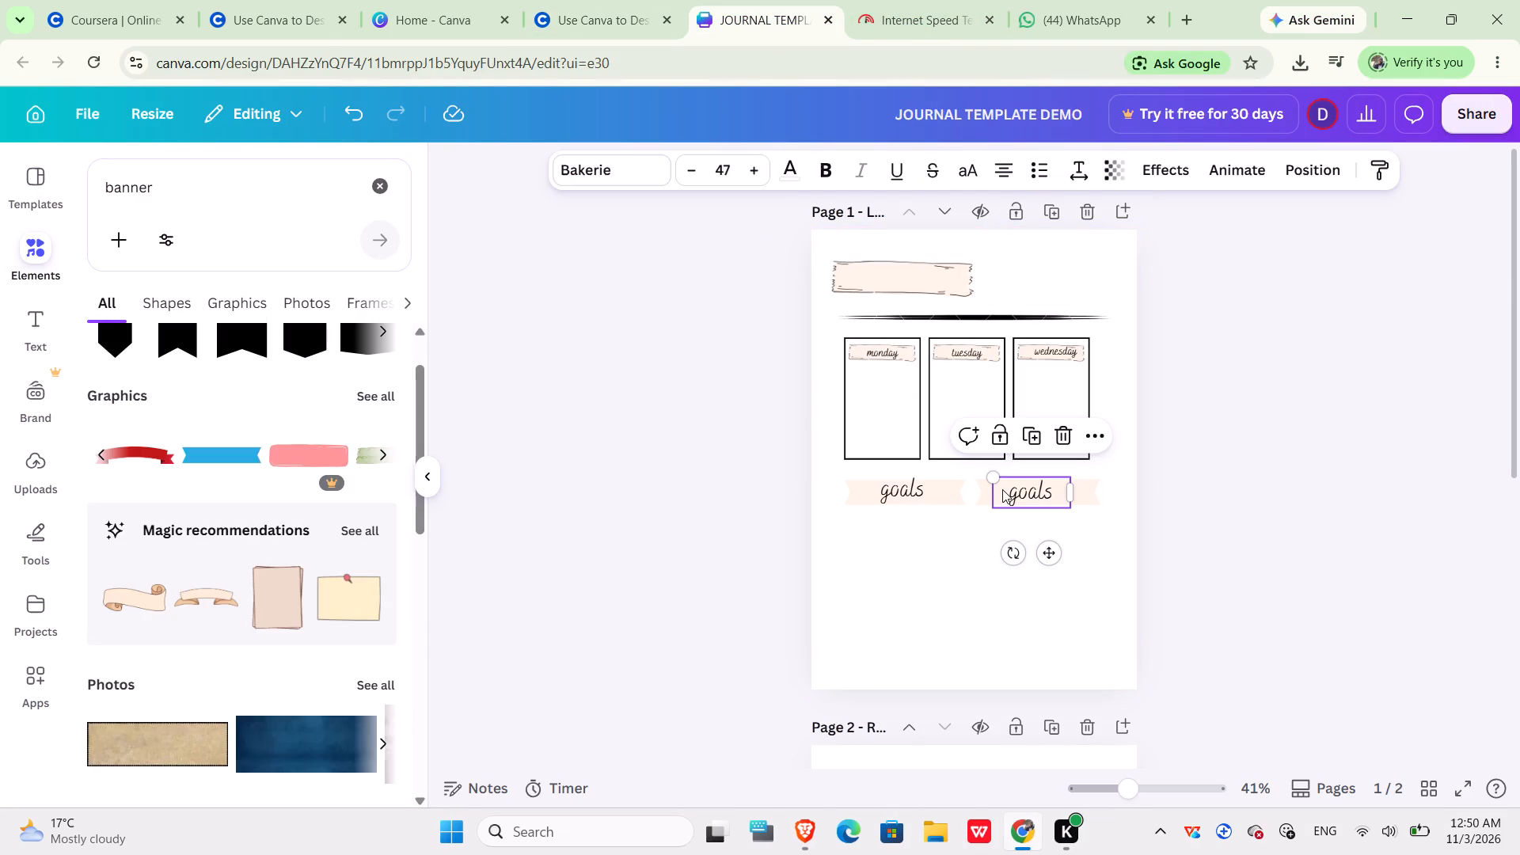
left_click(1036, 490)
type("to")
key("space")
type("do")
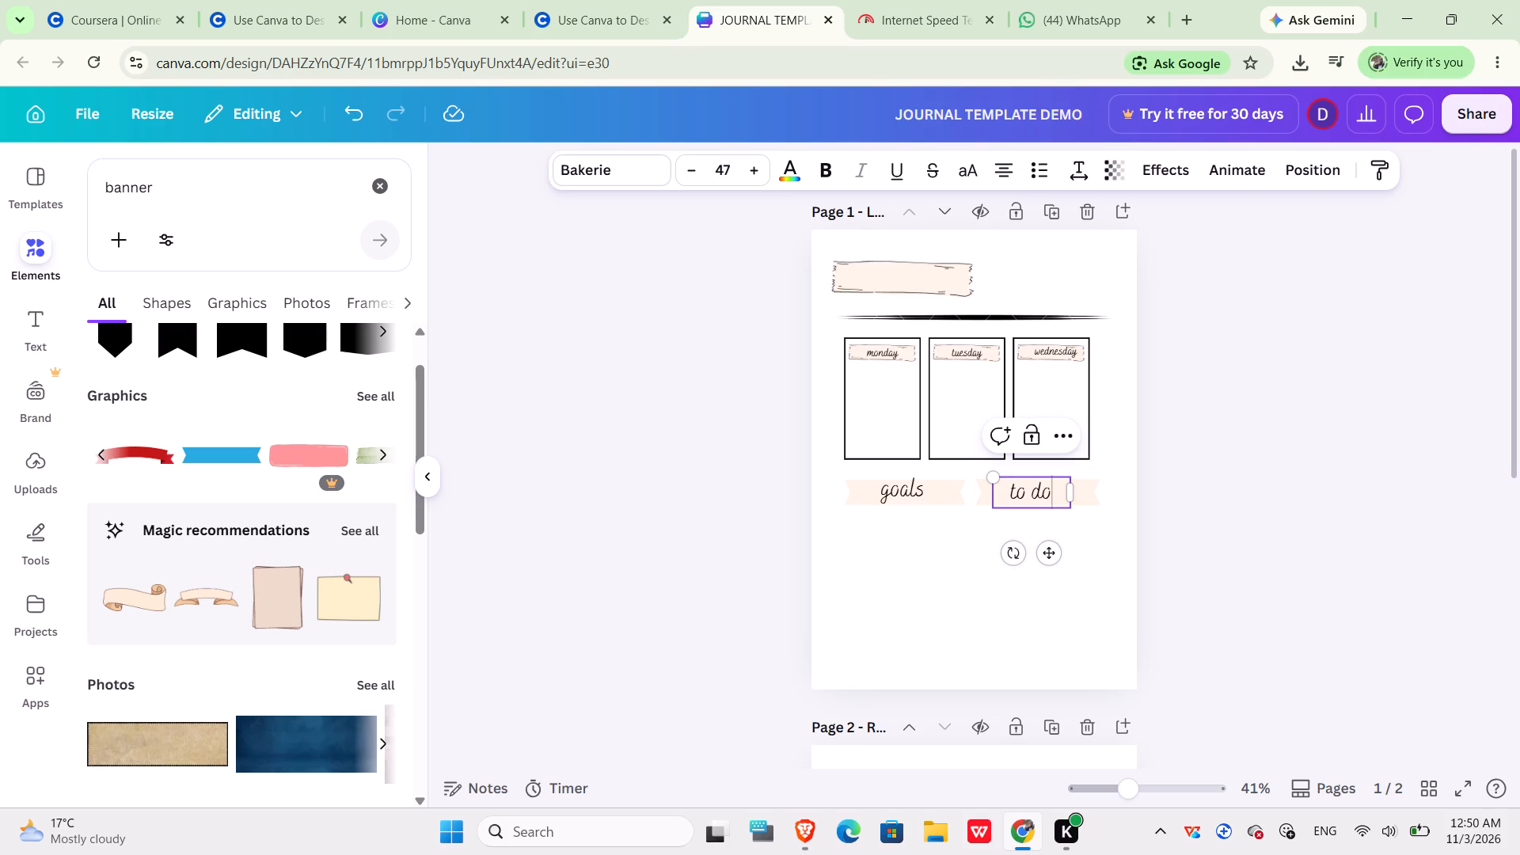
key("space")
type("list")
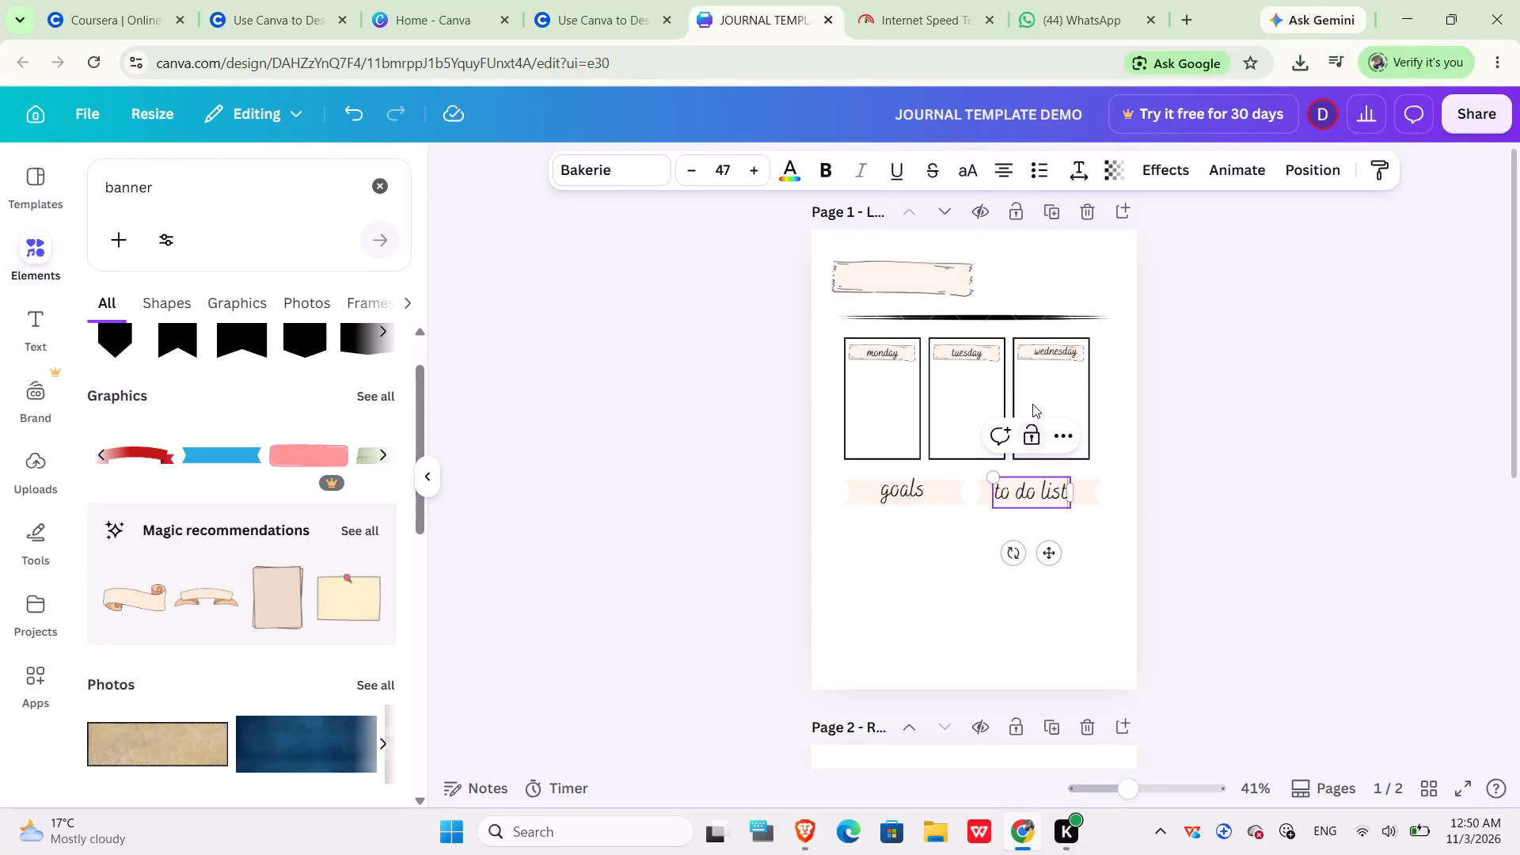
Duplicate the tapered line above the weekday frames and move the copy down over the two ribbon banners.
double_click(977, 313)
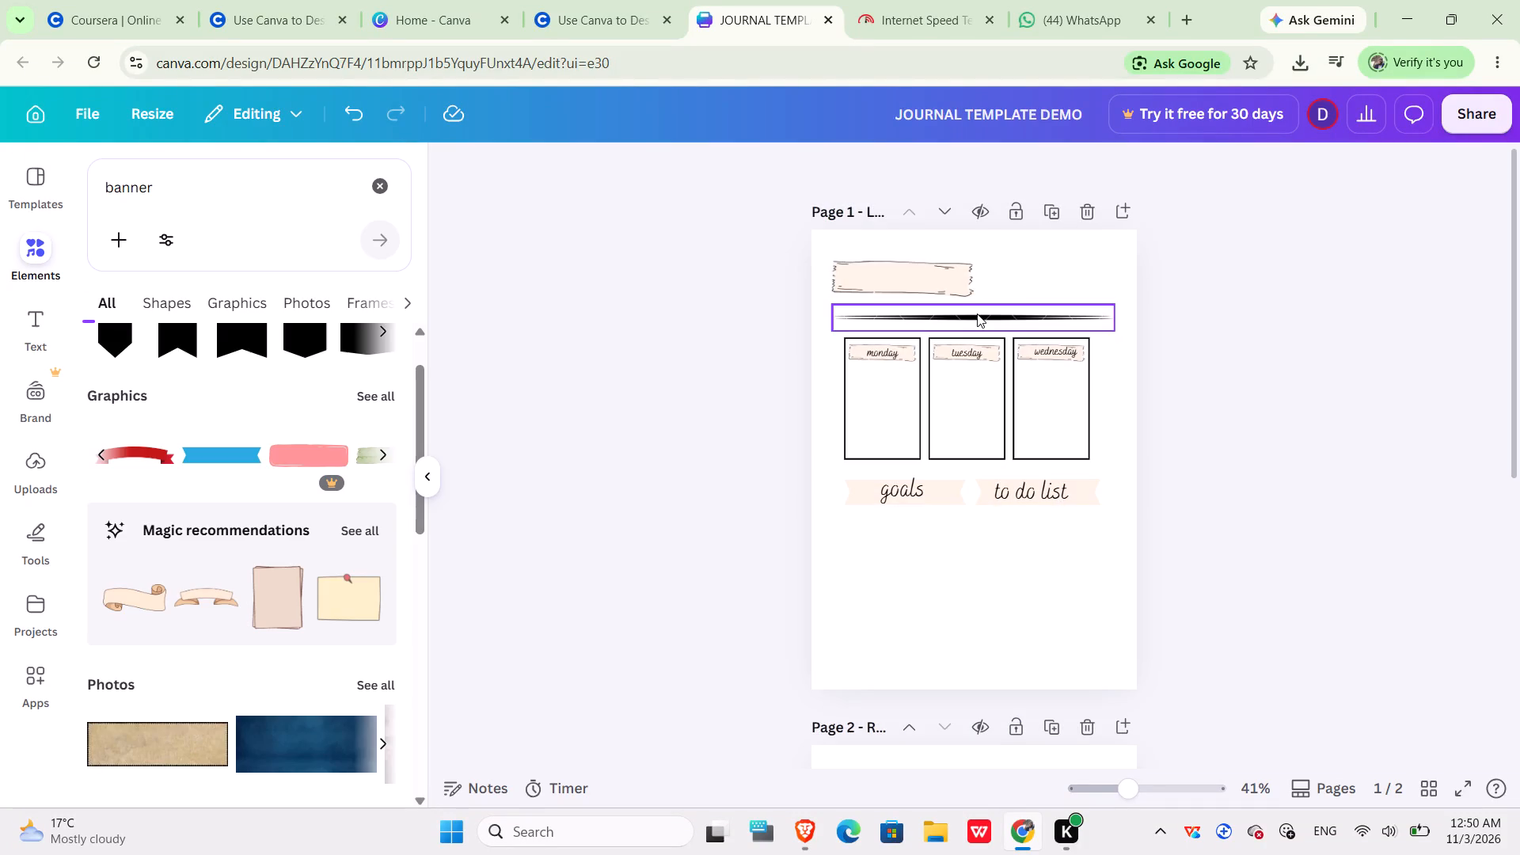
left_click(977, 313)
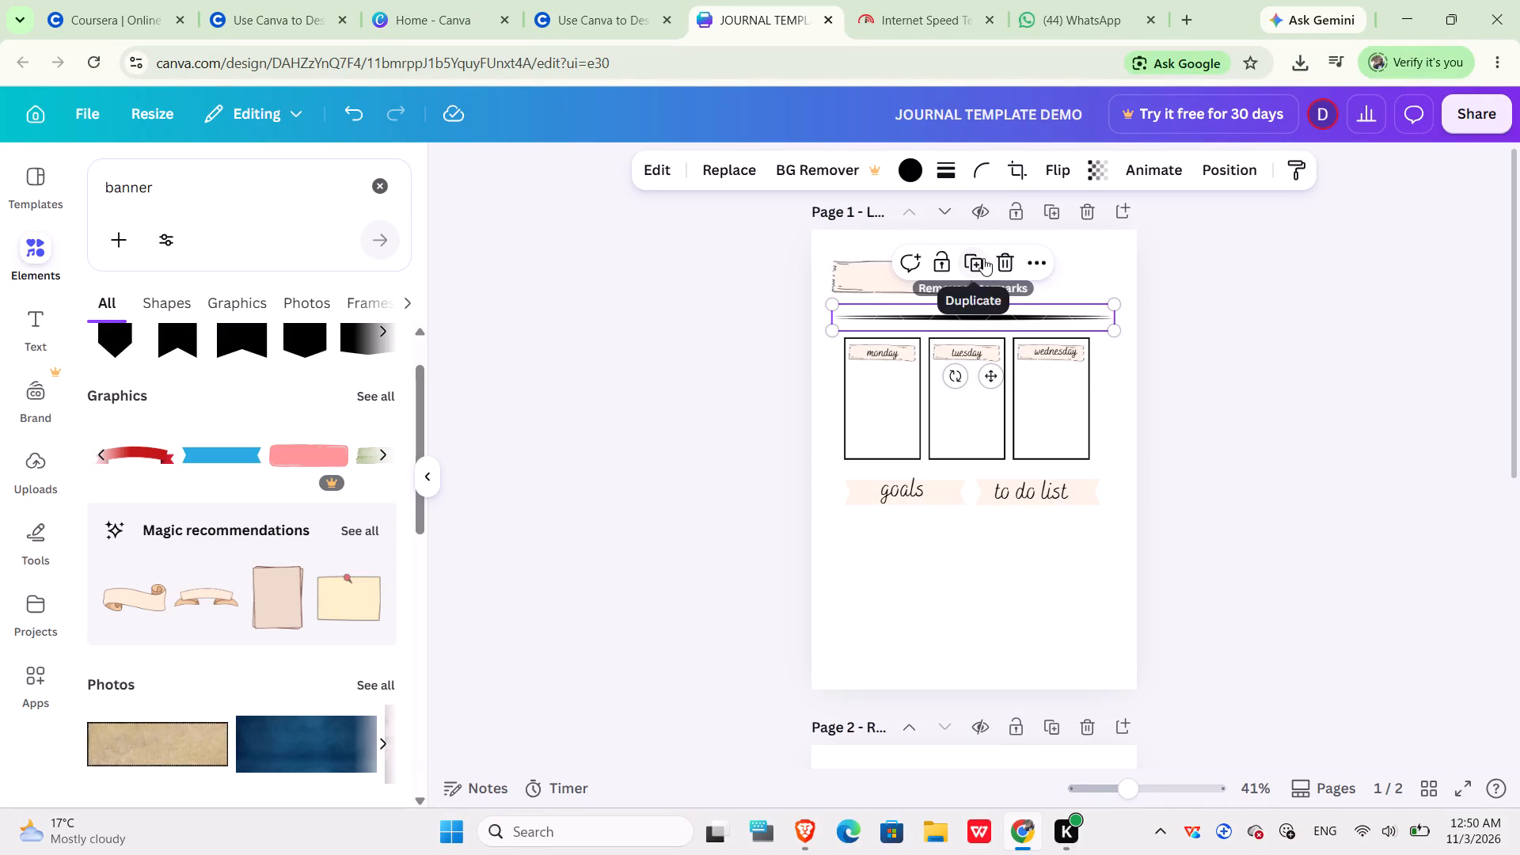
left_click(983, 258)
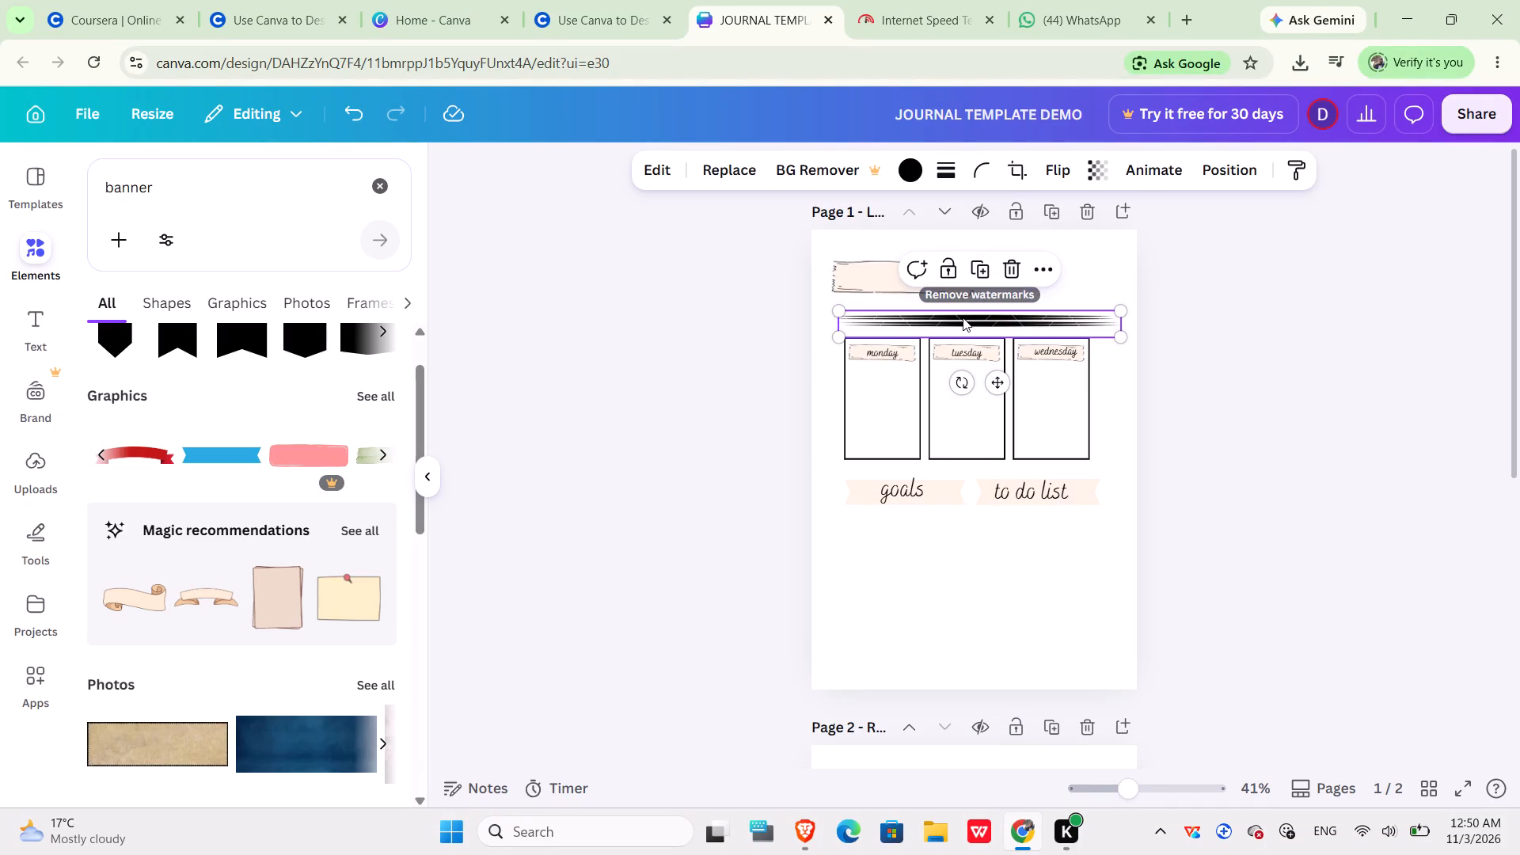
left_click_drag(963, 317, 966, 348)
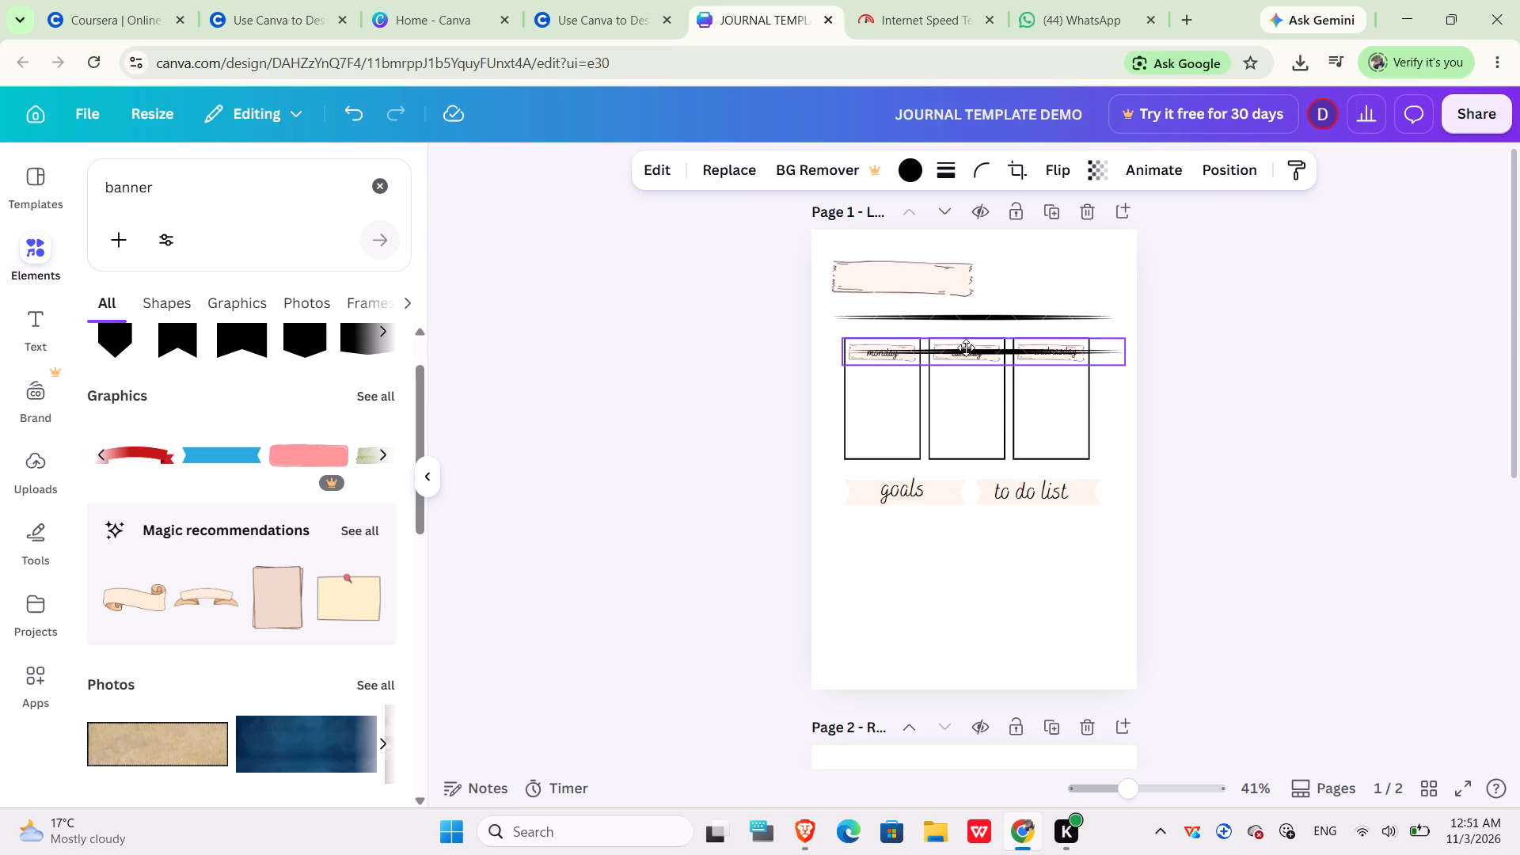
left_click_drag(966, 348, 971, 469)
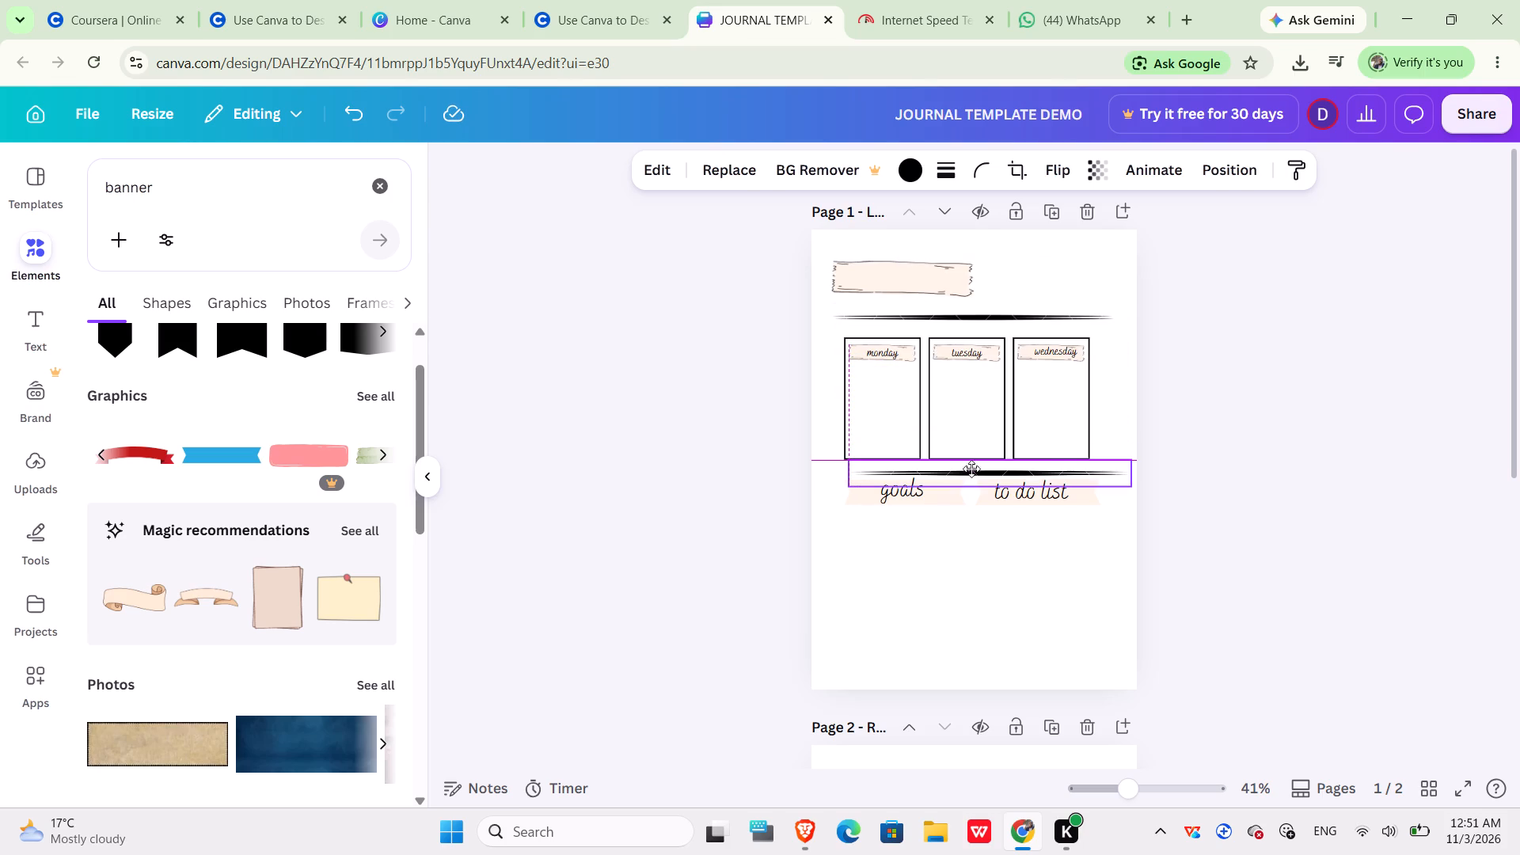
left_click_drag(971, 469, 971, 481)
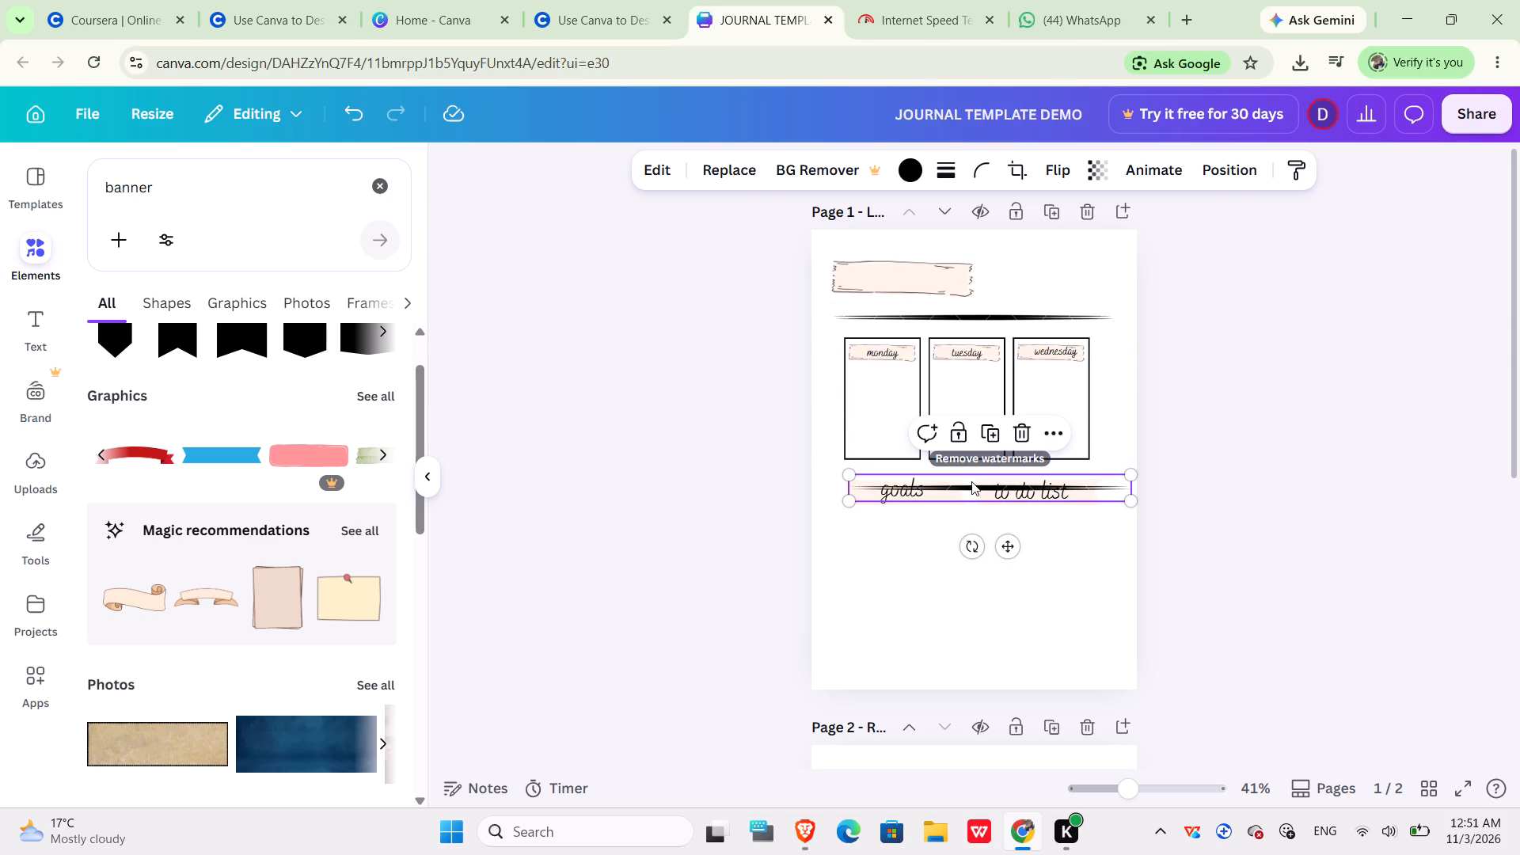
Rotate the duplicated tapered line over the ribbon banners until it stands vertical.
left_click(978, 540)
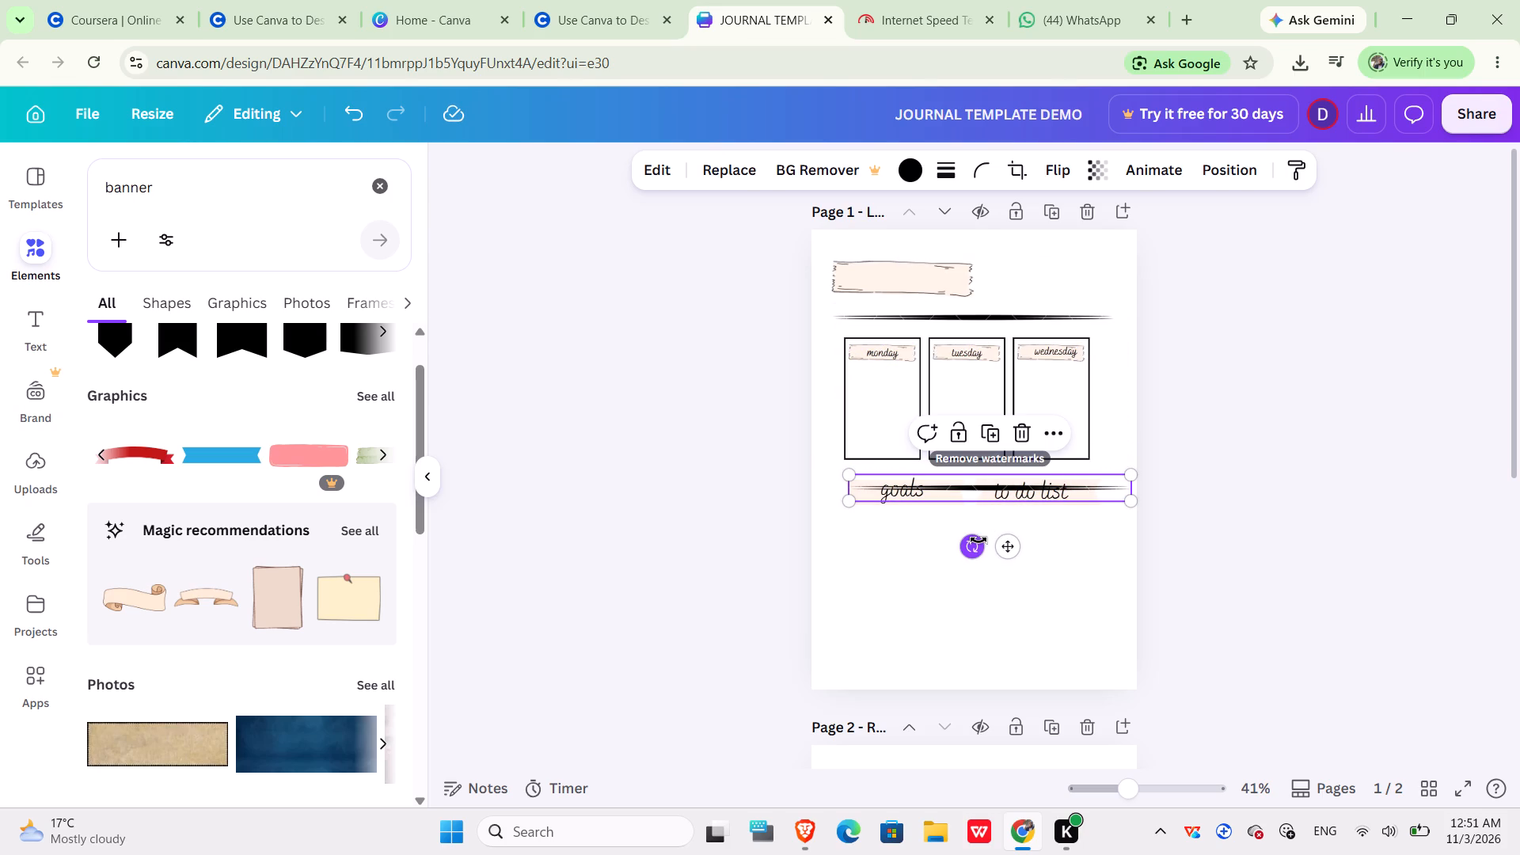
left_click(971, 546)
left_click_drag(971, 546, 909, 621)
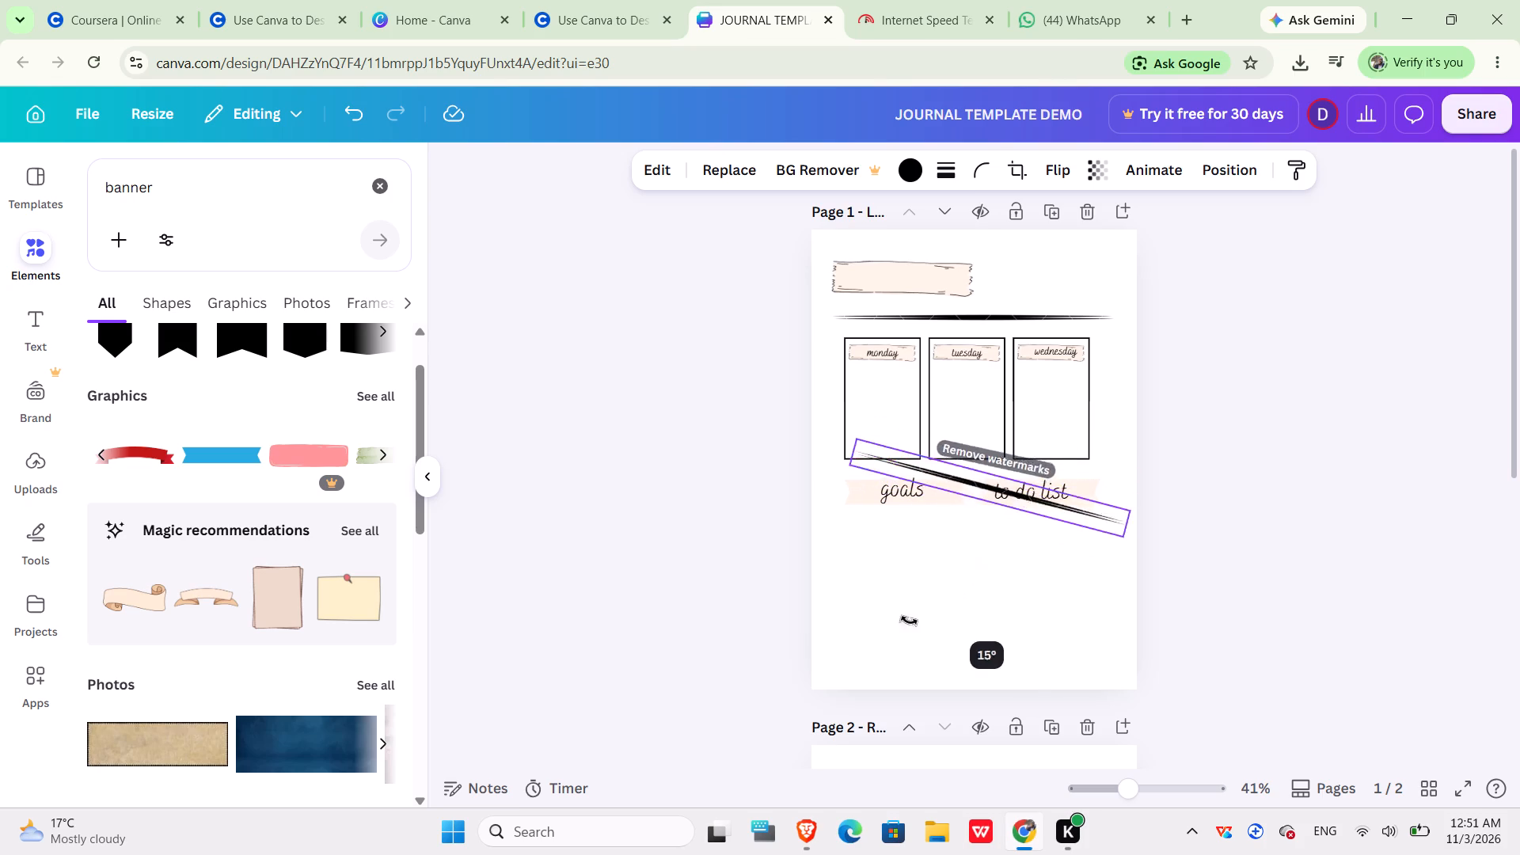
left_click_drag(909, 621, 615, 697)
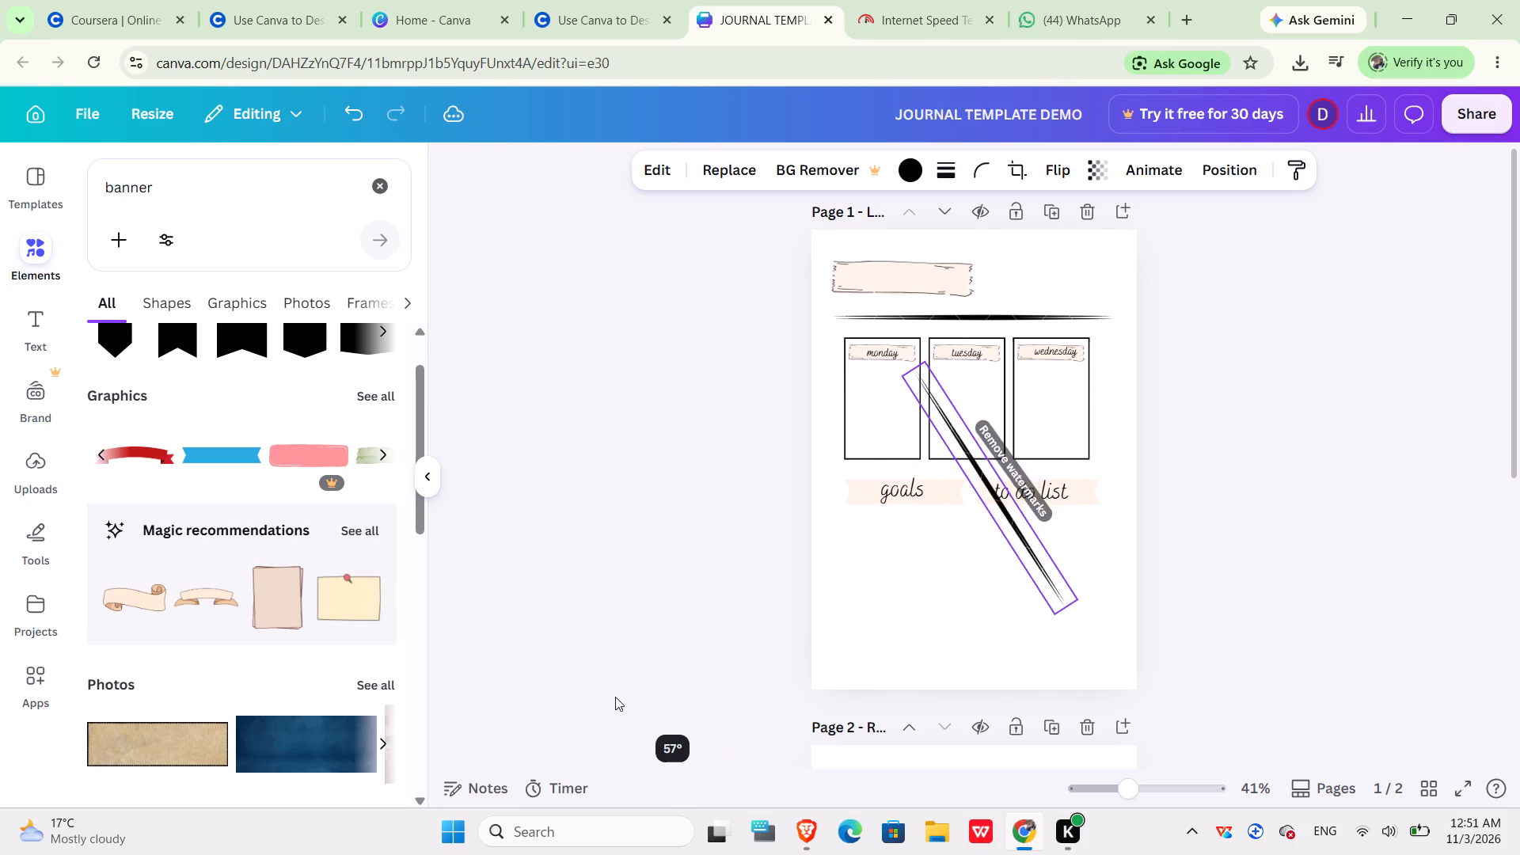
left_click_drag(615, 697, 477, 703)
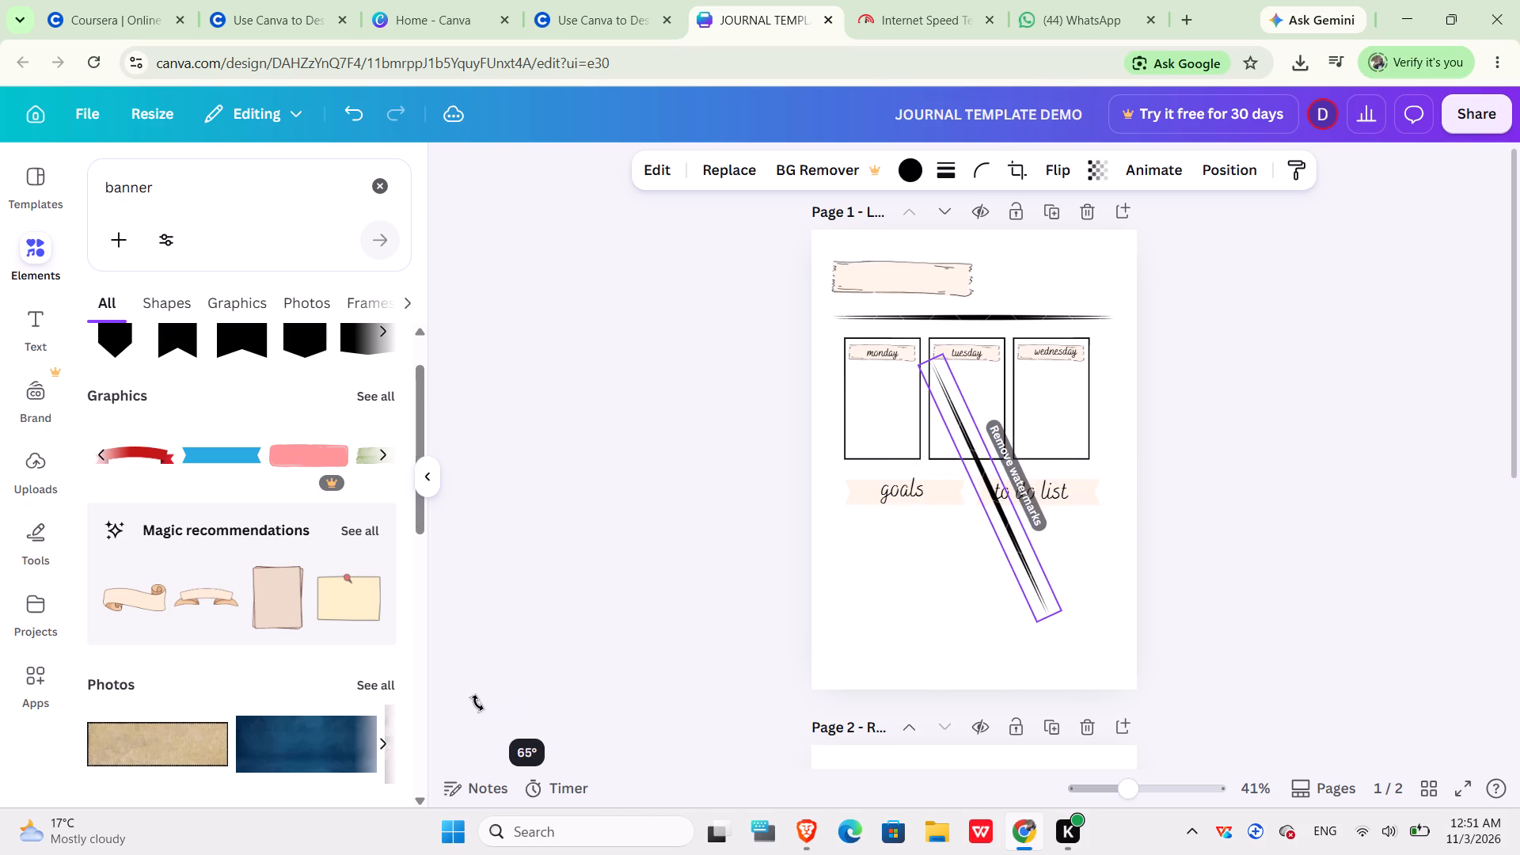
left_click_drag(477, 703, 368, 633)
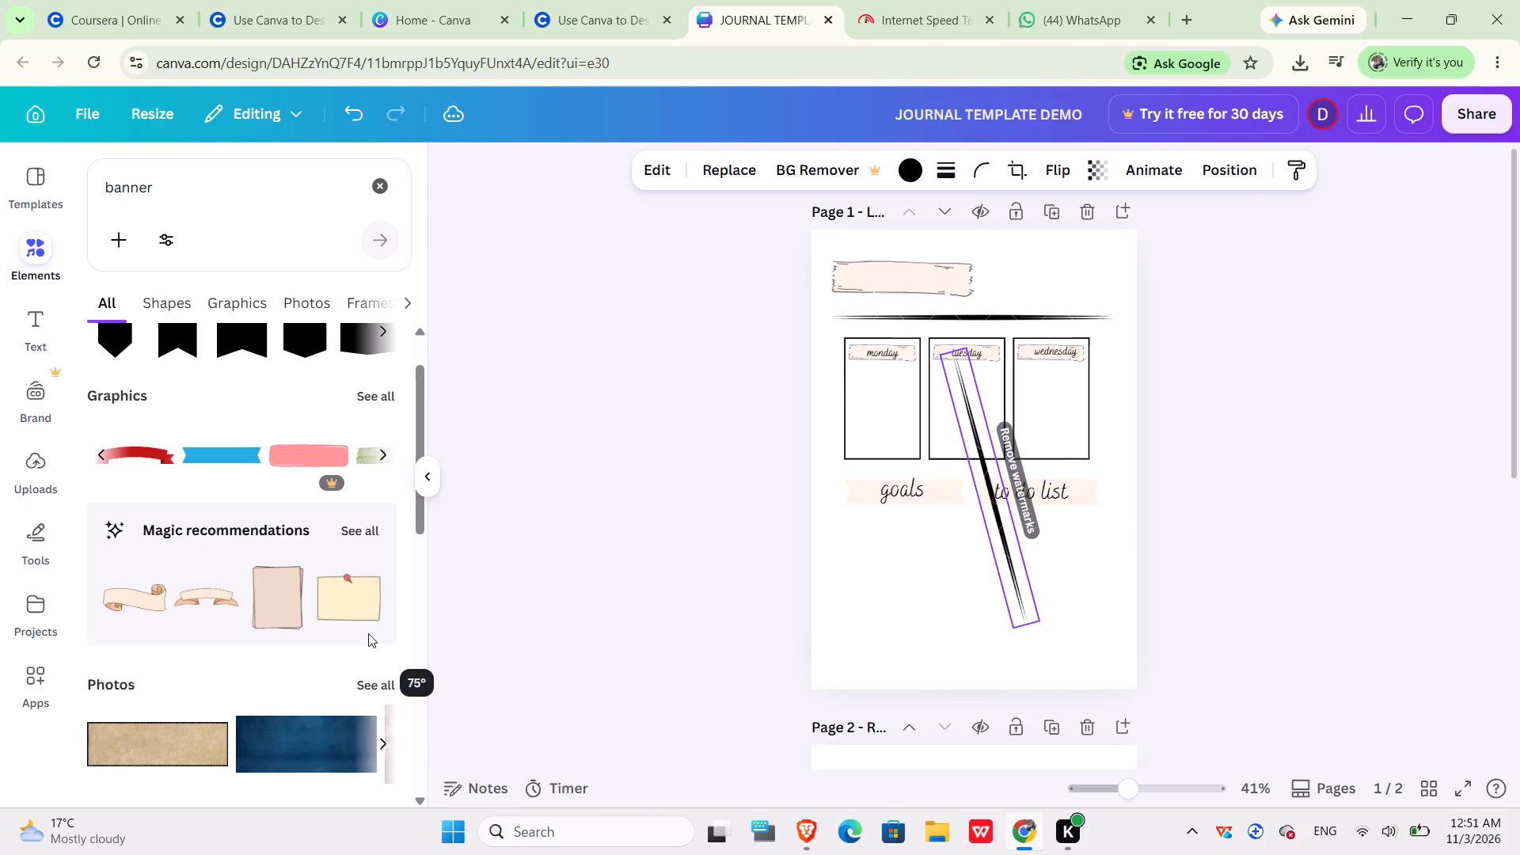
left_click_drag(368, 633, 351, 546)
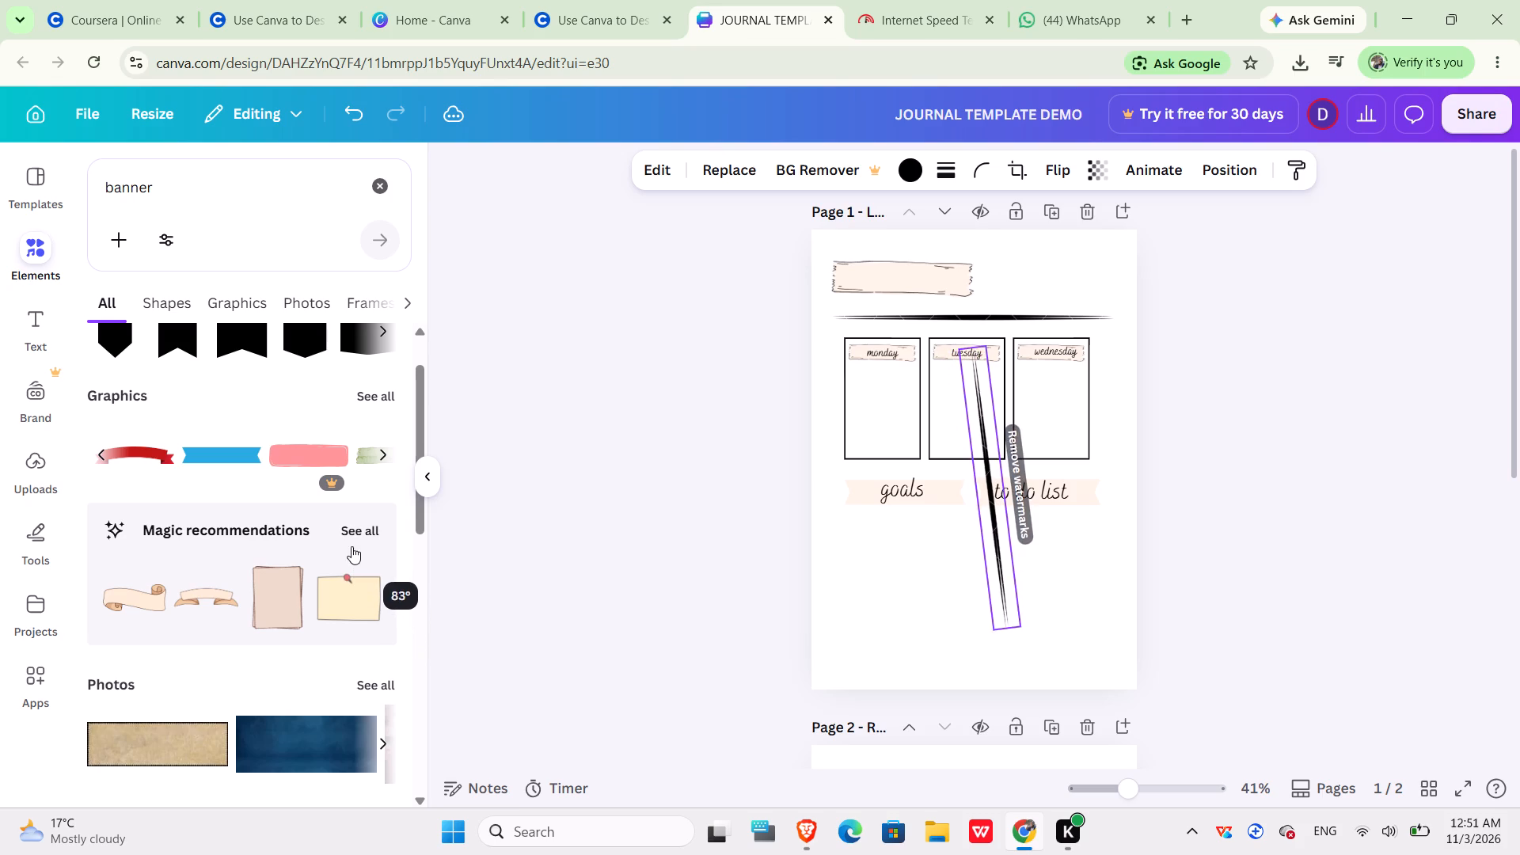
left_click_drag(351, 546, 348, 467)
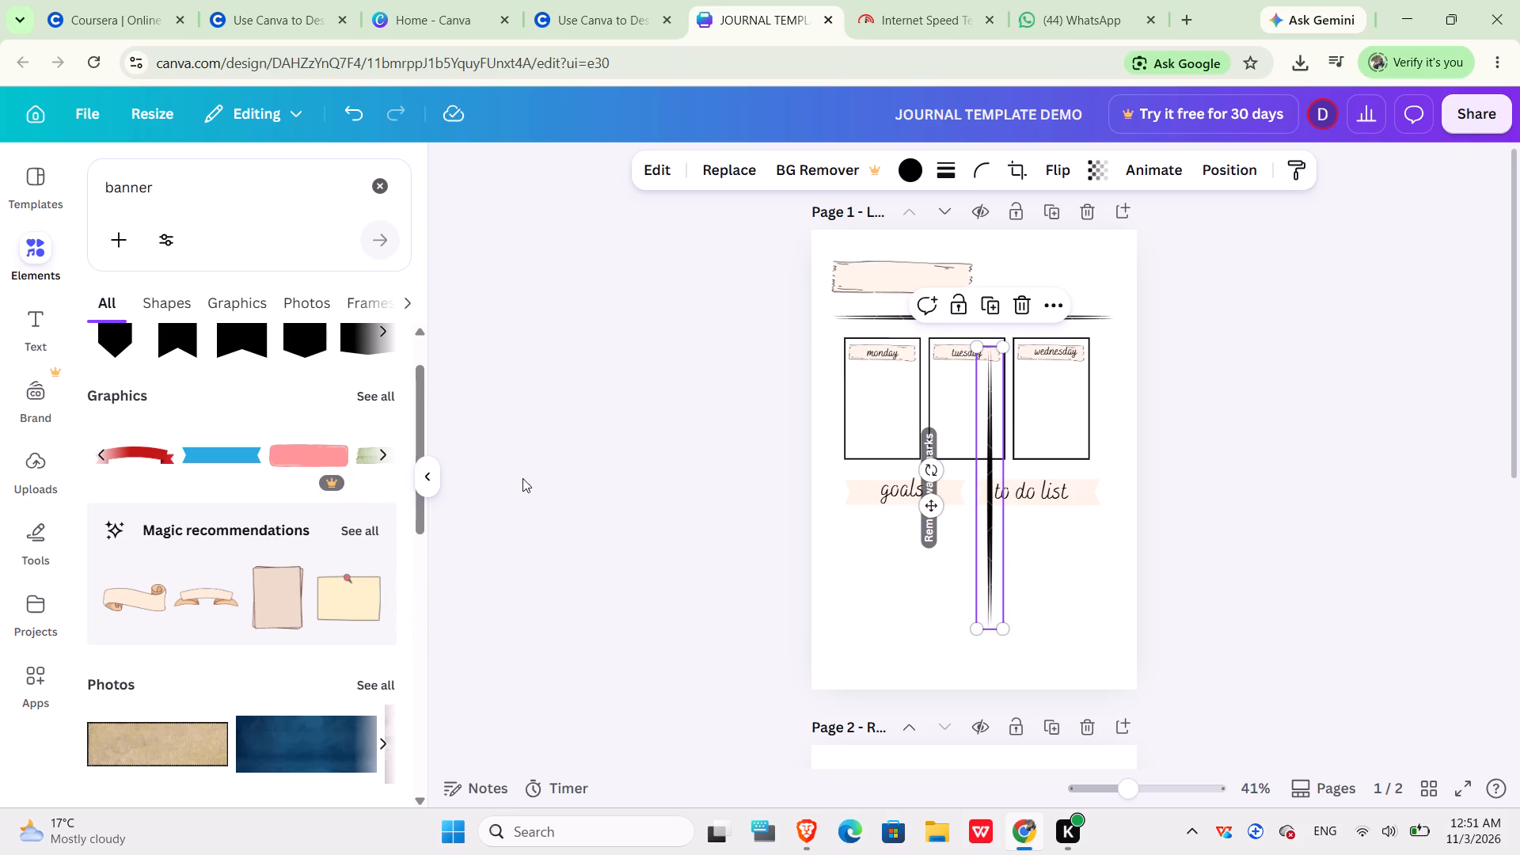
Shorten the vertical tapered line and position it between the goals and to do list banners, reaching down to the page's bottom edge.
left_click_drag(988, 477, 982, 477)
left_click_drag(982, 477, 971, 545)
left_click_drag(989, 693, 978, 633)
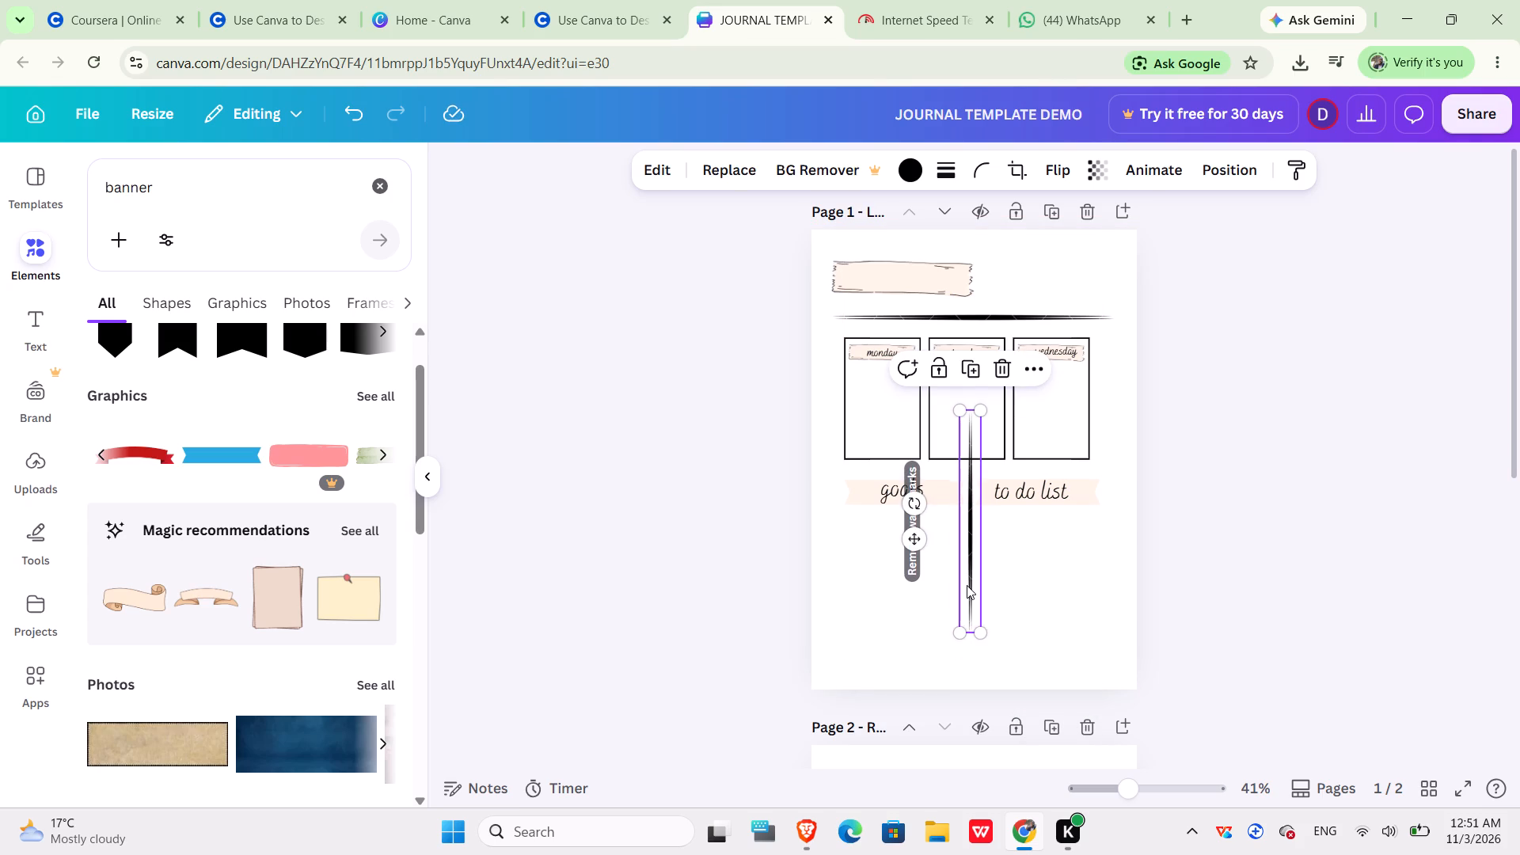
left_click_drag(967, 583, 969, 639)
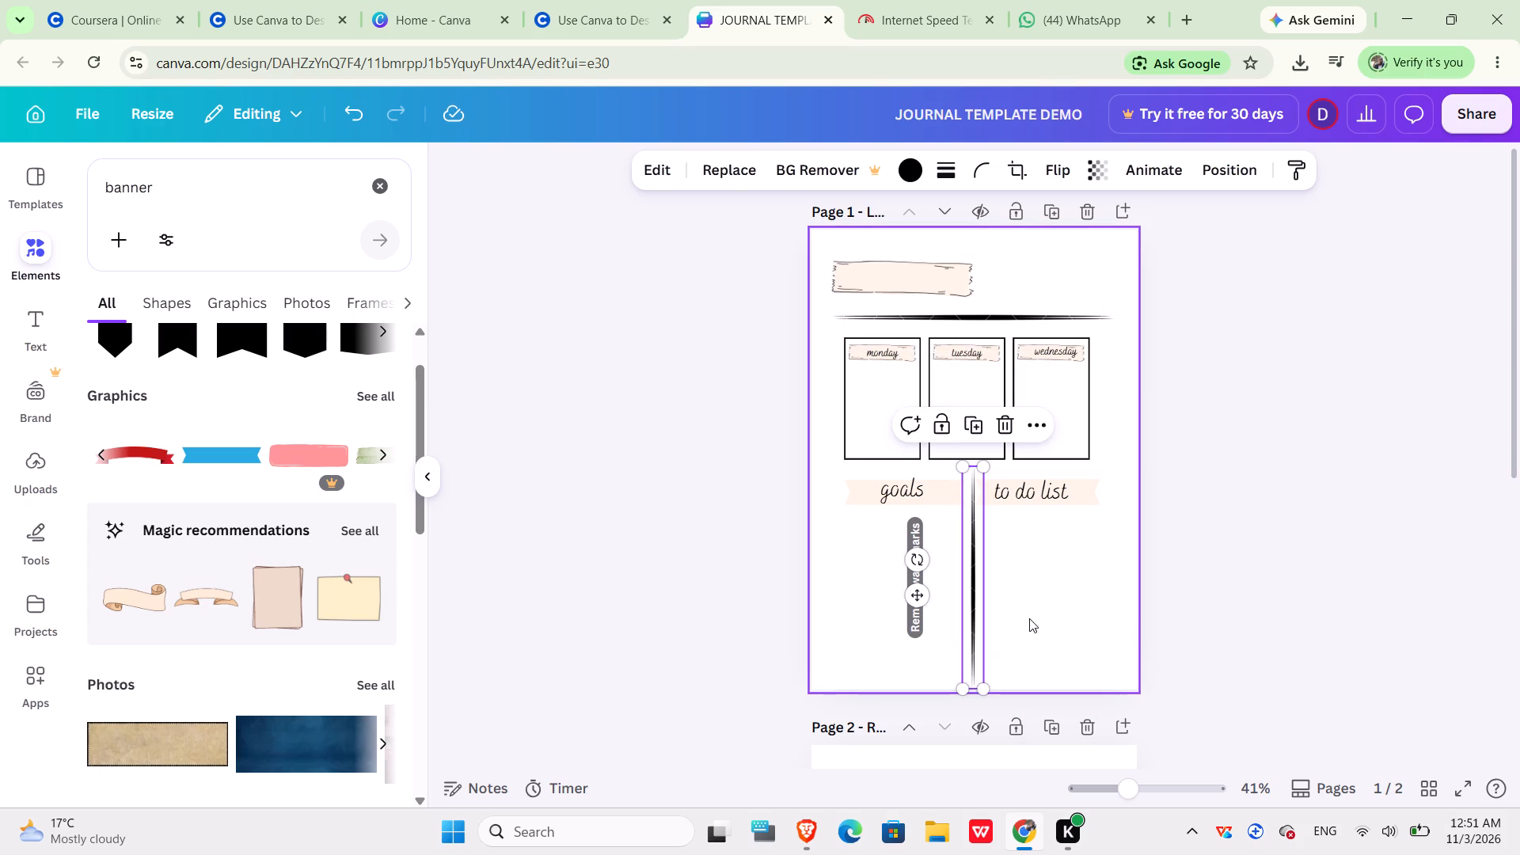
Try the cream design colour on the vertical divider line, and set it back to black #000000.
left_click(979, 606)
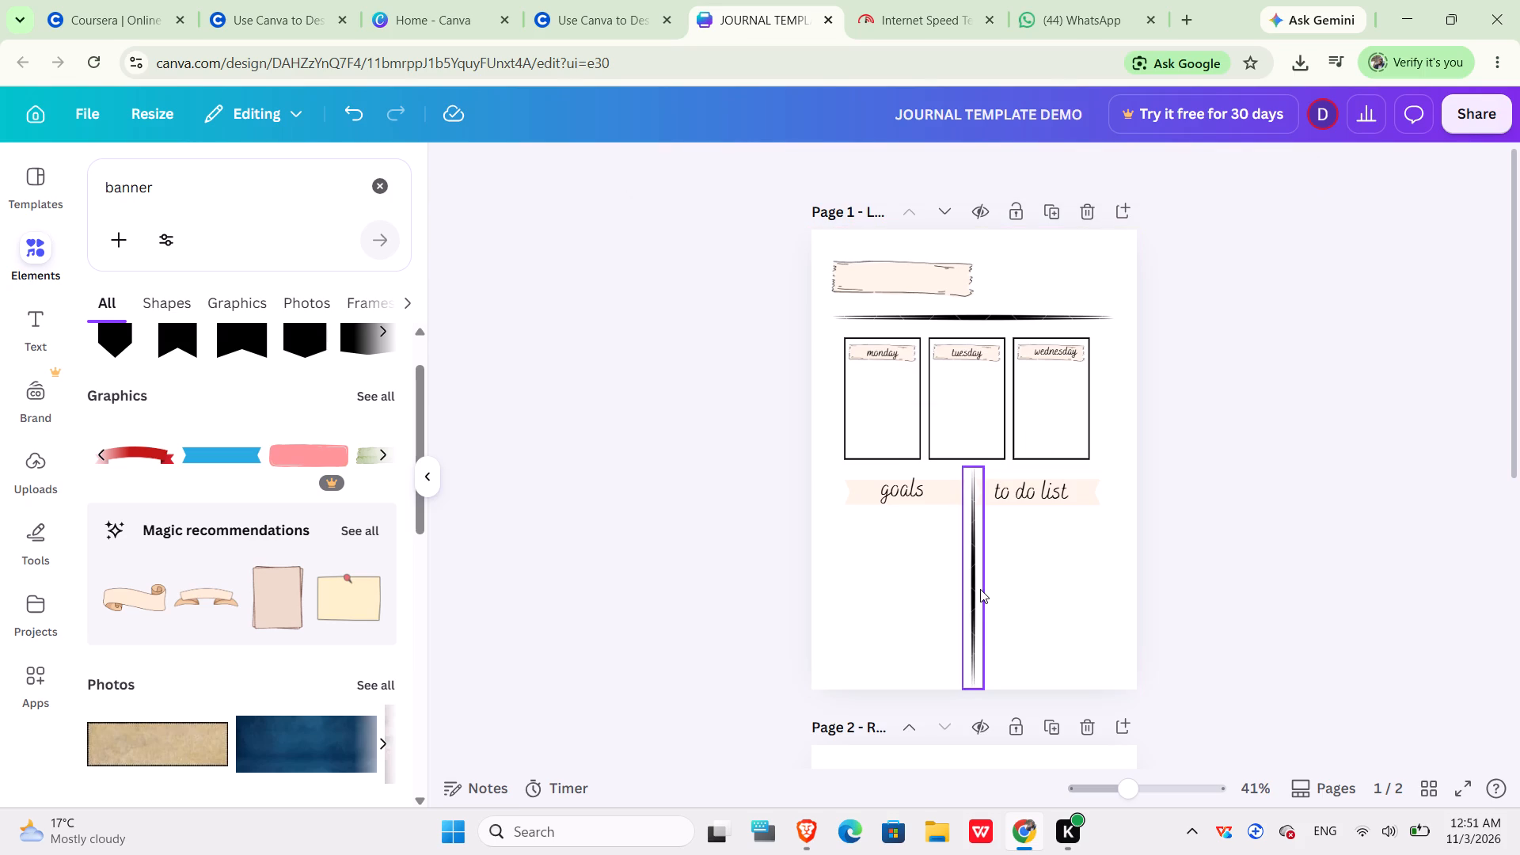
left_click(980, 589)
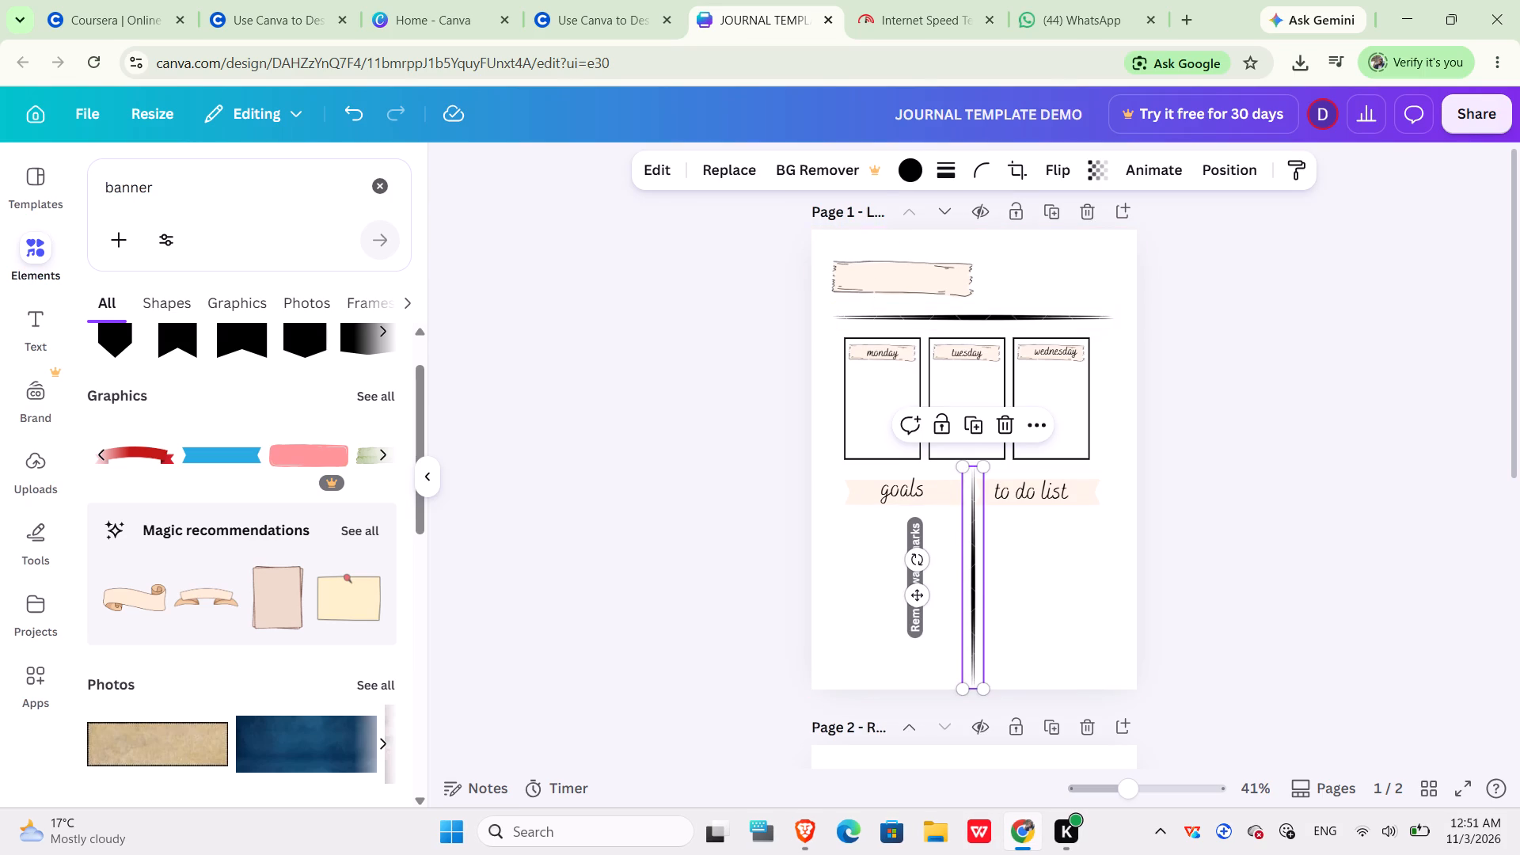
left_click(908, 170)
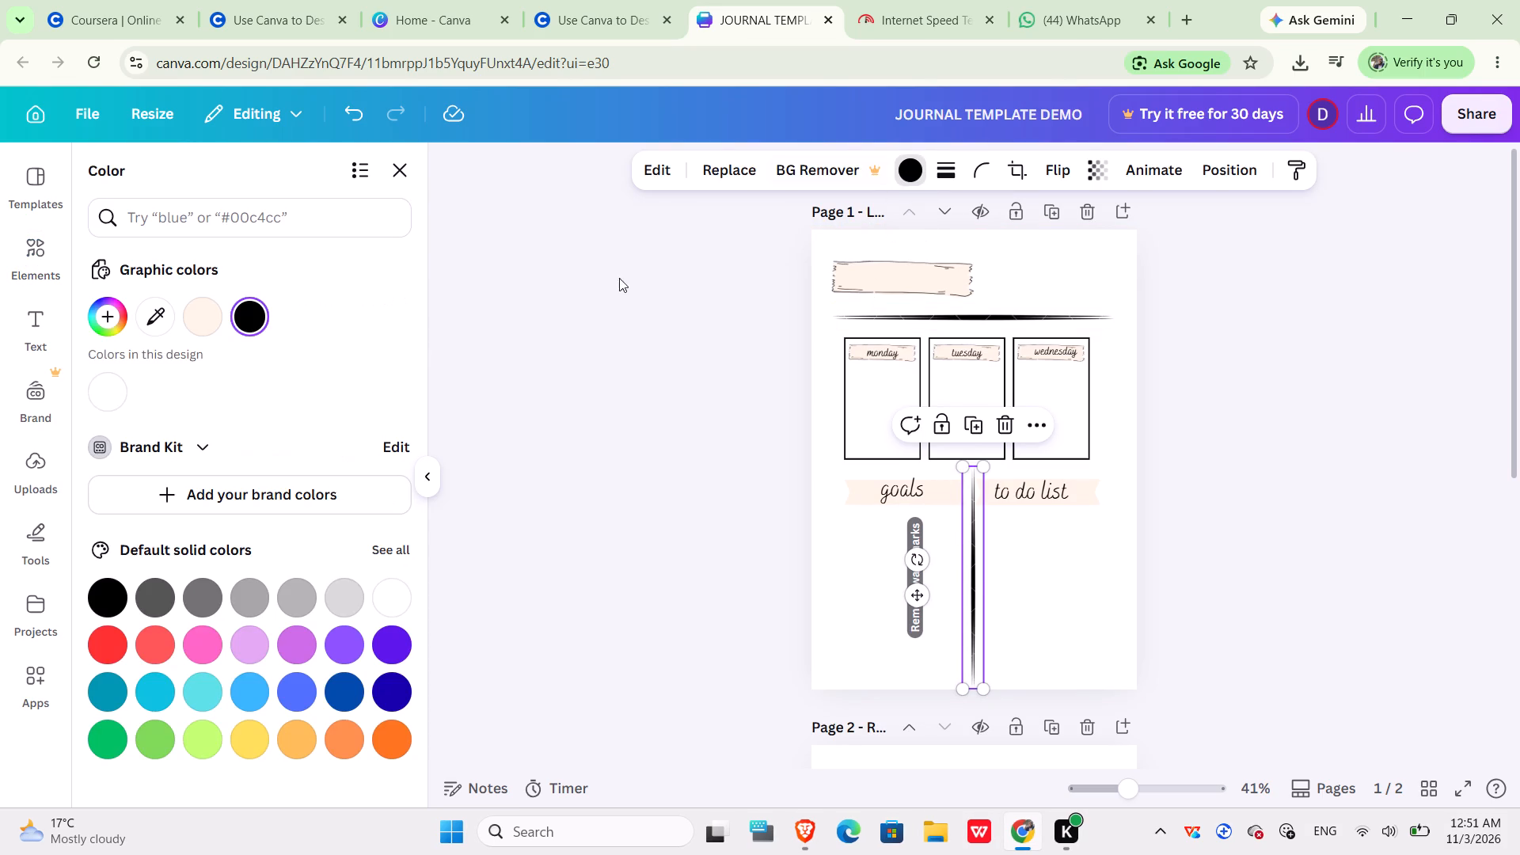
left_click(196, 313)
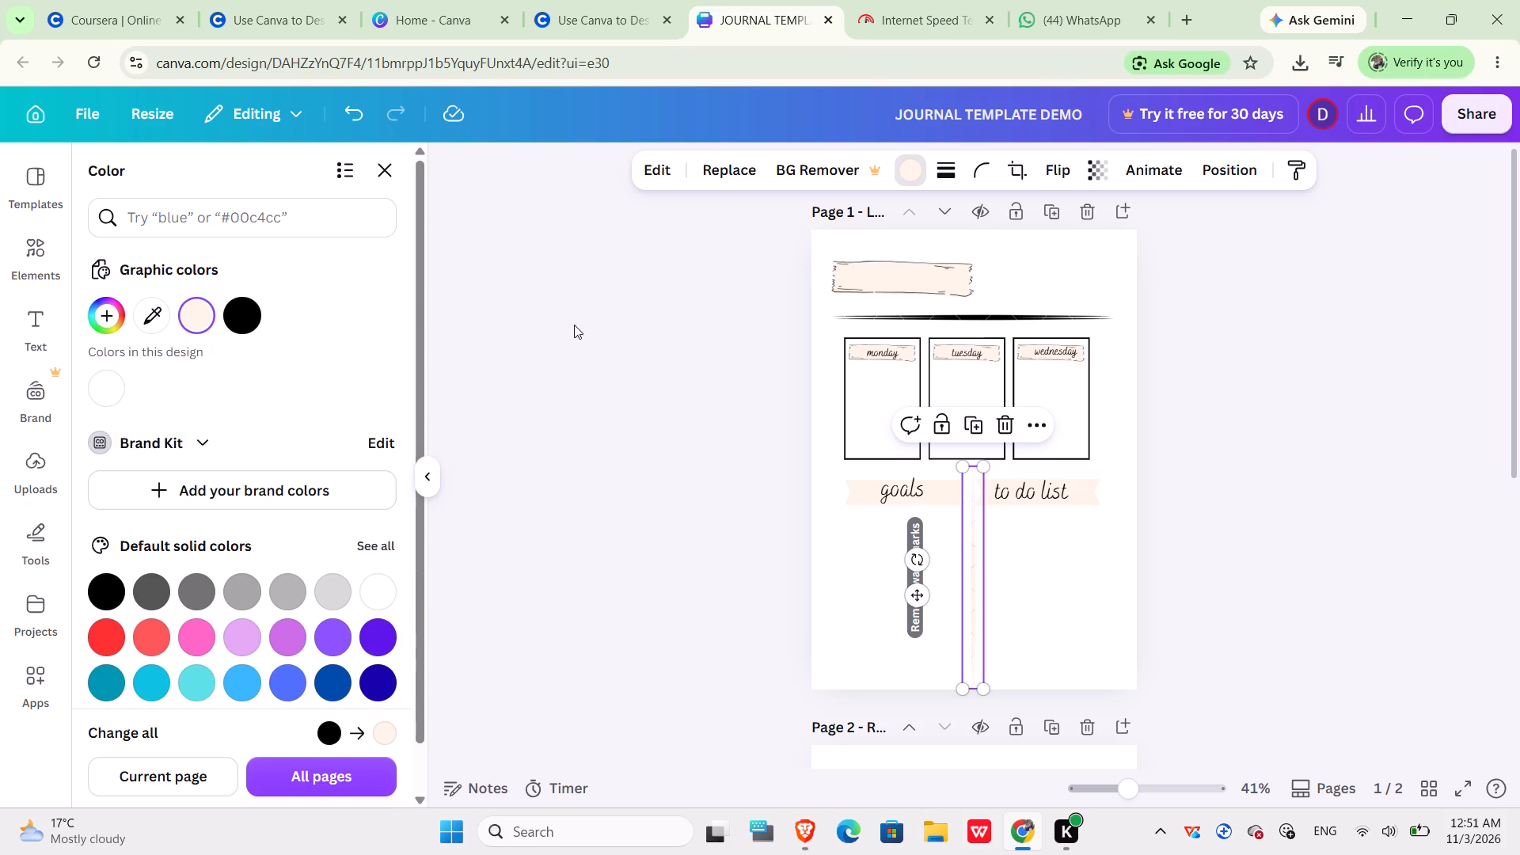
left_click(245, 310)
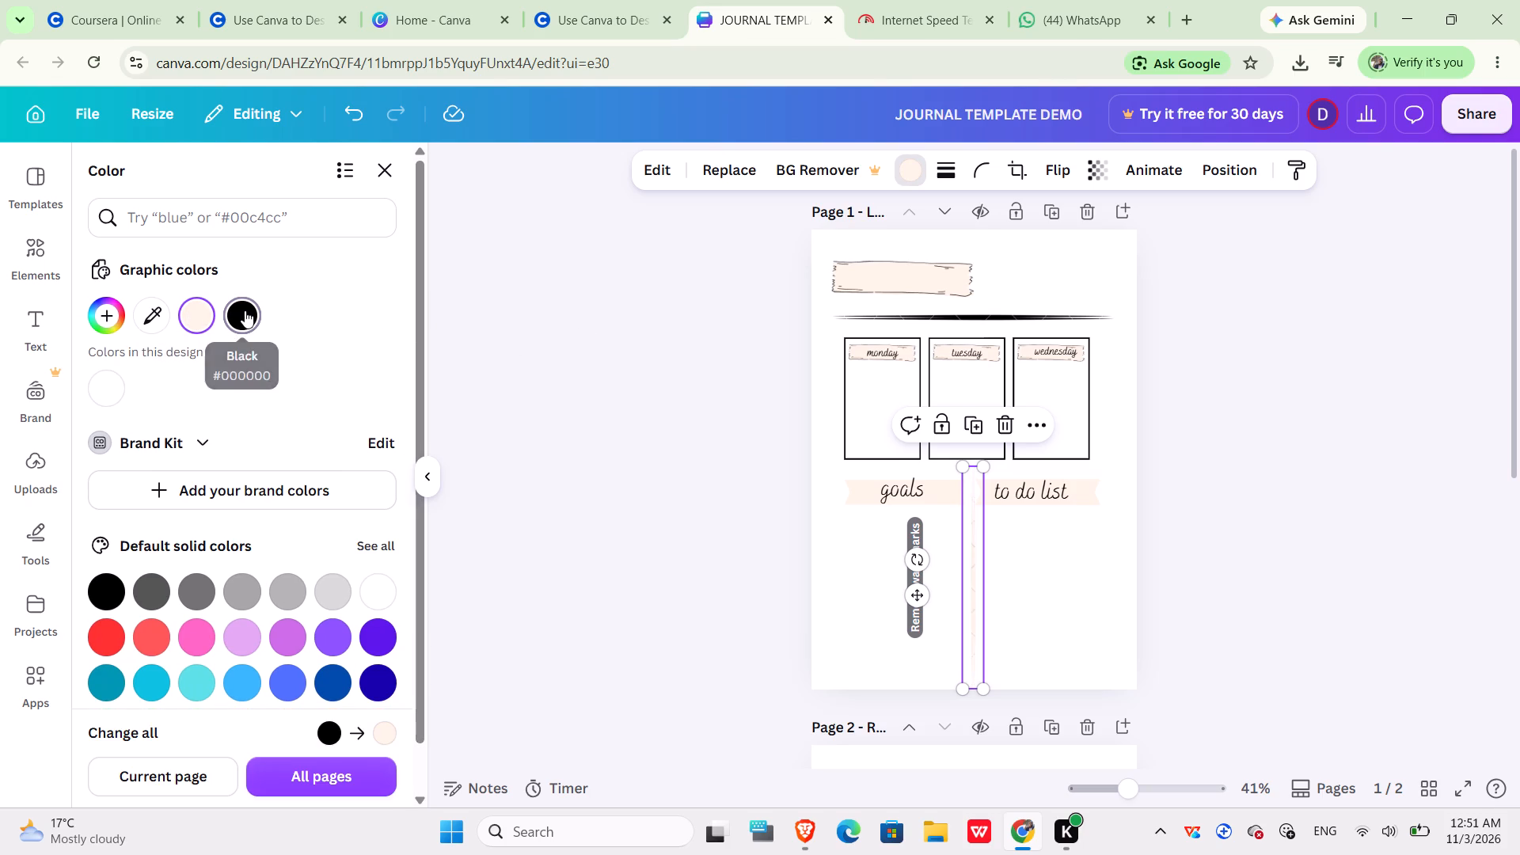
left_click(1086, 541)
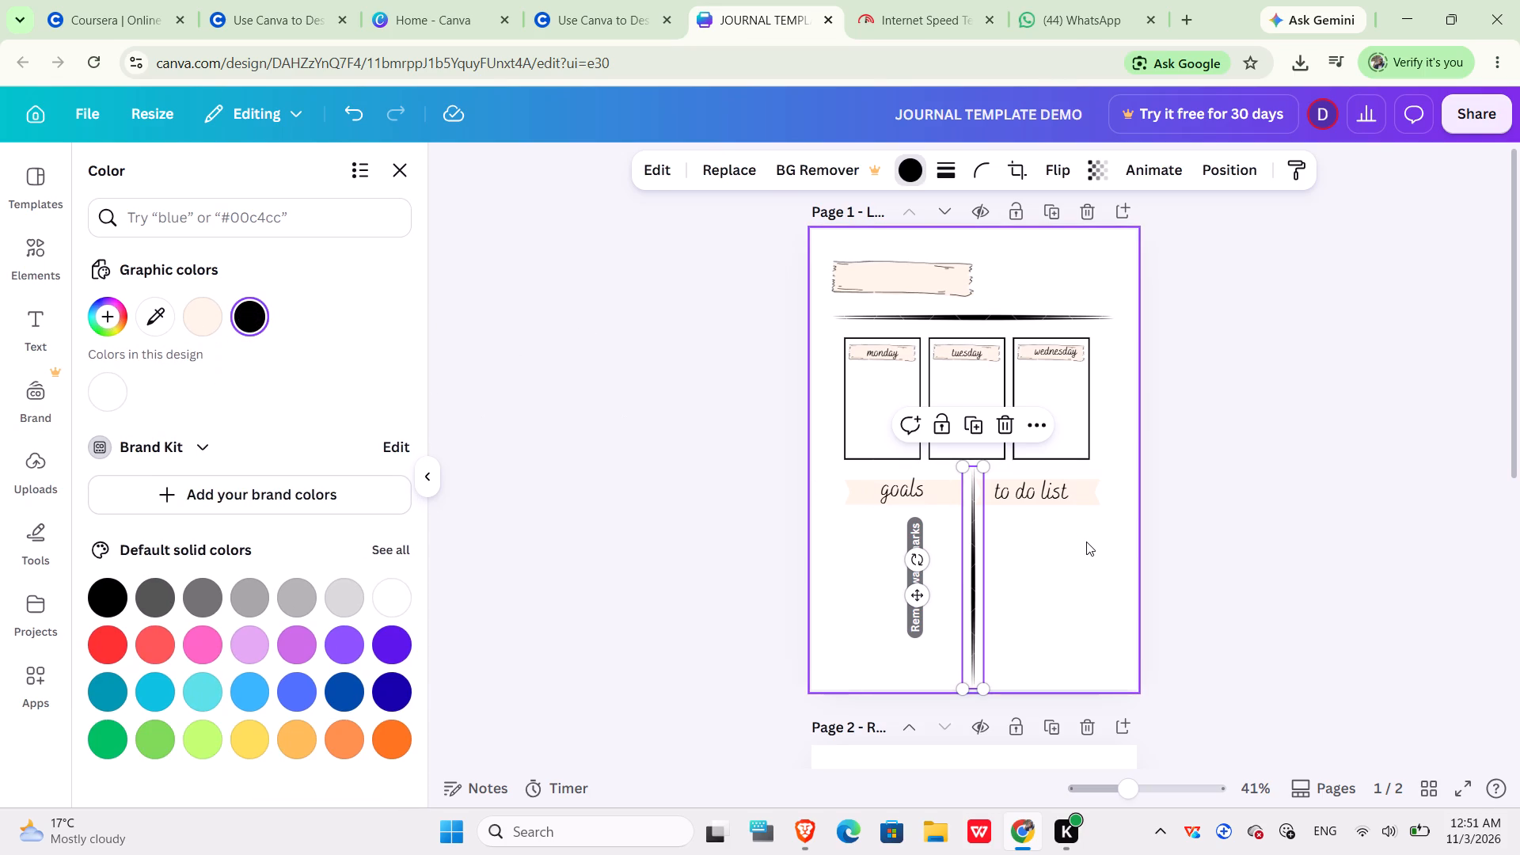
scroll(1086, 541, "up", 2)
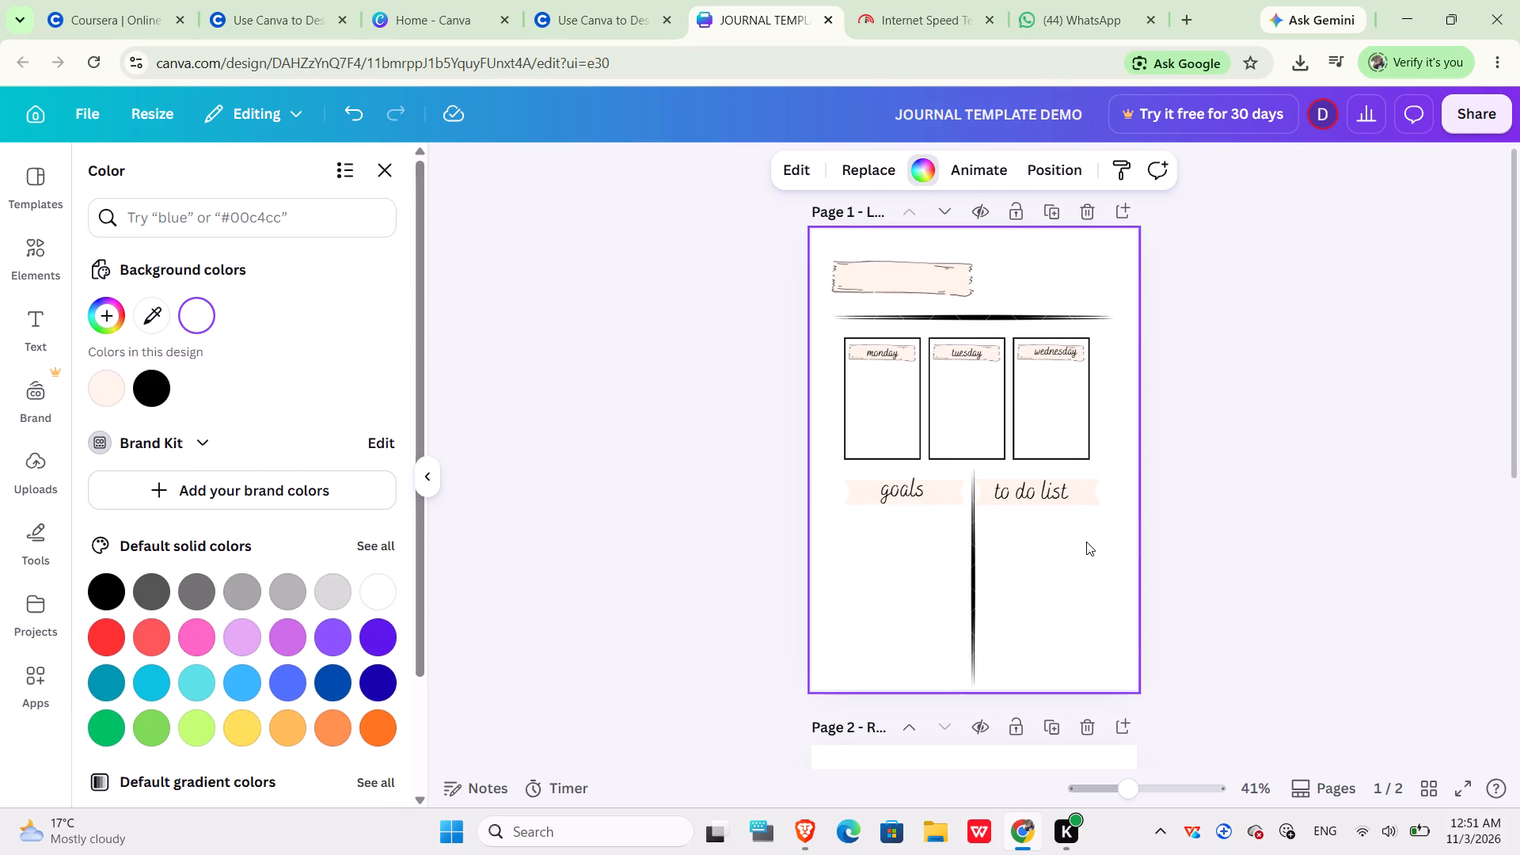
scroll(1086, 541, "down", 4)
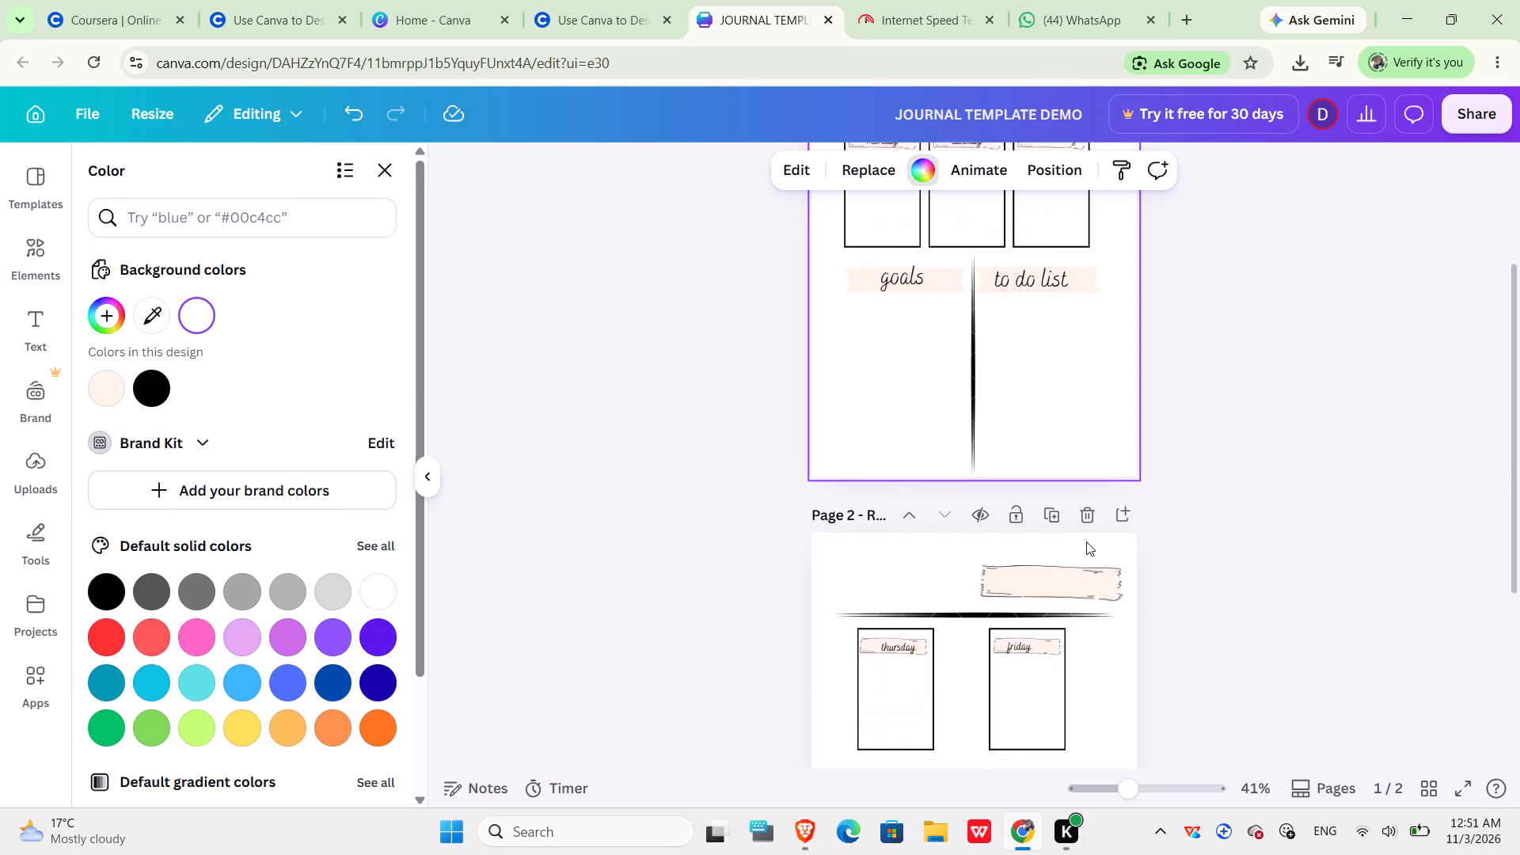
scroll(1086, 541, "down", 2)
scroll(1086, 541, "up", 3)
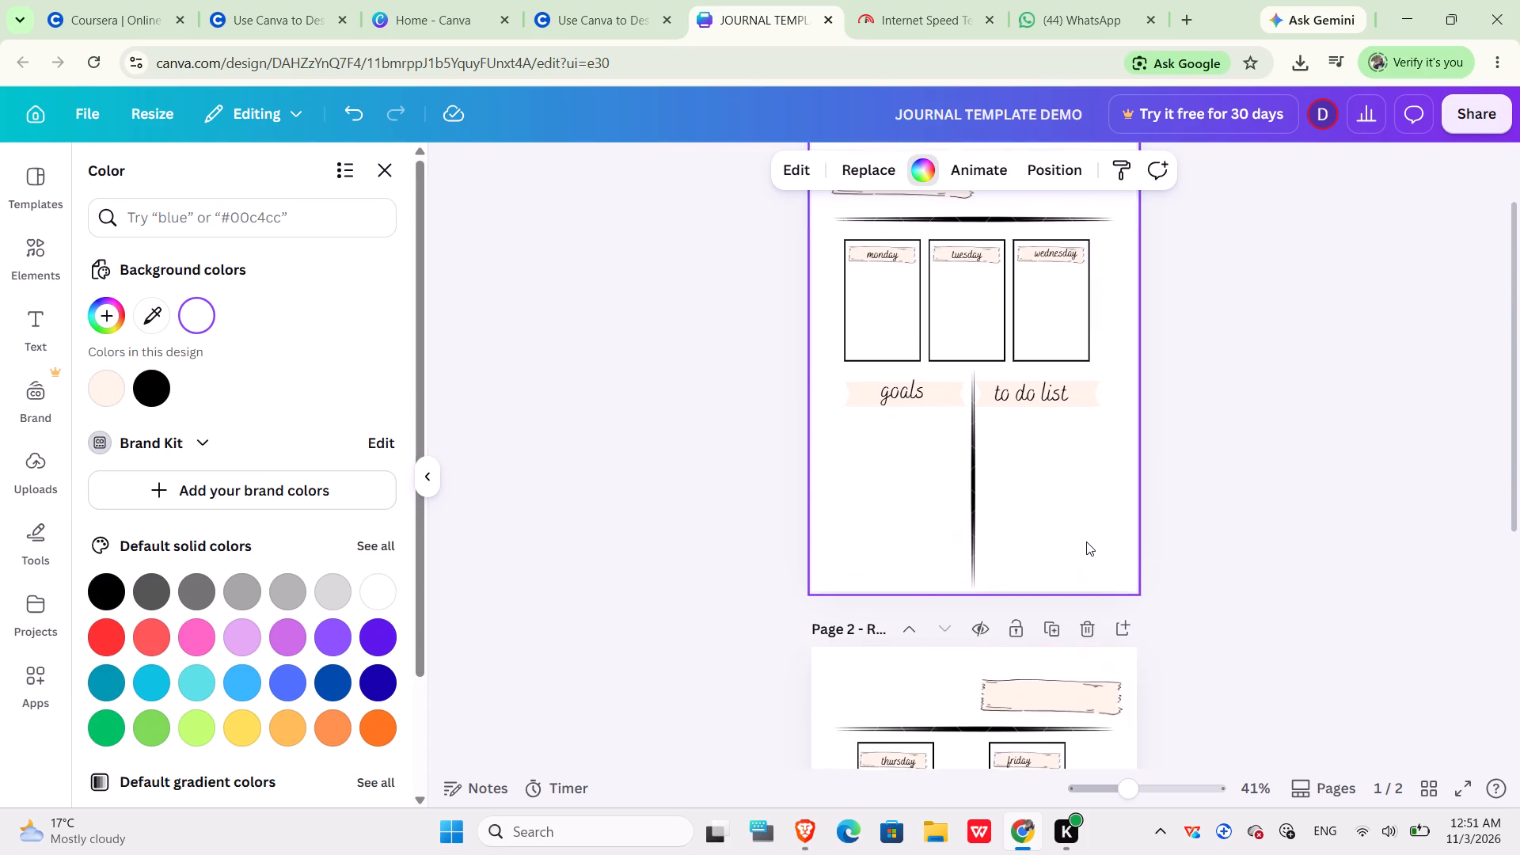
scroll(1086, 541, "up", 3)
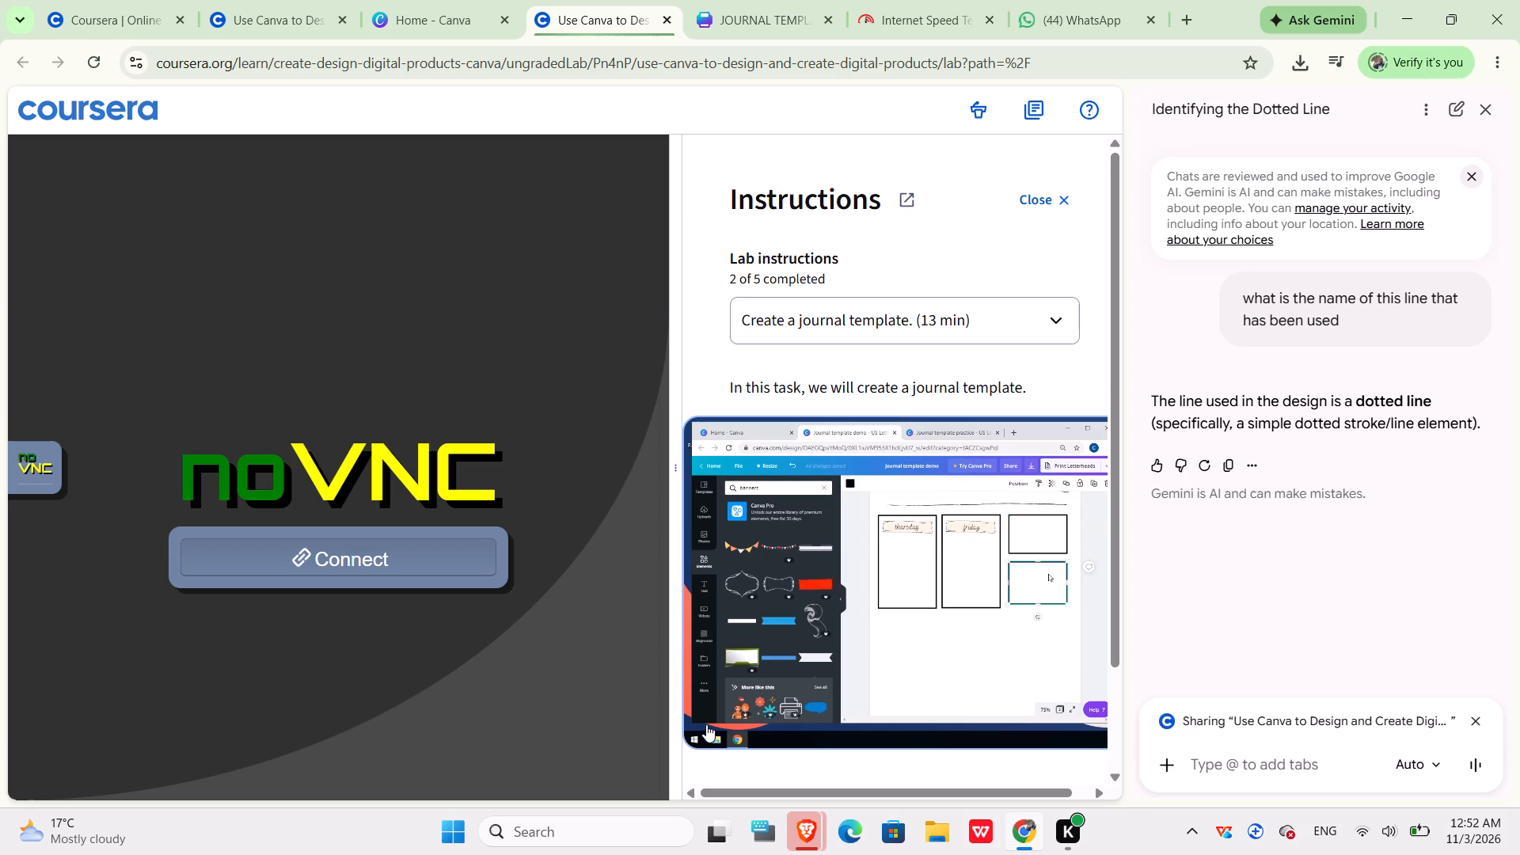
key("space")
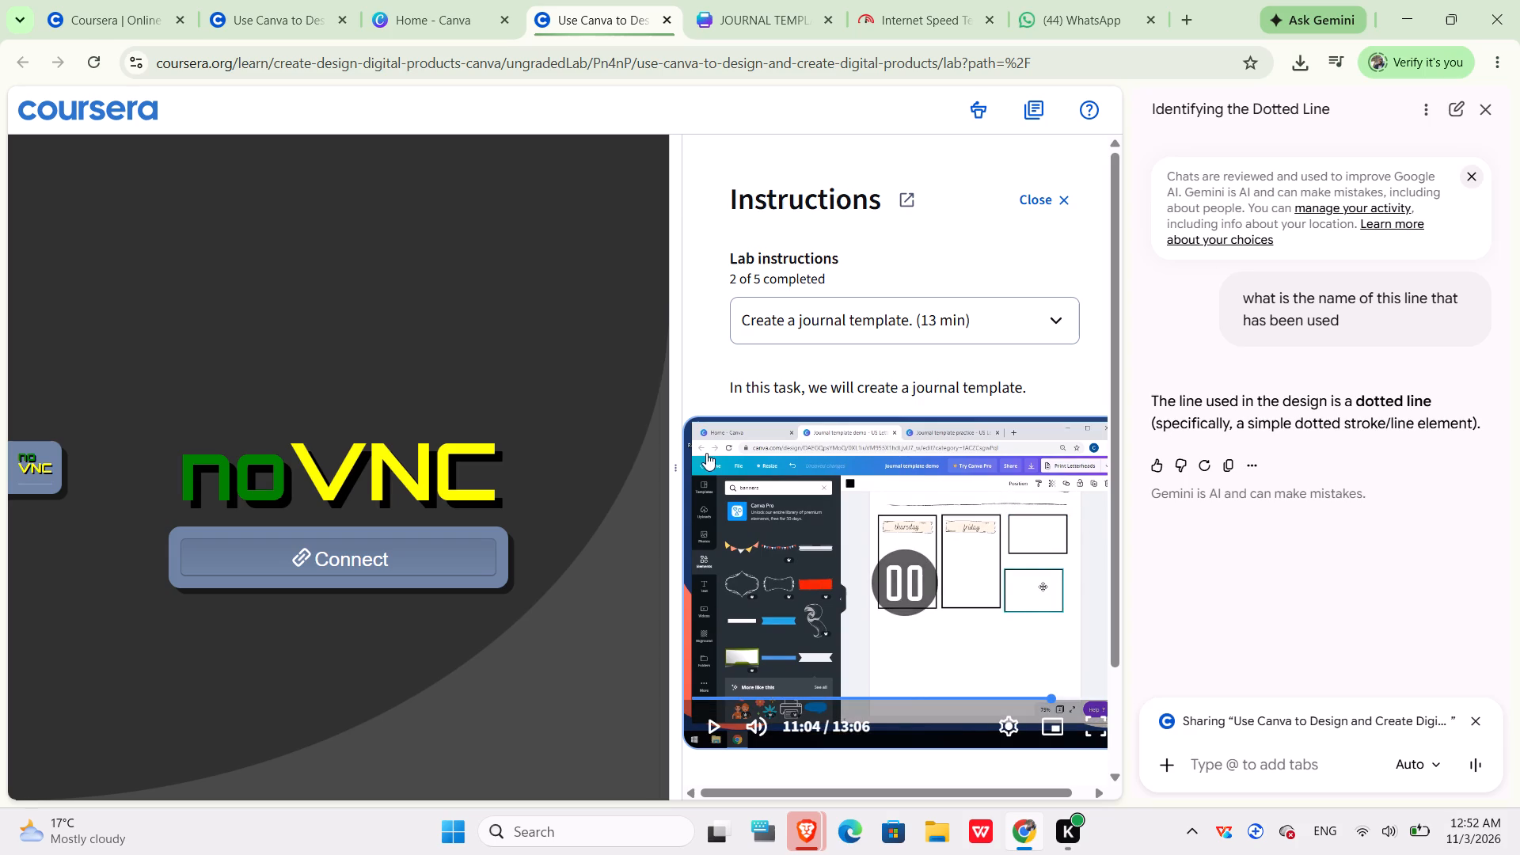
left_click_drag(706, 453, 752, 98)
left_click(766, 6)
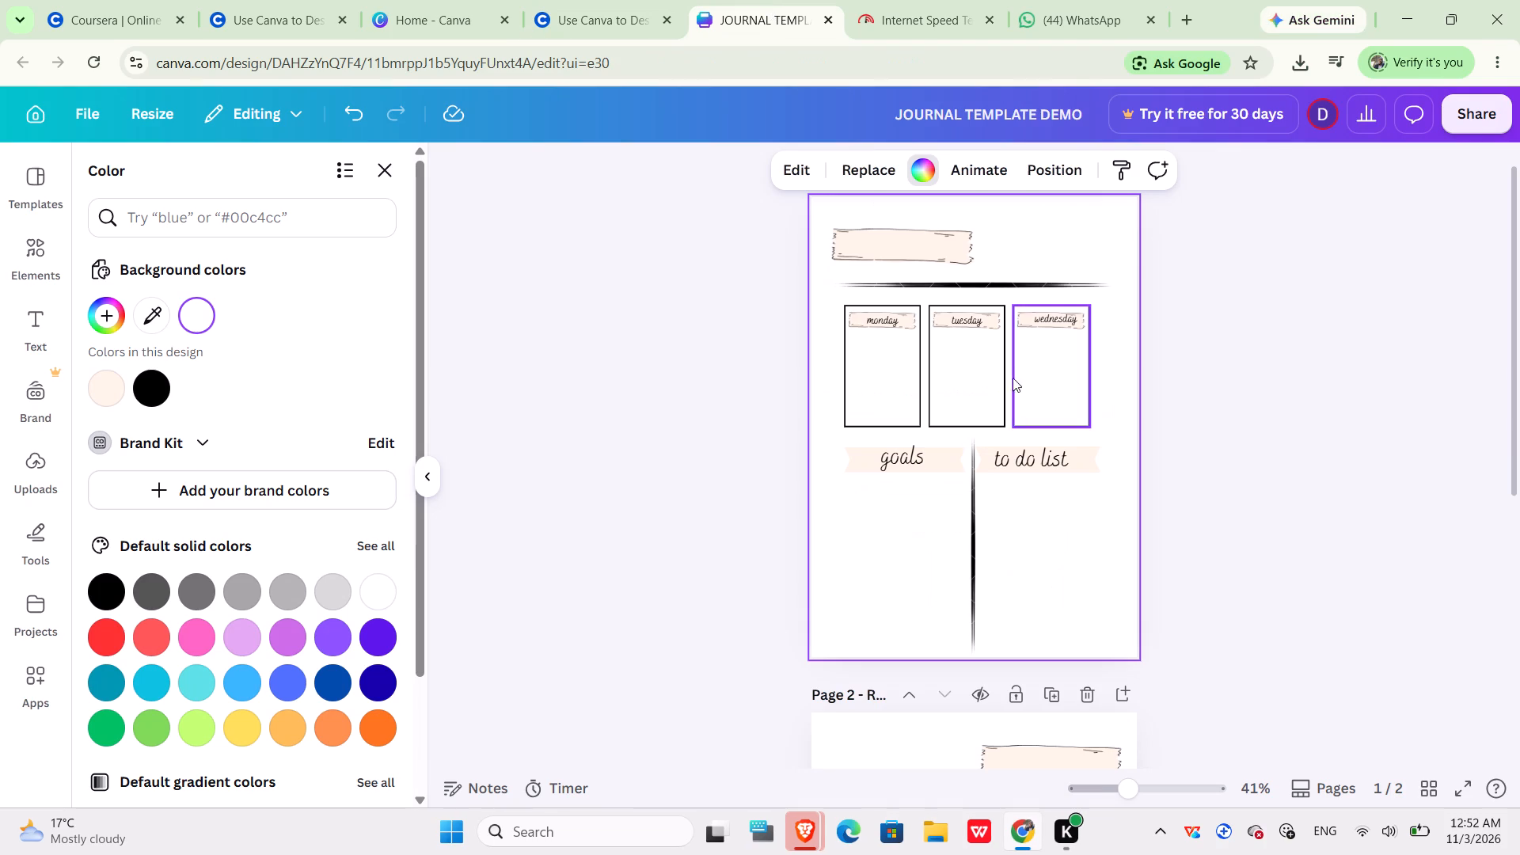
On page 2, move the friday frame next to the thursday frame, level with it and with a small gap between them.
scroll(1007, 494, "down", 3)
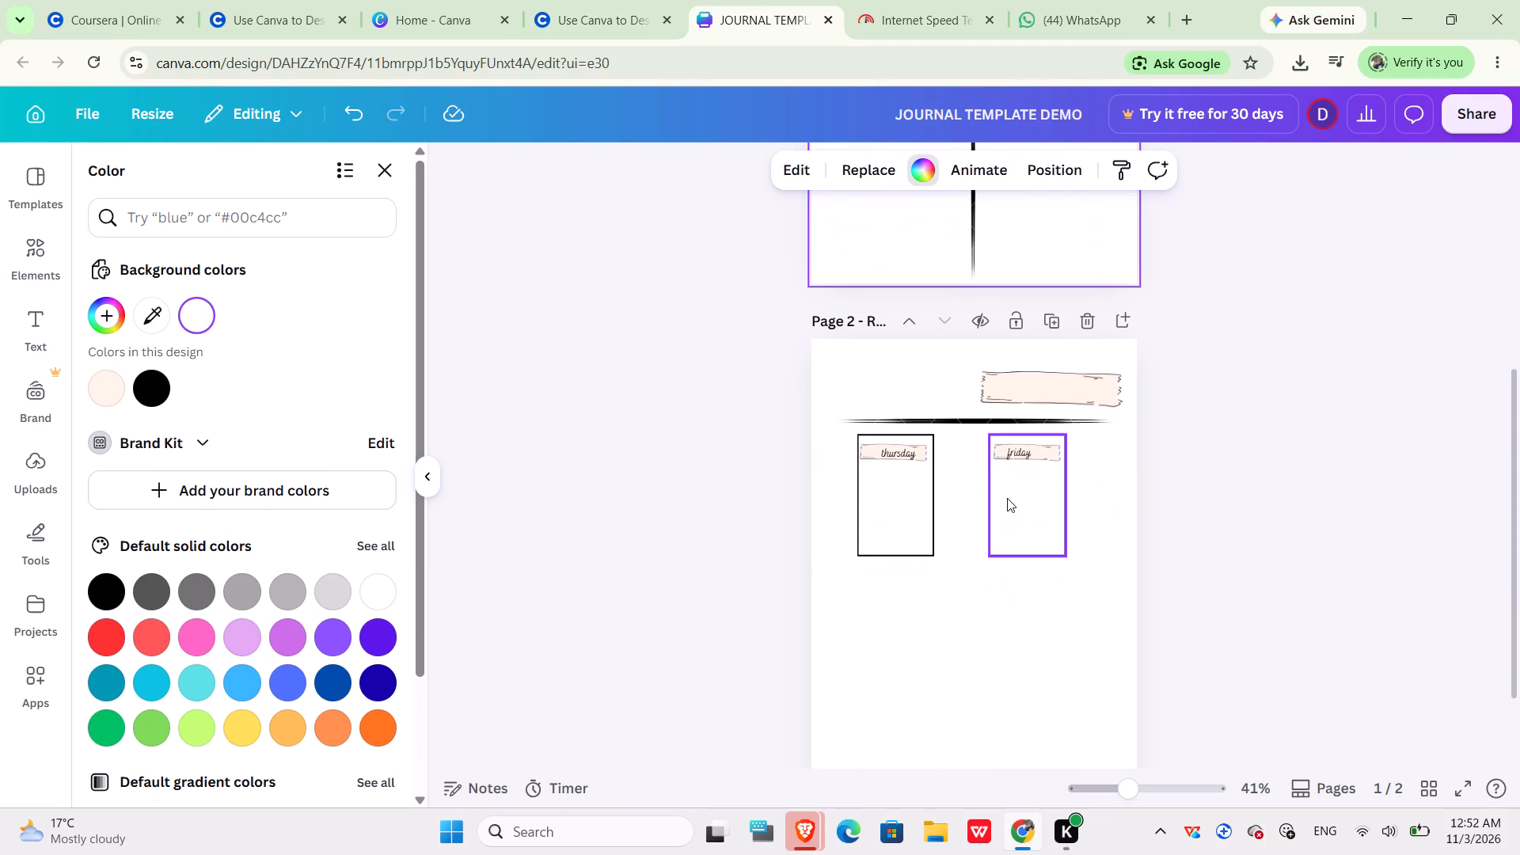
left_click(1007, 498)
left_click_drag(1007, 498, 976, 498)
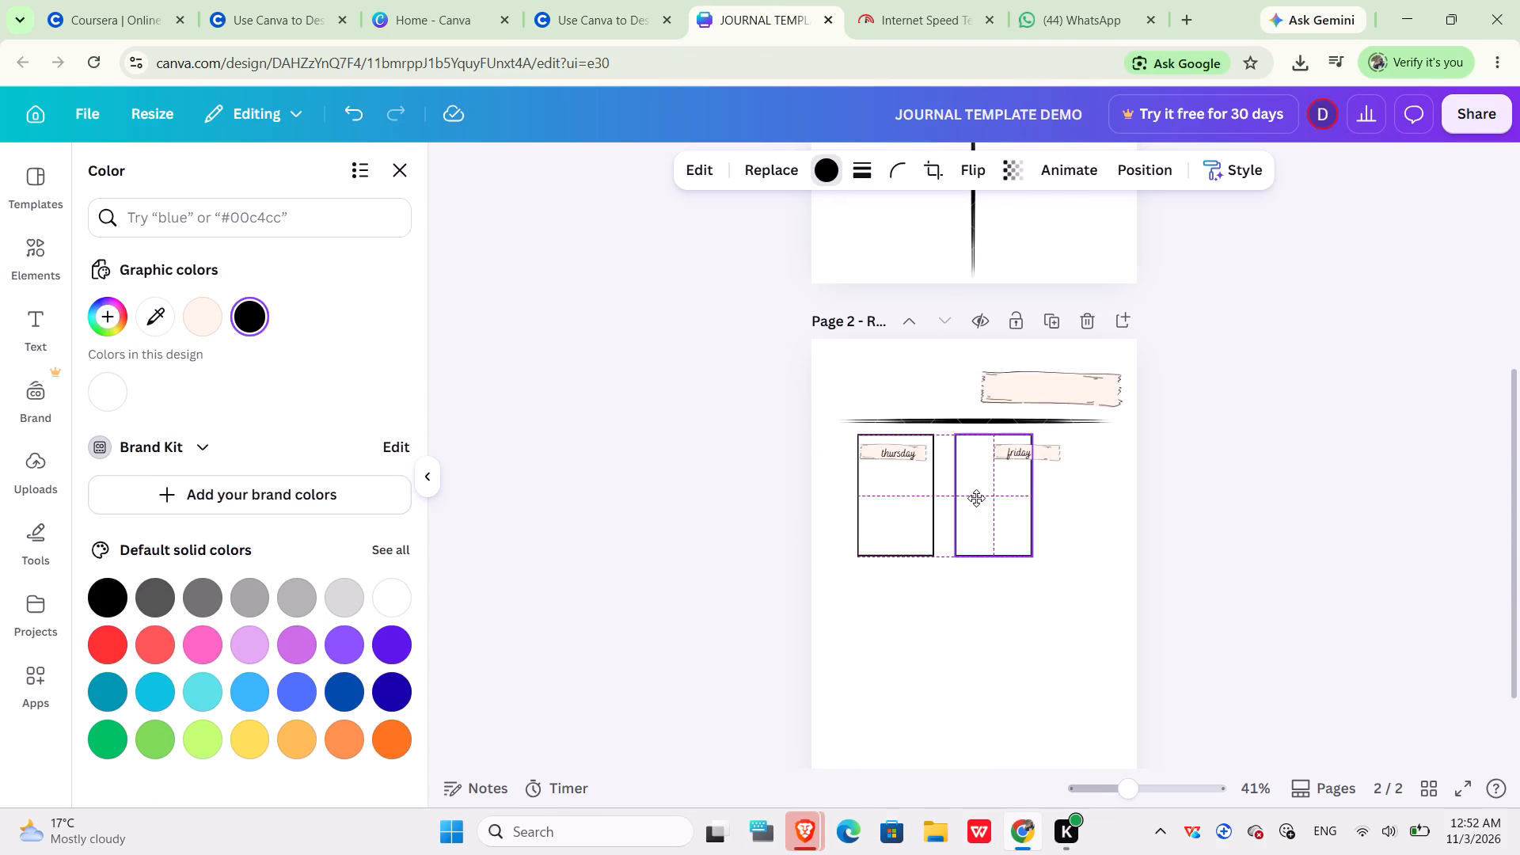
left_click_drag(976, 498, 957, 498)
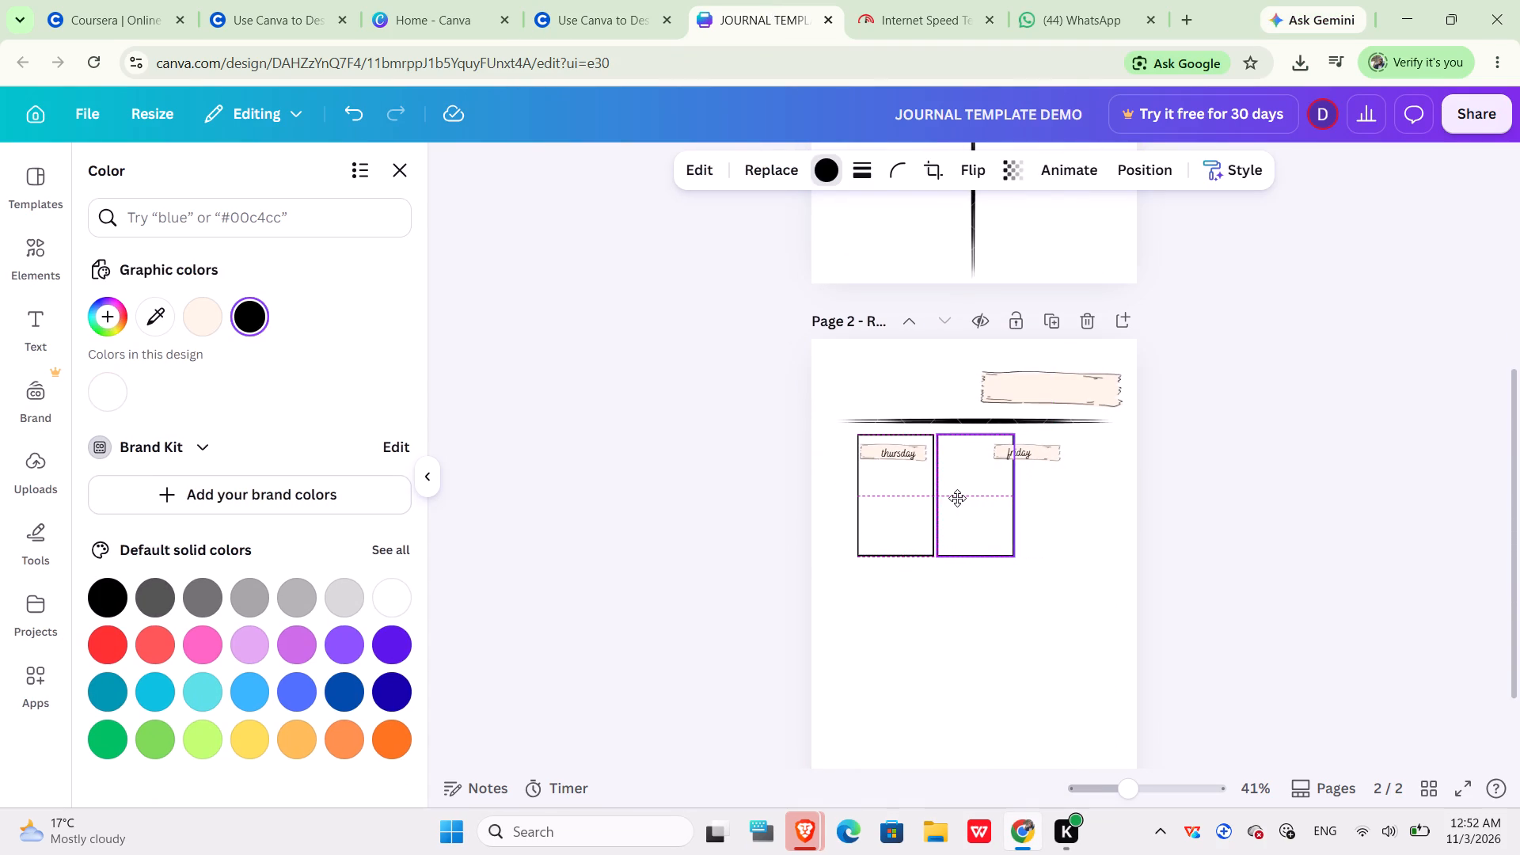
left_click_drag(957, 498, 961, 498)
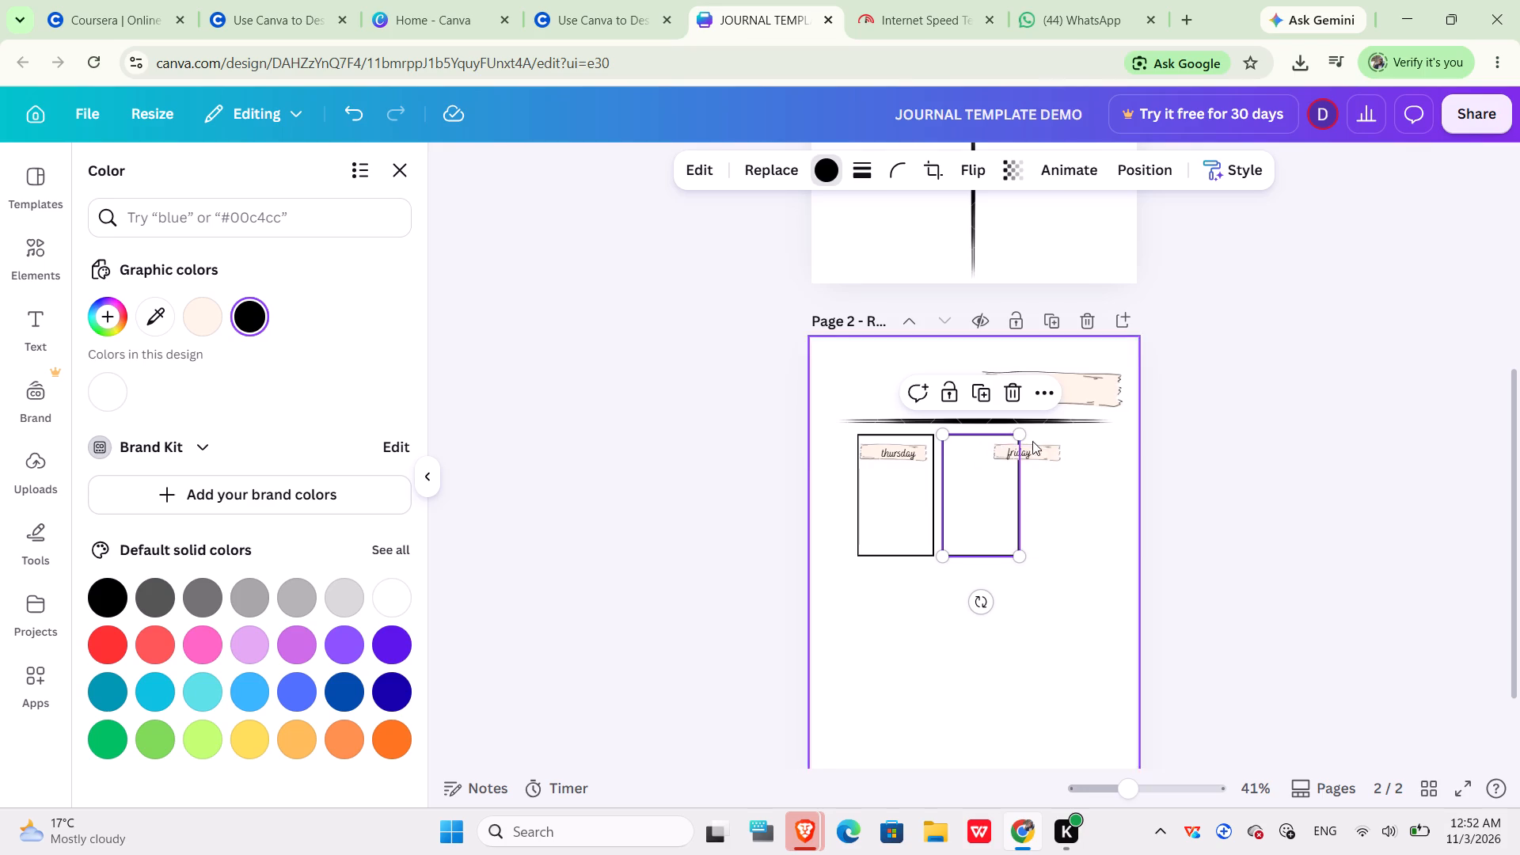
Move the friday label and its cream banner into the top of the repositioned friday frame.
left_click(1013, 453)
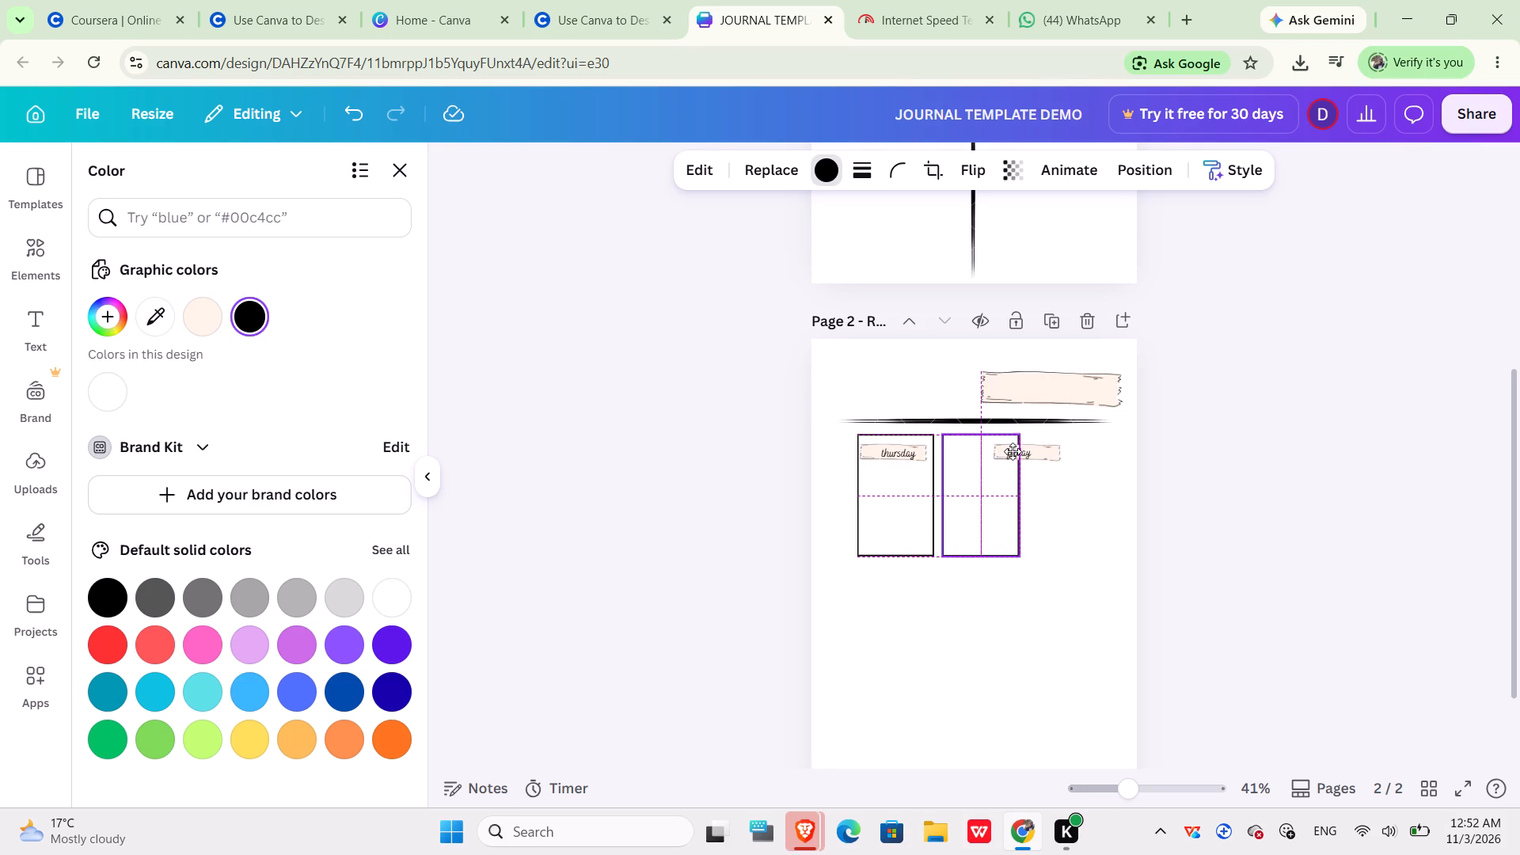
left_click(1043, 448)
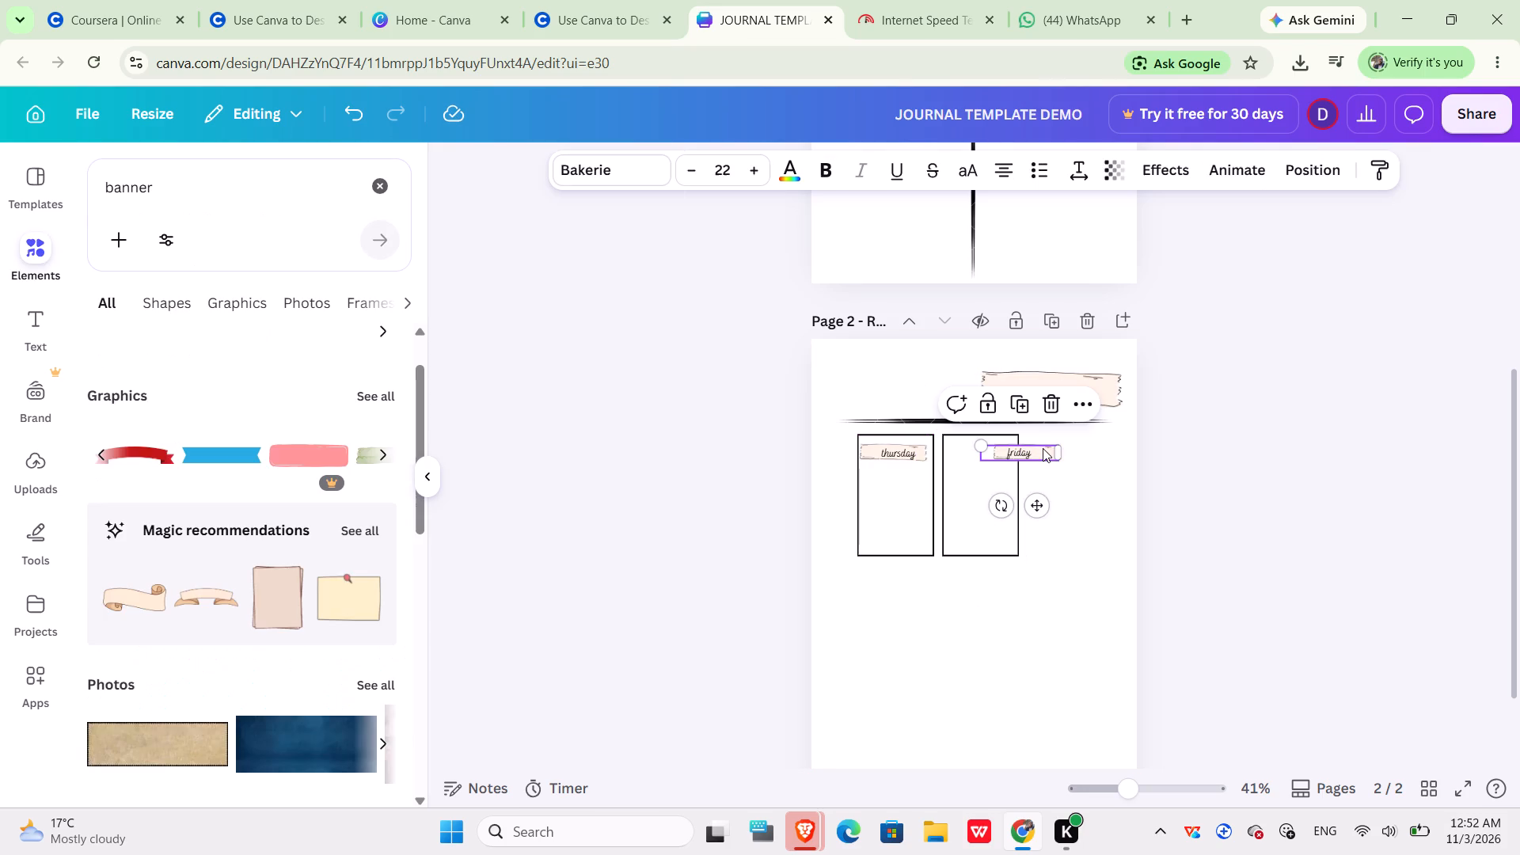
left_click_drag(1043, 448, 1000, 449)
double_click(1000, 449)
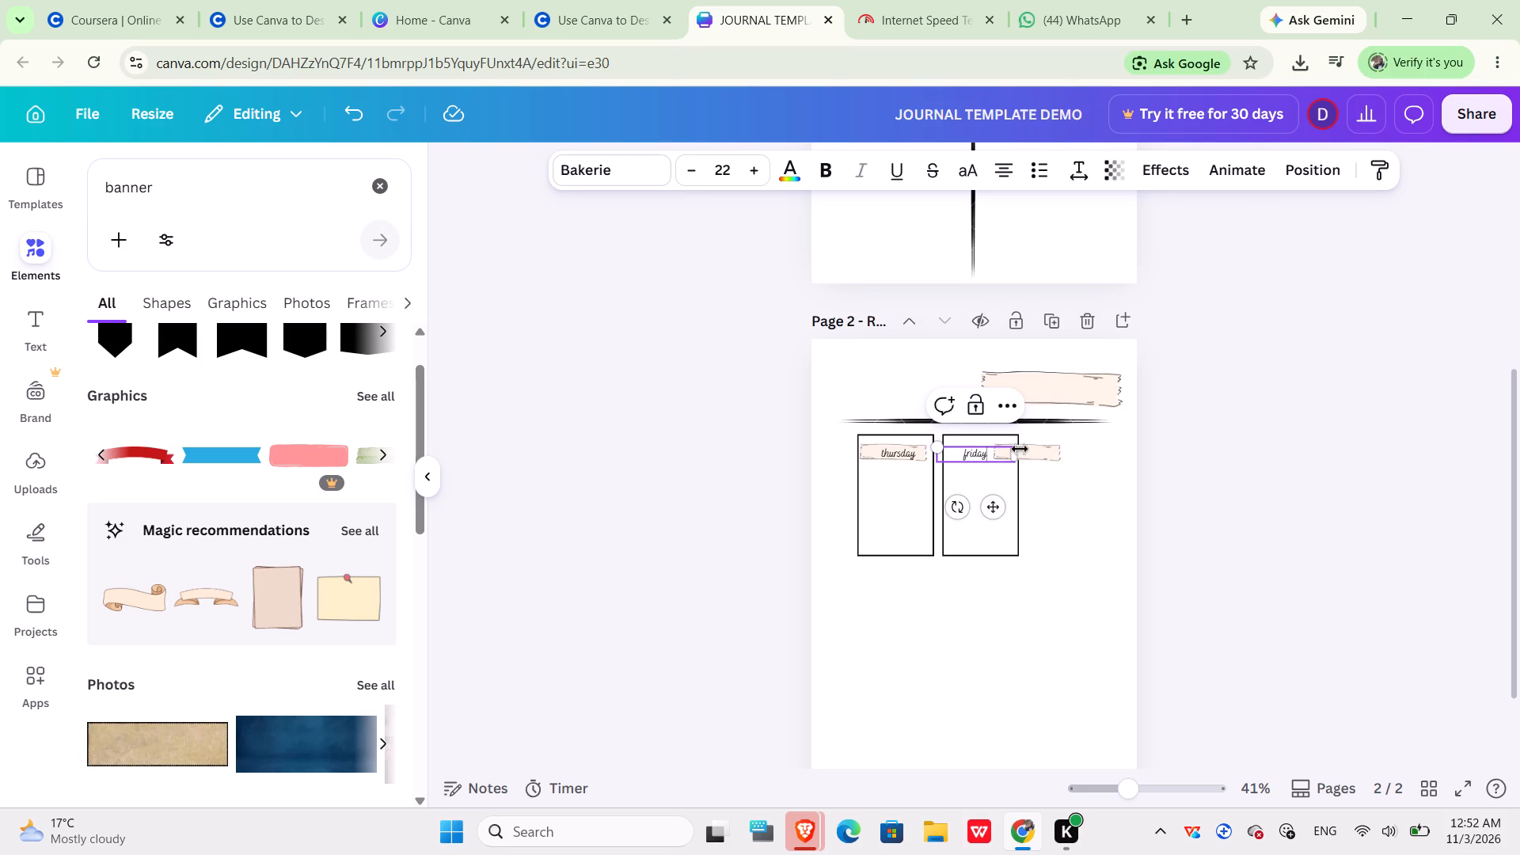
left_click(1047, 455)
left_click_drag(1047, 453, 1024, 454)
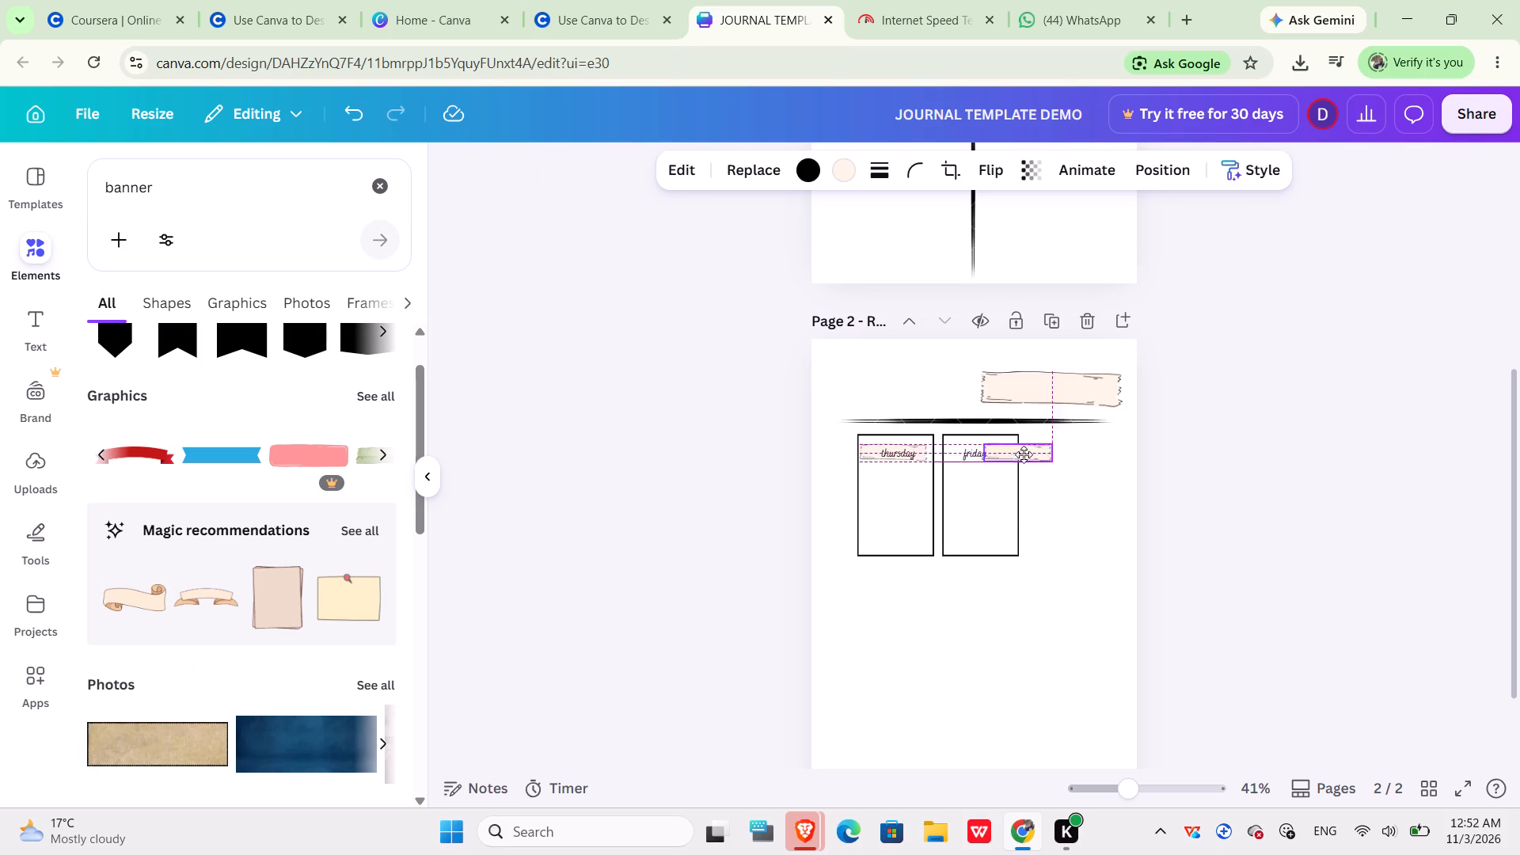
left_click_drag(1024, 454, 1000, 457)
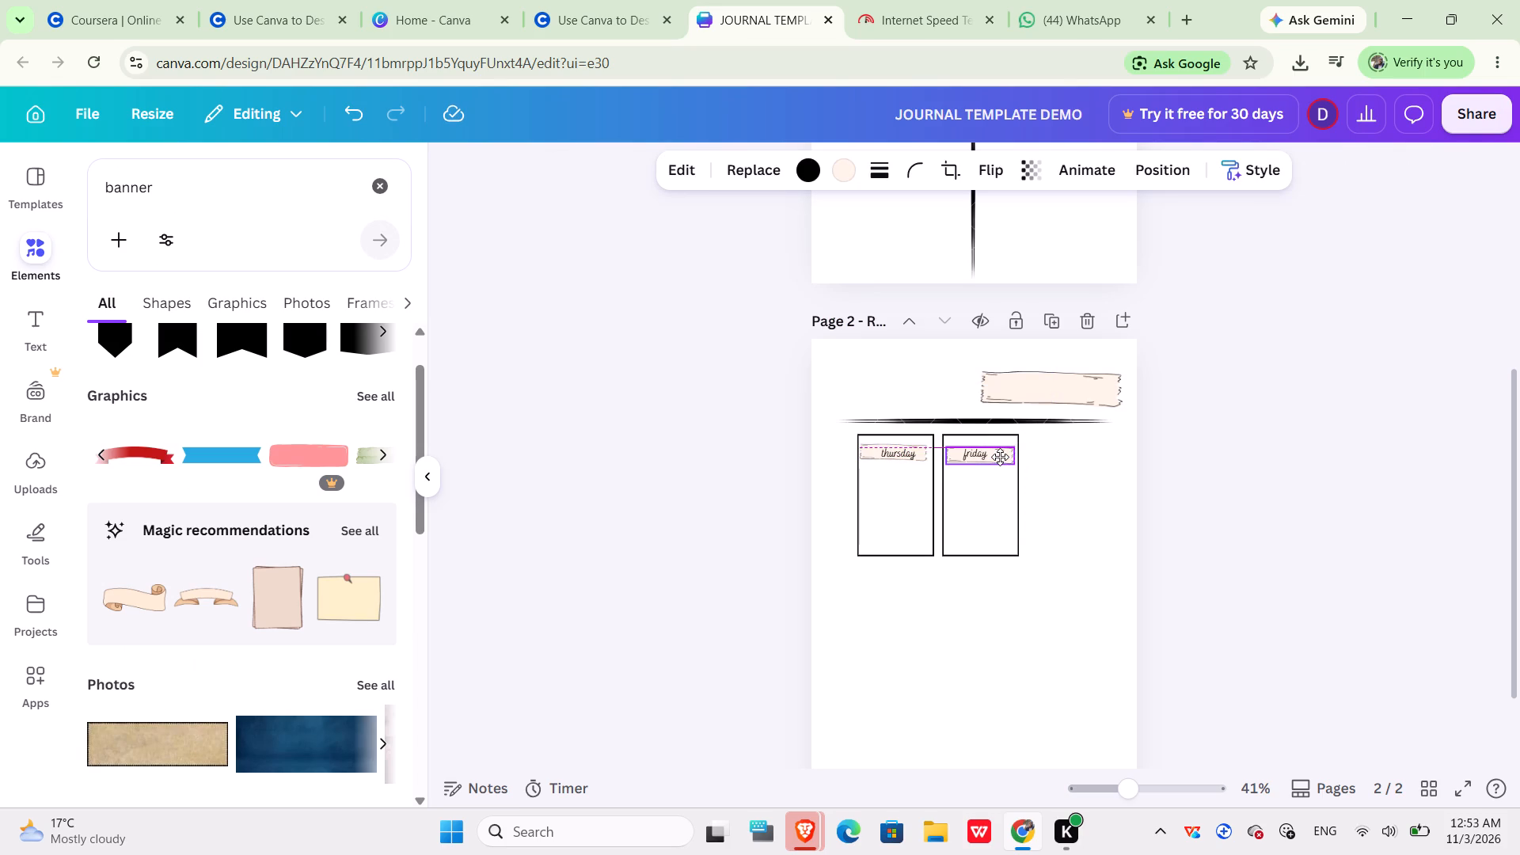
Move the friday label down off its cream banner into the frame's empty area, and delete the stray duplicate label.
left_click_drag(1000, 457, 997, 452)
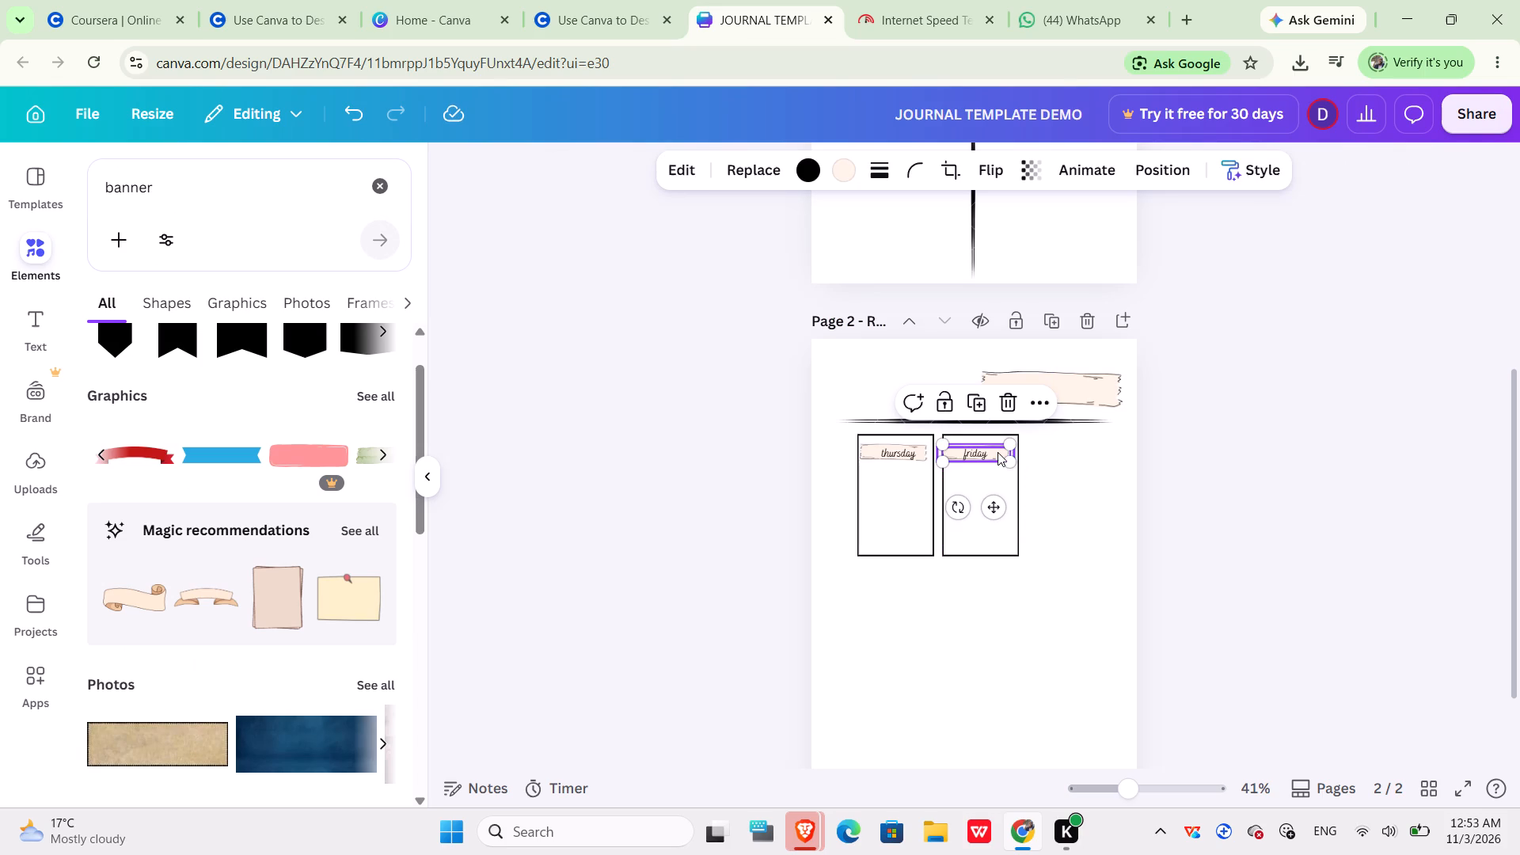
left_click(1073, 461)
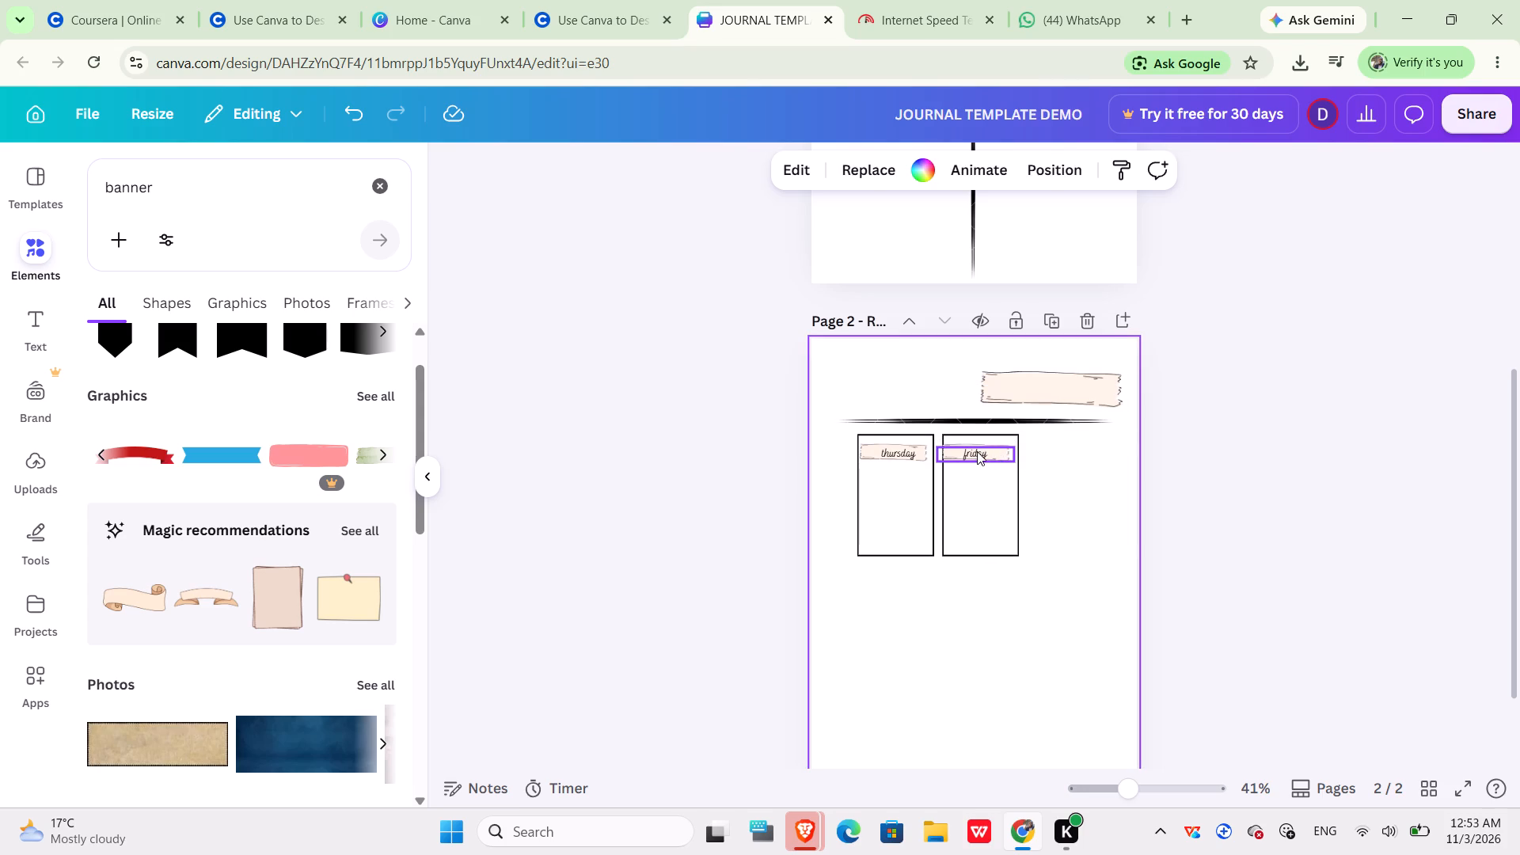
left_click(965, 449)
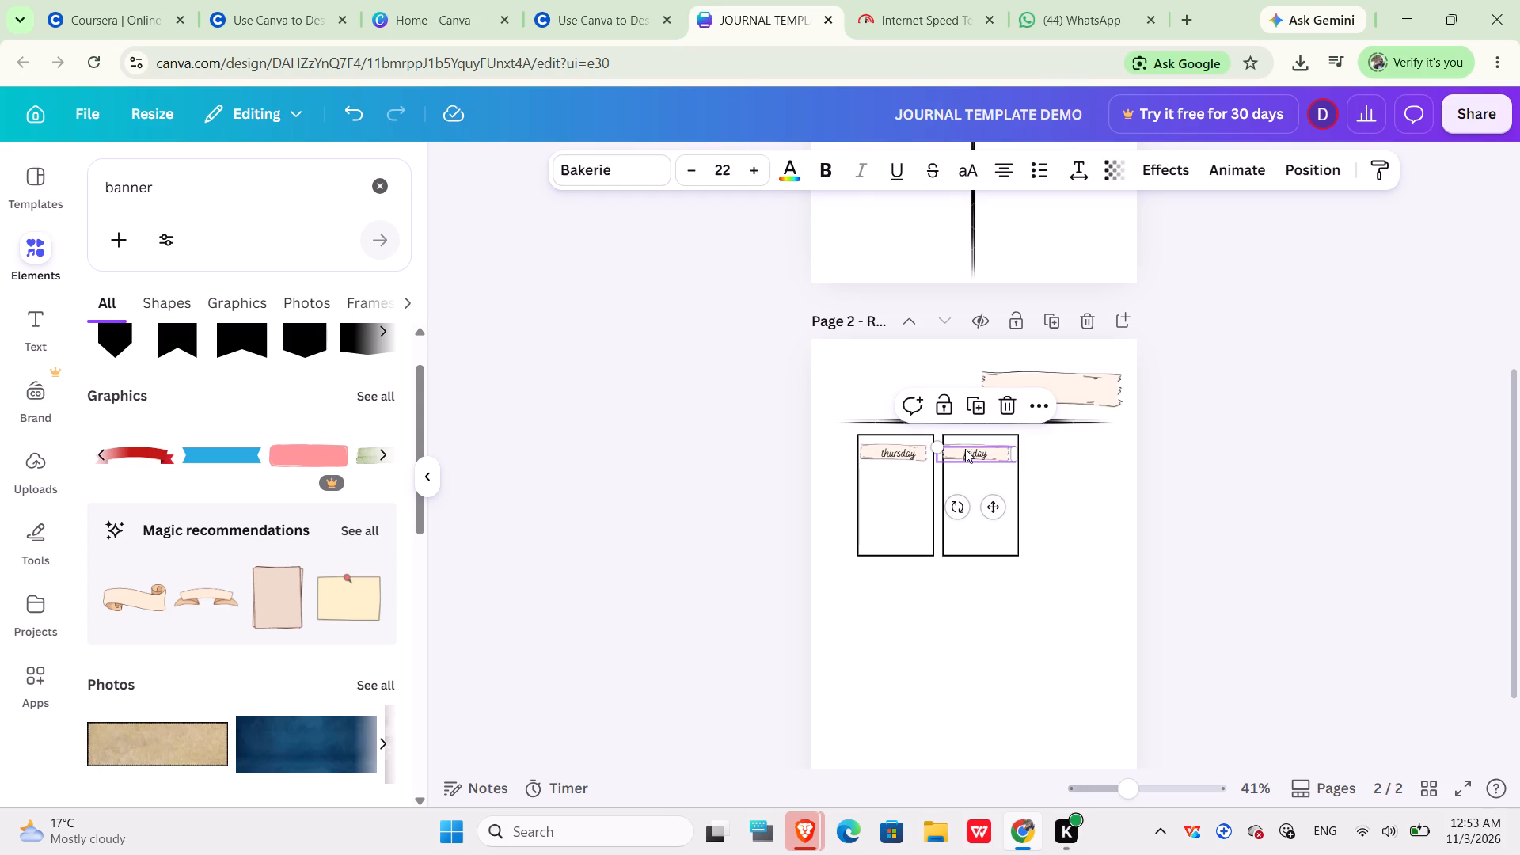
left_click(998, 445)
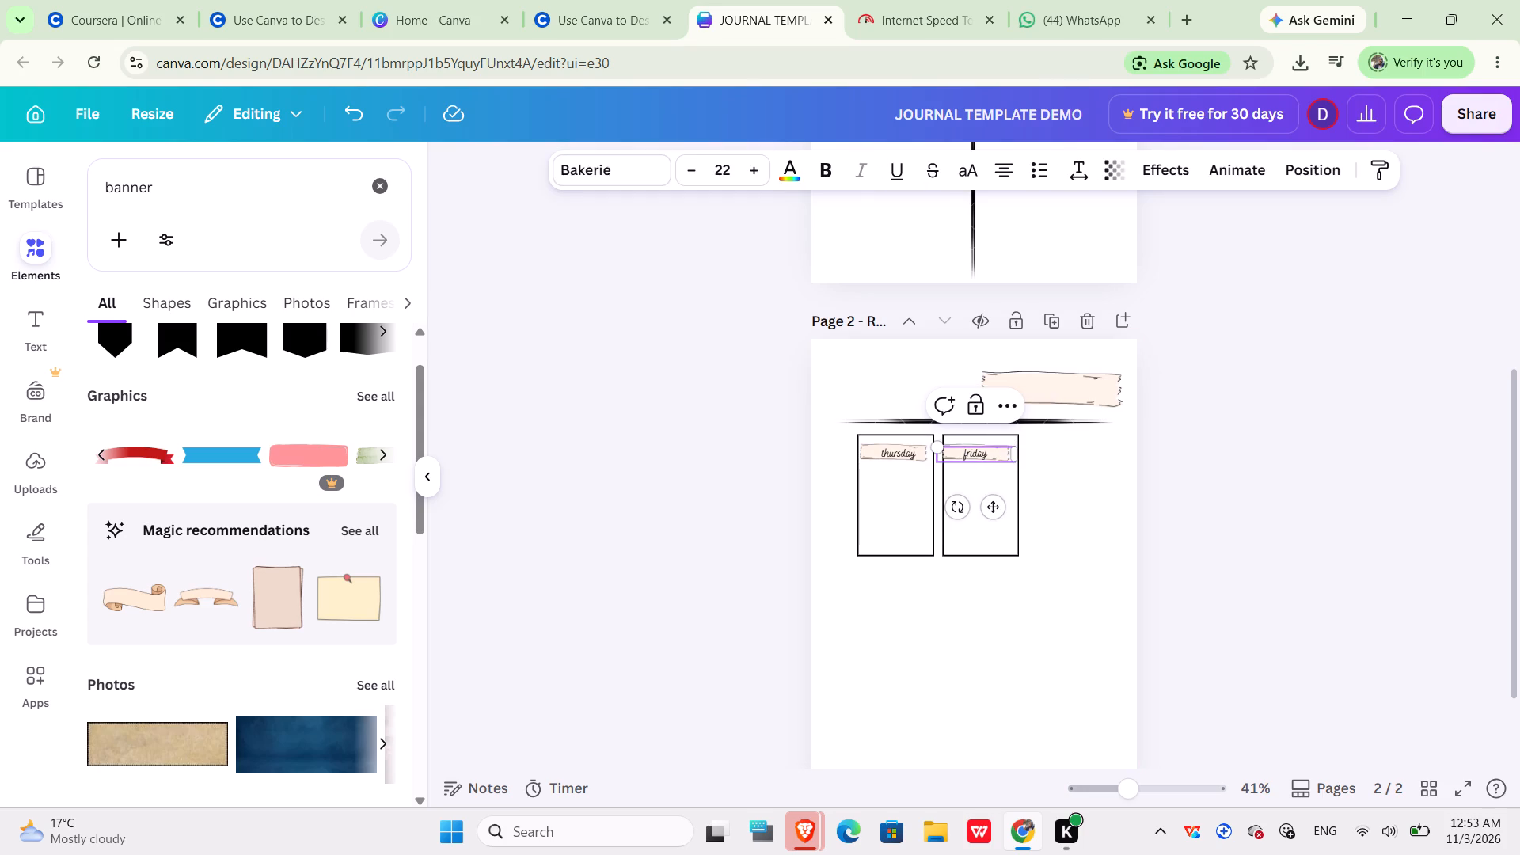
left_click(998, 450)
left_click(1010, 453)
left_click(967, 453)
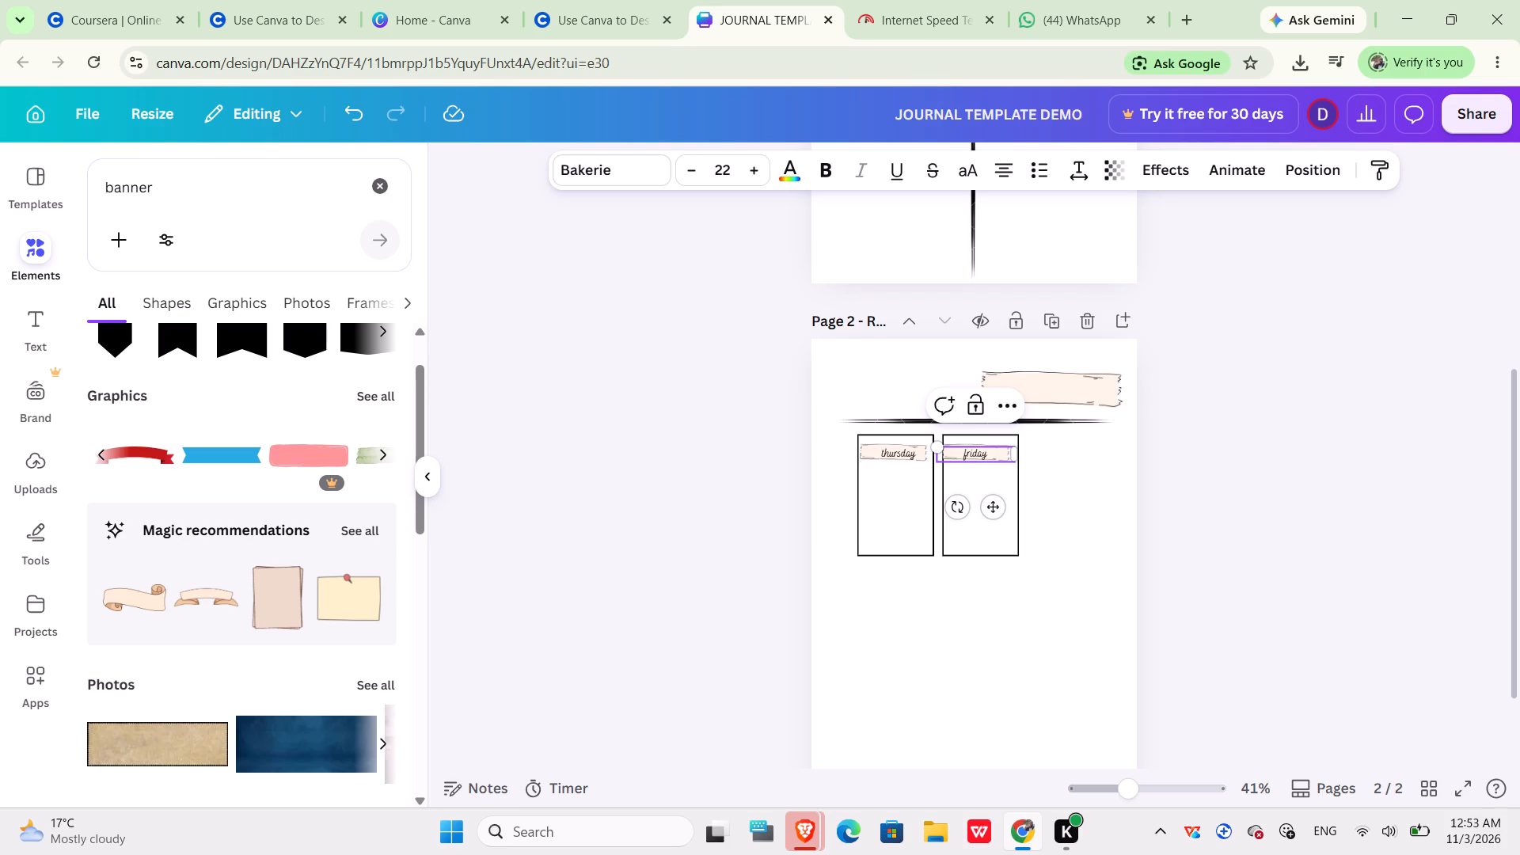
left_click(956, 453)
left_click(991, 482)
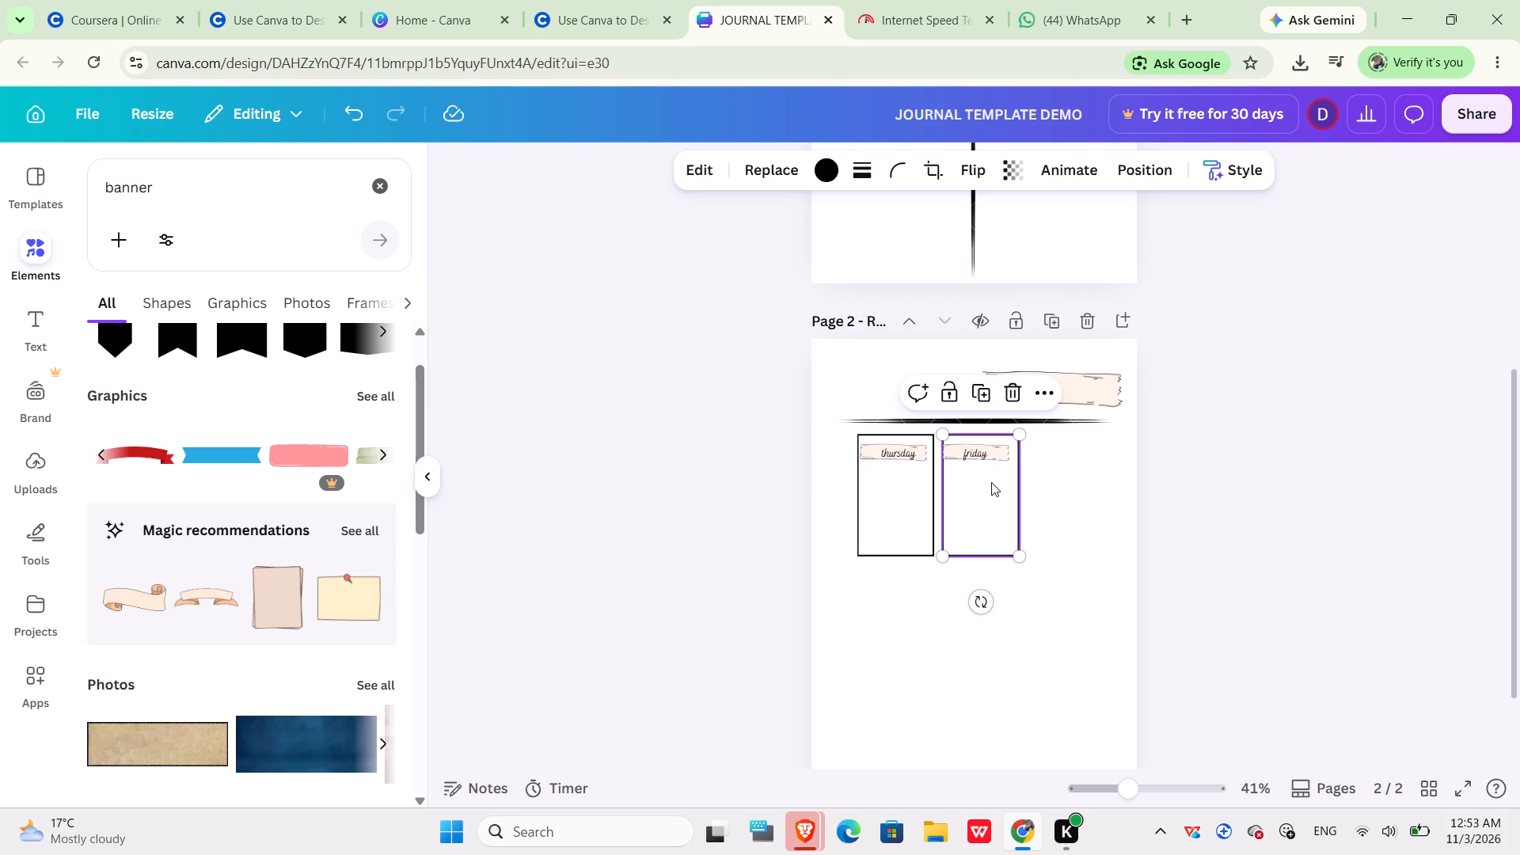
left_click(1008, 453)
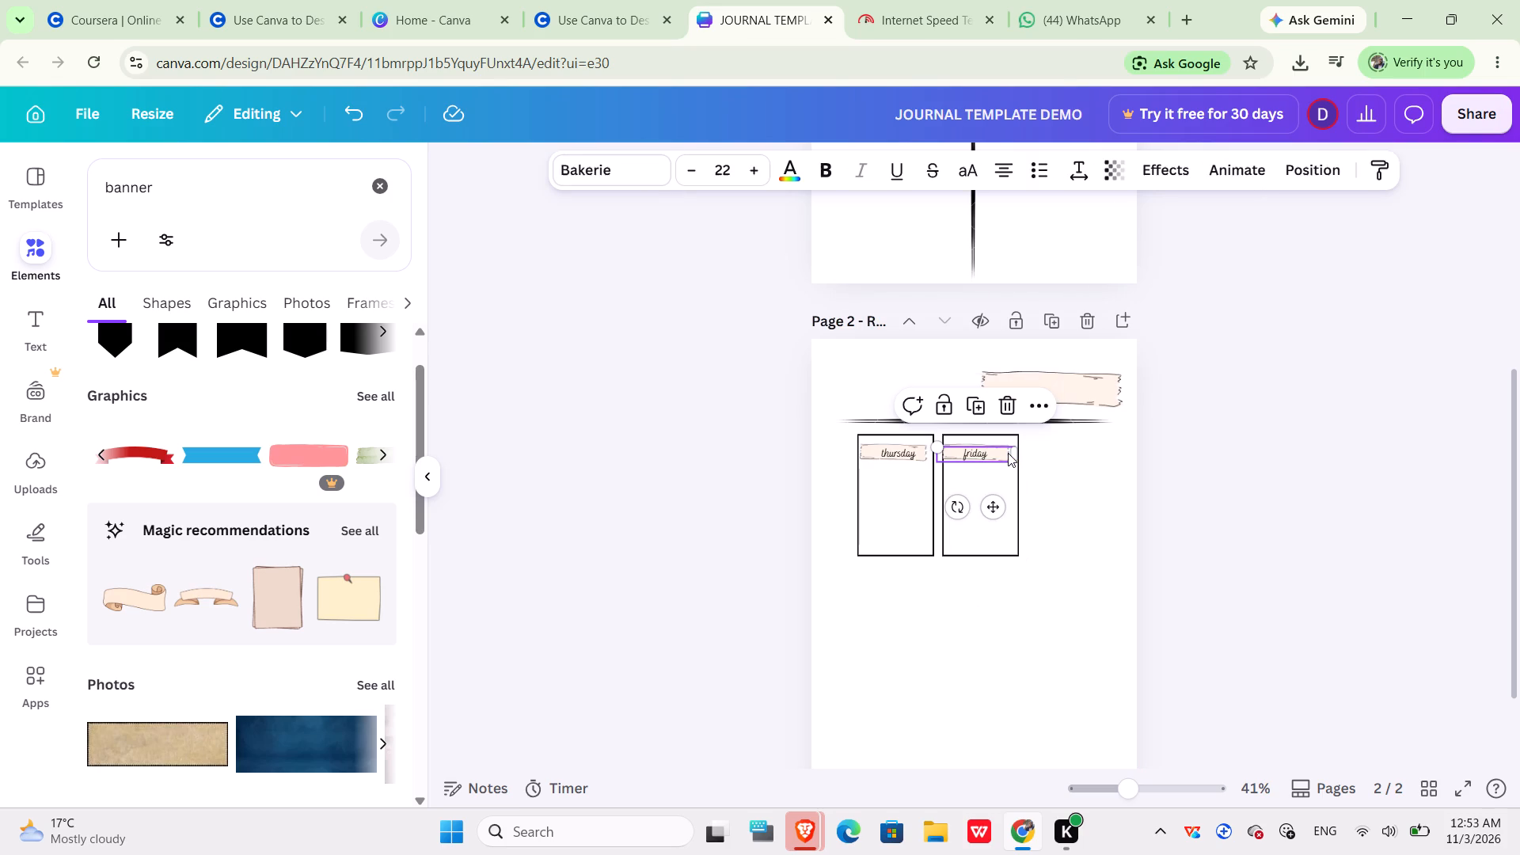
left_click_drag(1008, 453, 1009, 453)
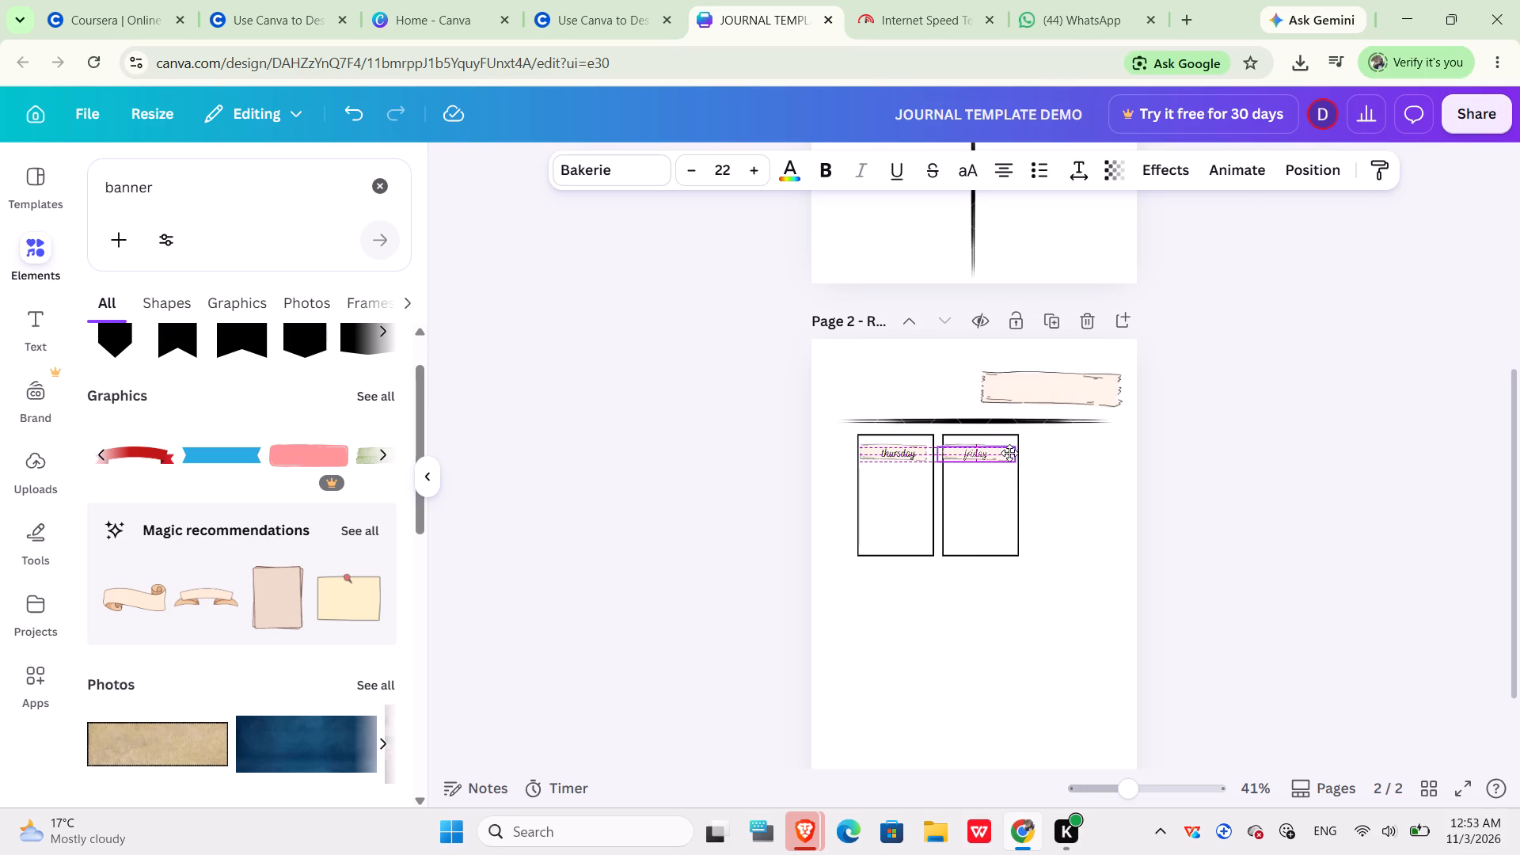
left_click_drag(1009, 453, 1022, 492)
left_click(992, 462)
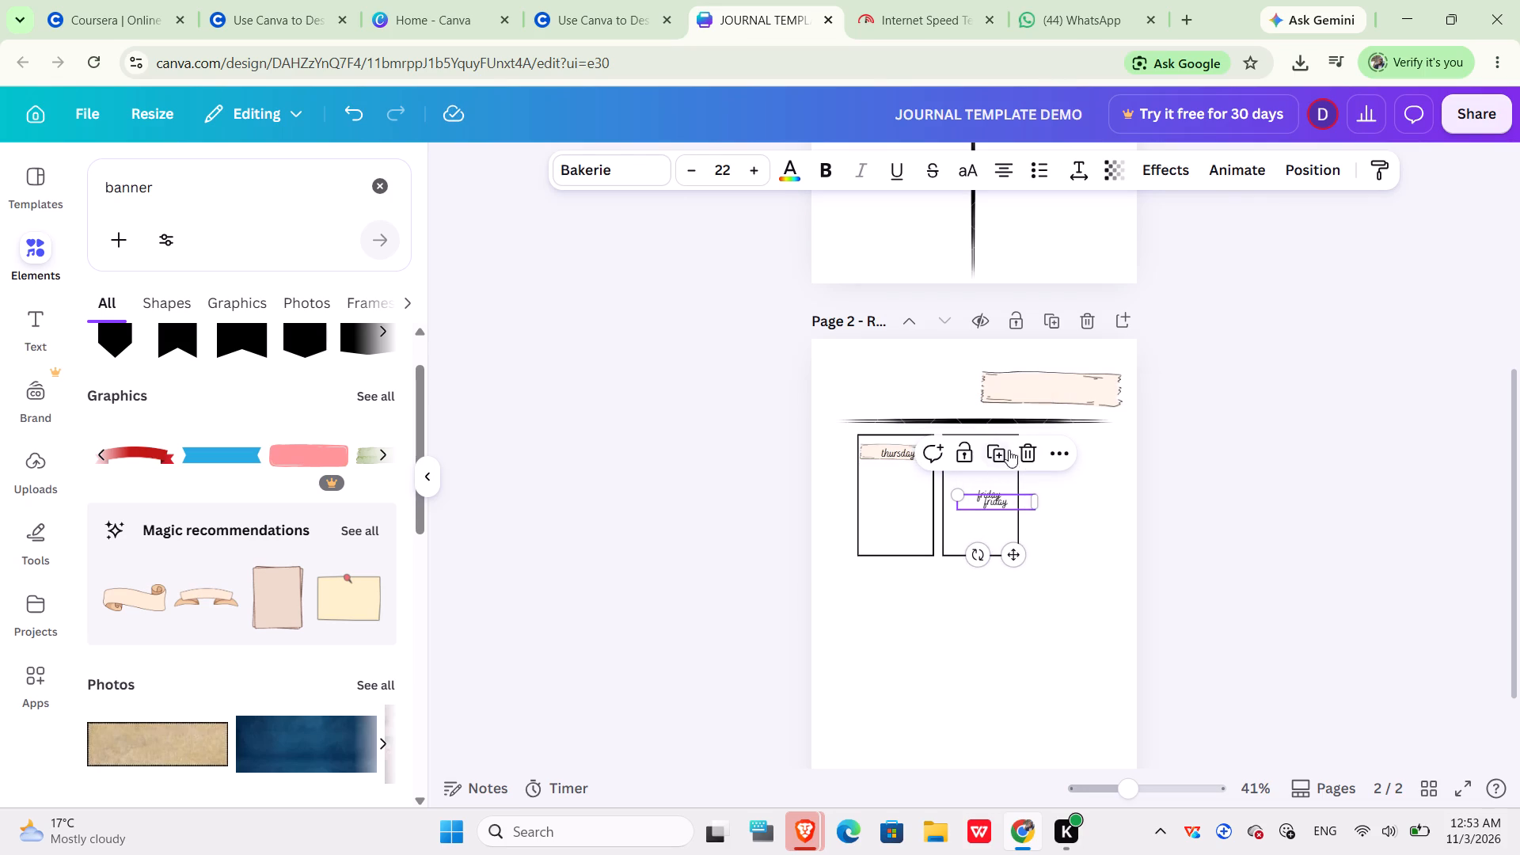
left_click(1031, 453)
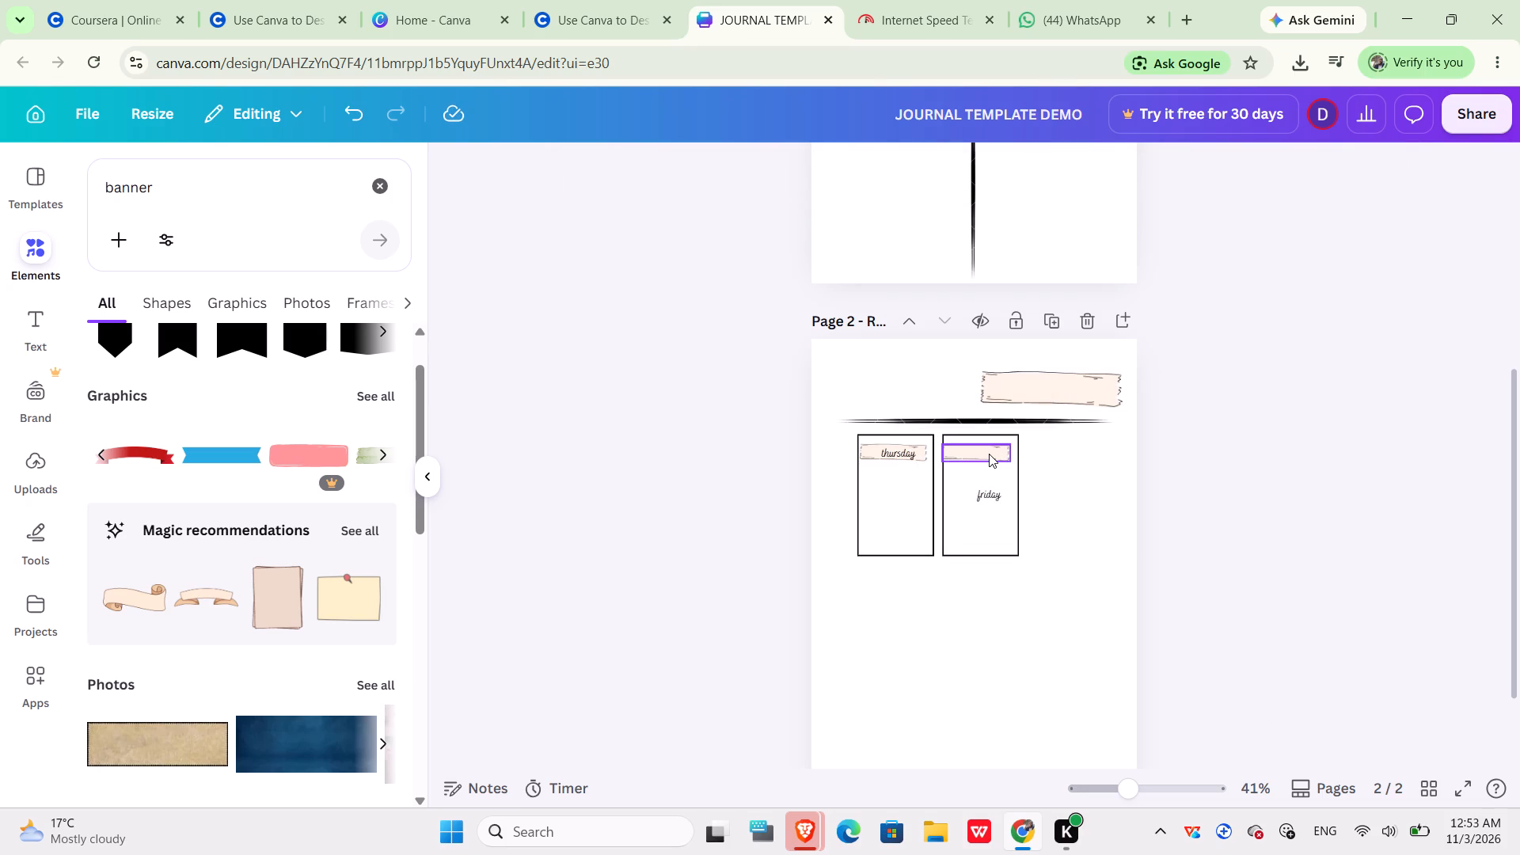
Center the cream banner across the top of the friday frame, level with the thursday banner.
left_click(989, 454)
left_click(989, 454)
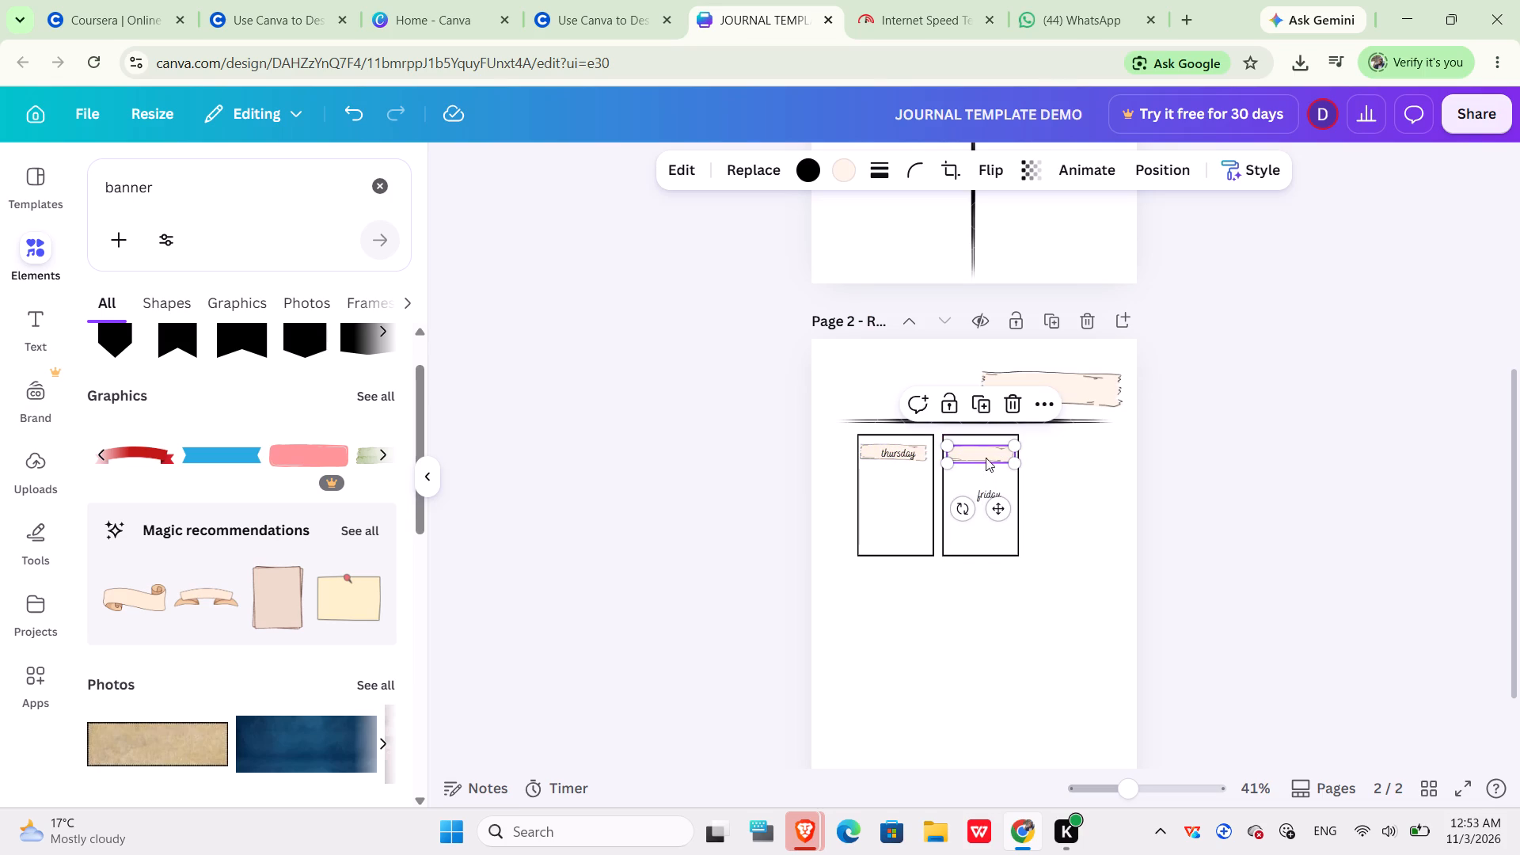
left_click(983, 450)
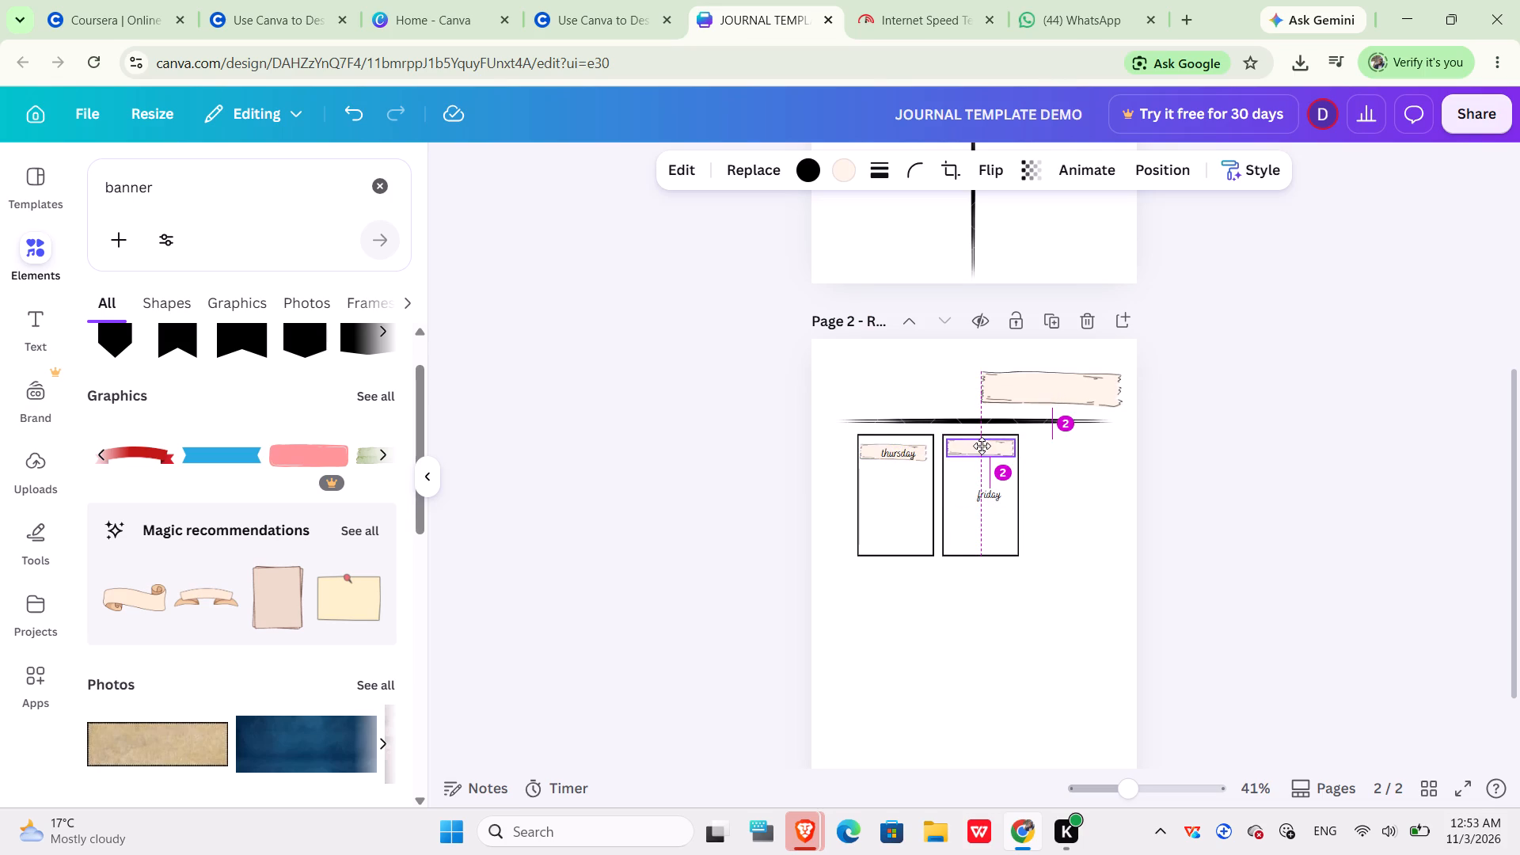
Move the friday label back up and center it on the cream banner in the friday frame.
left_click(980, 485)
left_click(986, 489)
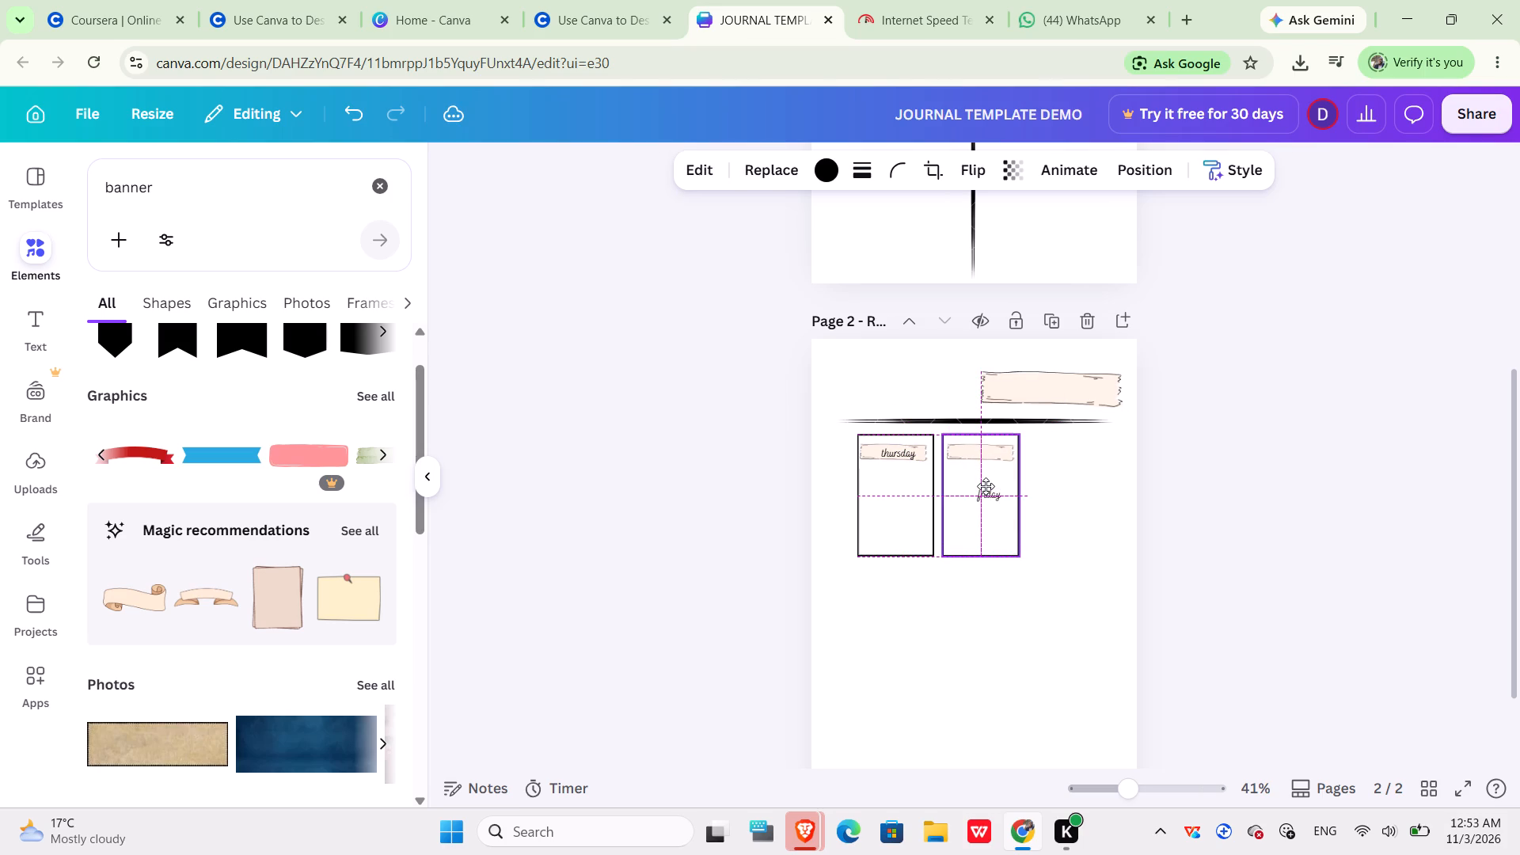
left_click(986, 494)
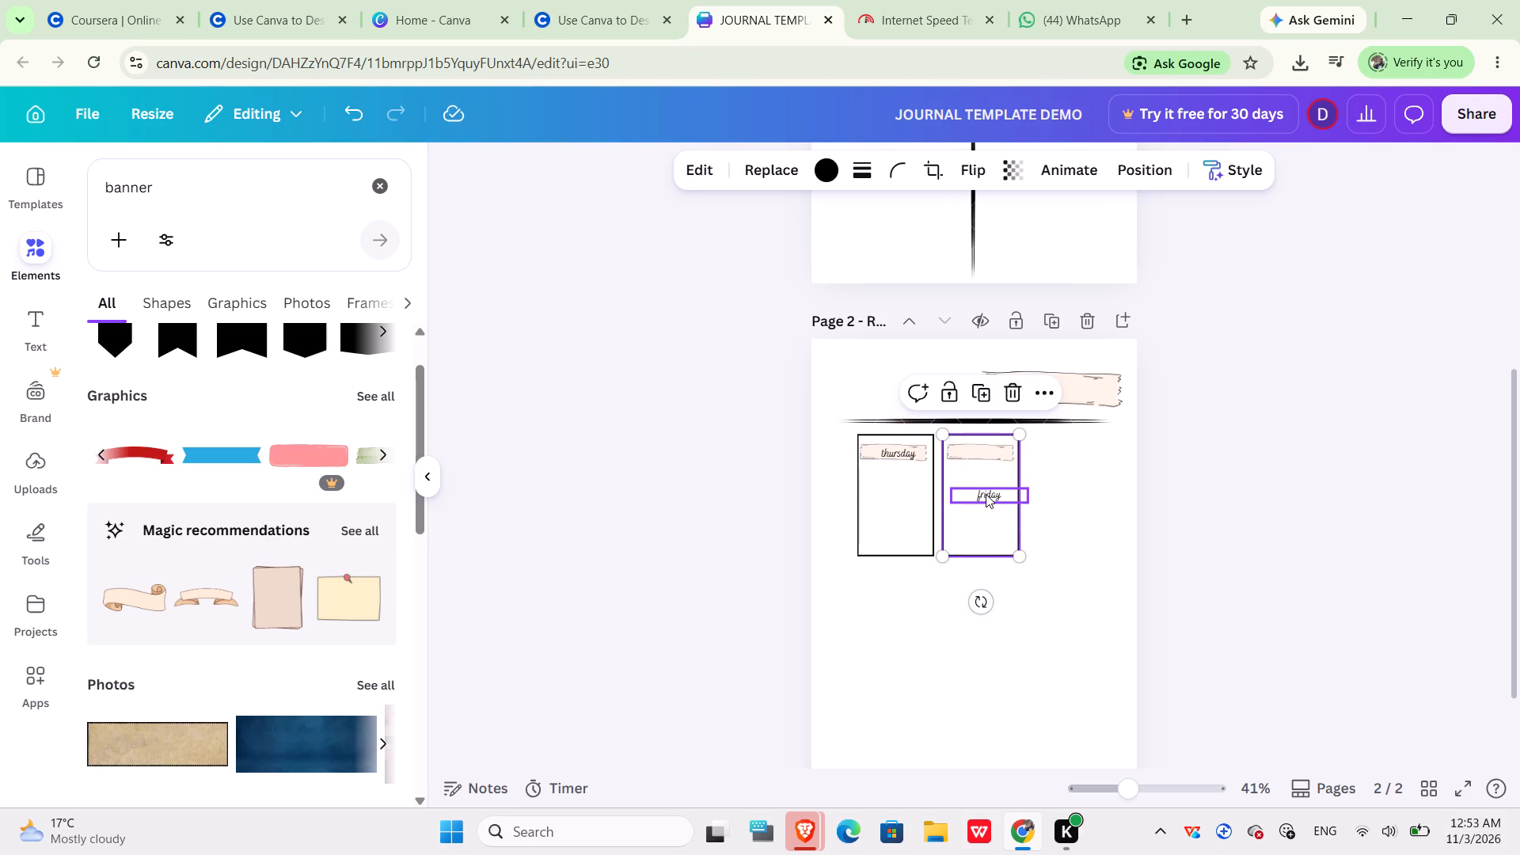
left_click_drag(979, 491, 979, 484)
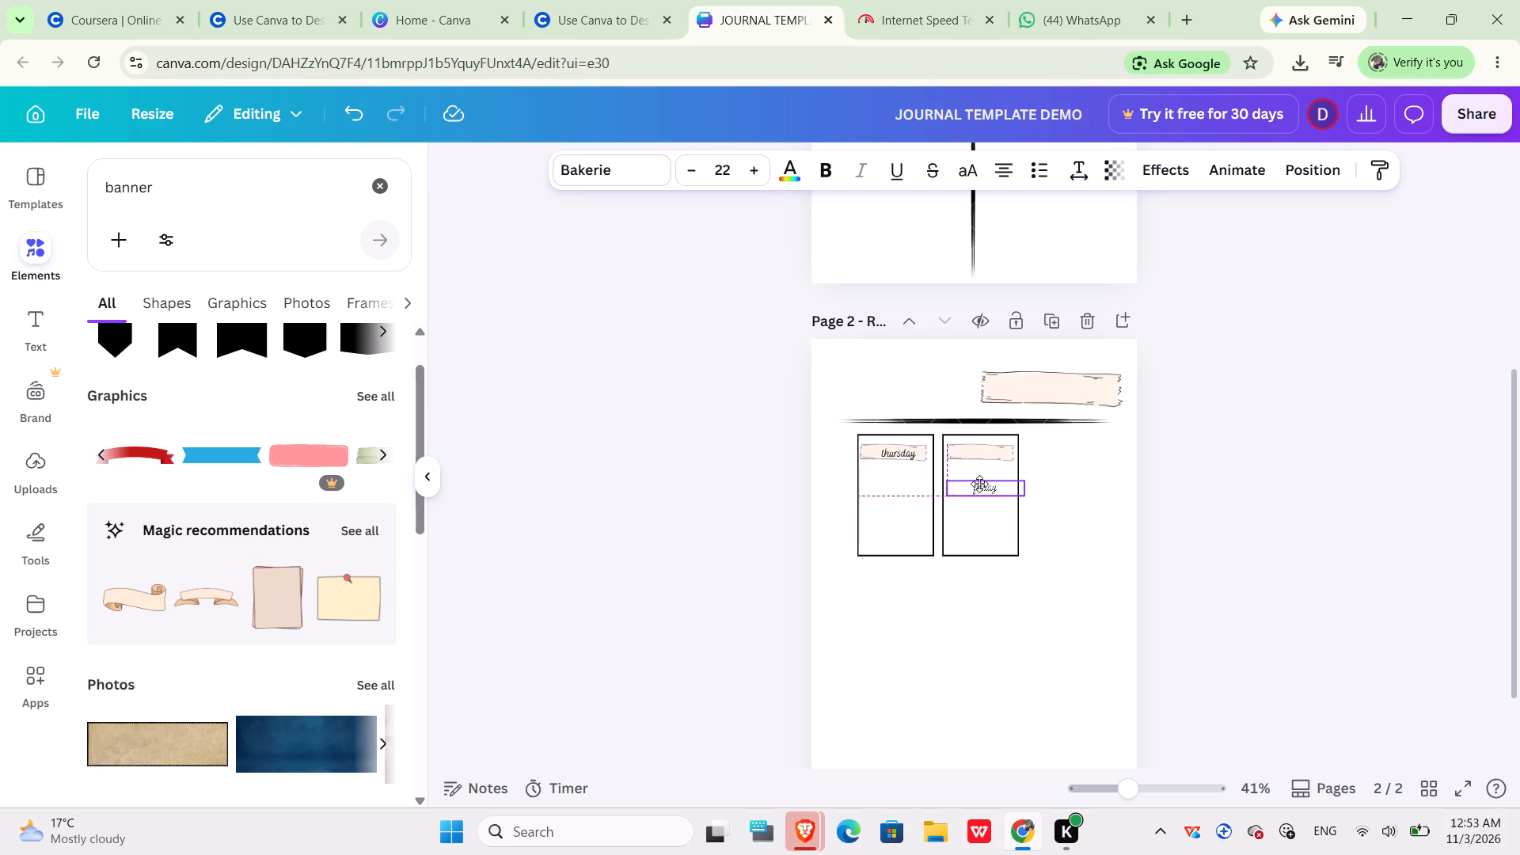
left_click_drag(979, 484, 974, 456)
left_click_drag(974, 456, 974, 446)
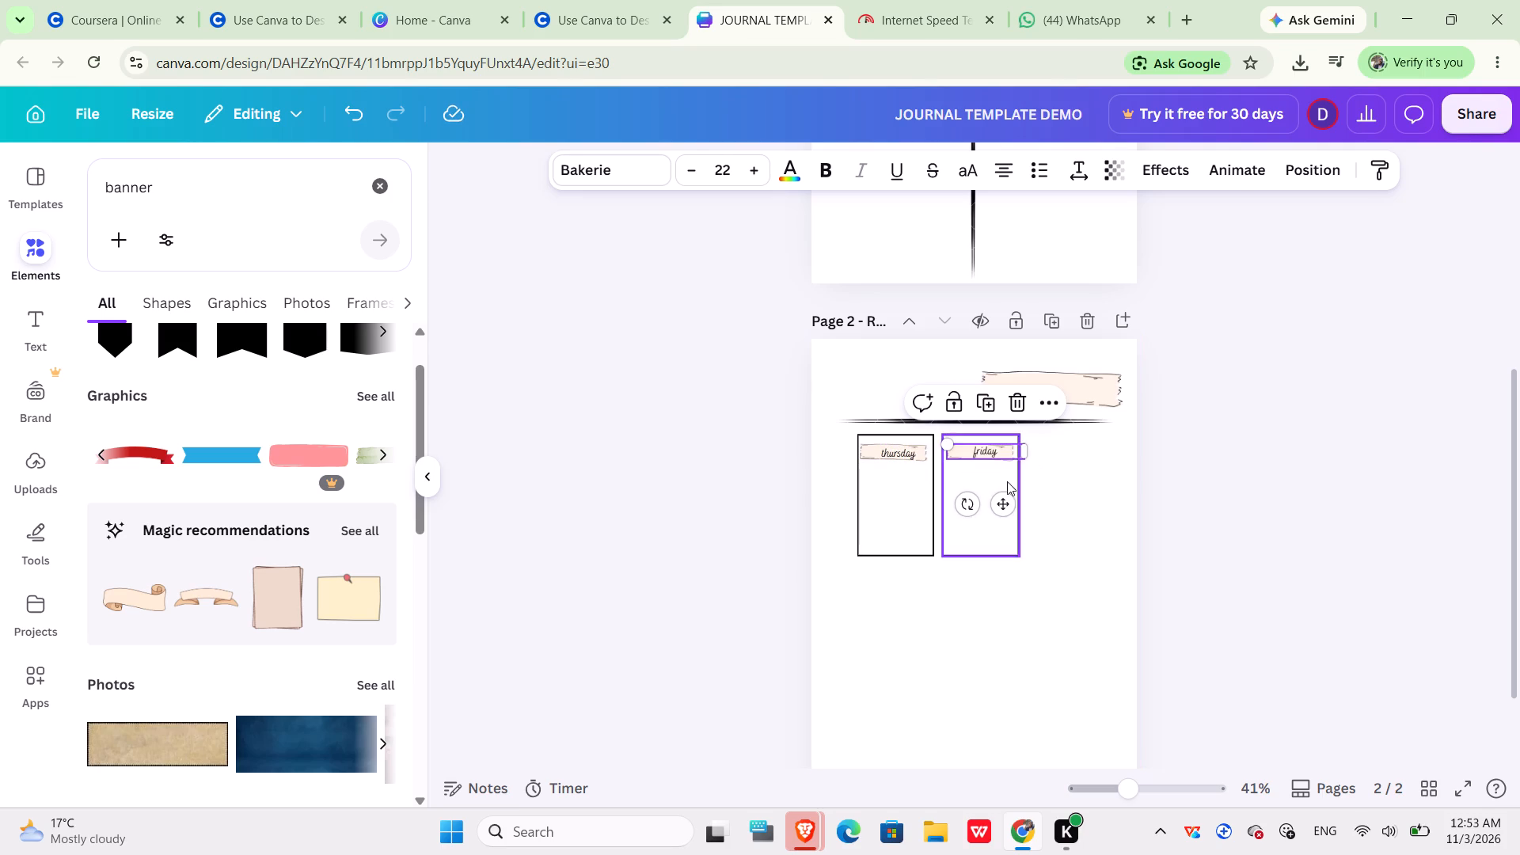
Duplicate the friday frame on page 2 twice.
left_click(963, 542)
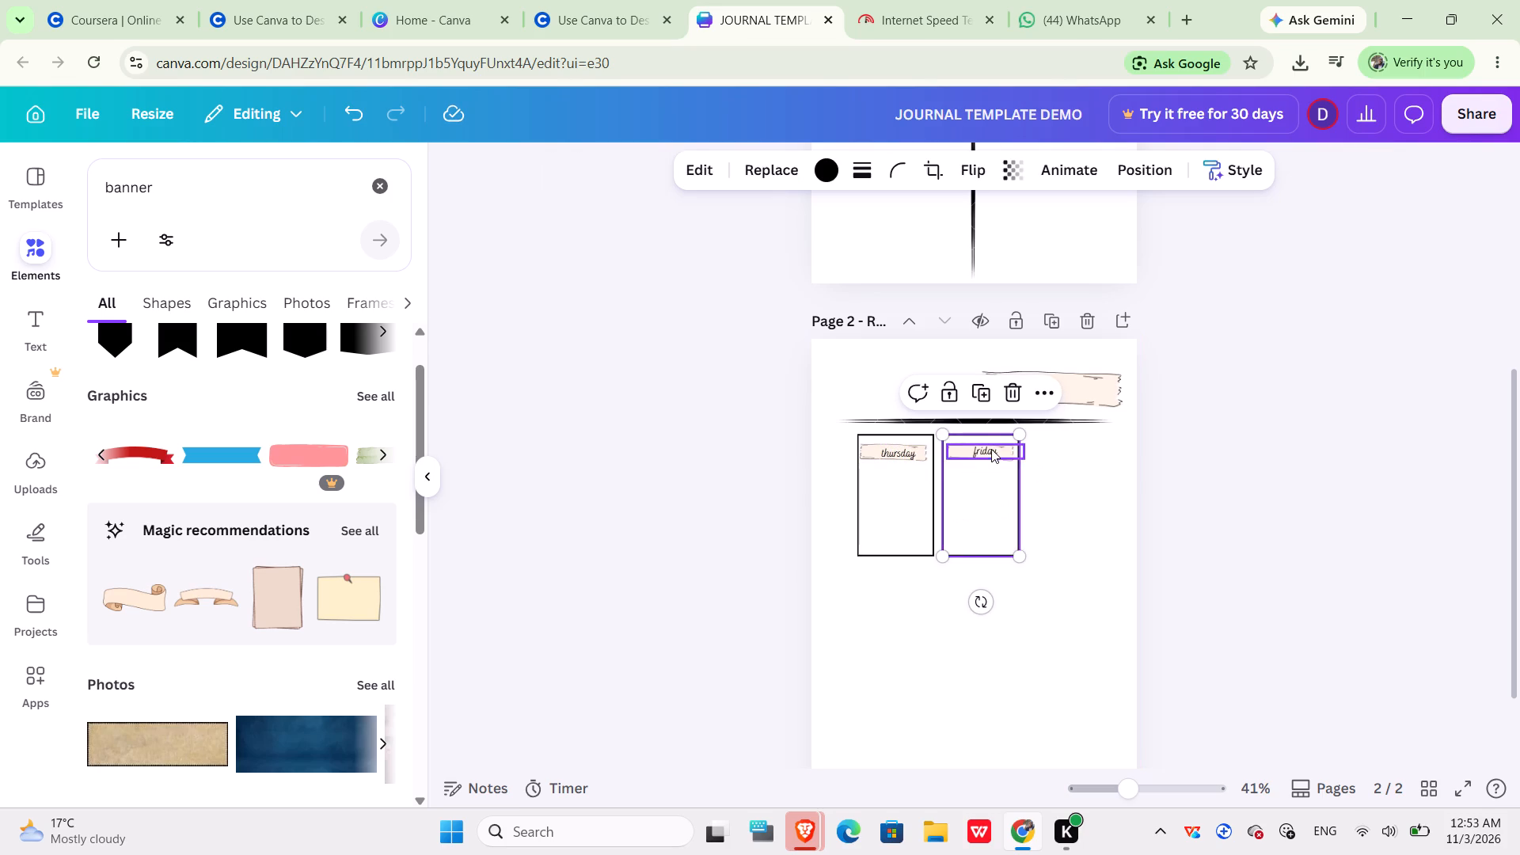
left_click(978, 395)
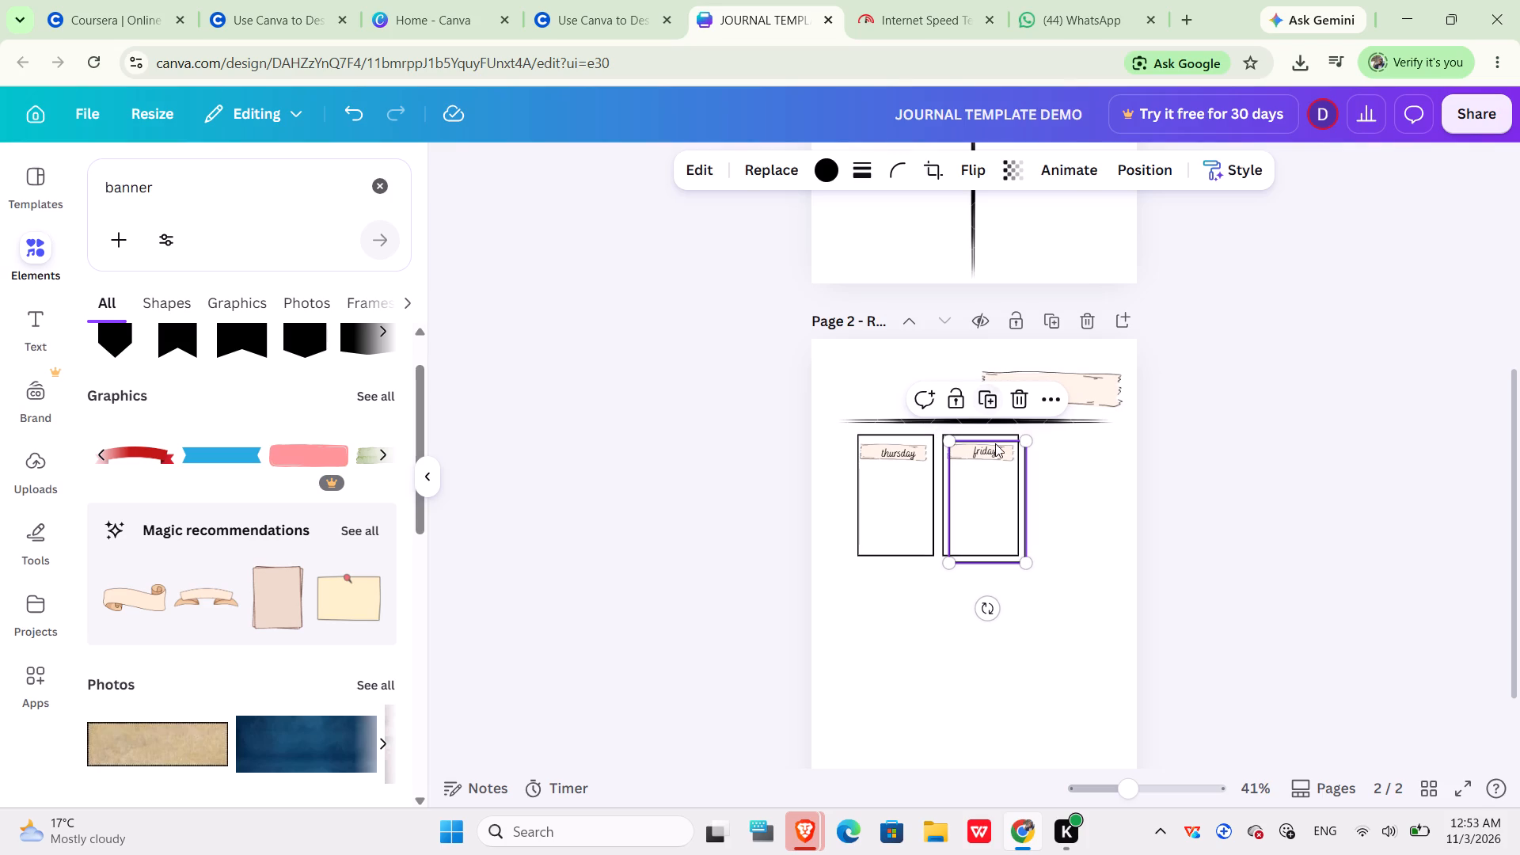
left_click(985, 401)
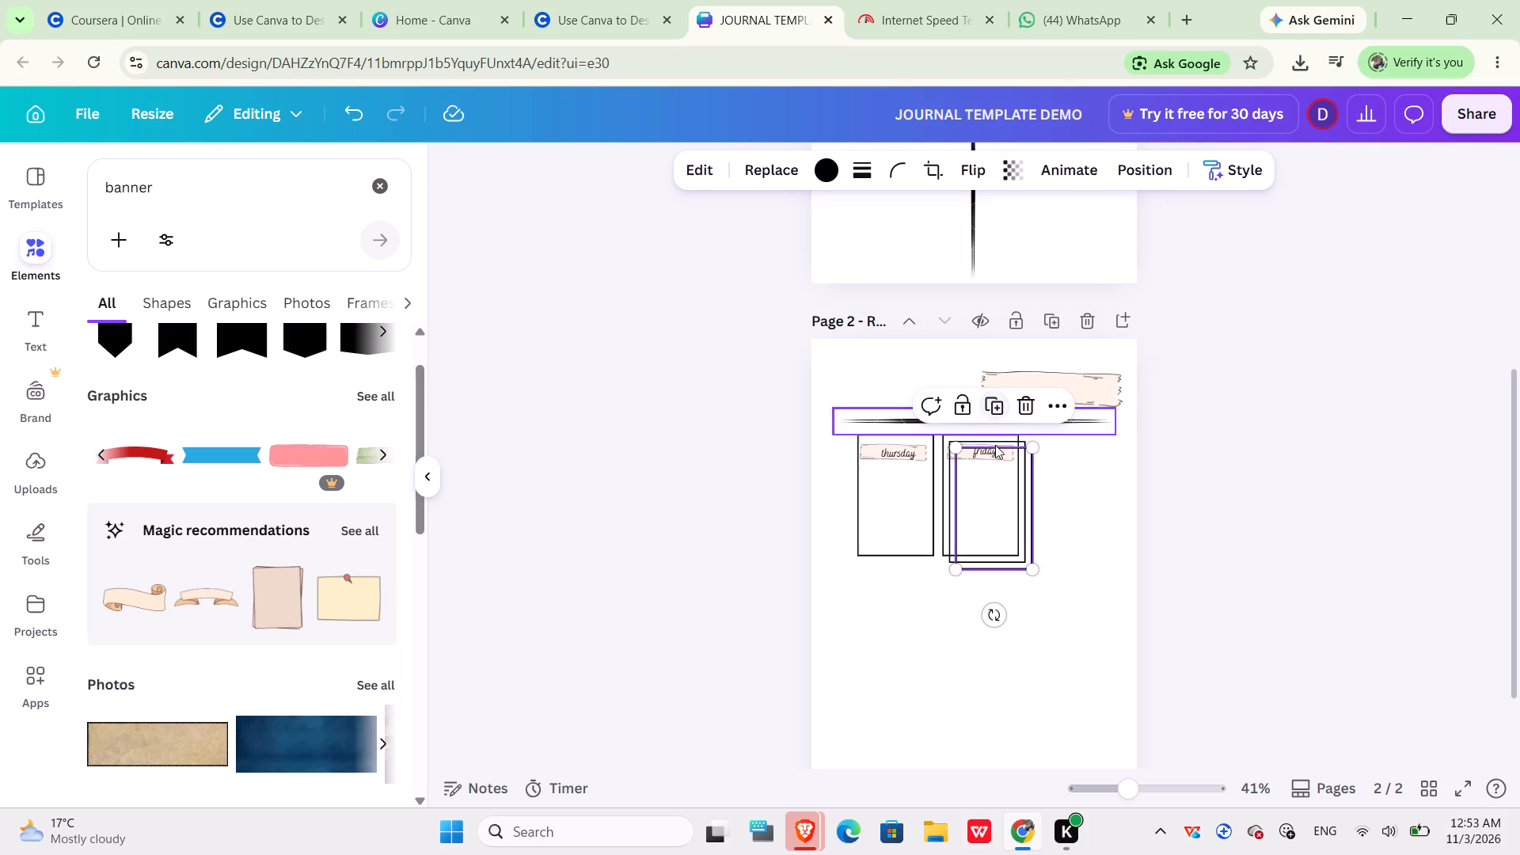
Turn the topmost frame copy into a smaller landscape frame beside the friday frame, rotated 90°.
left_click_drag(1032, 566, 1023, 484)
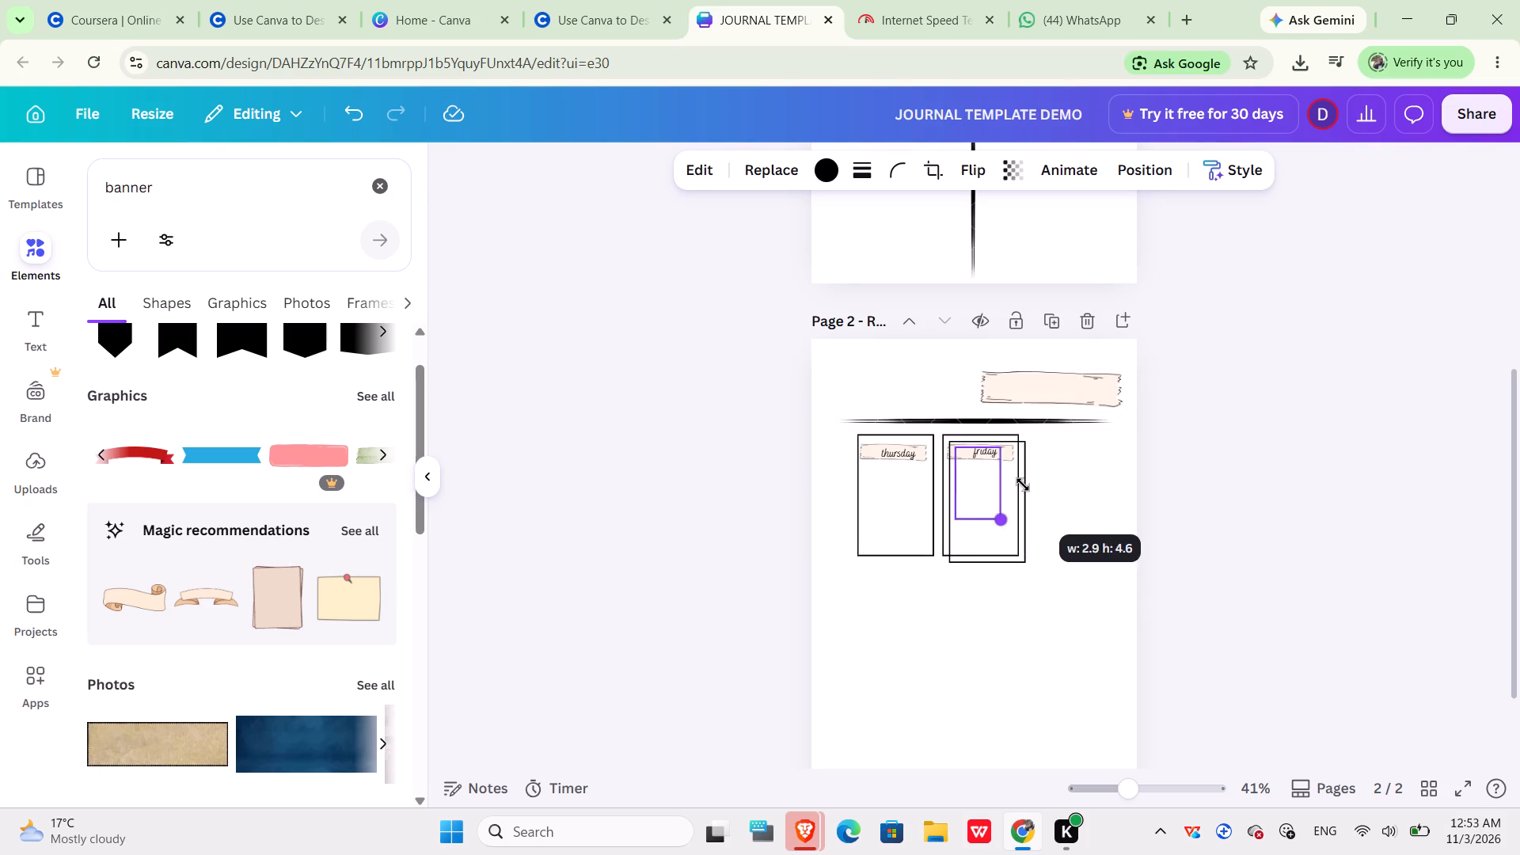
left_click_drag(1023, 484, 1059, 485)
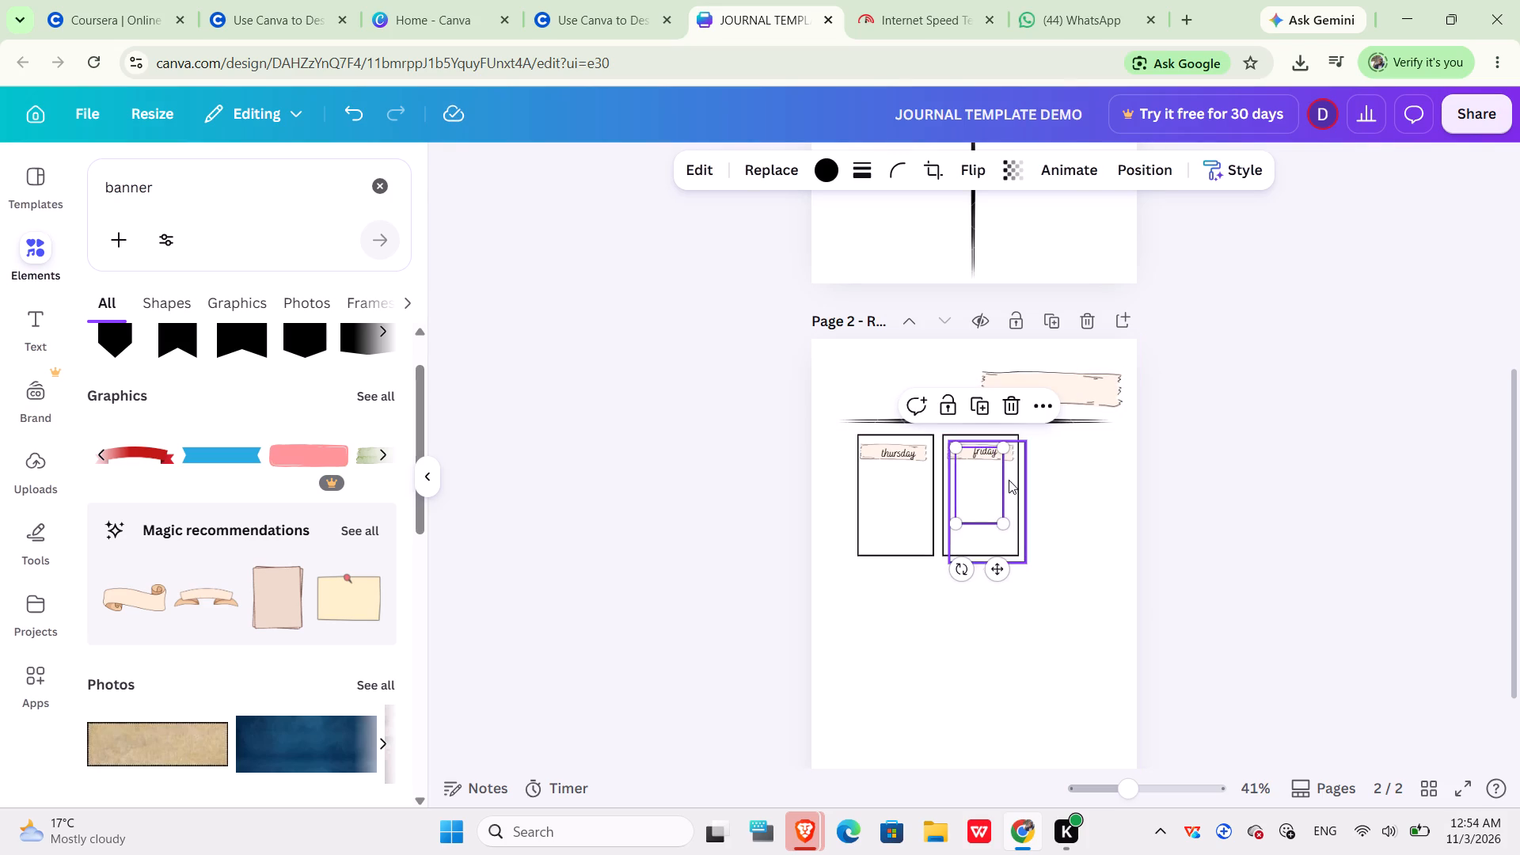
left_click_drag(979, 473, 1060, 467)
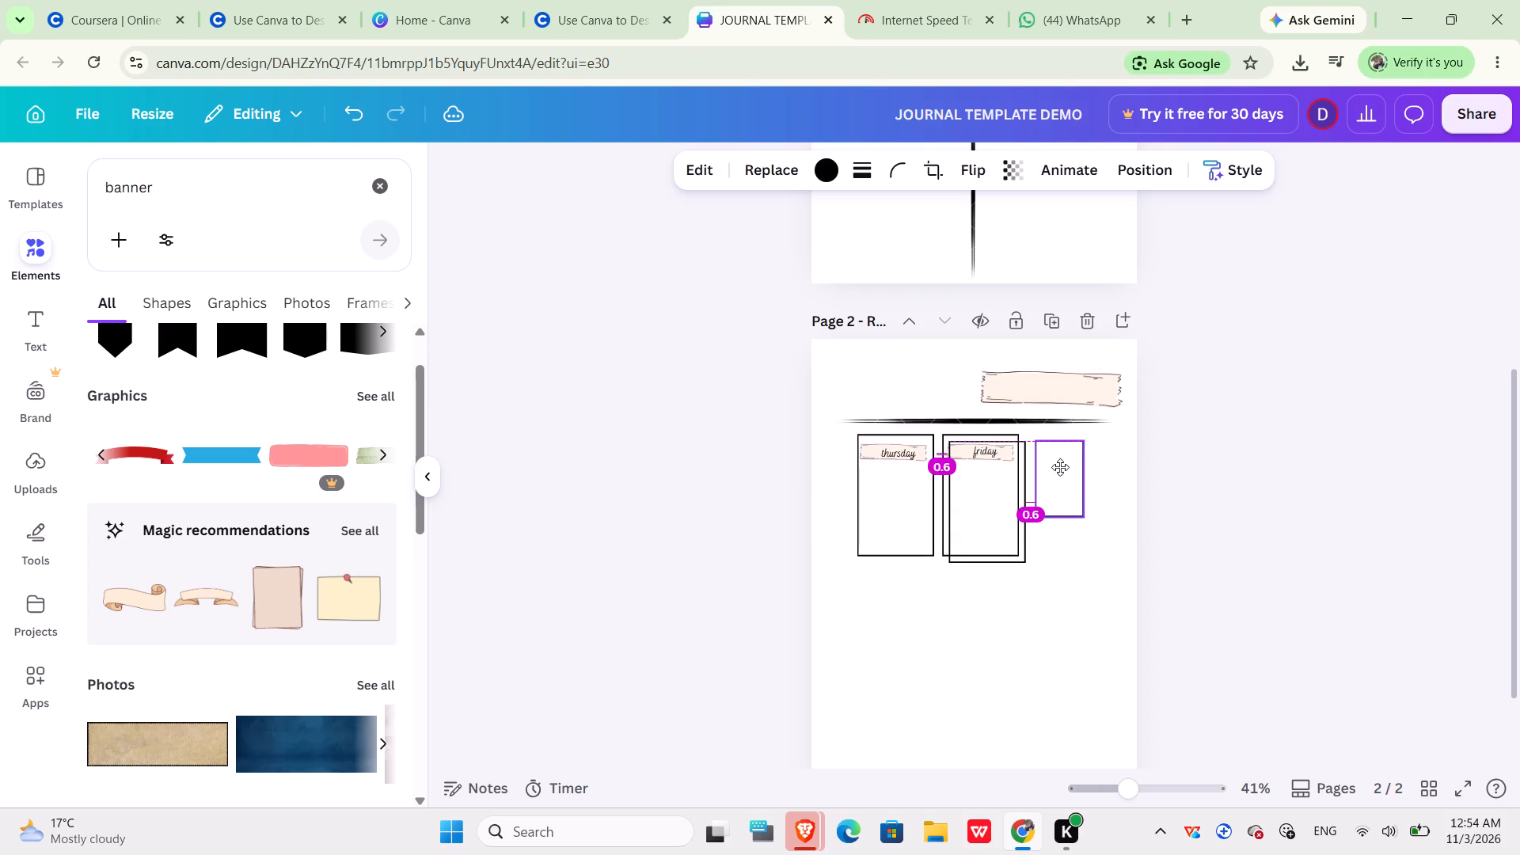
left_click_drag(1060, 467, 1062, 466)
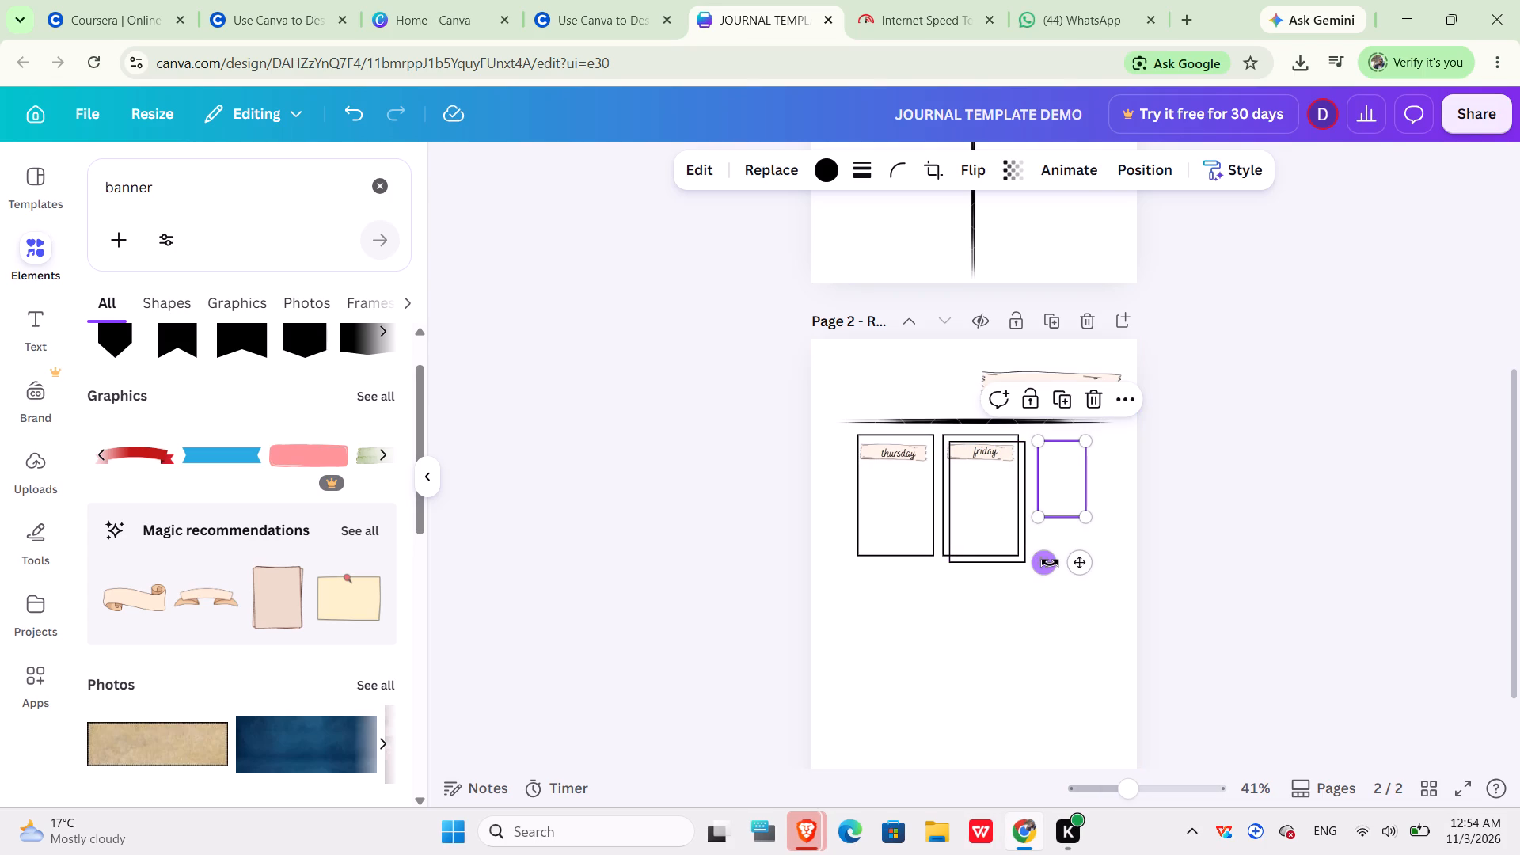
left_click(1050, 563)
left_click_drag(1047, 563, 994, 529)
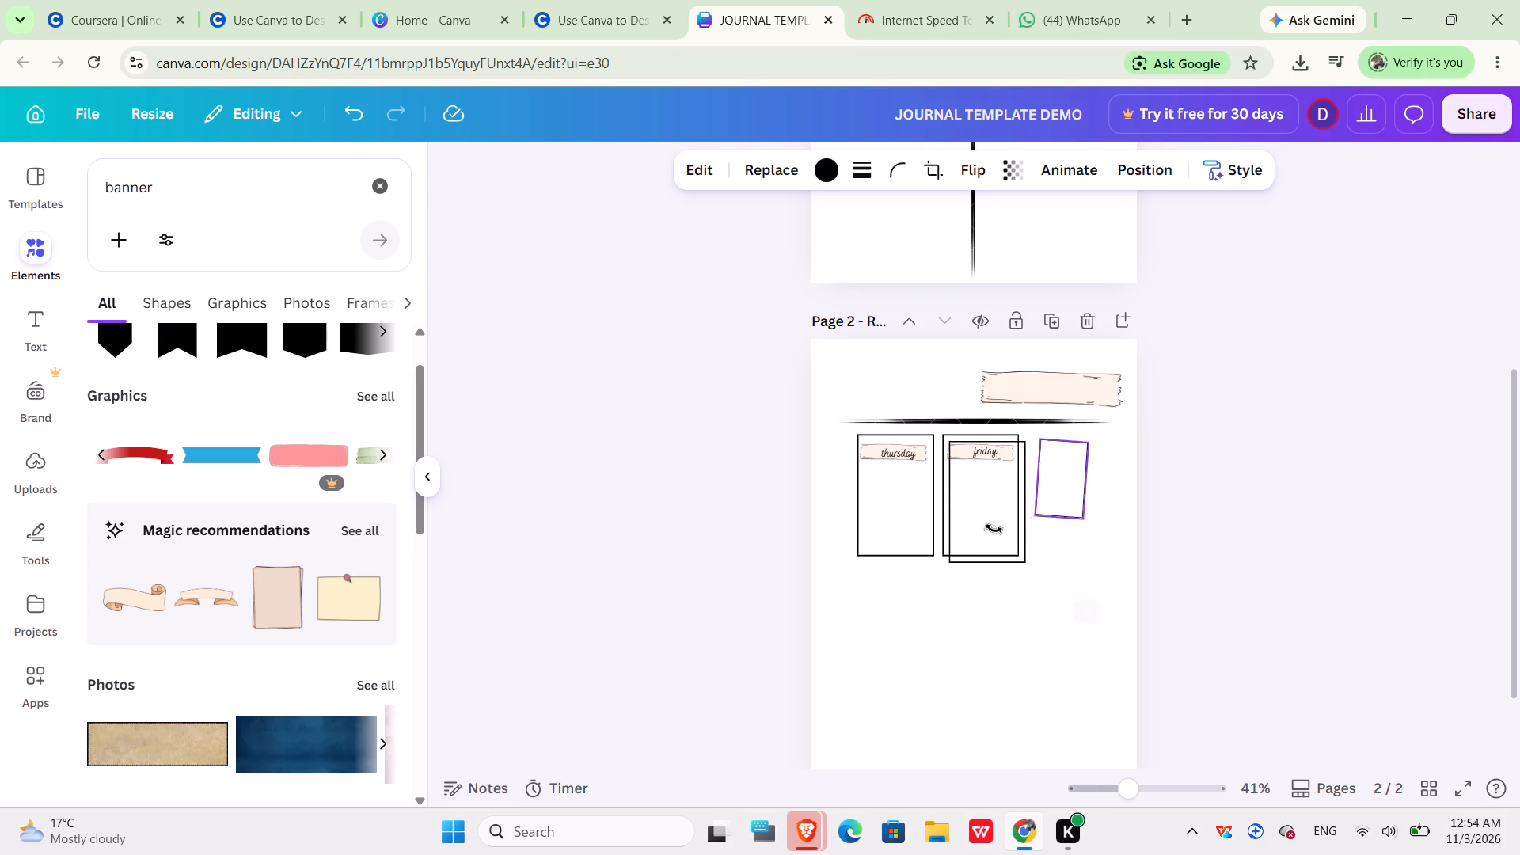
left_click_drag(994, 529, 969, 465)
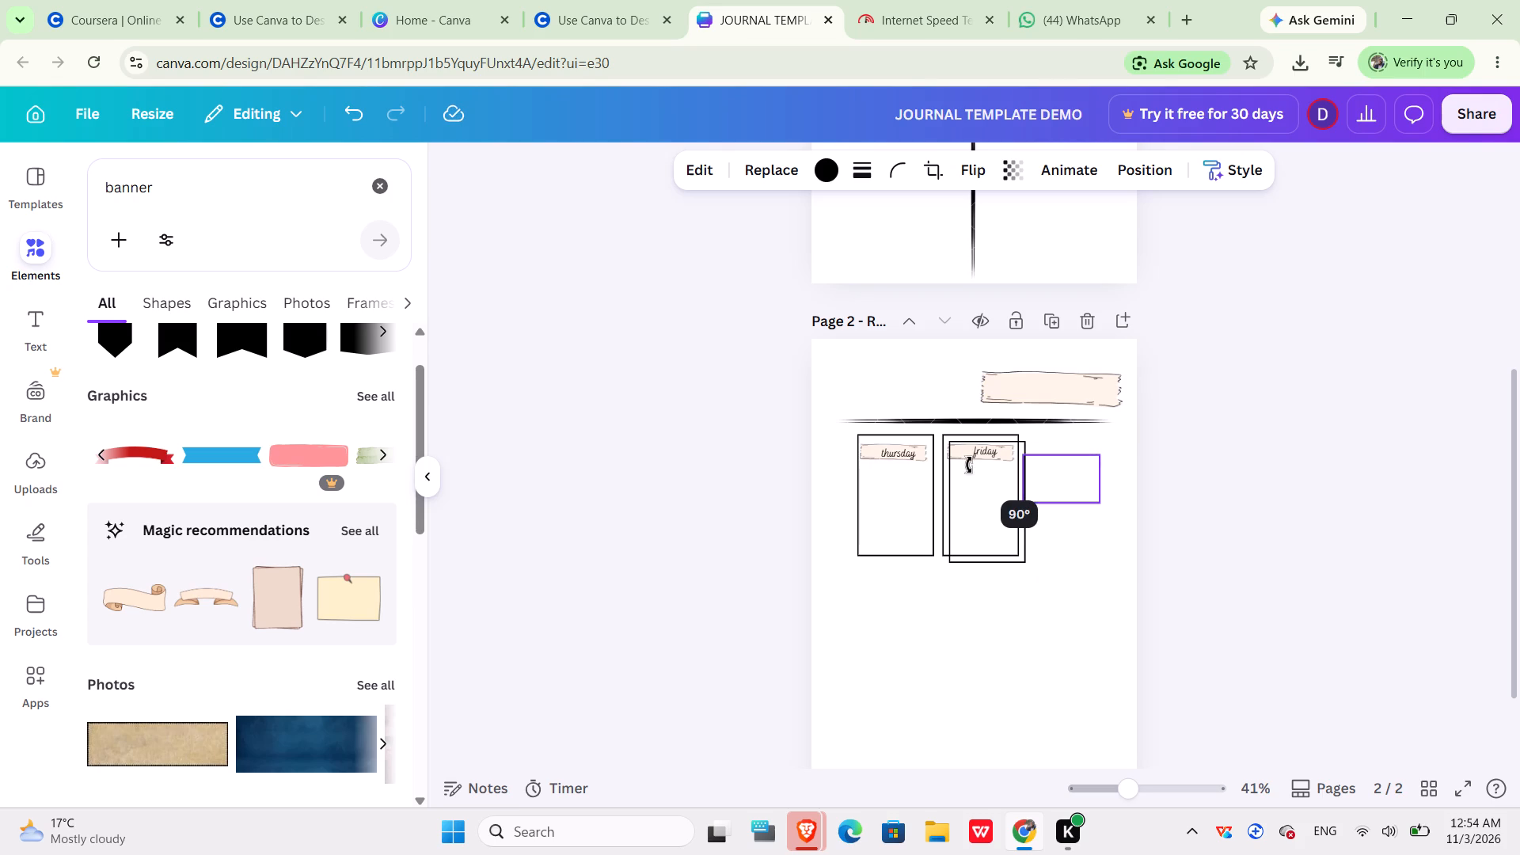
Shrink the remaining friday frame copy, rotate it 90° into landscape, and place it below the first landscape frame.
left_click(994, 519)
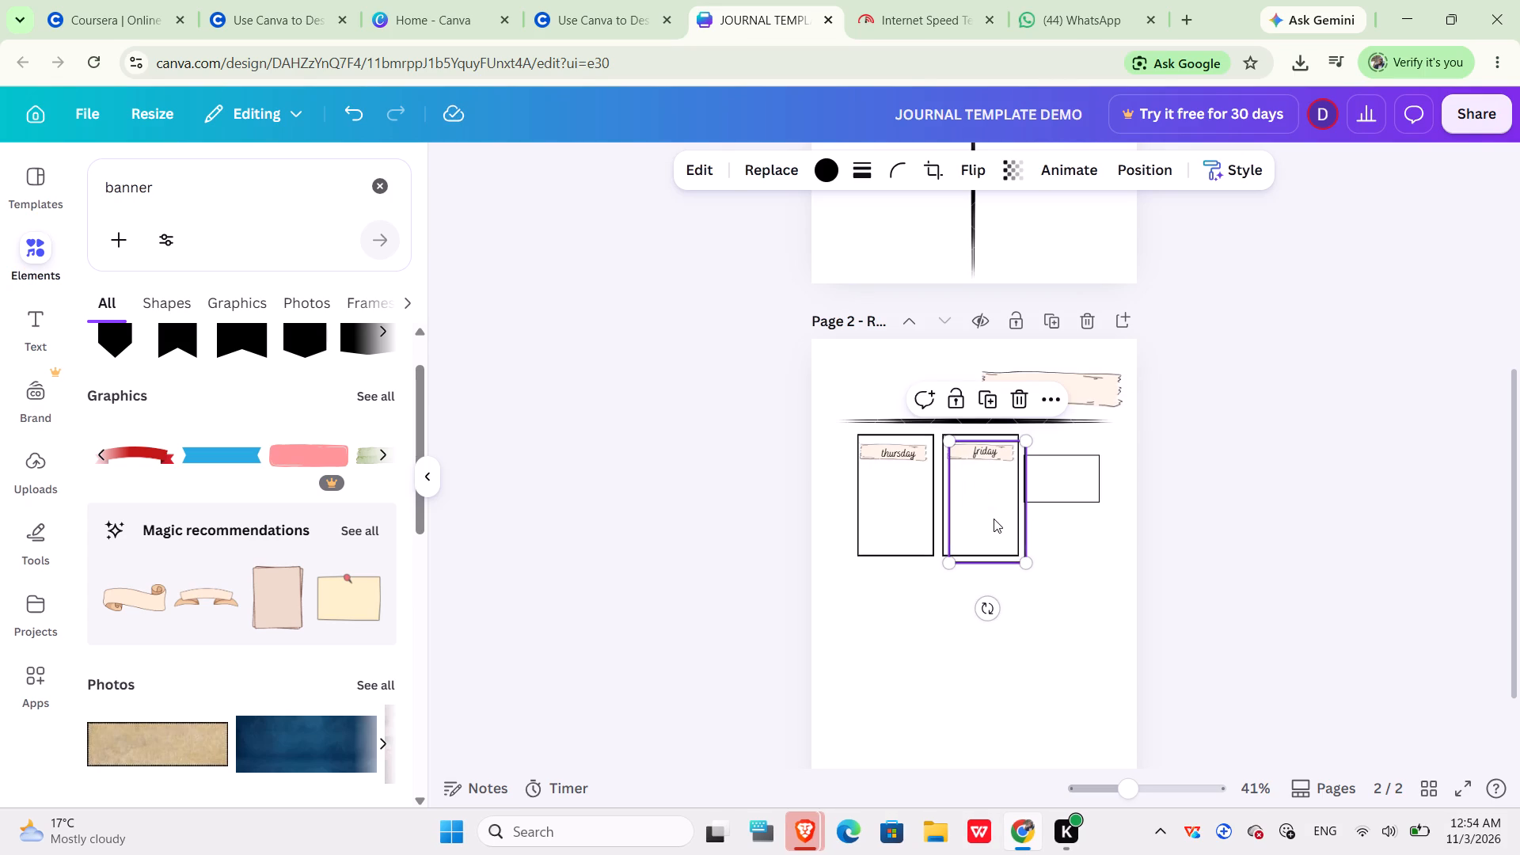
left_click_drag(1021, 556, 994, 523)
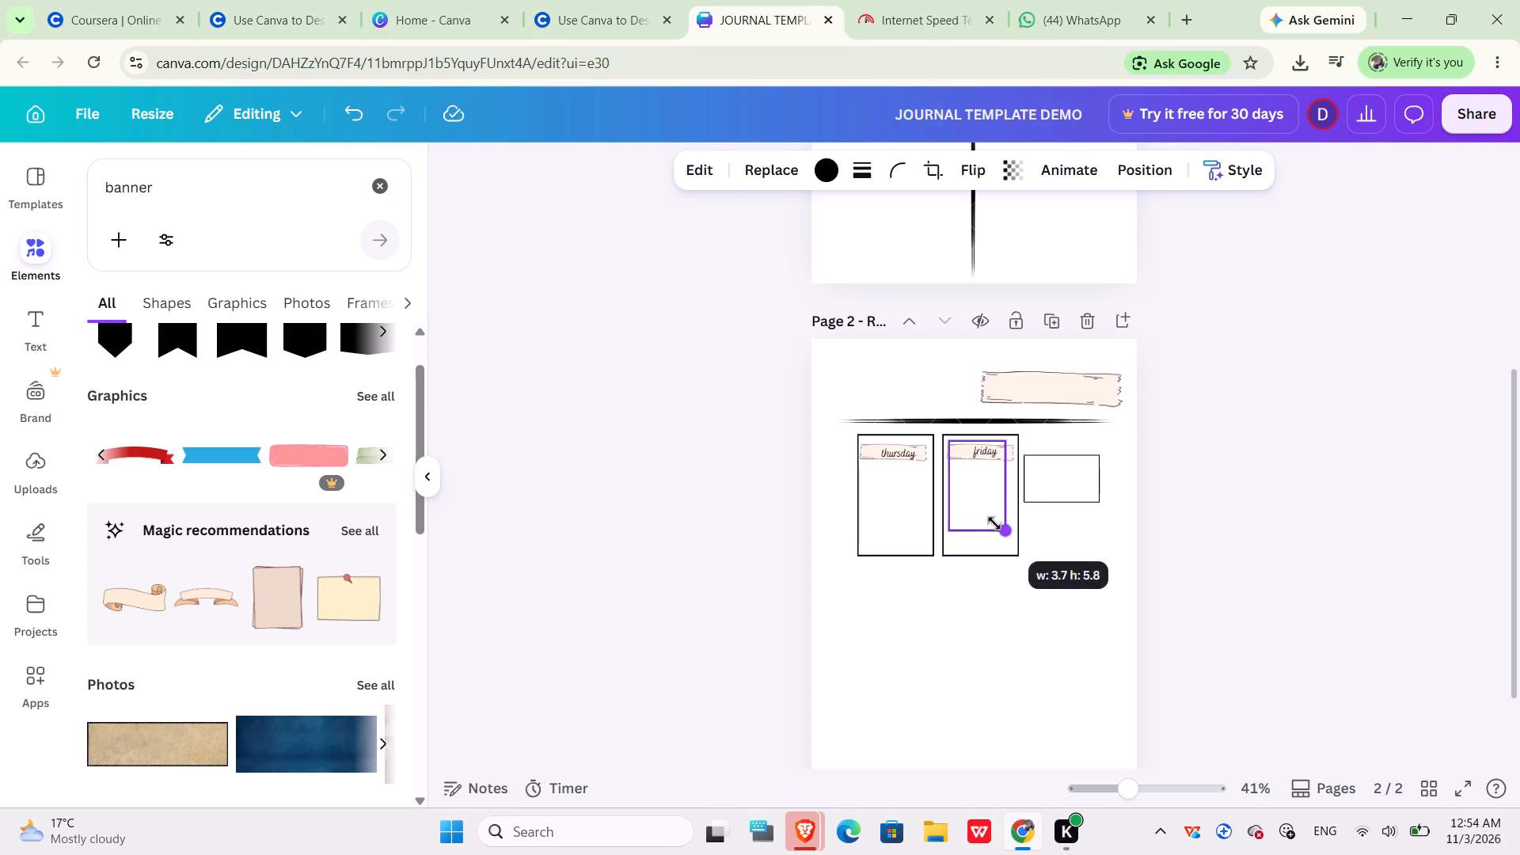
left_click_drag(994, 523, 986, 510)
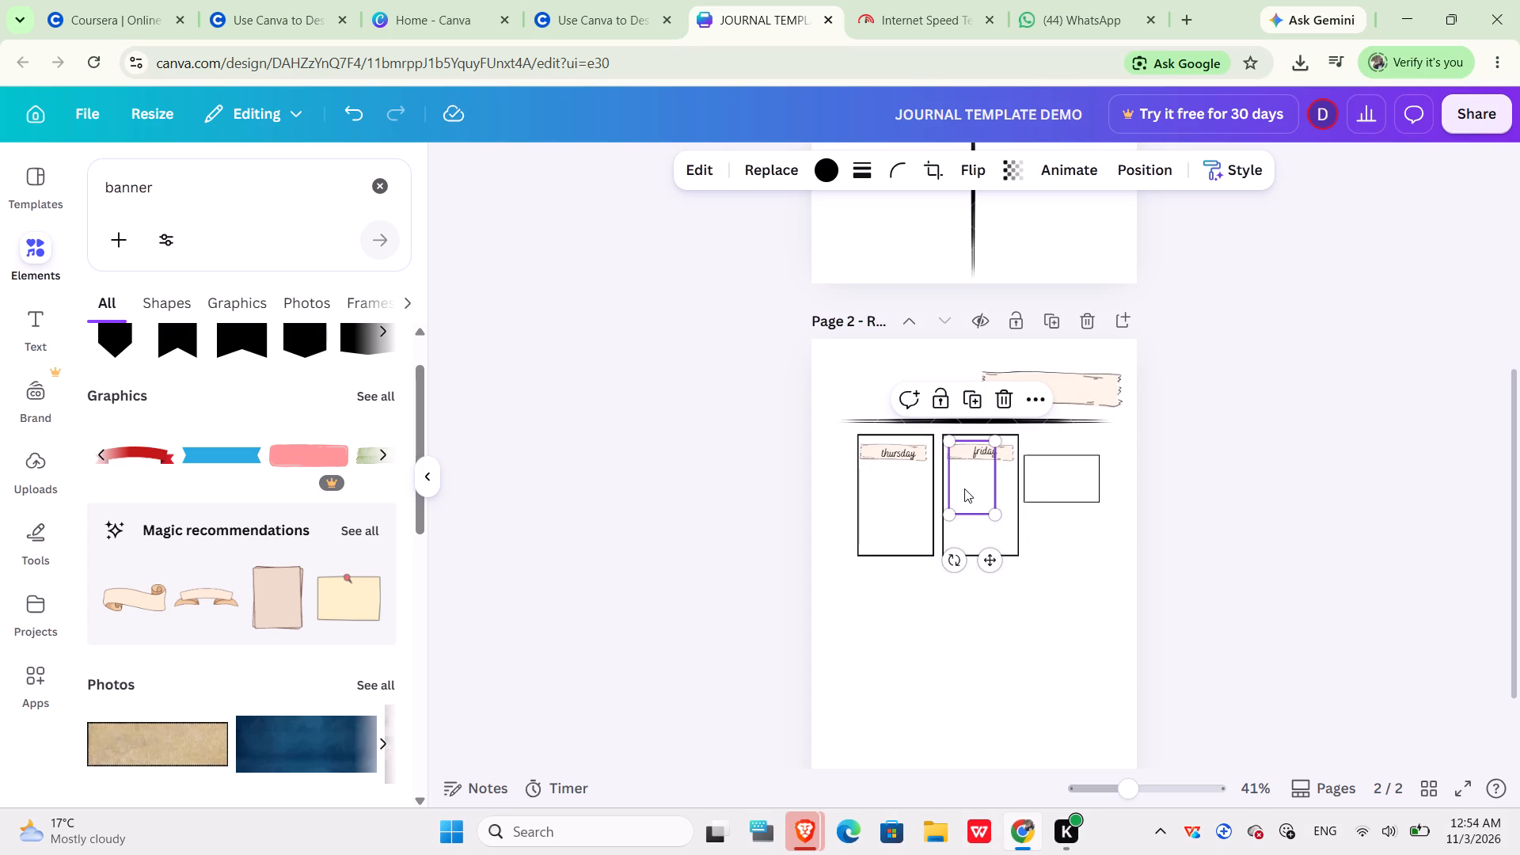
left_click_drag(957, 555, 949, 542)
left_click_drag(949, 542, 931, 467)
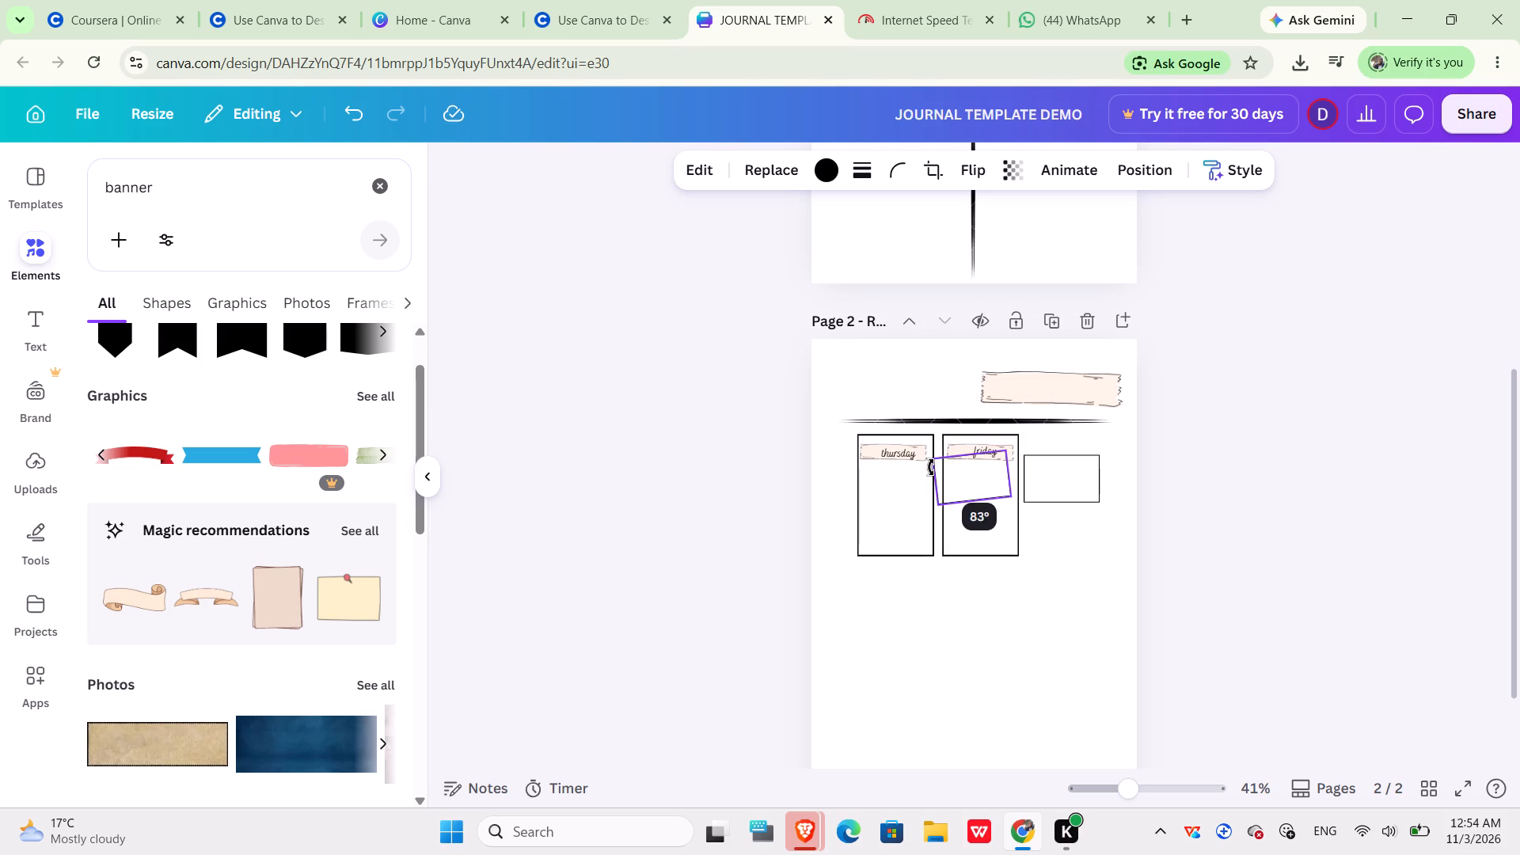
left_click_drag(931, 467, 931, 466)
left_click_drag(931, 466, 931, 462)
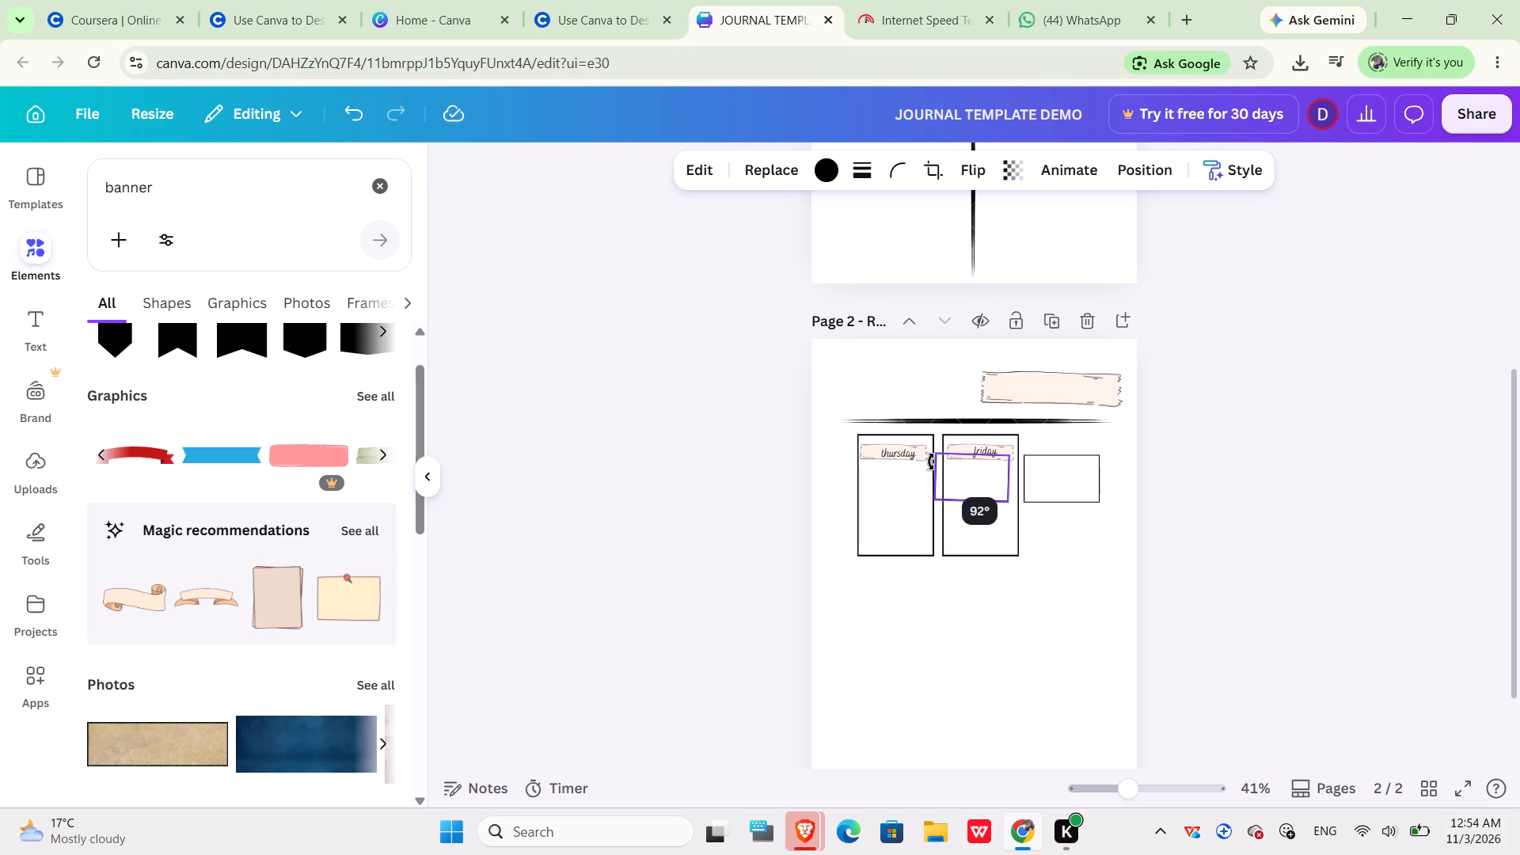
left_click_drag(931, 462, 931, 464)
left_click_drag(931, 464, 931, 462)
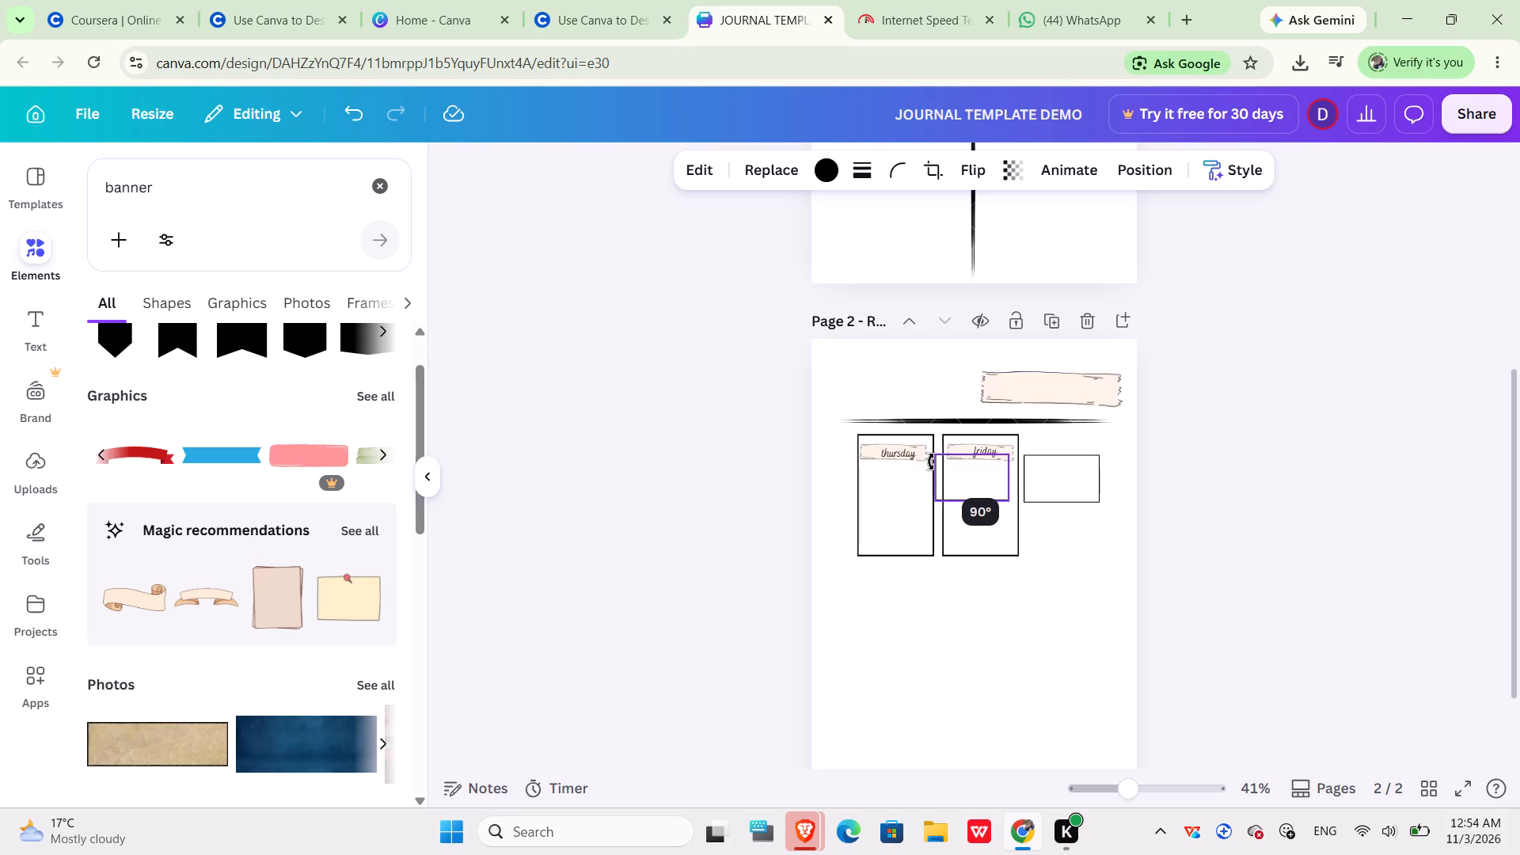
left_click_drag(931, 462, 932, 462)
left_click_drag(975, 477, 1045, 538)
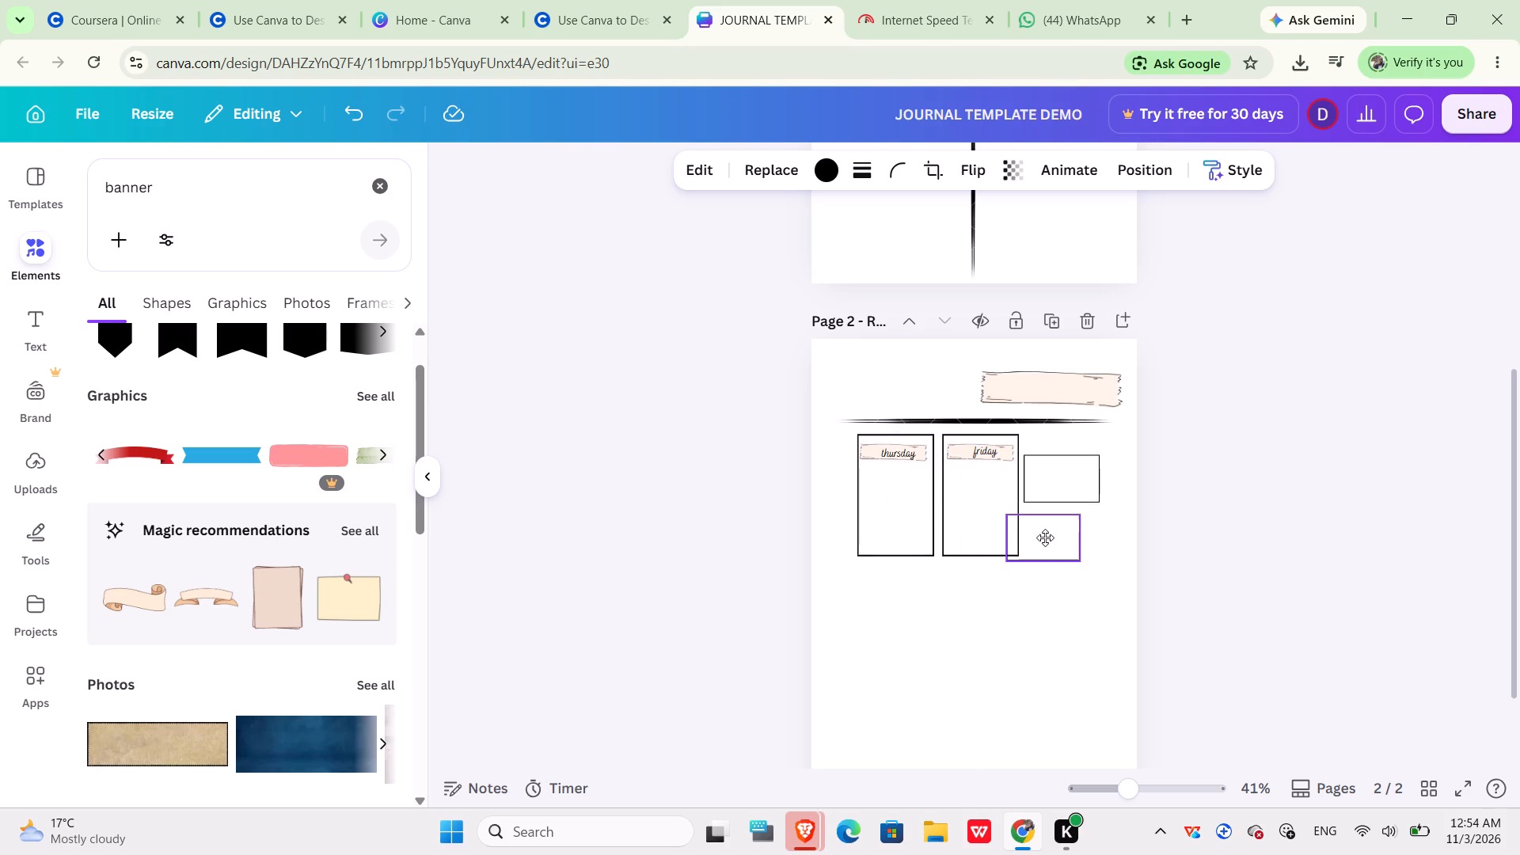
left_click_drag(1045, 538, 1065, 538)
Move the upper landscape frame up near the friday frame's top edge and slightly enlarge the lower one to match its width.
left_click(1061, 497)
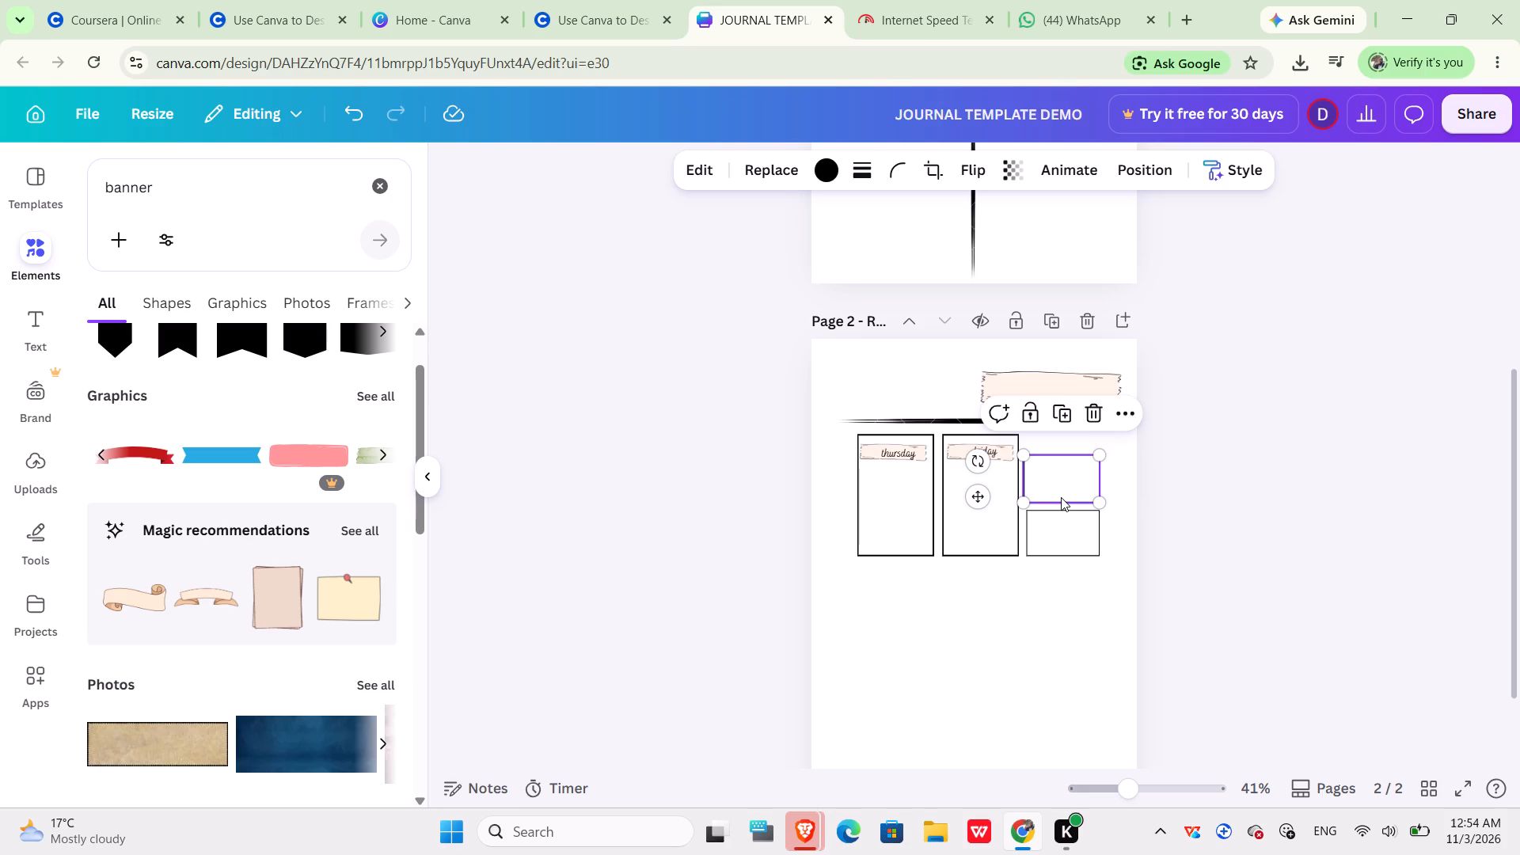
left_click_drag(1060, 481, 1058, 464)
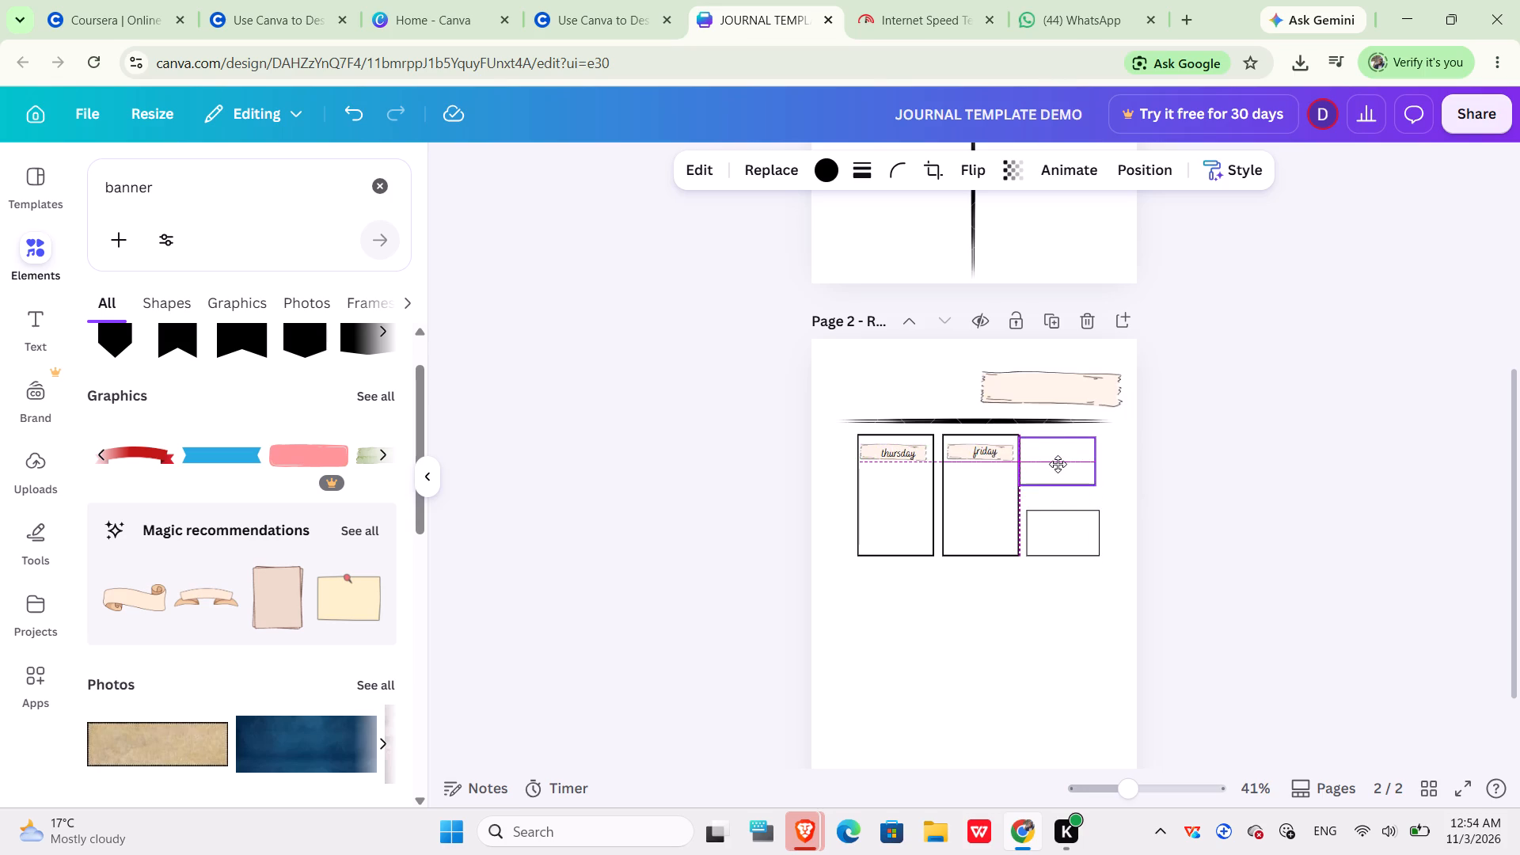
left_click_drag(1058, 464, 1063, 464)
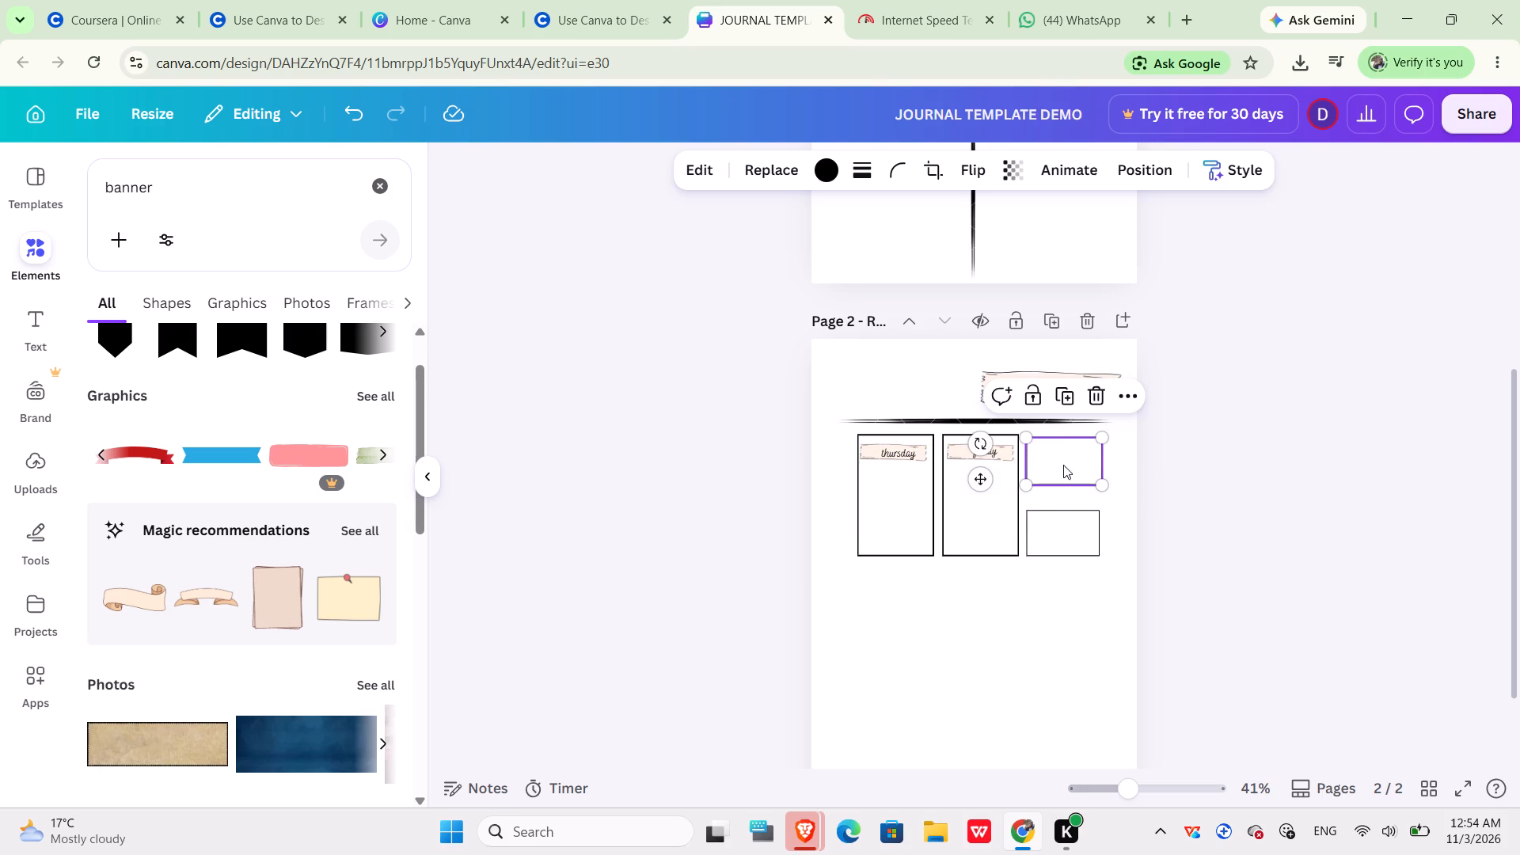
left_click(1066, 519)
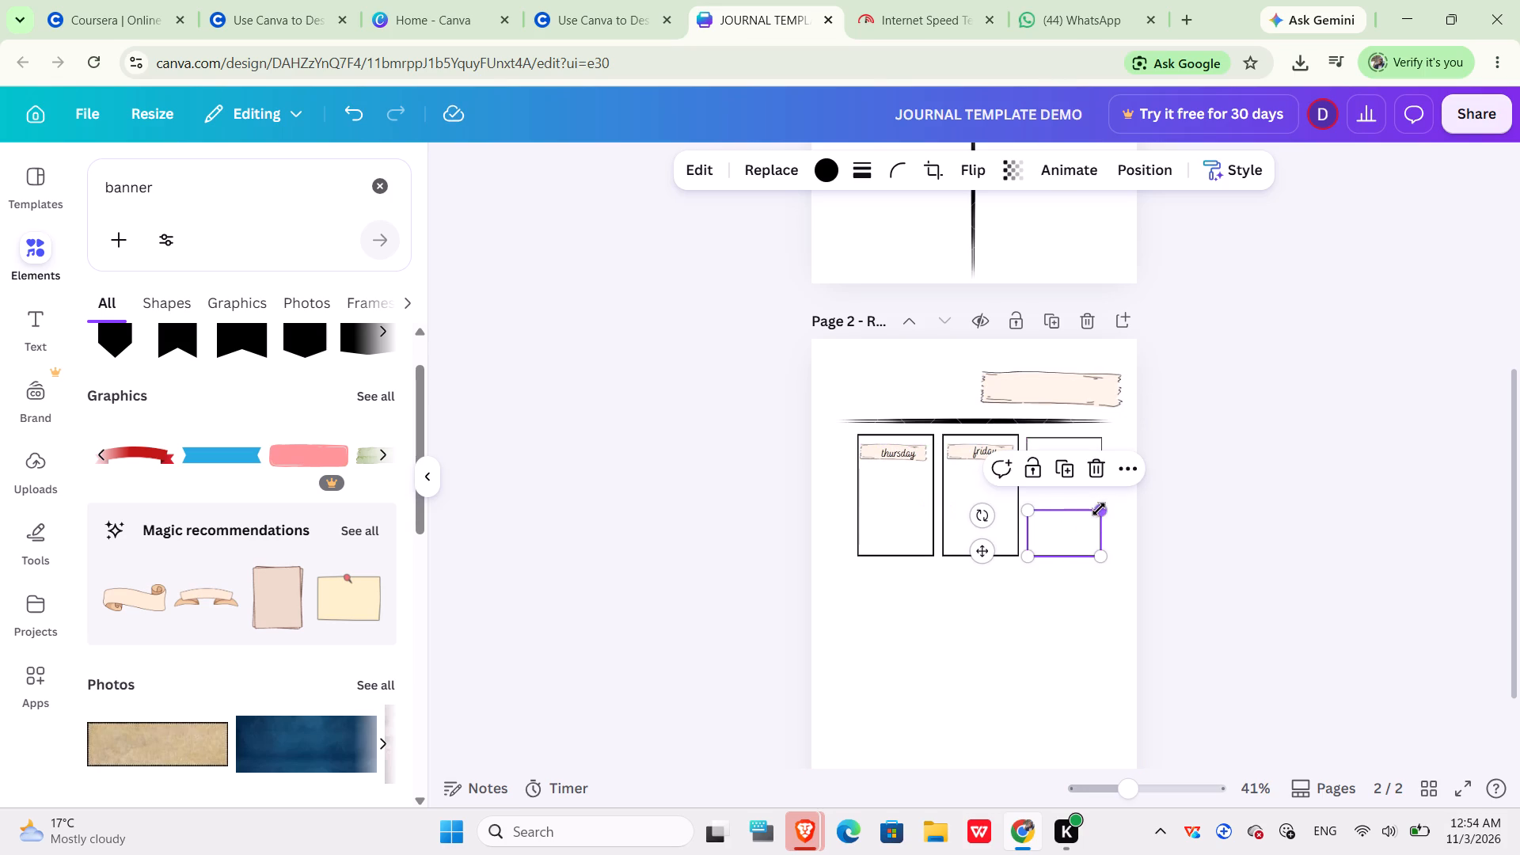
left_click(1099, 509)
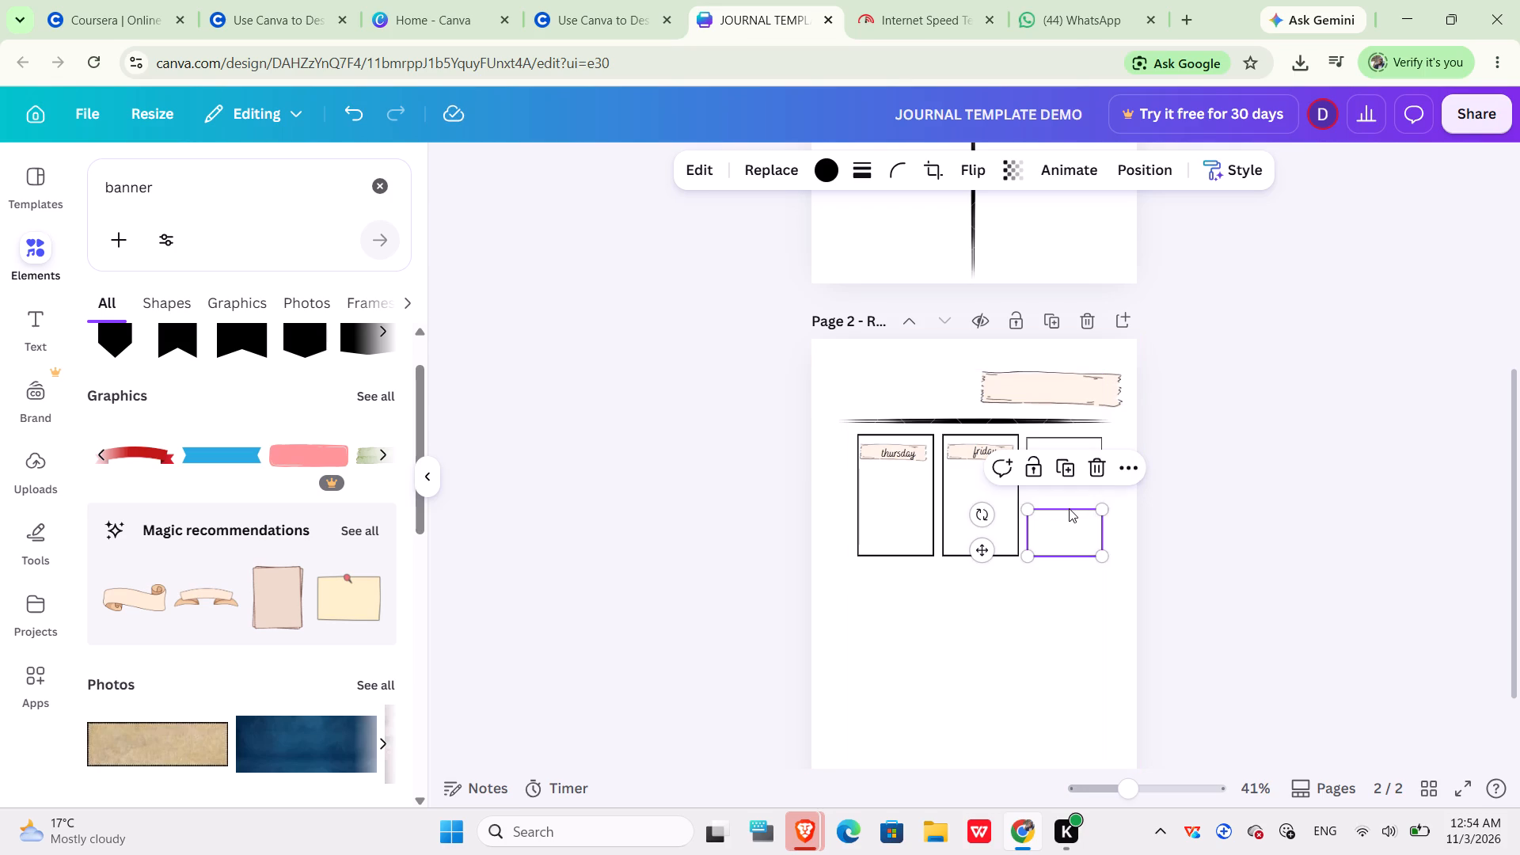
left_click_drag(1069, 508, 1069, 500)
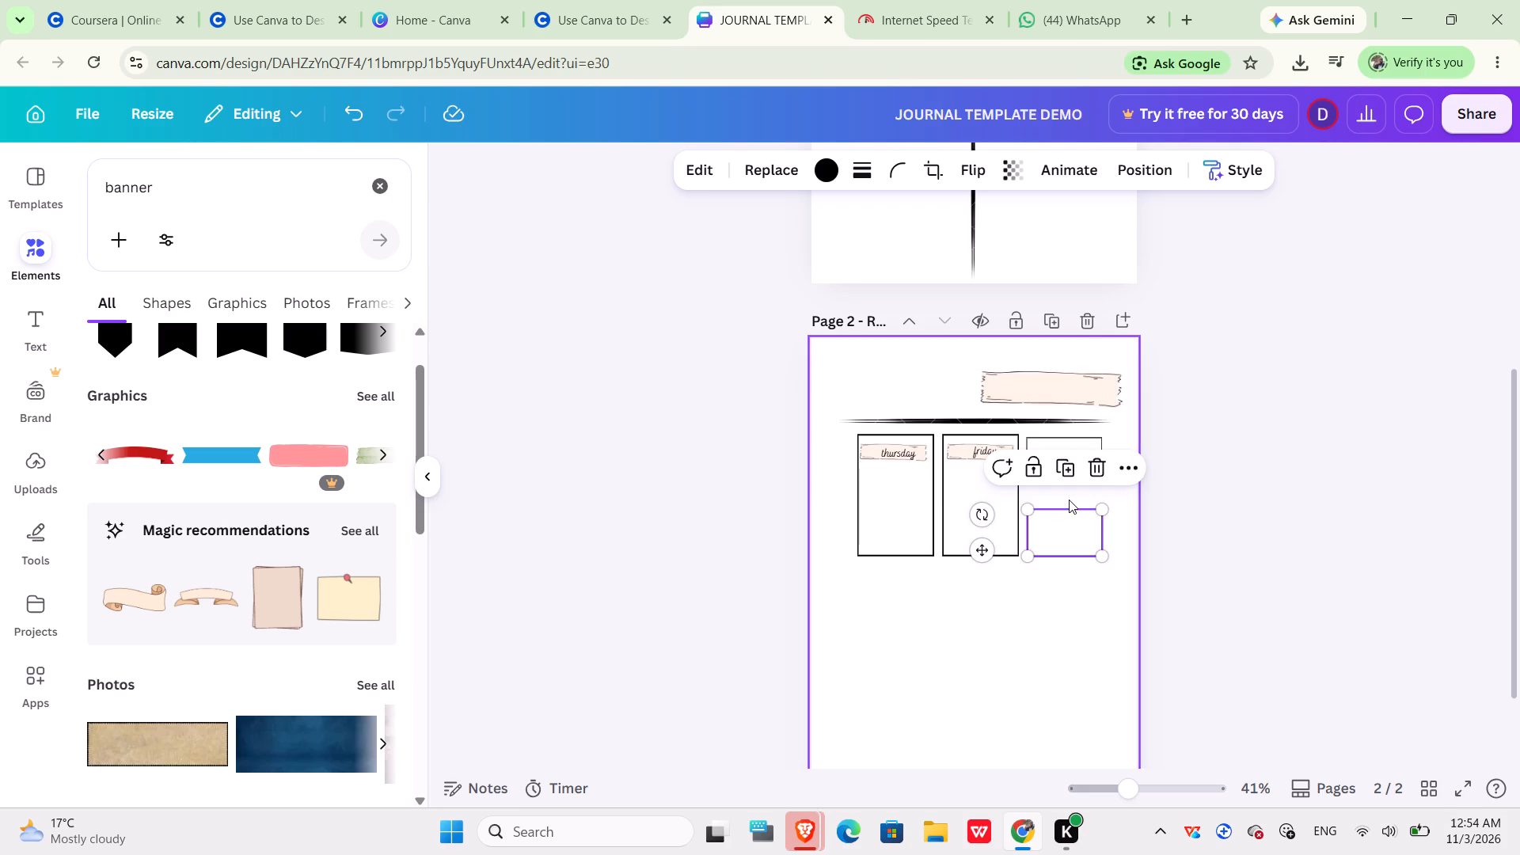
left_click(1058, 523)
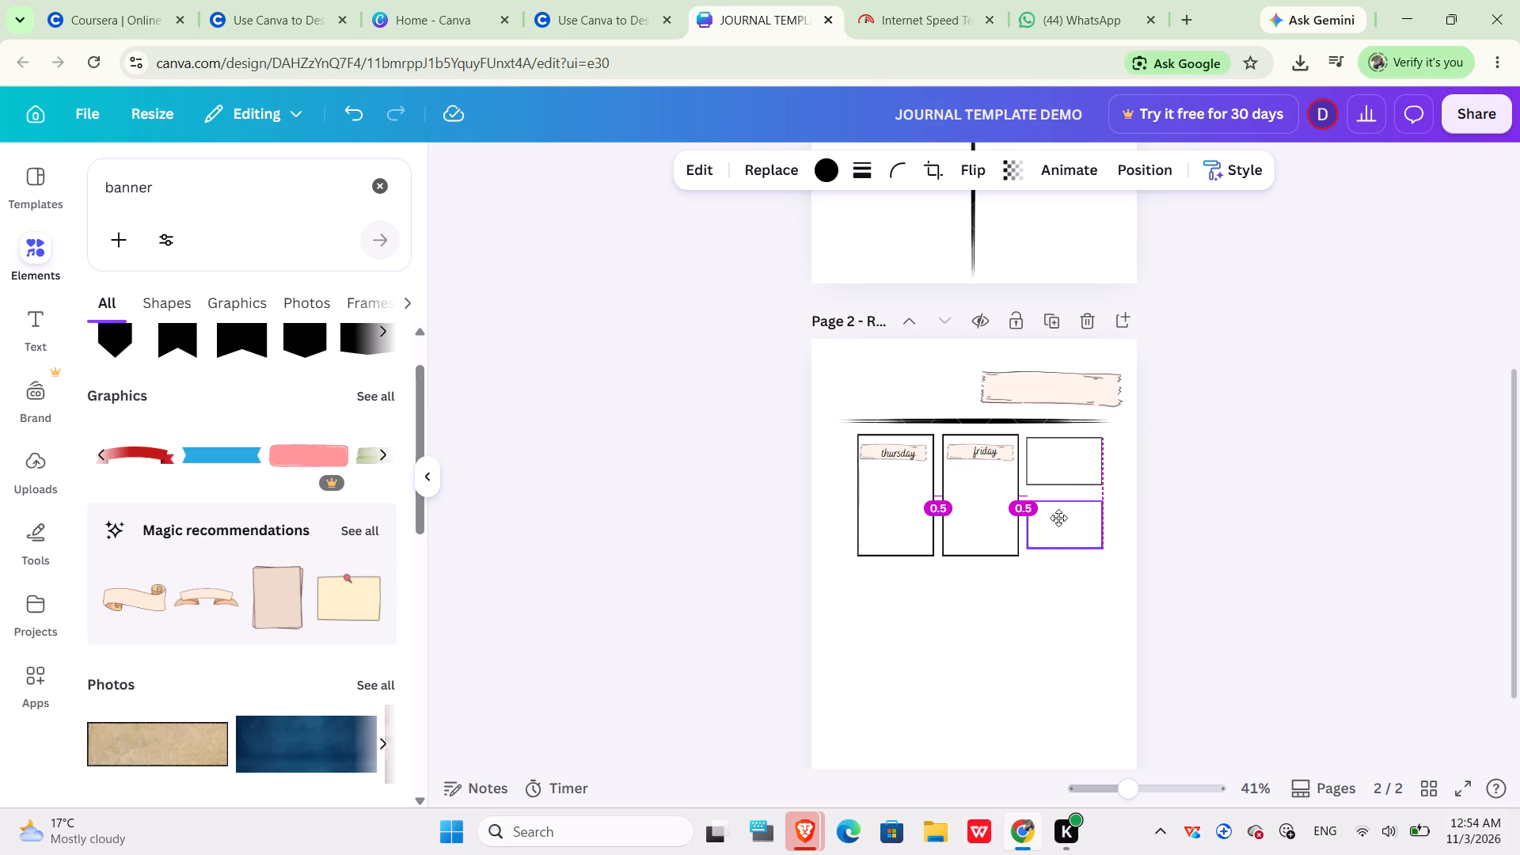
Move the friday label down off its cream banner, into the middle of the friday frame.
left_click(872, 446)
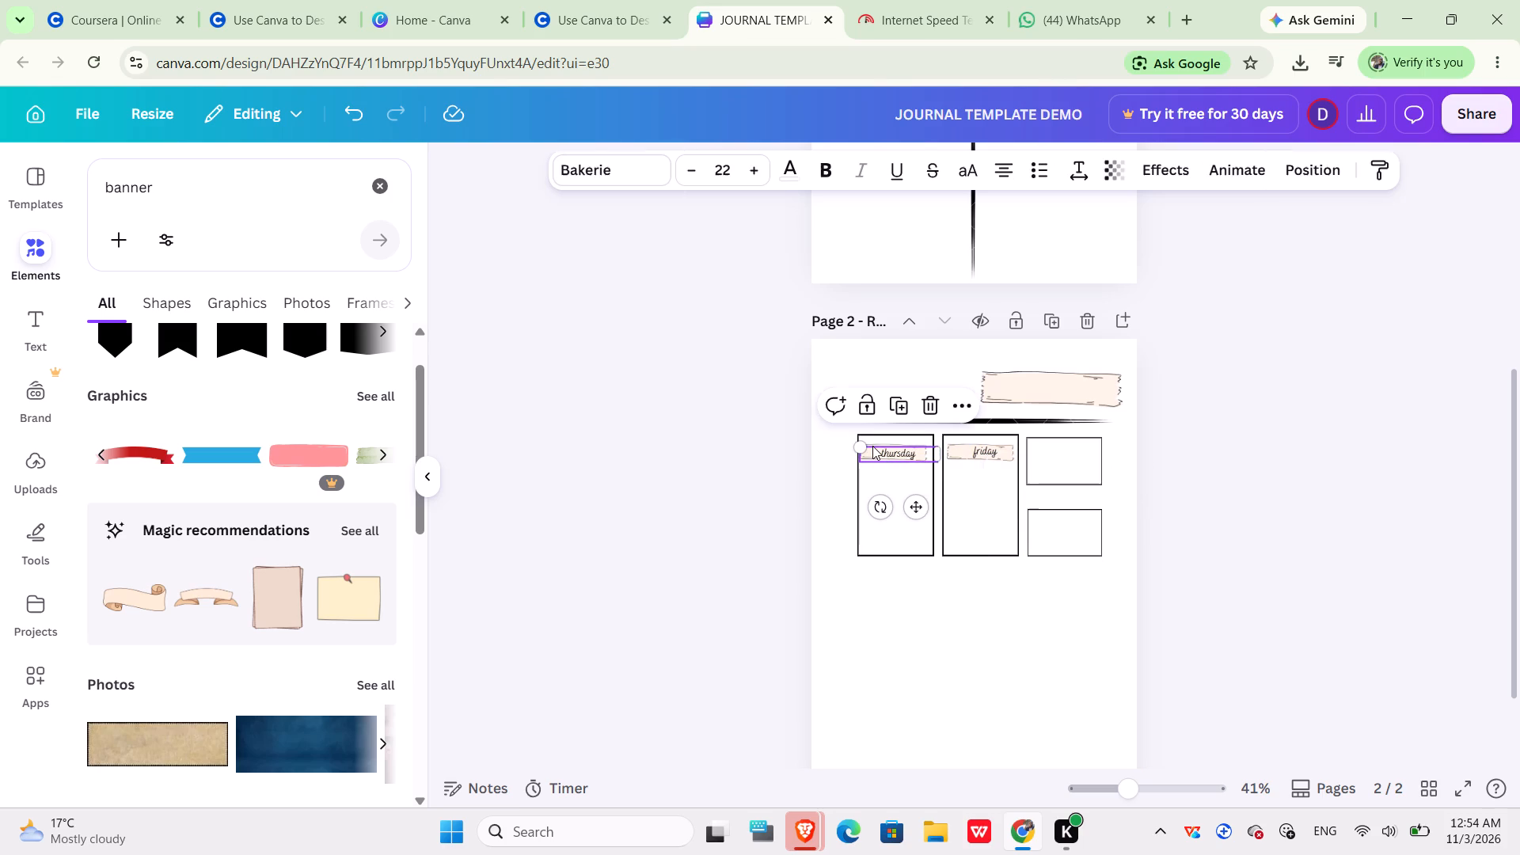
left_click(965, 450)
left_click_drag(965, 450, 965, 479)
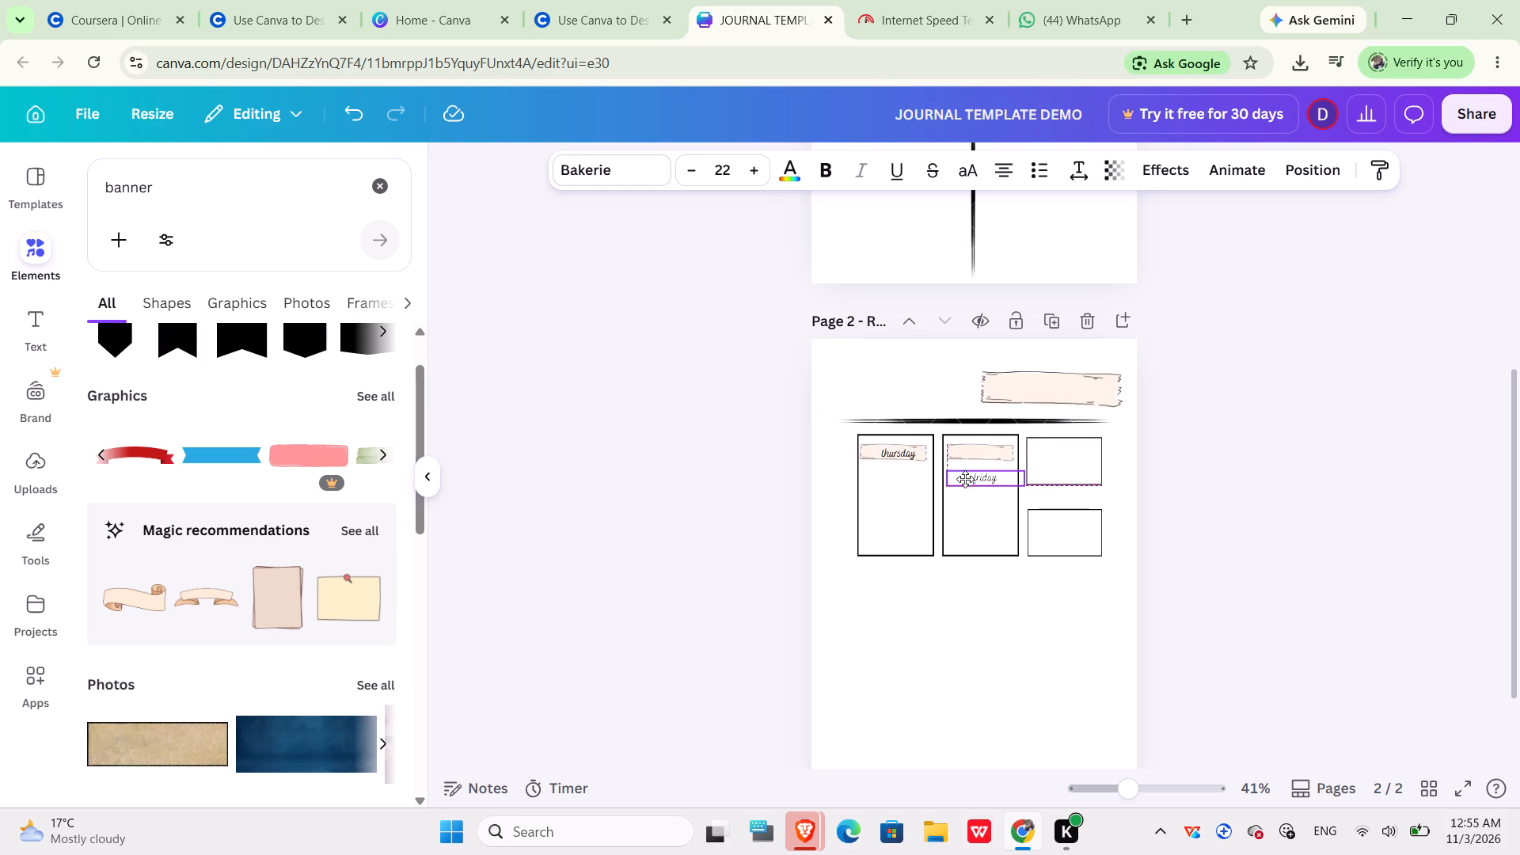
left_click_drag(965, 479, 965, 481)
Duplicate the friday frame's cream banner twice and place one copy along the top of each landscape frame.
left_click(965, 446)
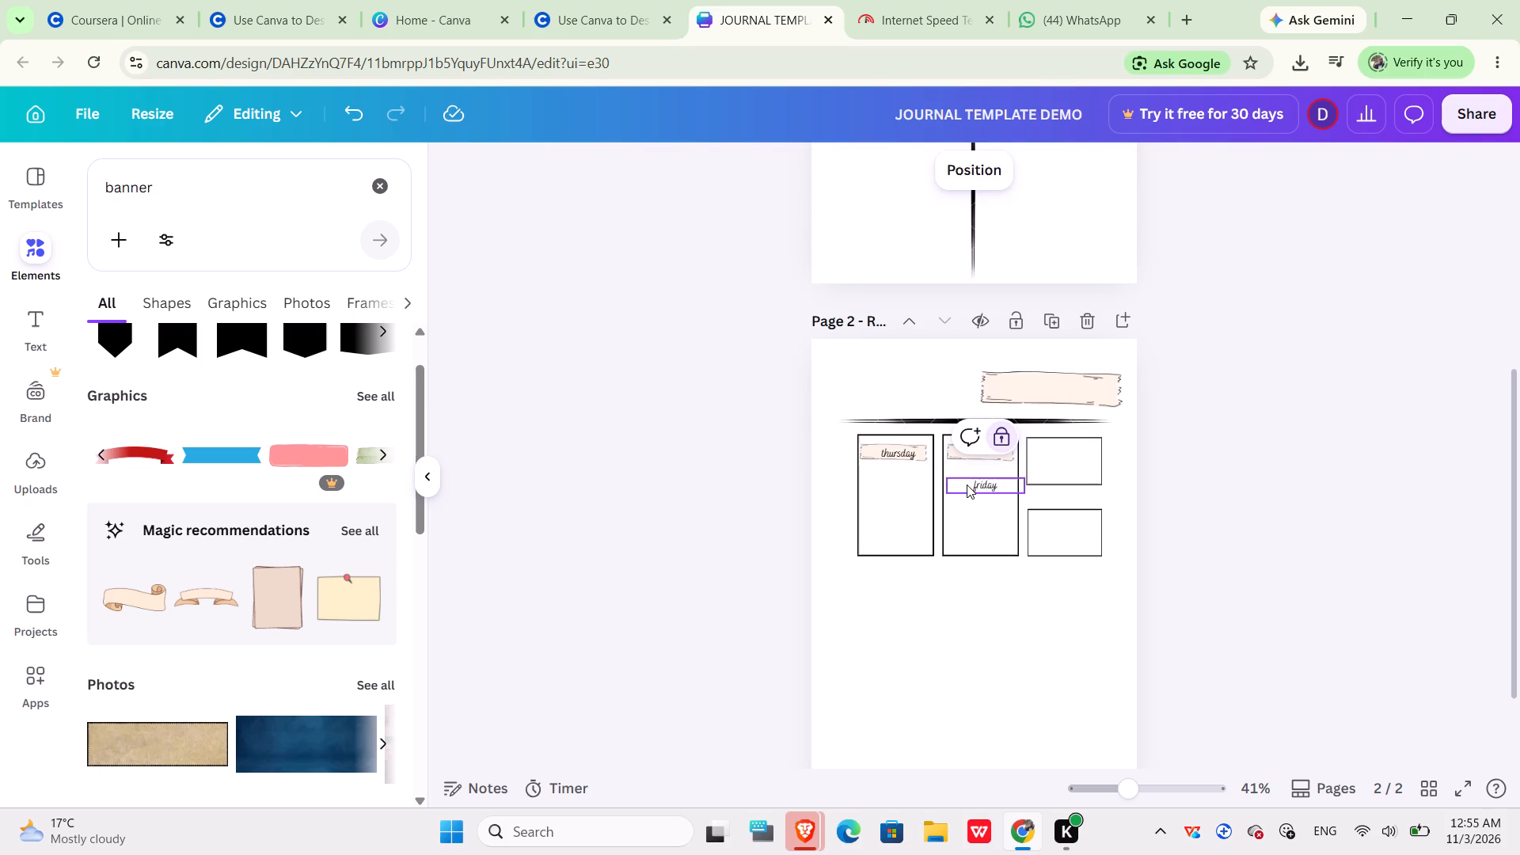
left_click(967, 484)
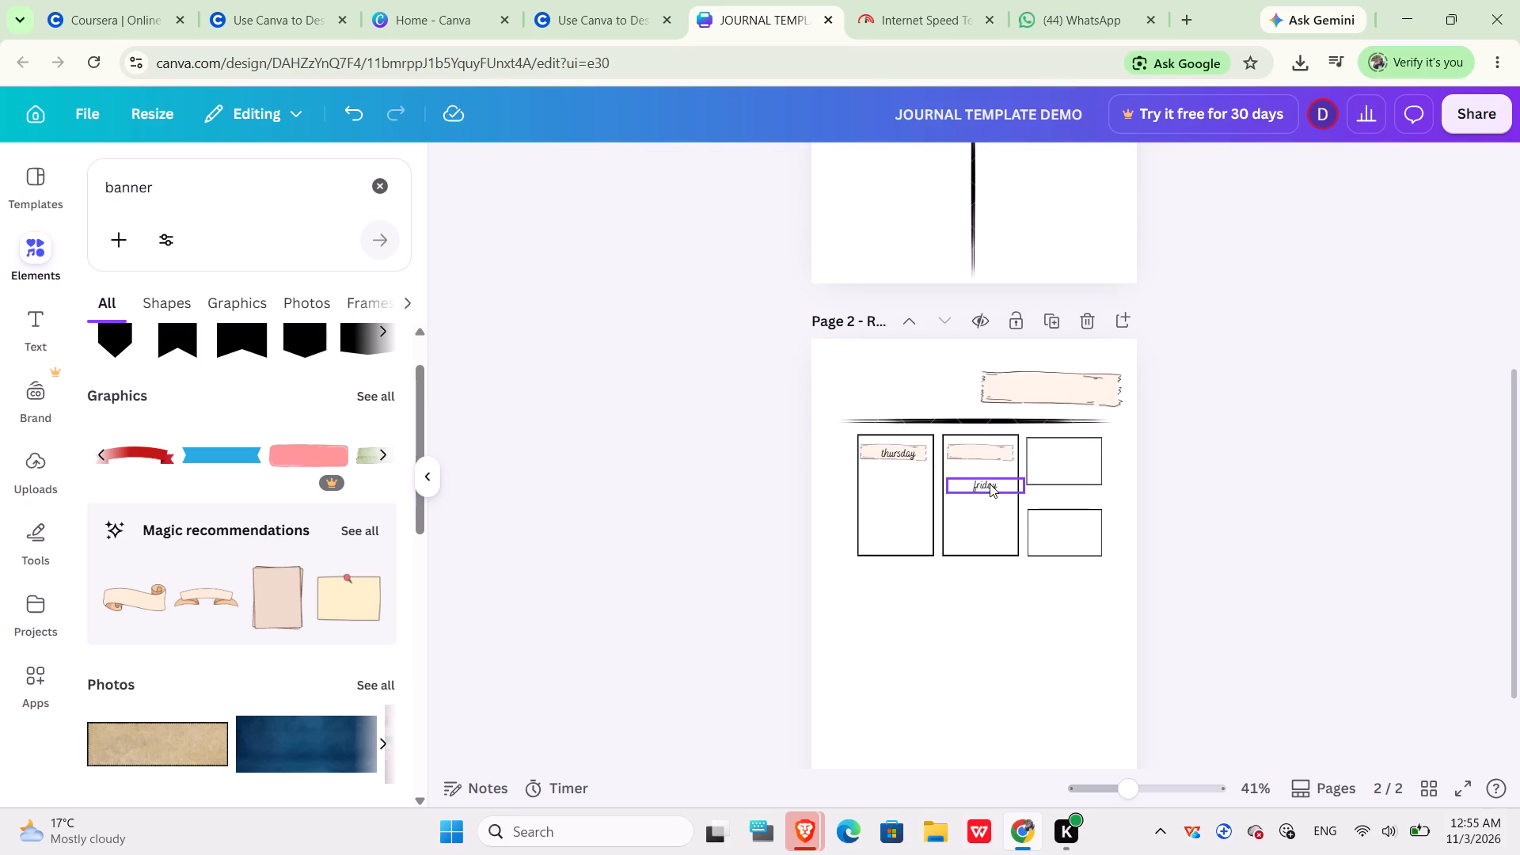
left_click(990, 484)
left_click(1002, 442)
left_click_drag(1002, 442, 979, 452)
left_click(979, 452)
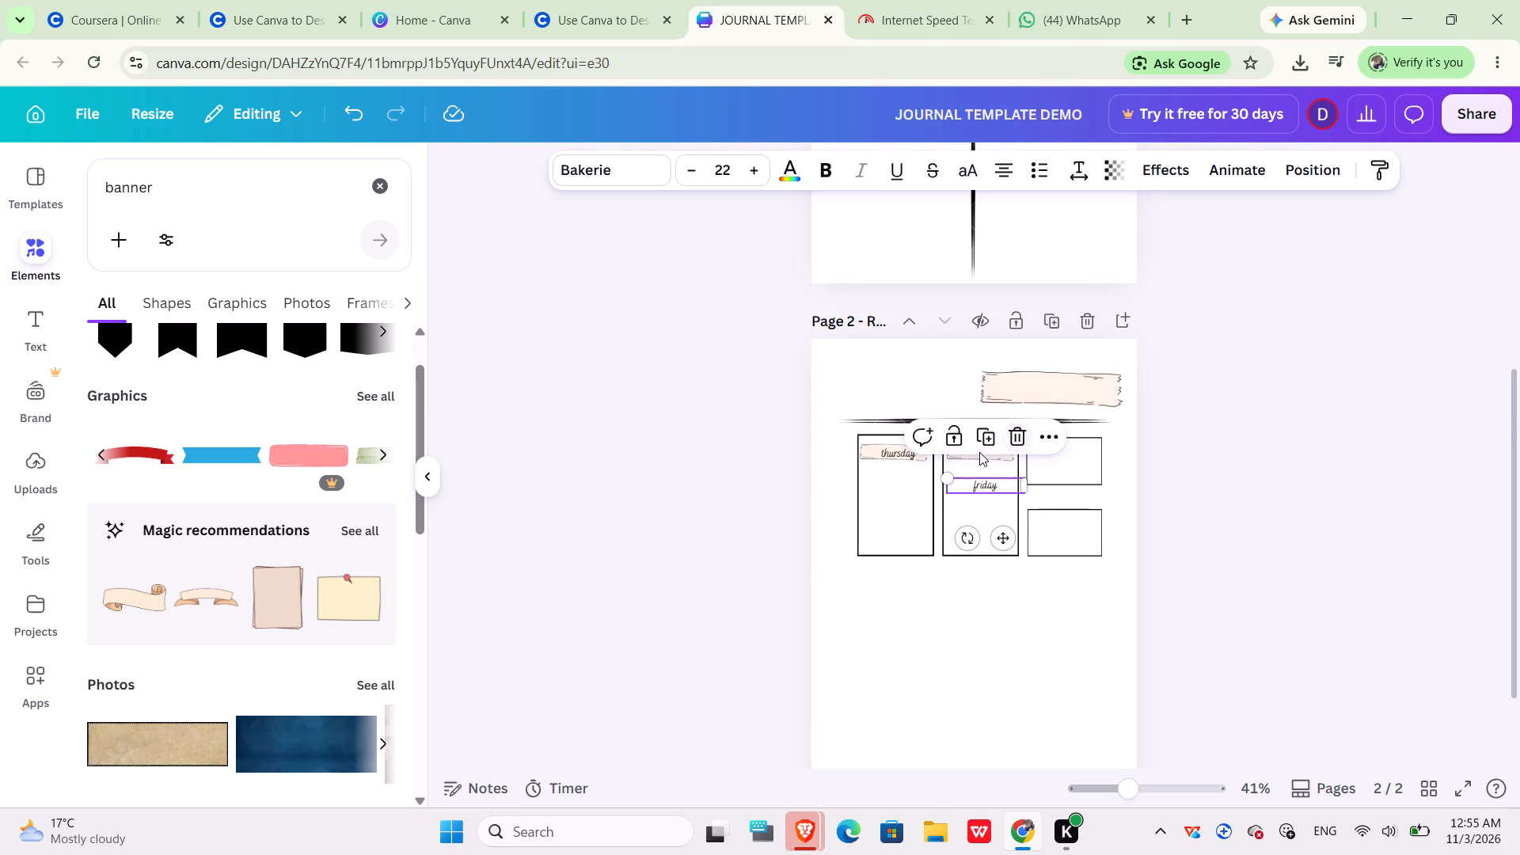
left_click(963, 458)
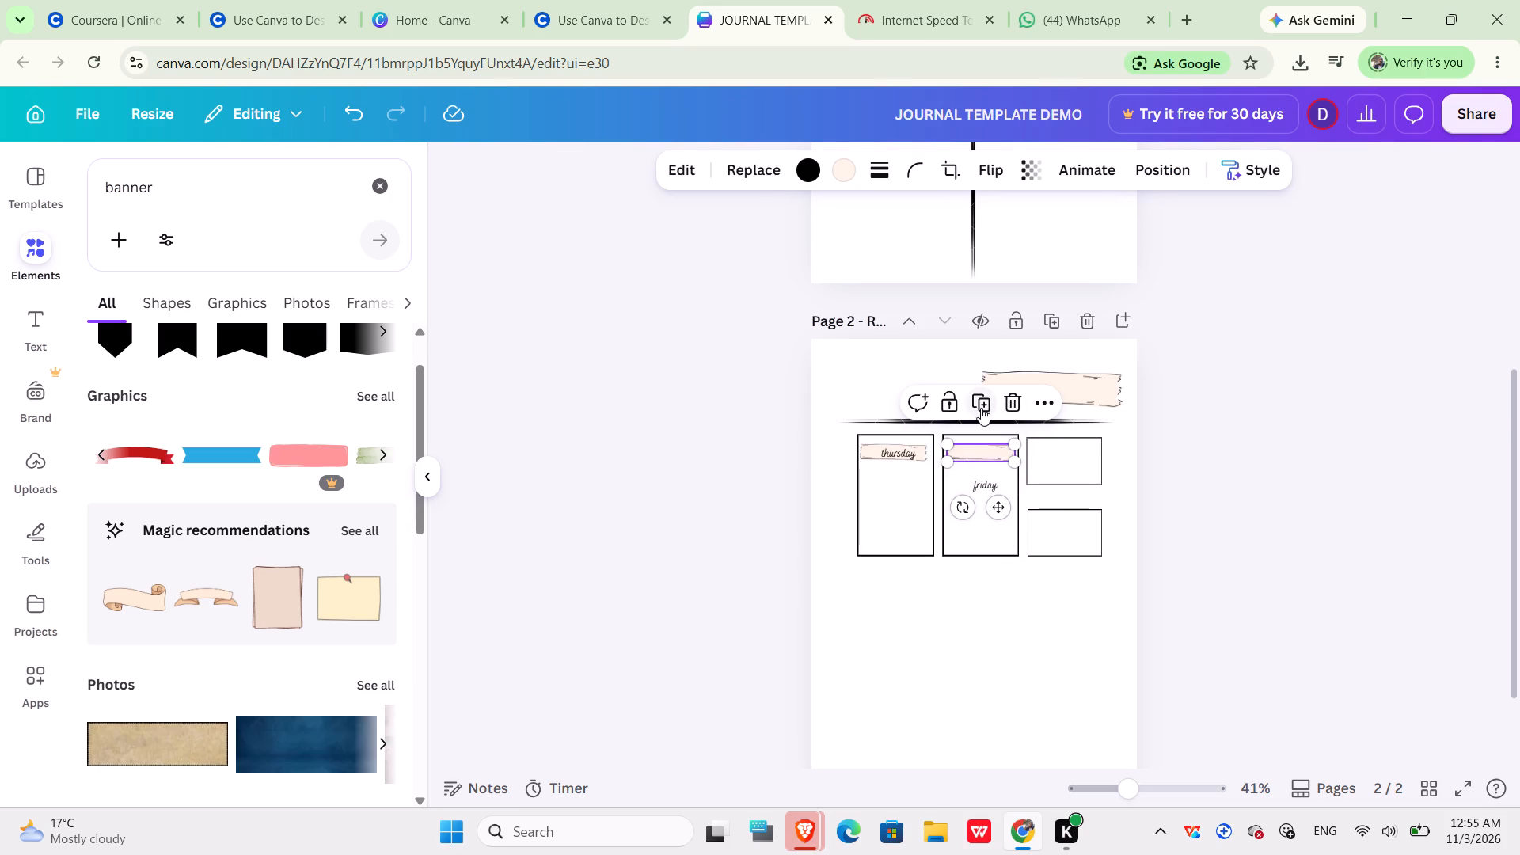
left_click(981, 408)
left_click(981, 408)
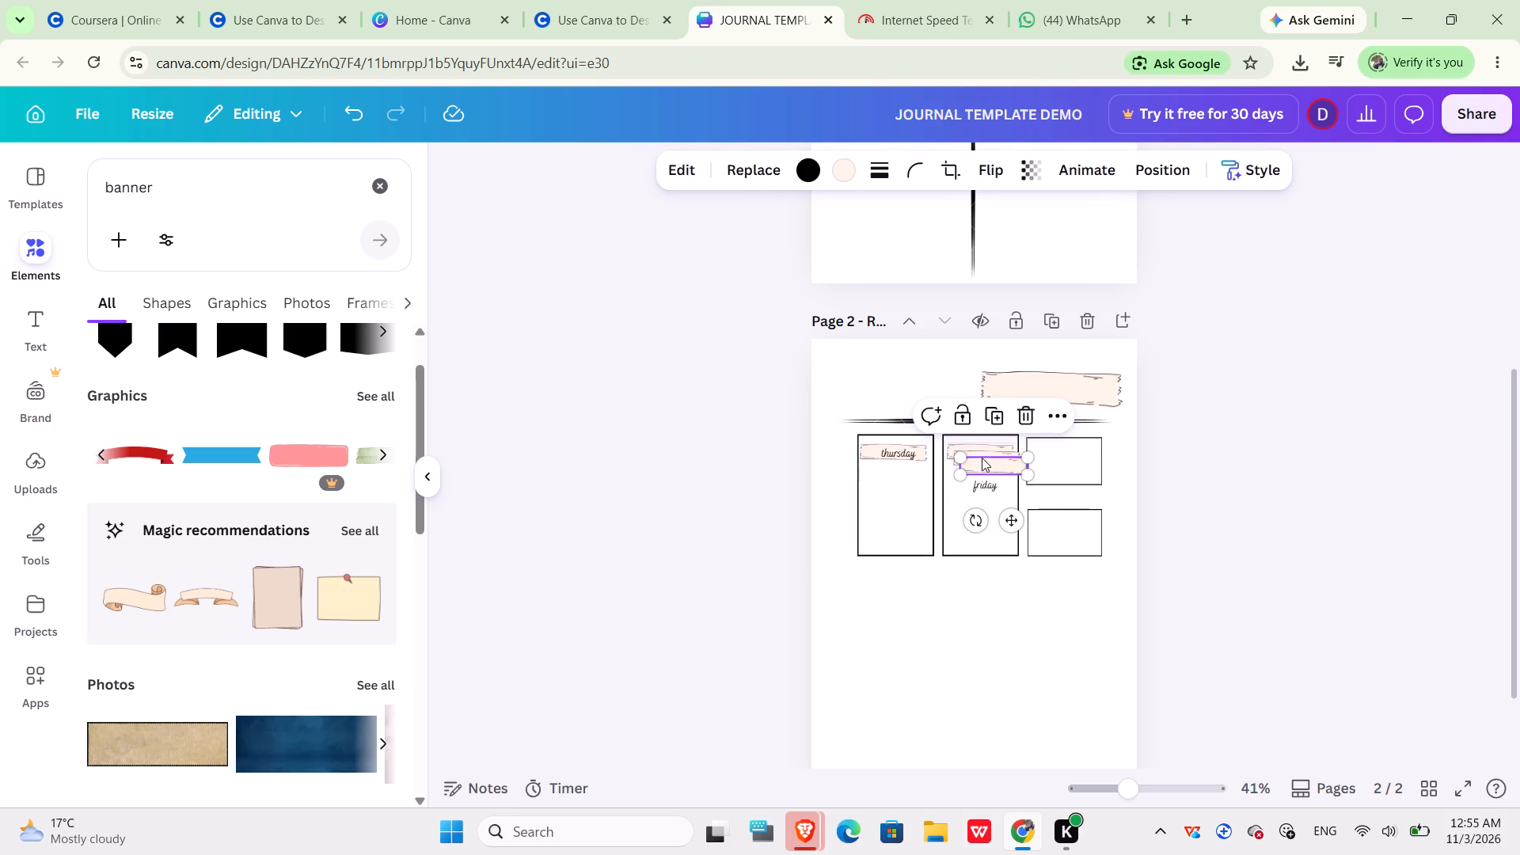
left_click_drag(982, 459, 1054, 440)
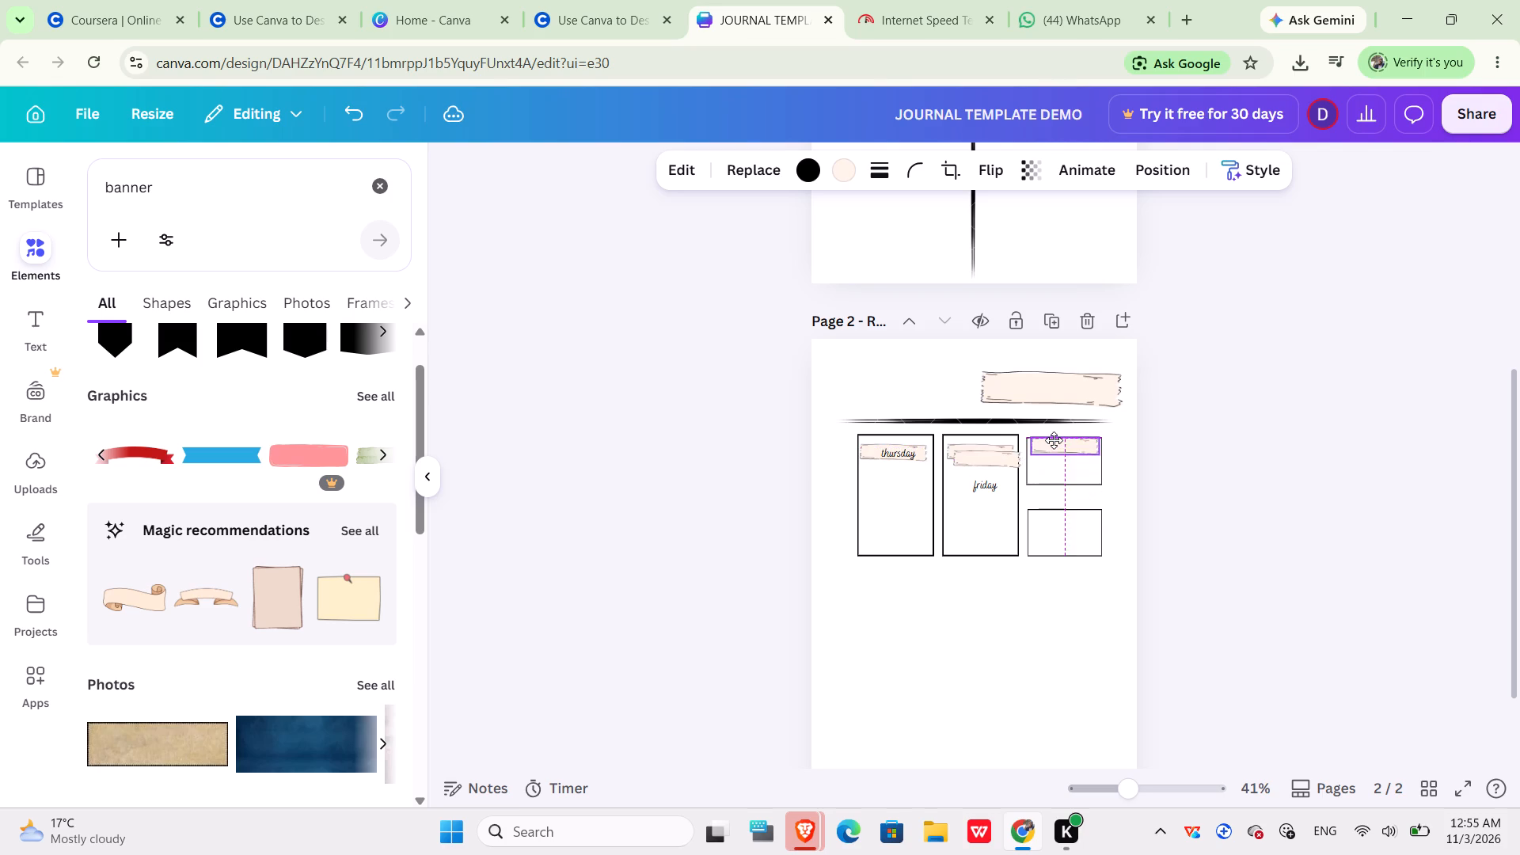
left_click_drag(1054, 440, 1051, 440)
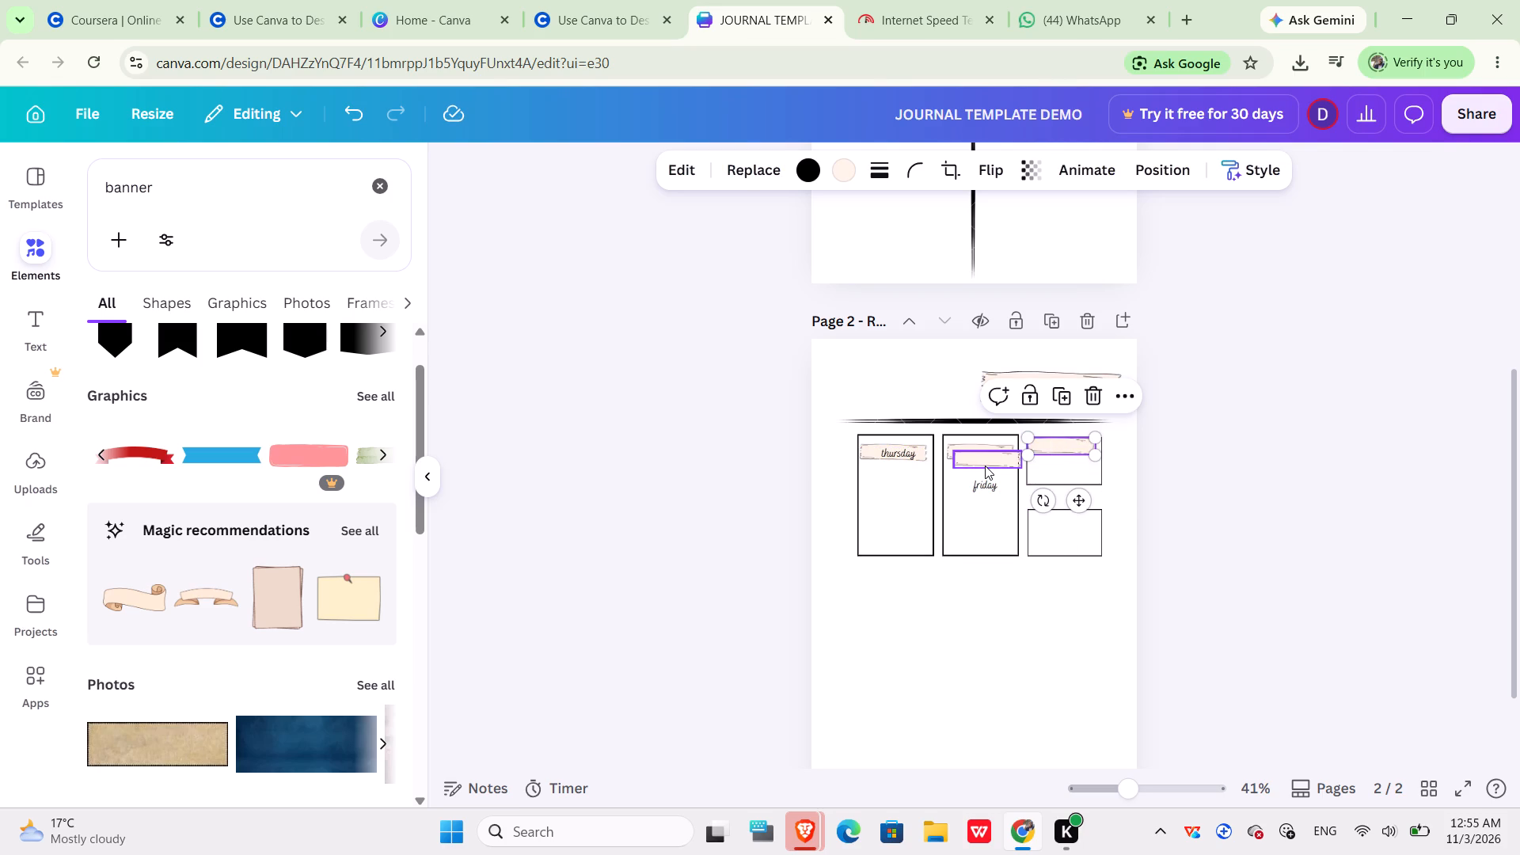
left_click_drag(985, 465, 1056, 537)
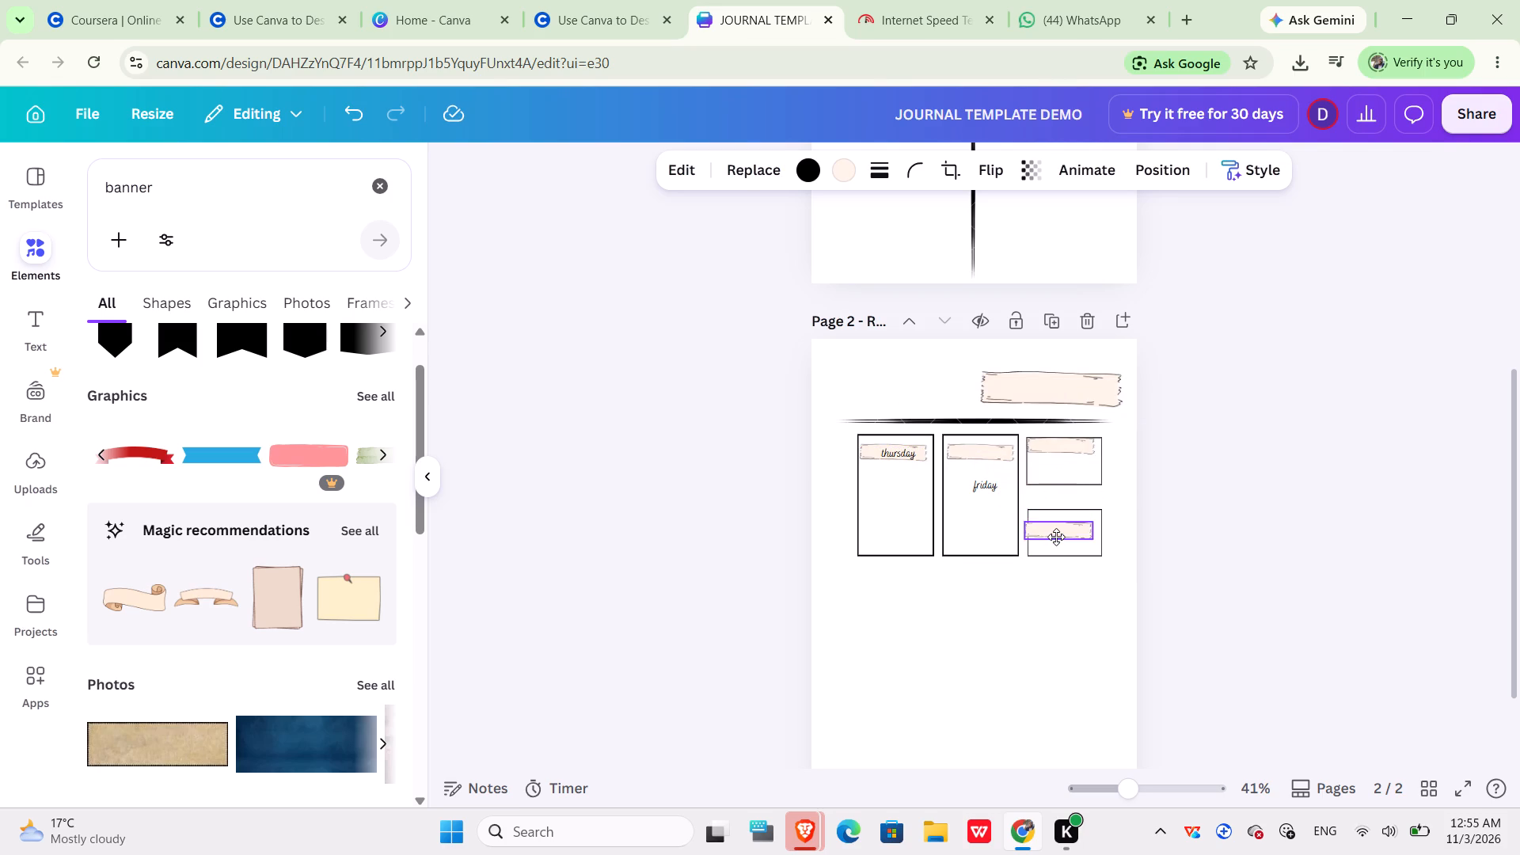
left_click_drag(1056, 537, 1060, 527)
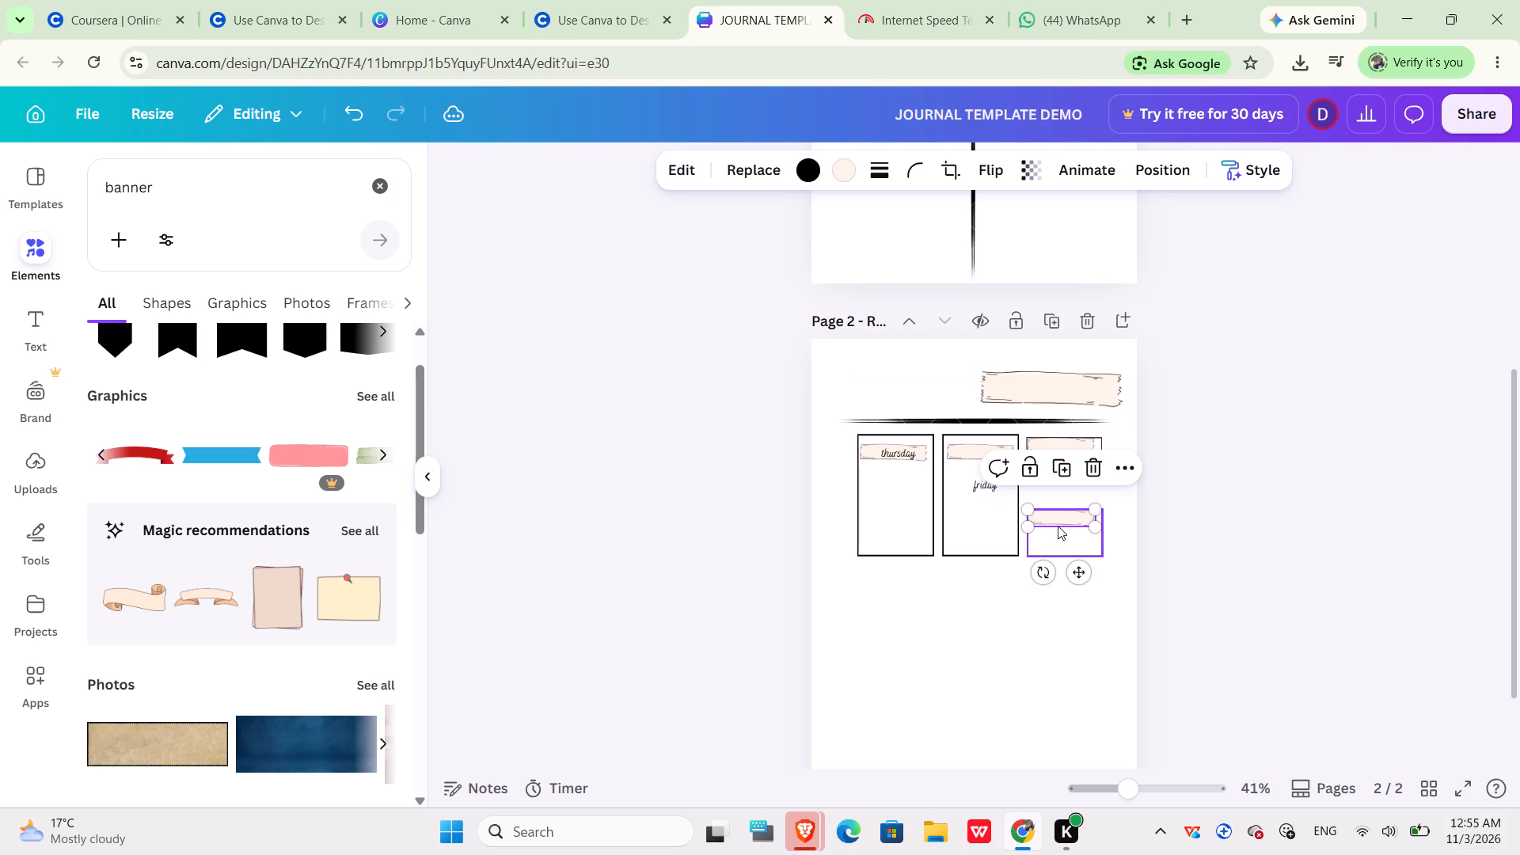
Duplicate the friday label twice and place one label on the cream banner of each landscape frame.
left_click(986, 484)
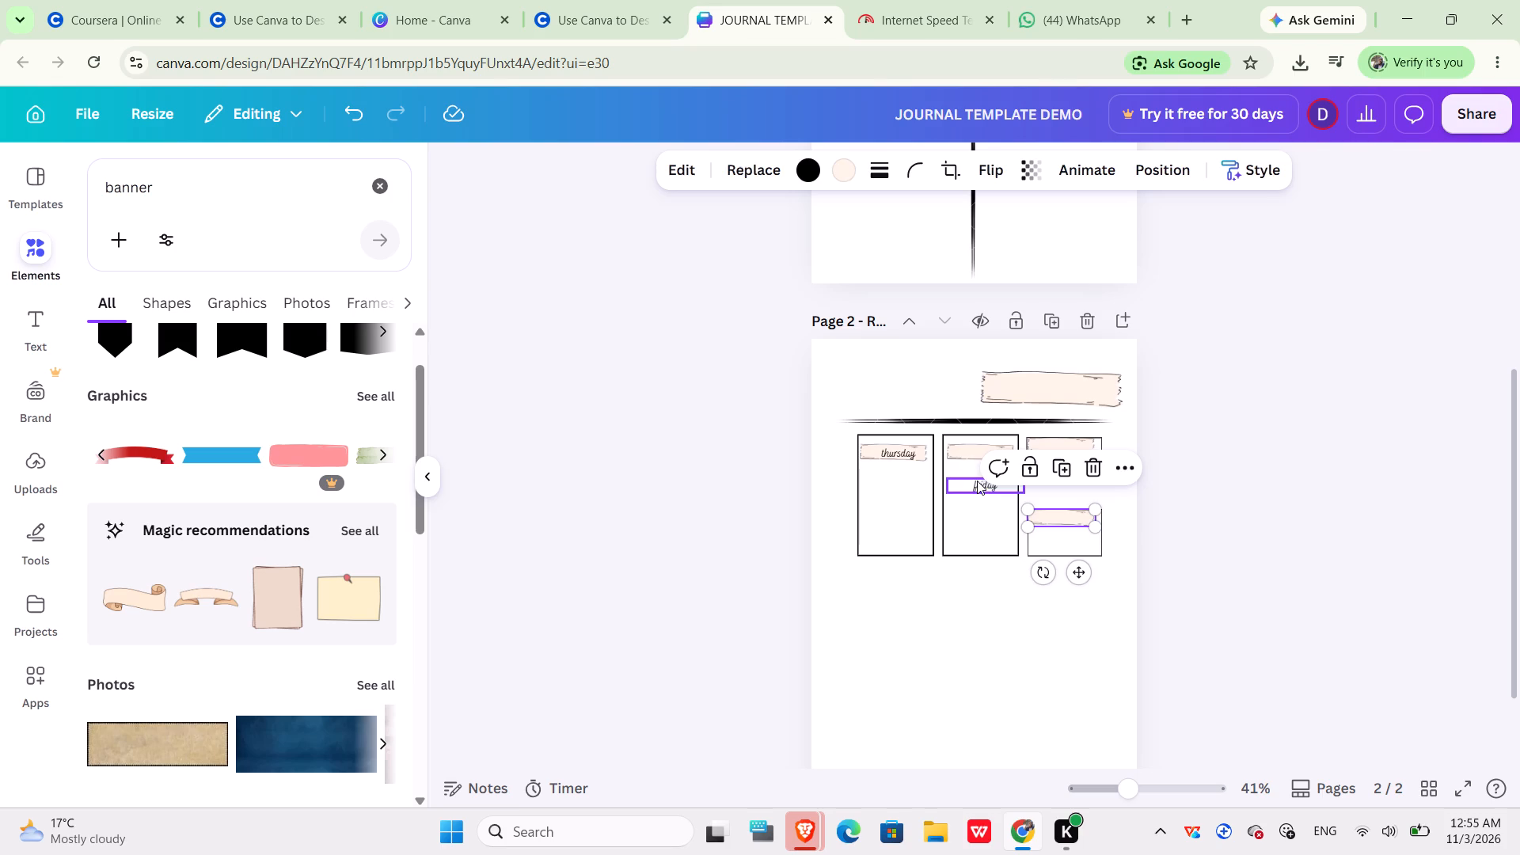
left_click(975, 479)
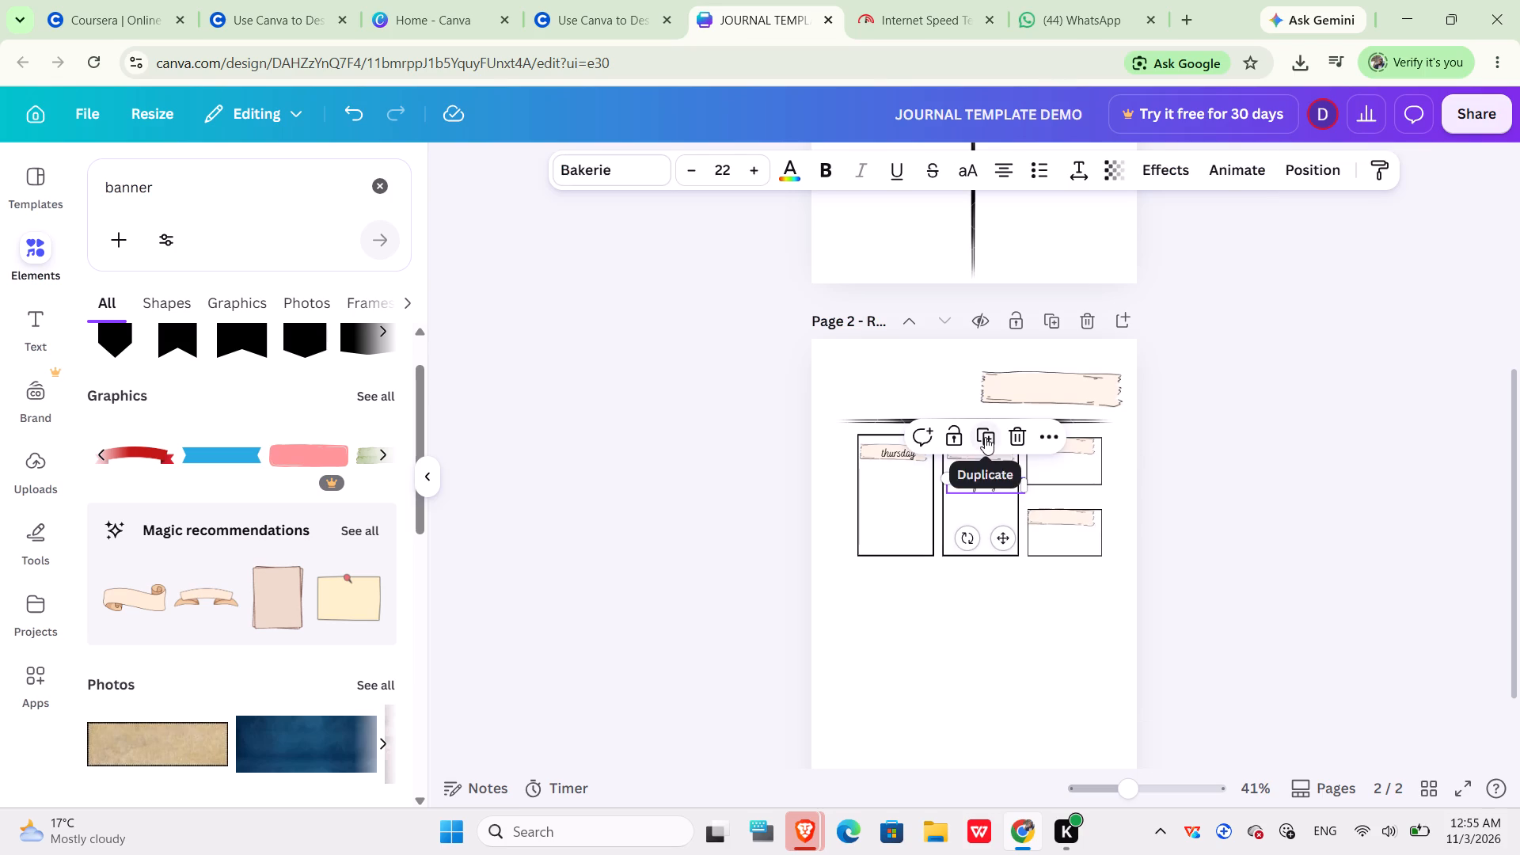
left_click(985, 437)
left_click(985, 437)
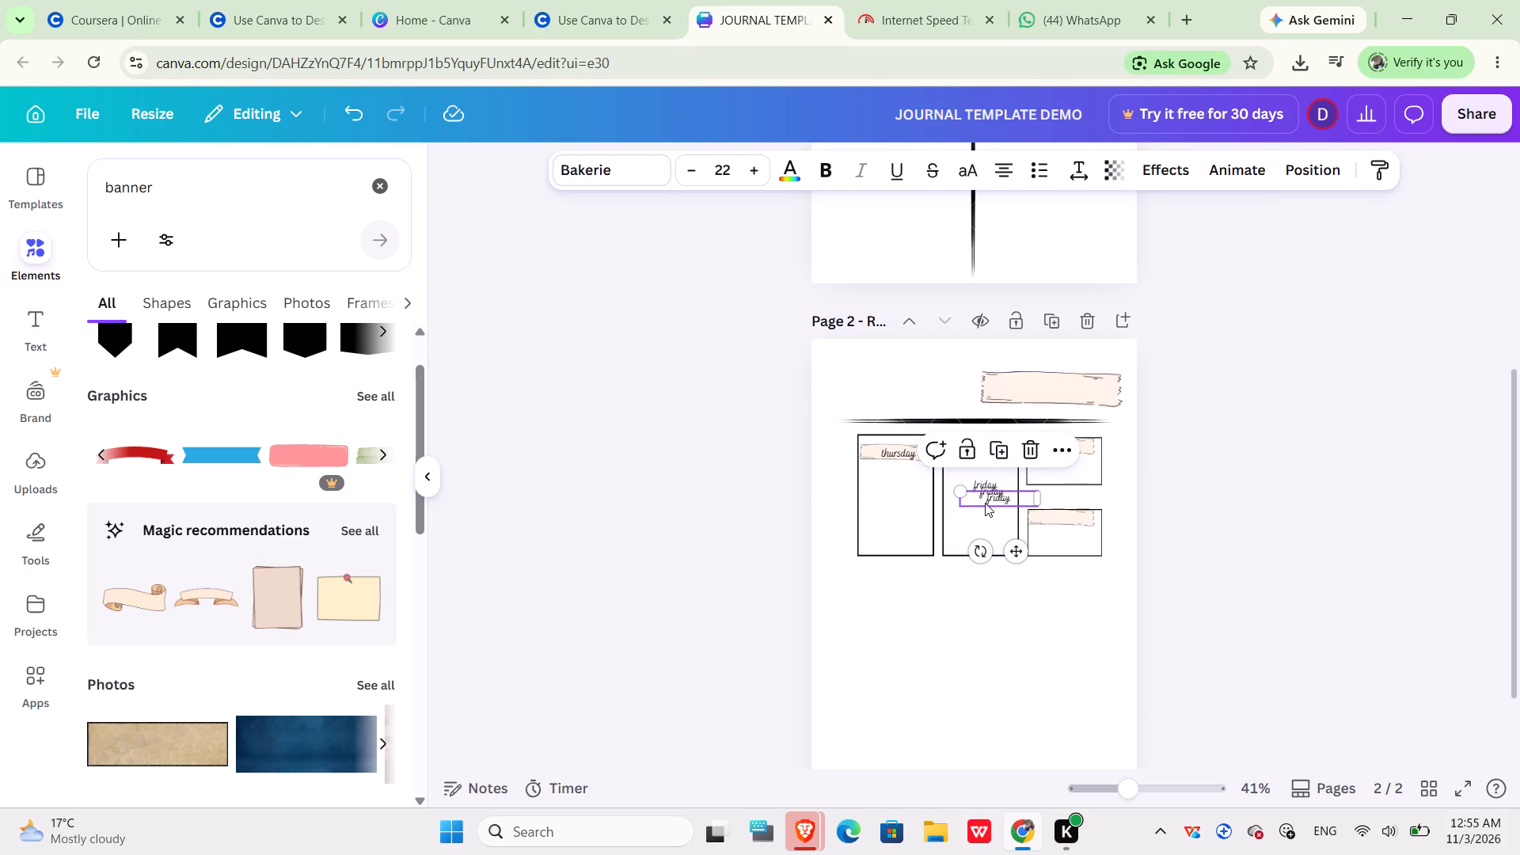
left_click_drag(985, 492, 1043, 458)
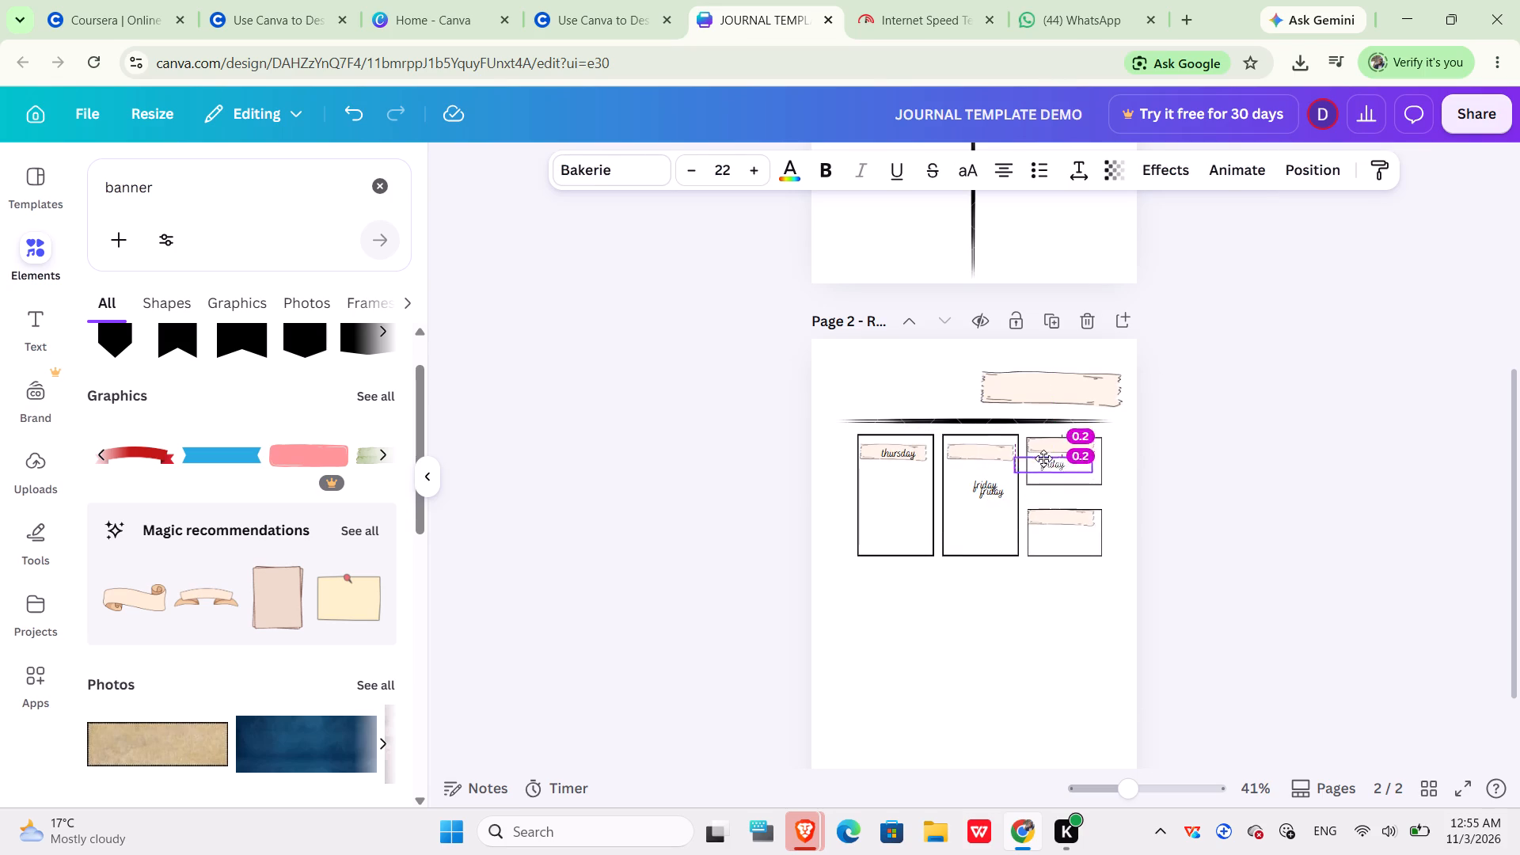
left_click_drag(1043, 458, 1051, 439)
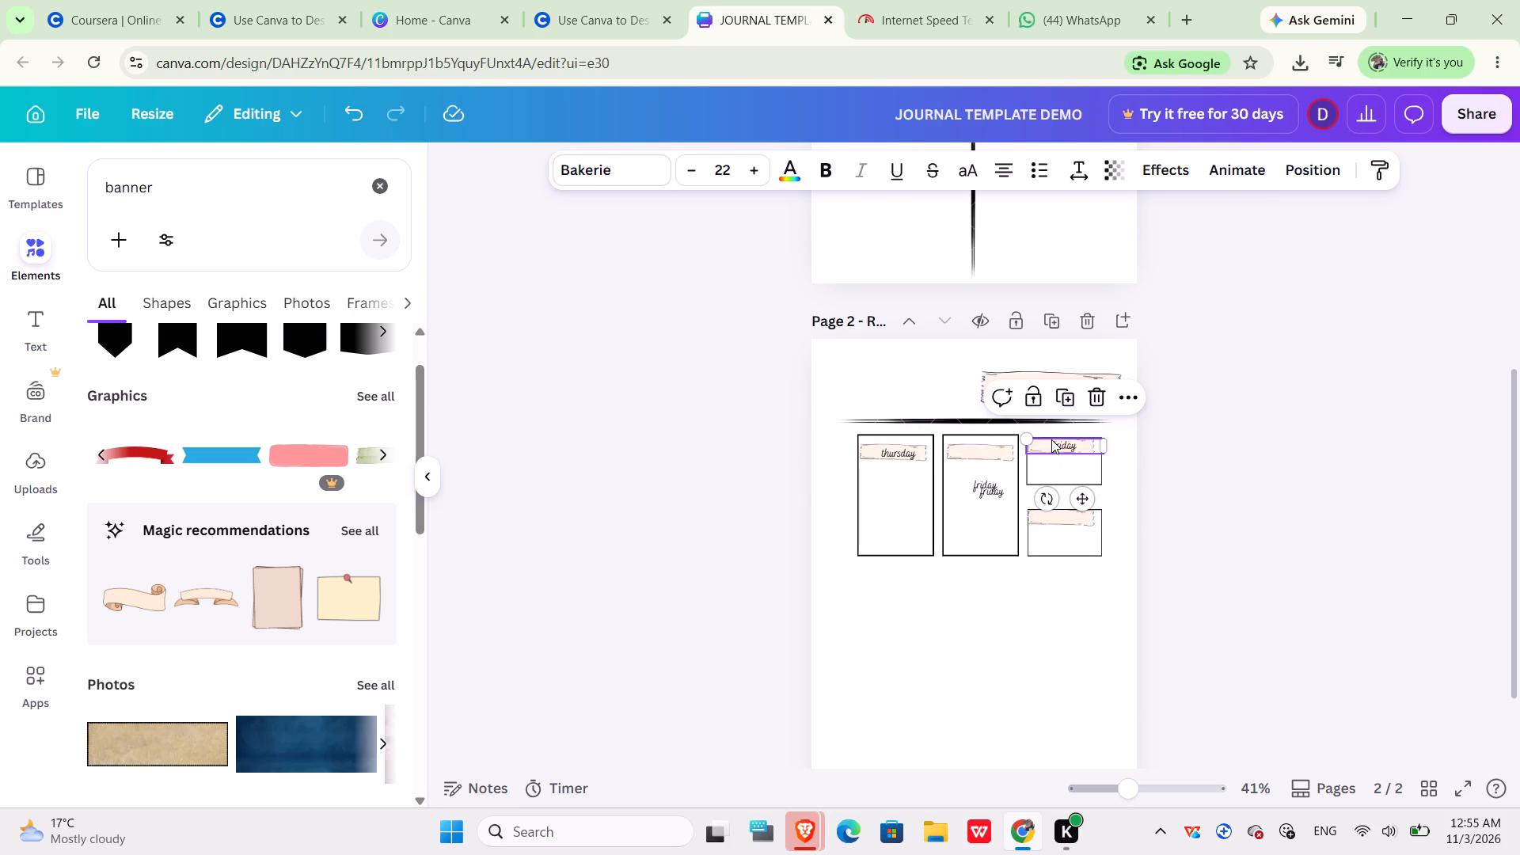
left_click_drag(990, 480, 1015, 492)
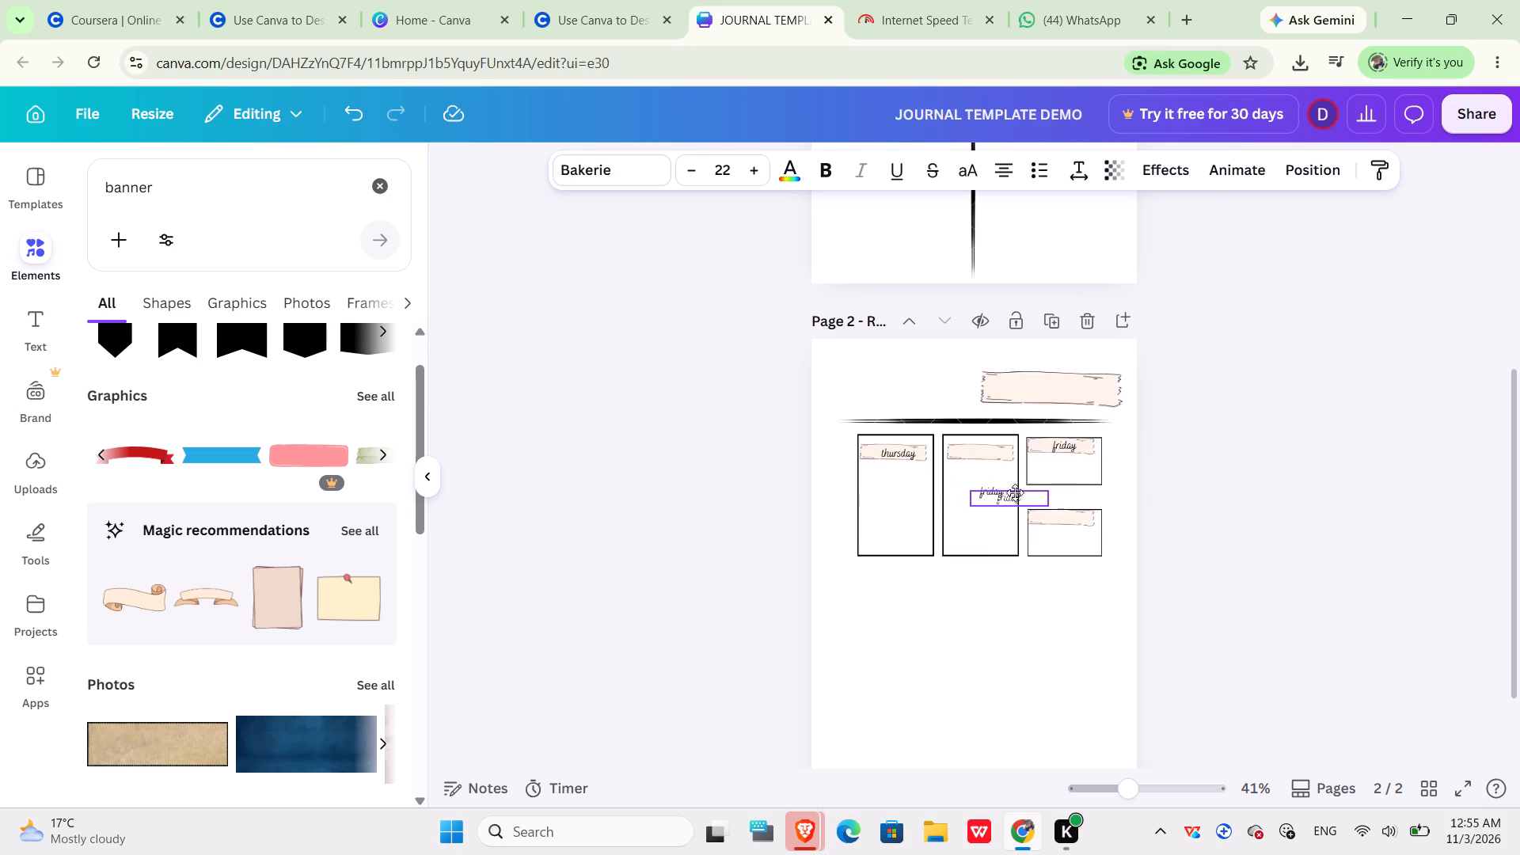
left_click_drag(1015, 492, 1064, 513)
left_click_drag(1064, 513, 1064, 507)
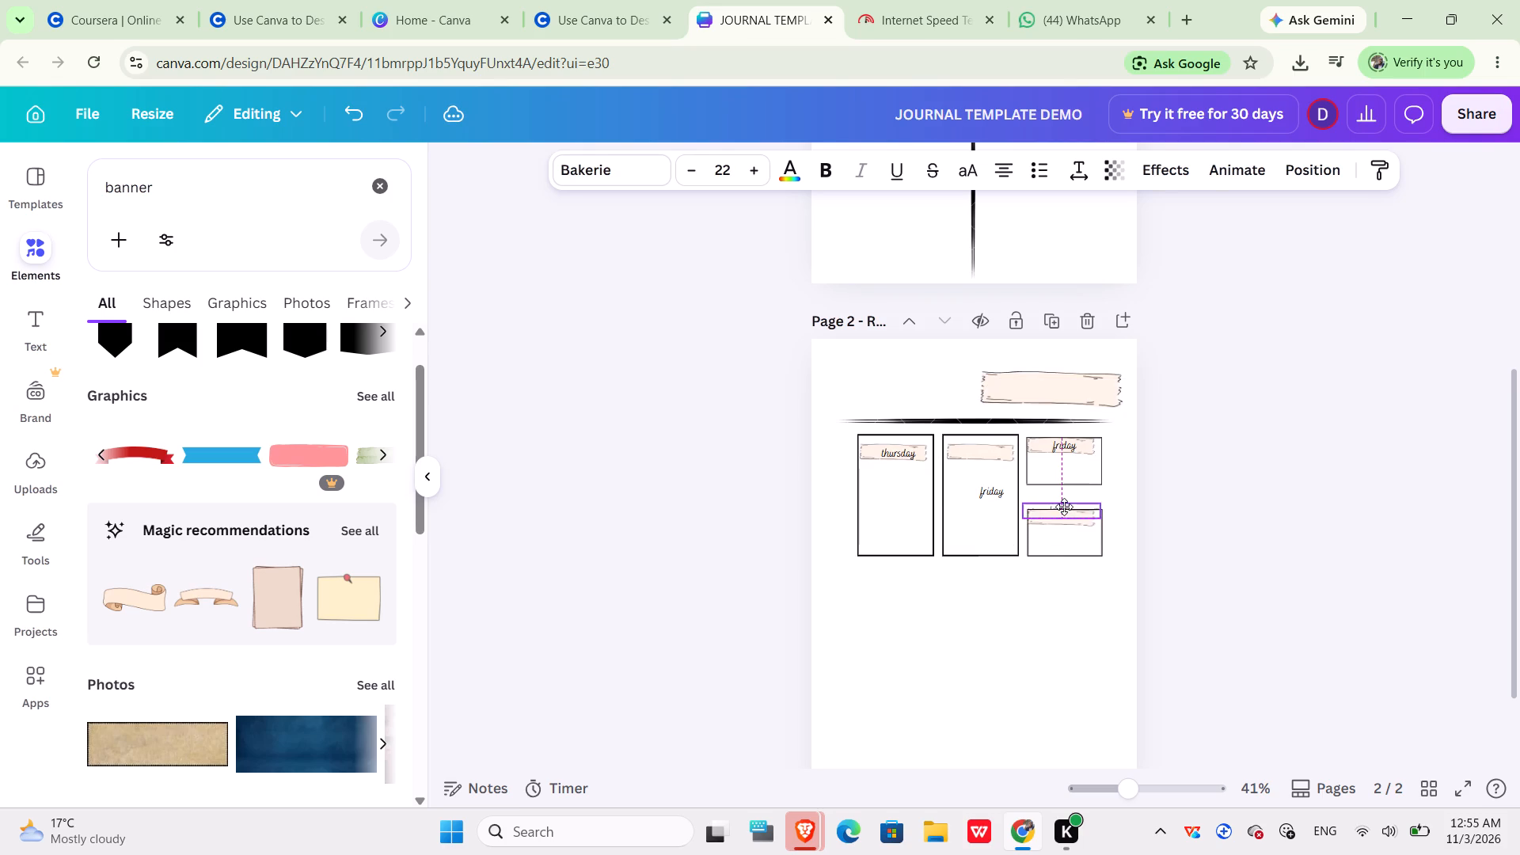
left_click_drag(1064, 507, 1064, 517)
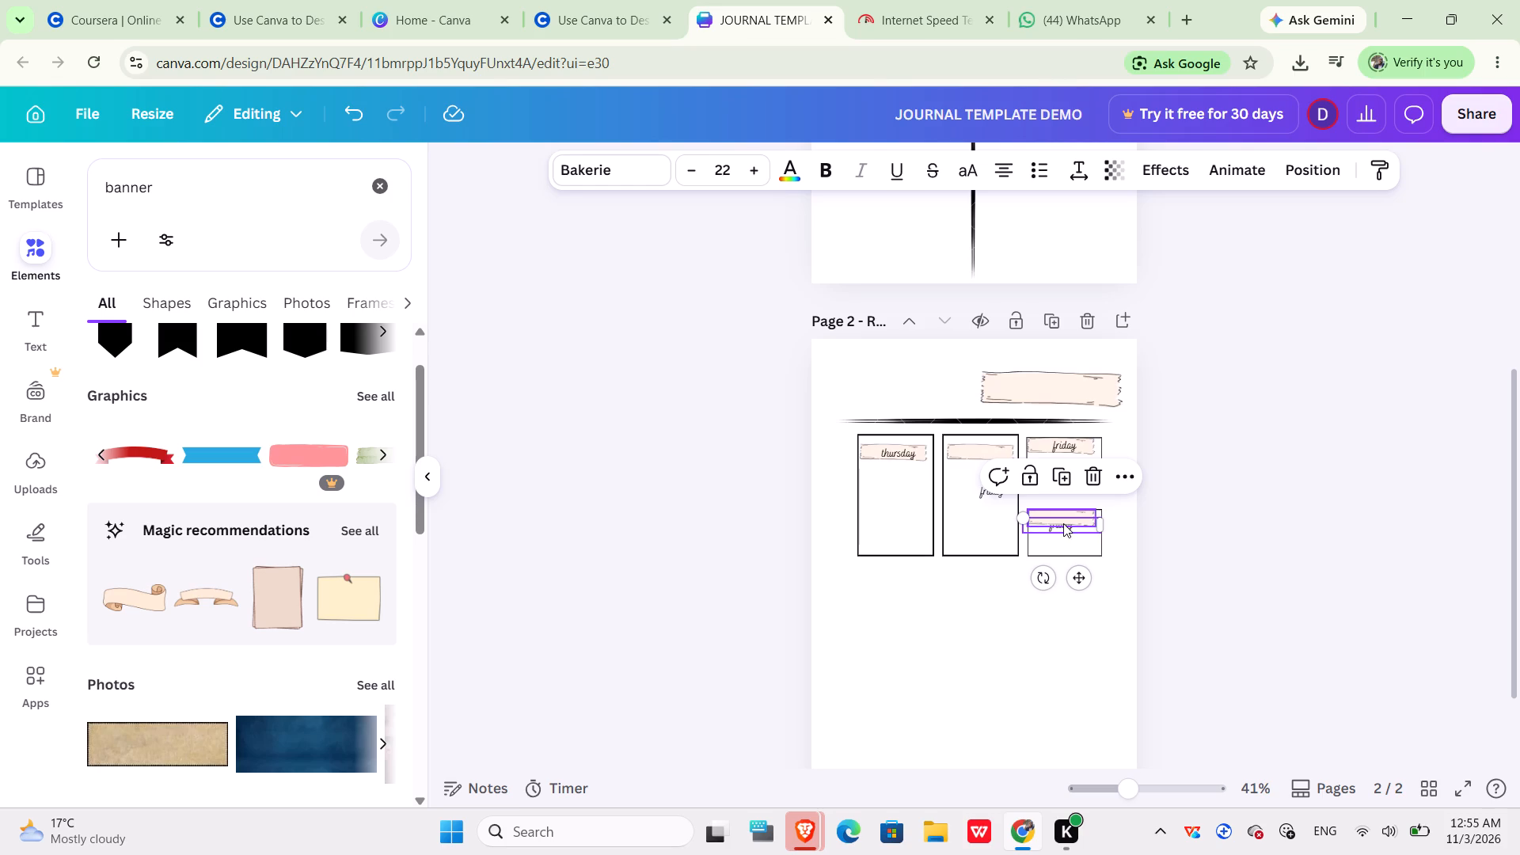
left_click_drag(1063, 523, 1063, 515)
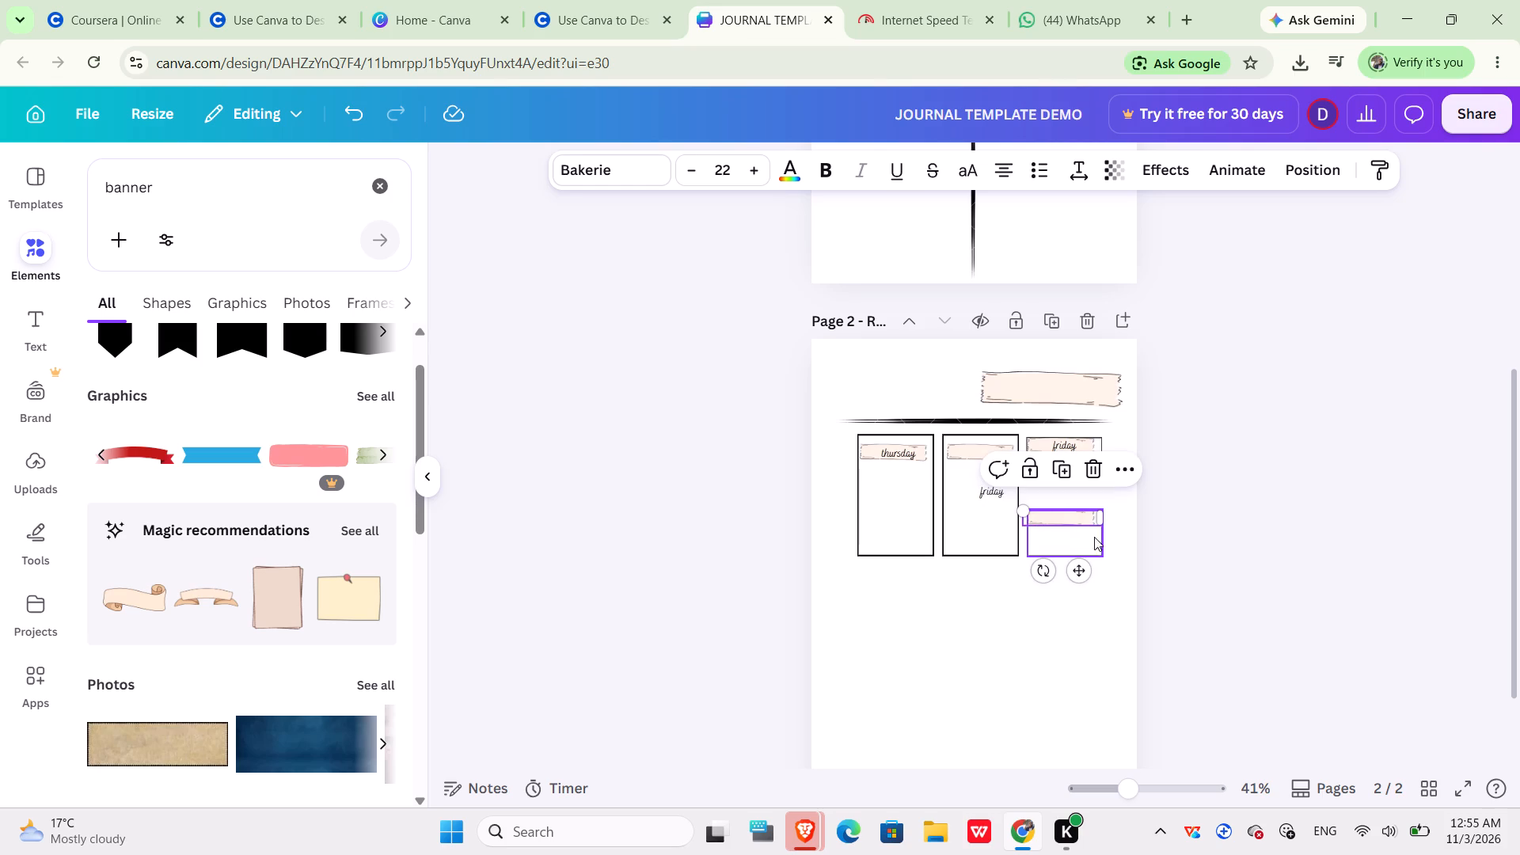
Resize the lower landscape frame slightly from its upper corner.
left_click(1084, 535)
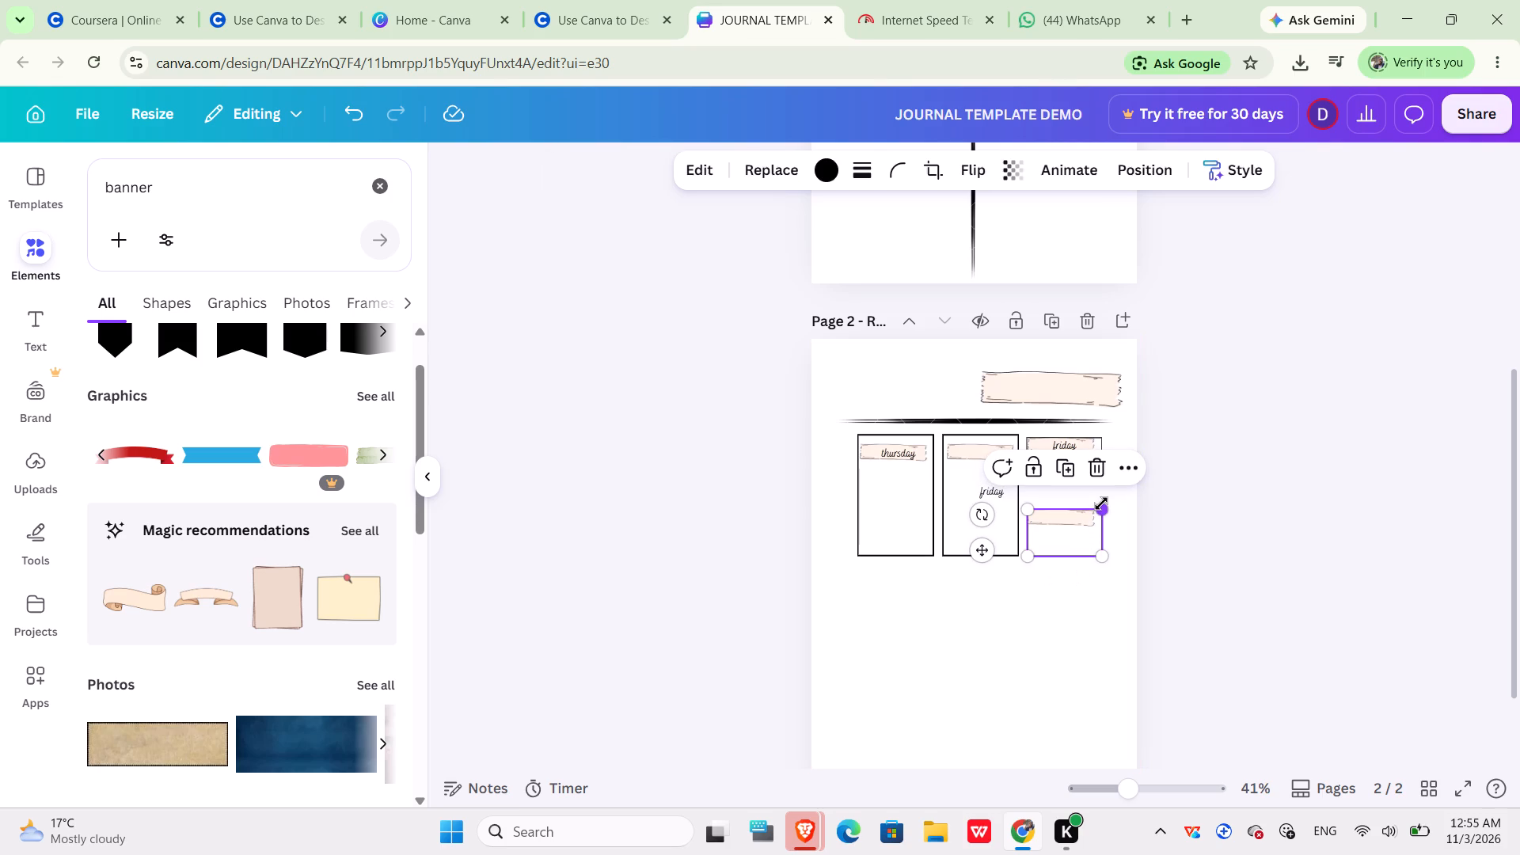
left_click(1101, 503)
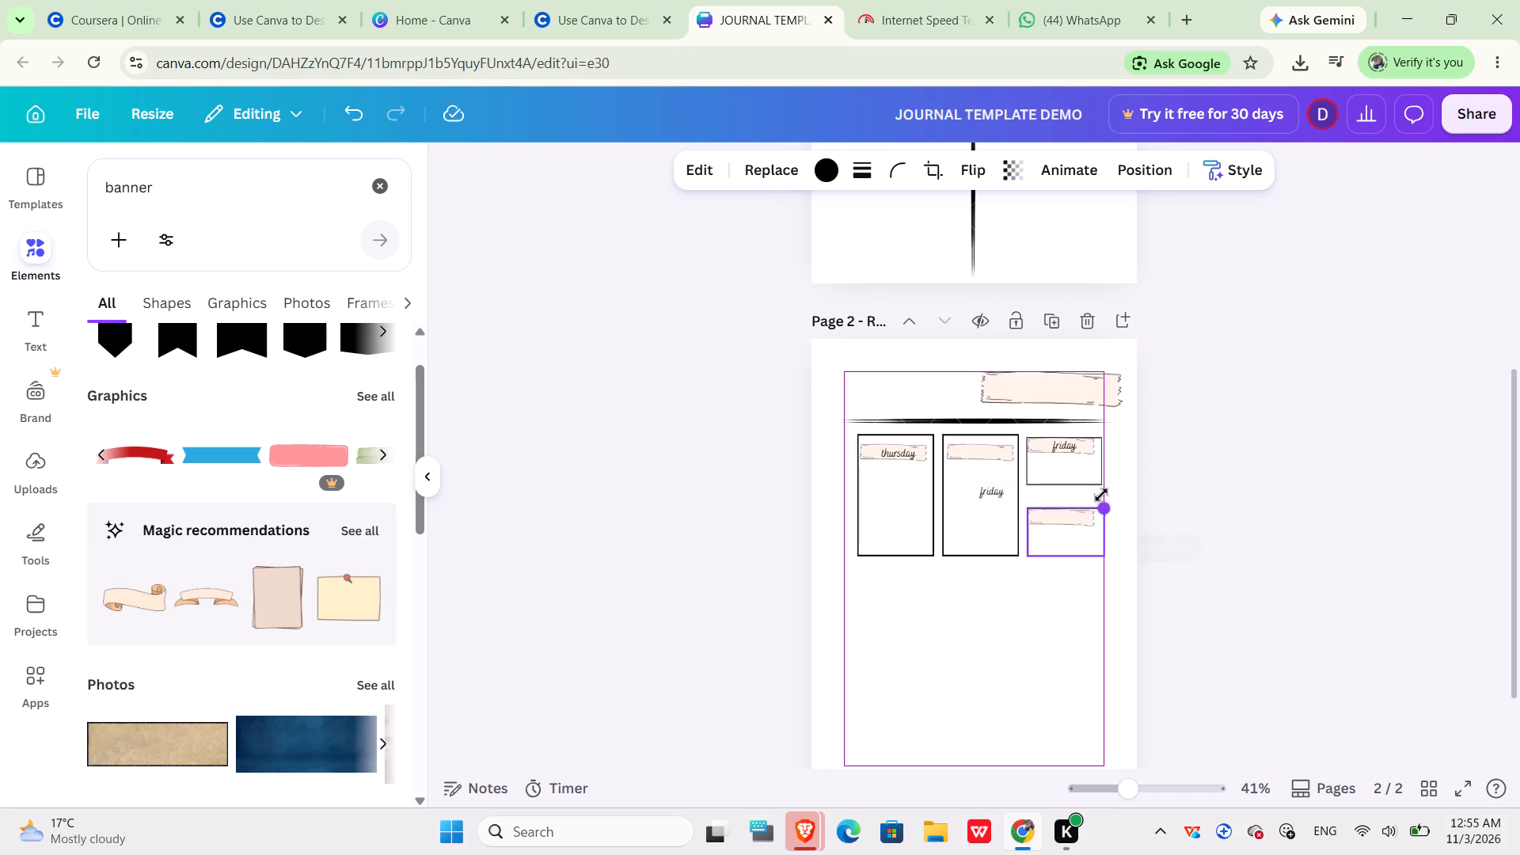
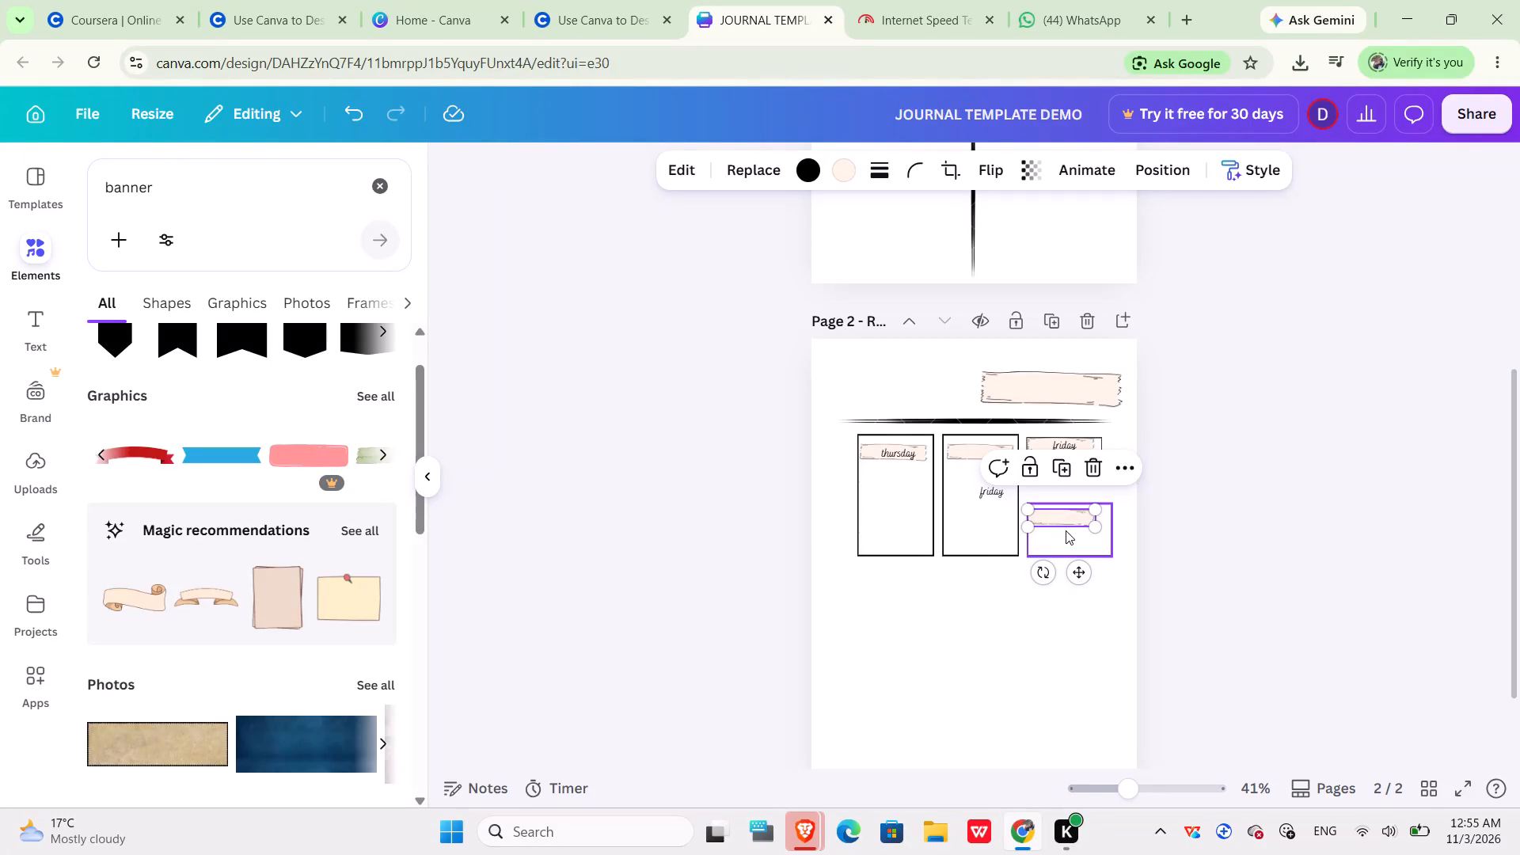
Duplicate the friday label in the friday frame and place the copy on the lower landscape frame's cream banner.
left_click(1066, 536)
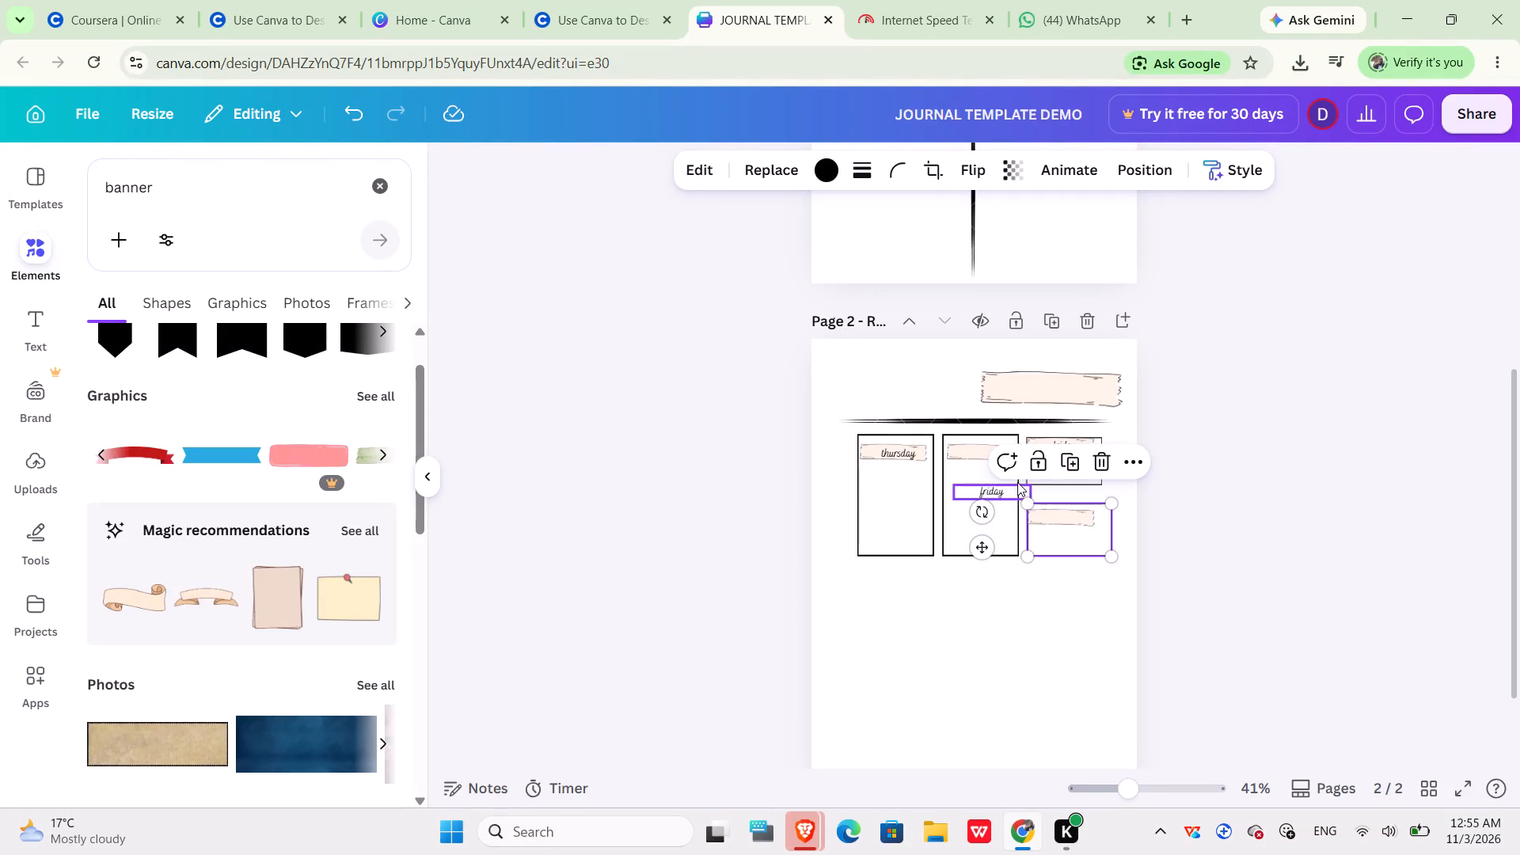
left_click(990, 488)
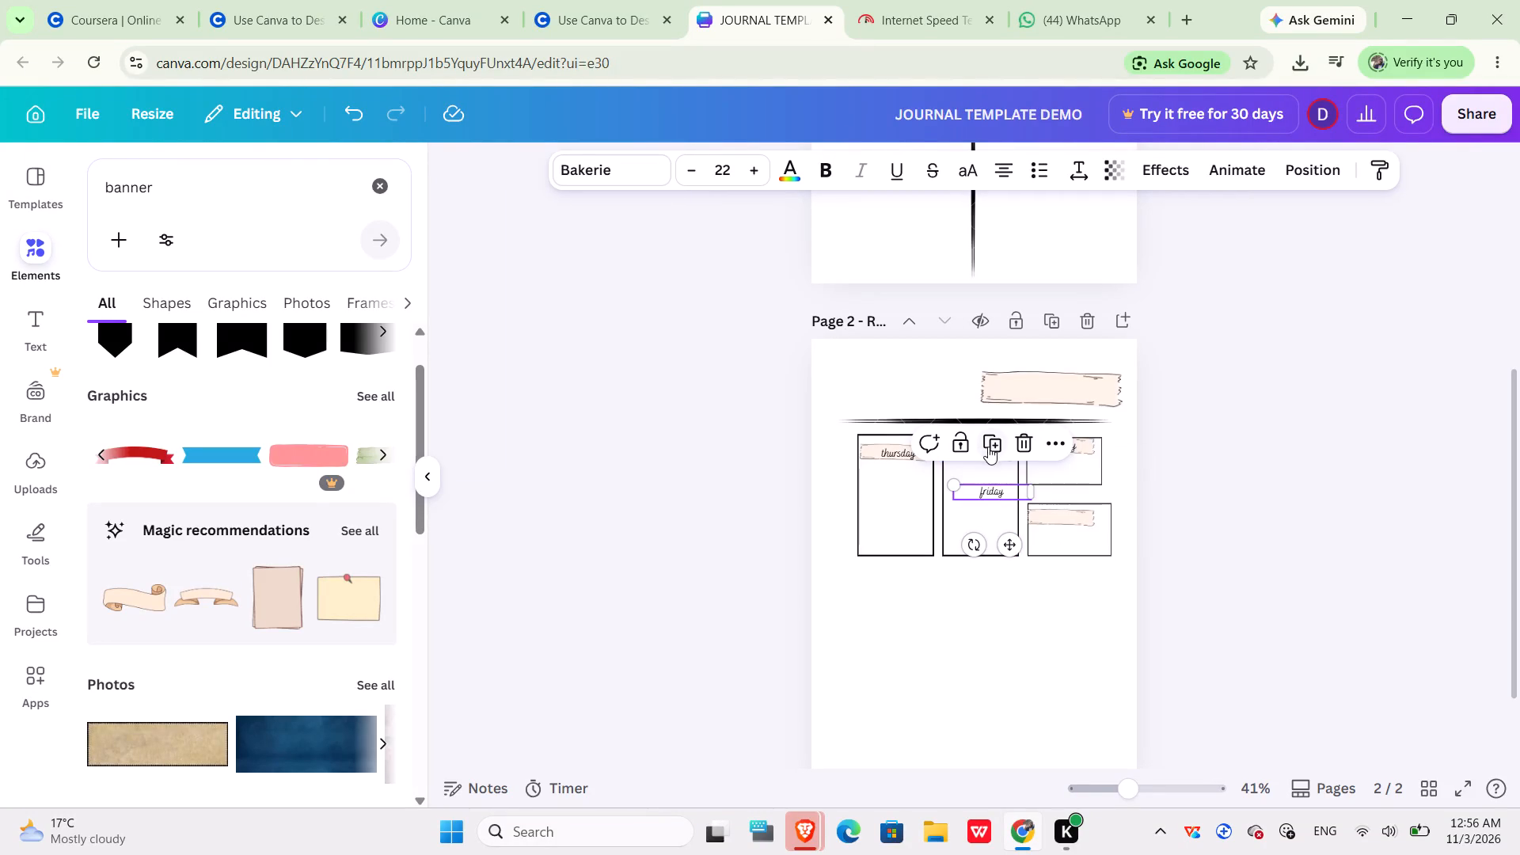
left_click(994, 444)
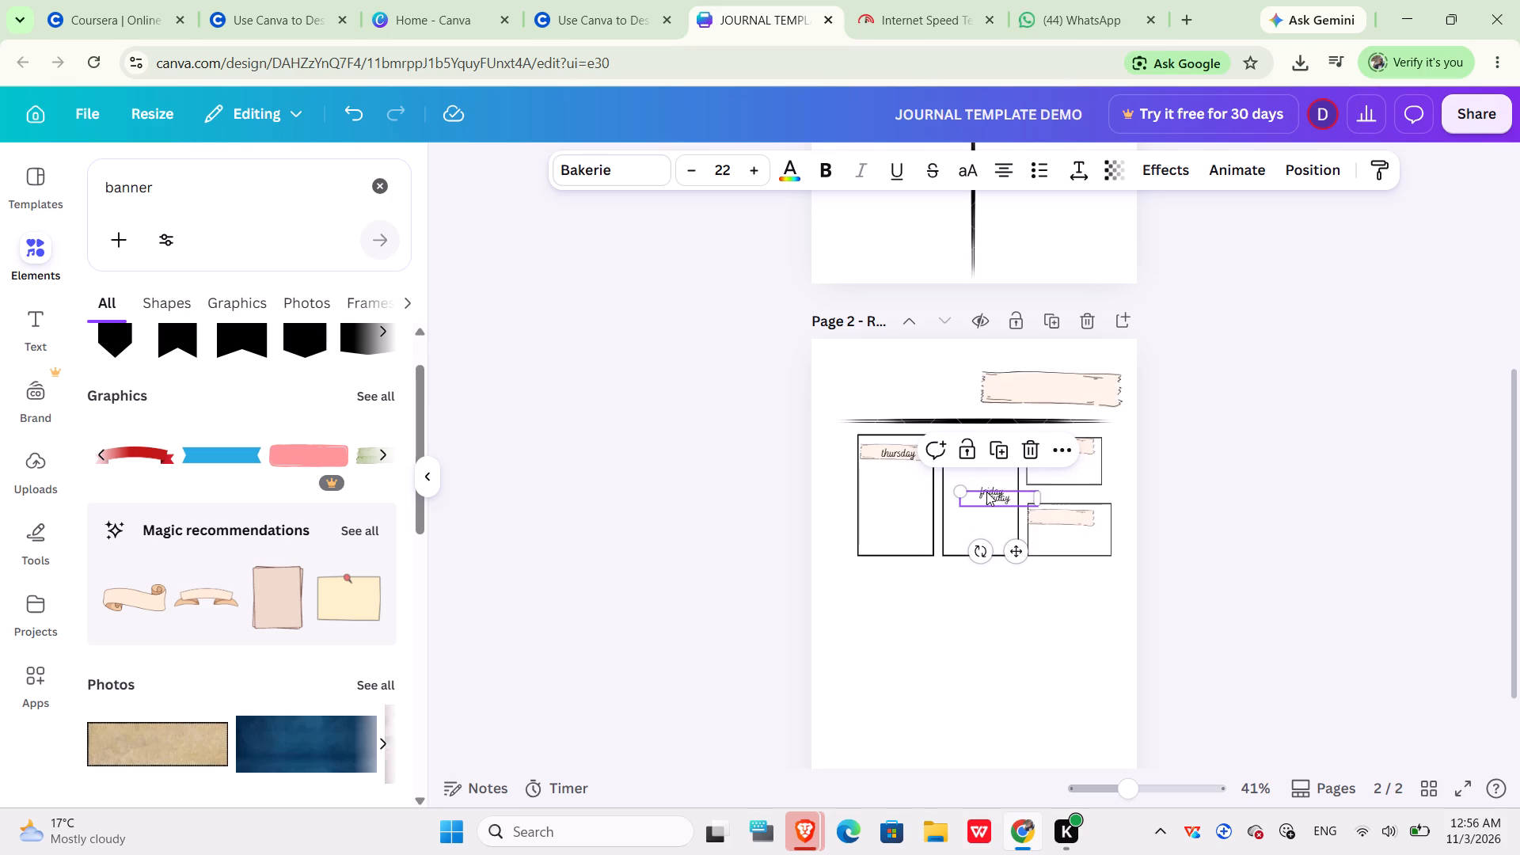
left_click_drag(986, 492, 1048, 509)
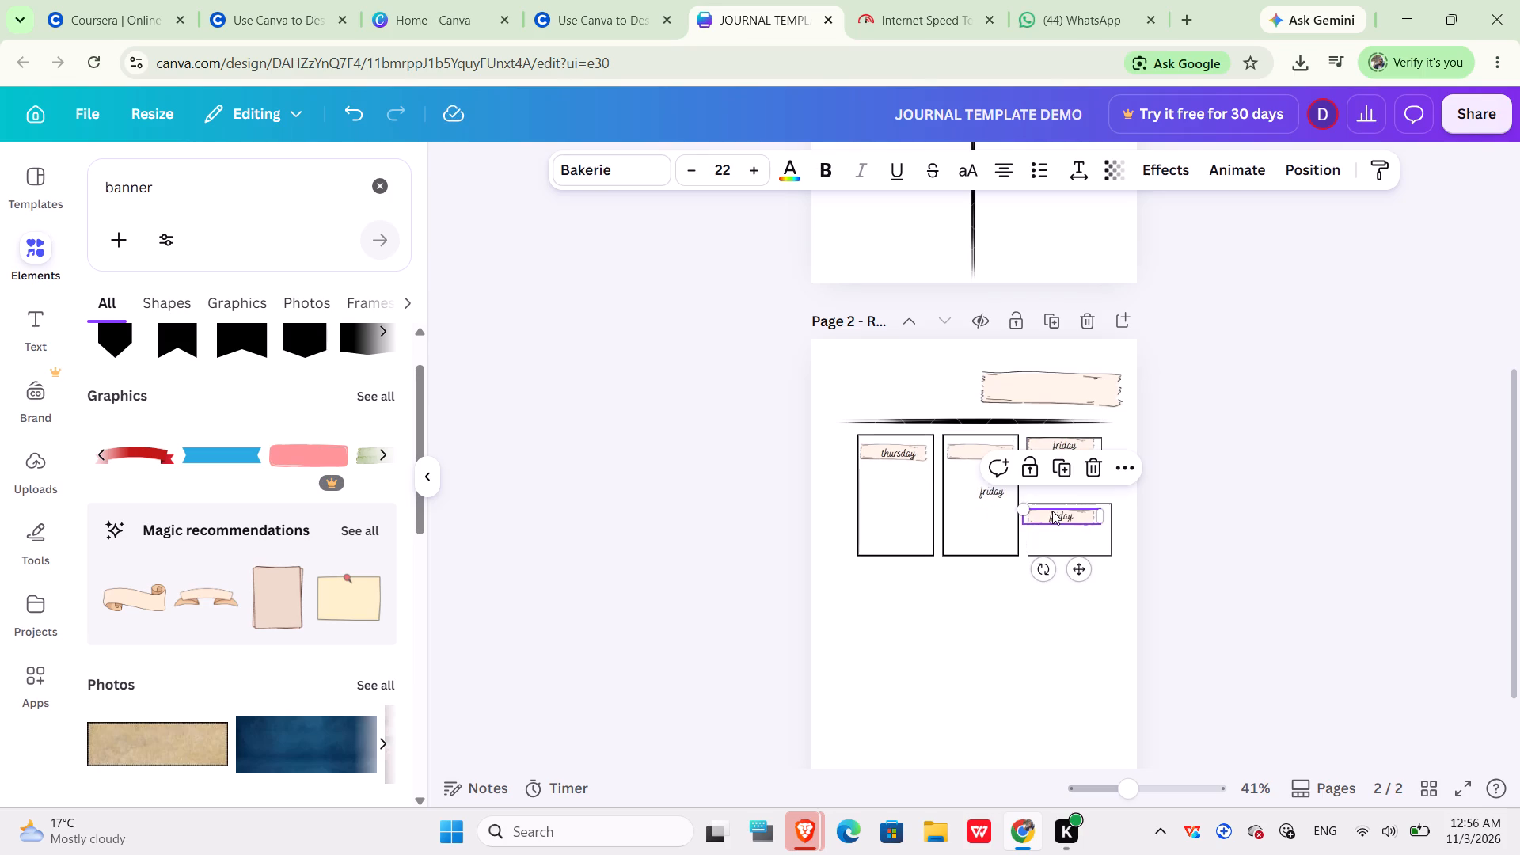
left_click(1025, 602)
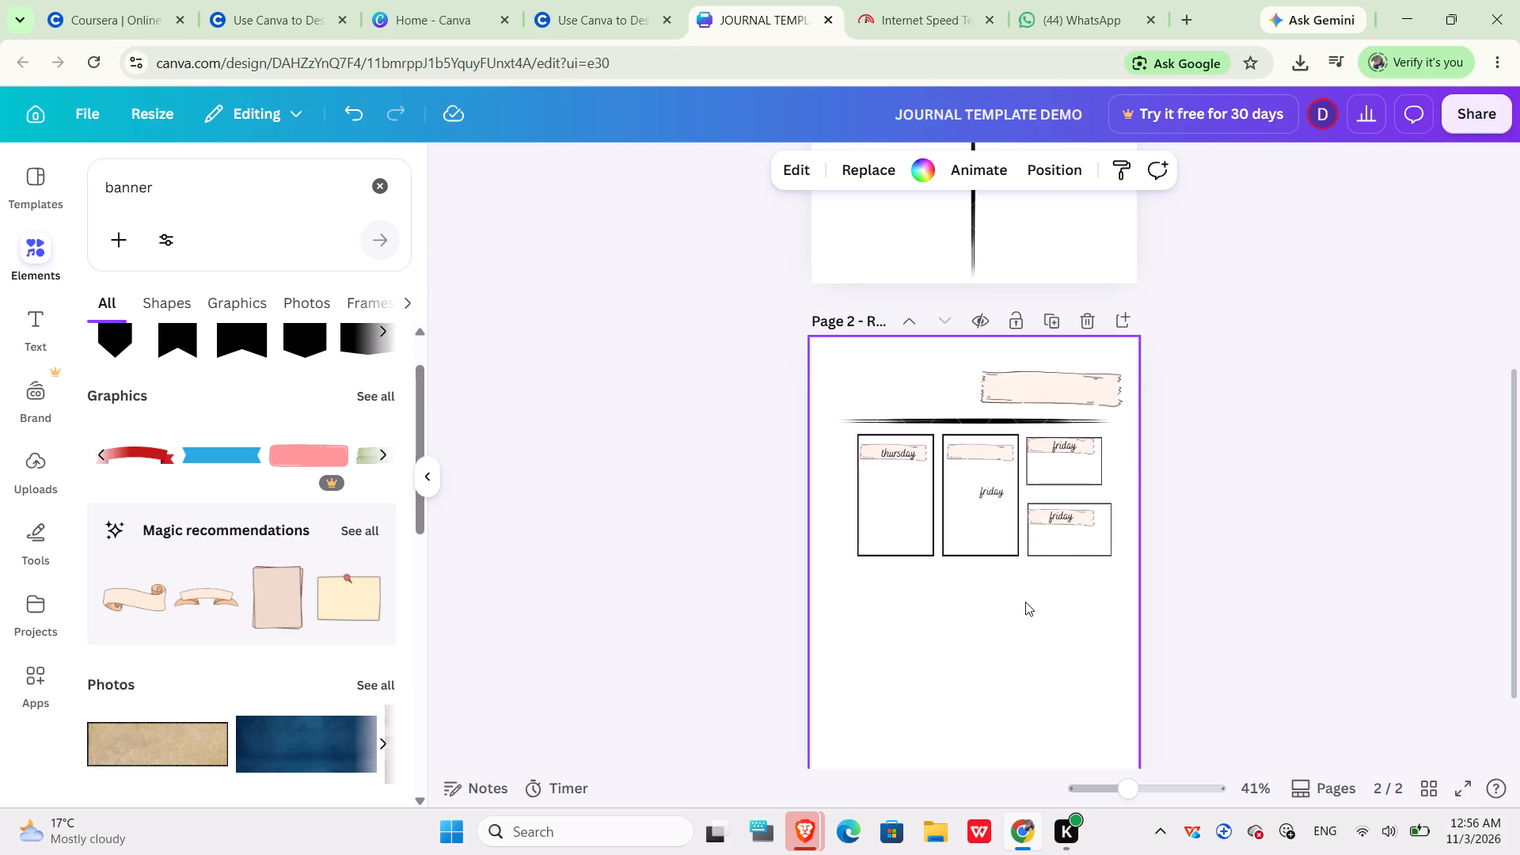
Enlarge the upper landscape frame from its lower outer corner to match the width of the landscape frame below.
left_click(1096, 464)
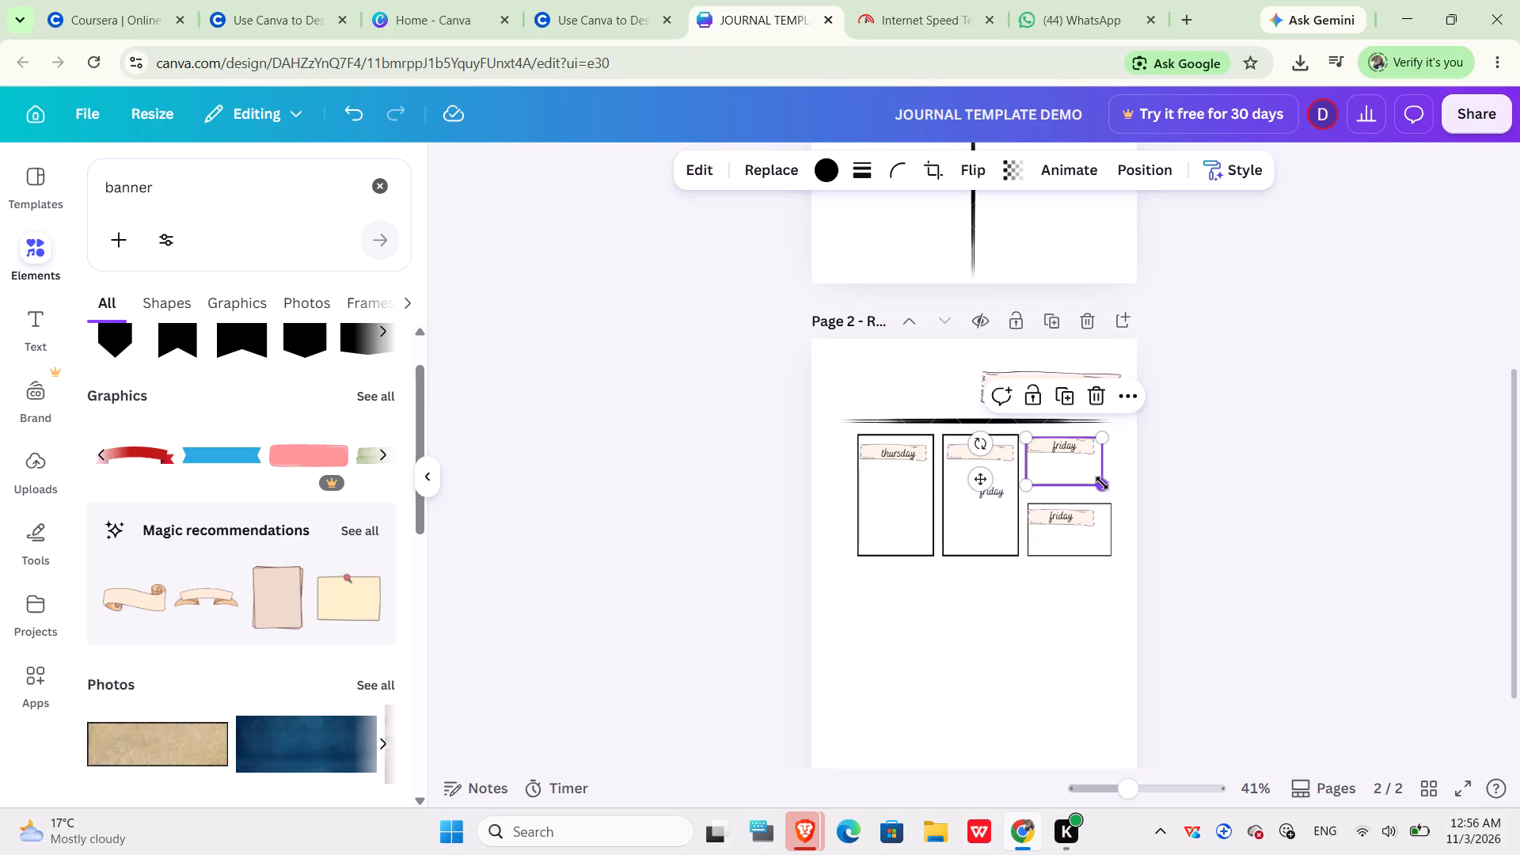
left_click_drag(1102, 483, 1111, 489)
left_click(1092, 451)
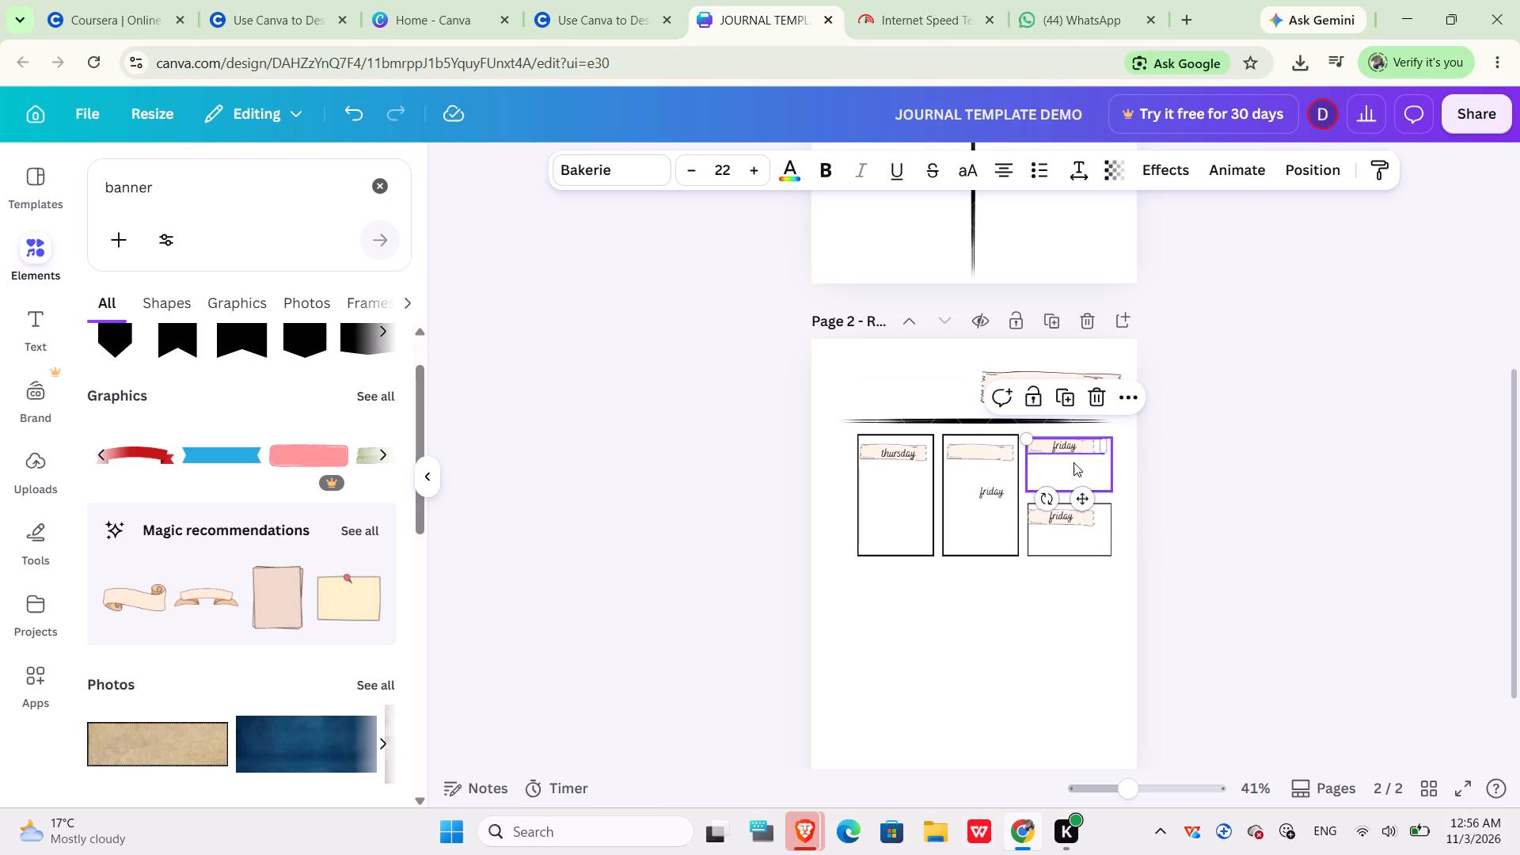
Move the original friday label back up onto the cream banner at the top of the friday frame.
left_click_drag(1001, 492, 994, 457)
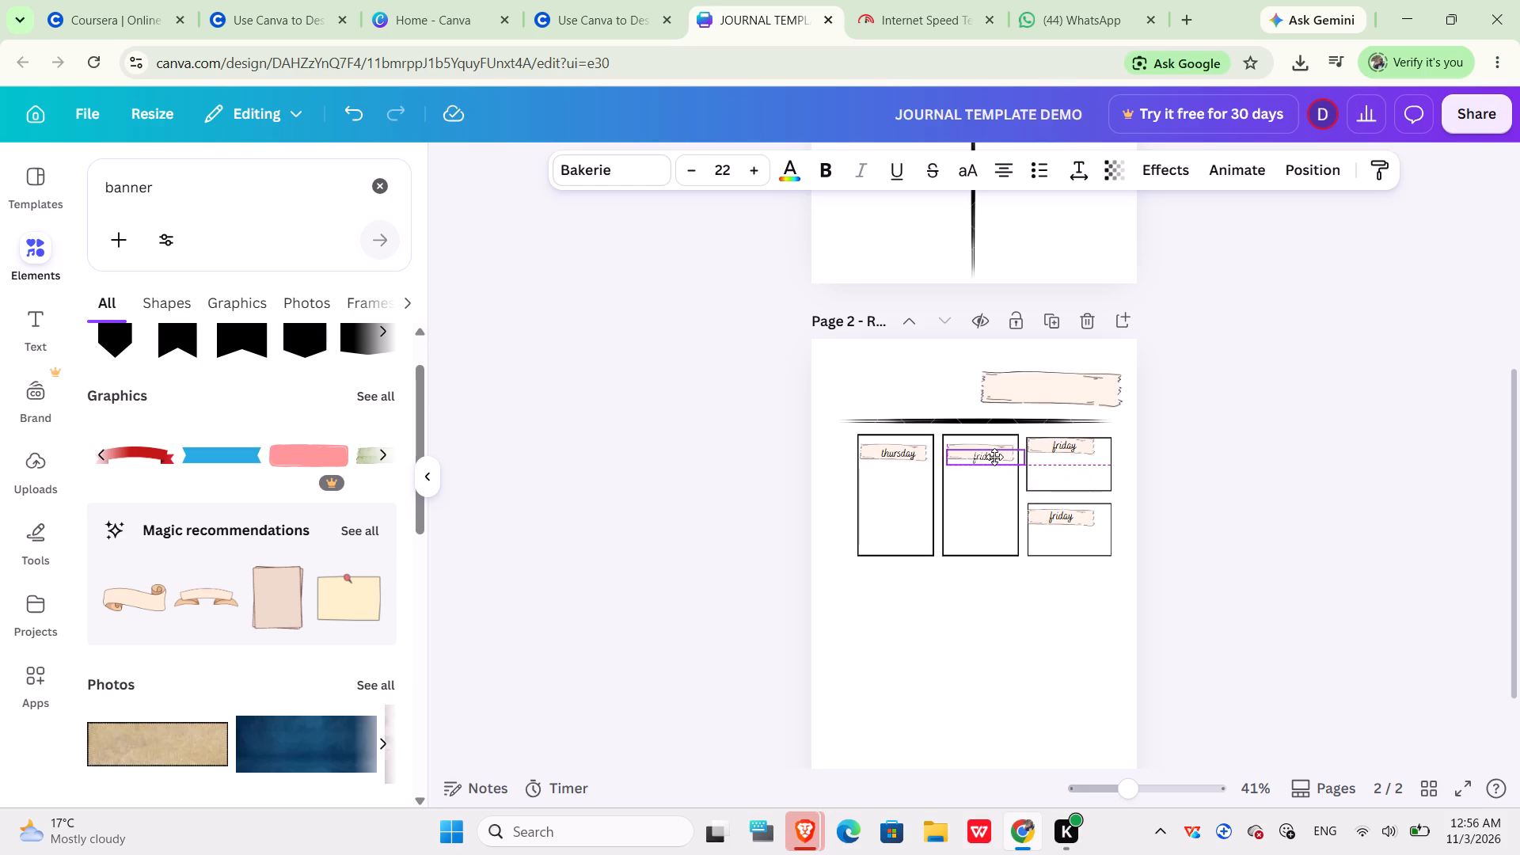
left_click_drag(994, 457, 993, 451)
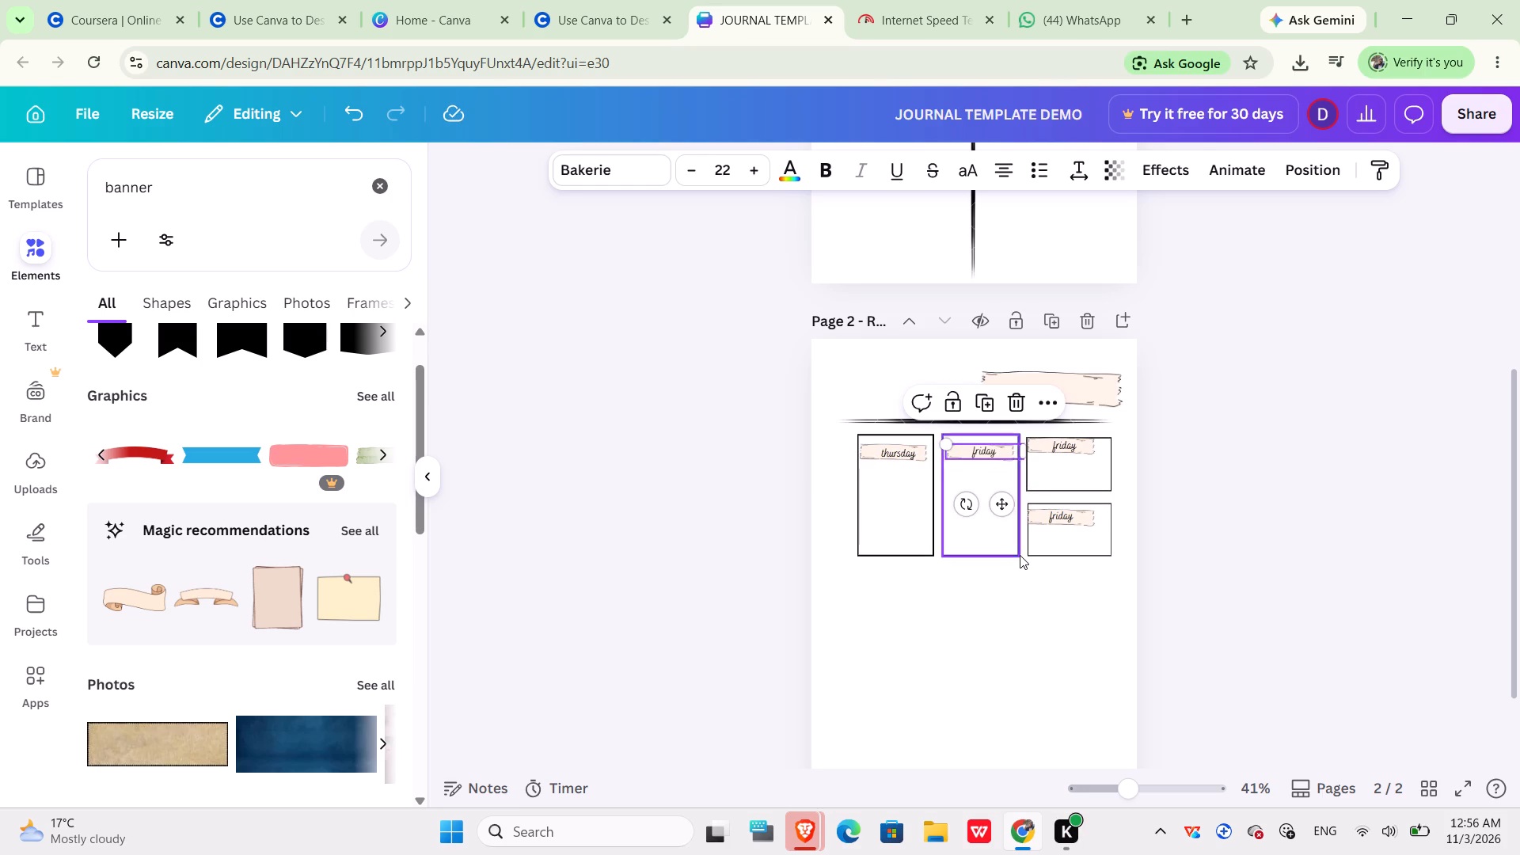
left_click(984, 631)
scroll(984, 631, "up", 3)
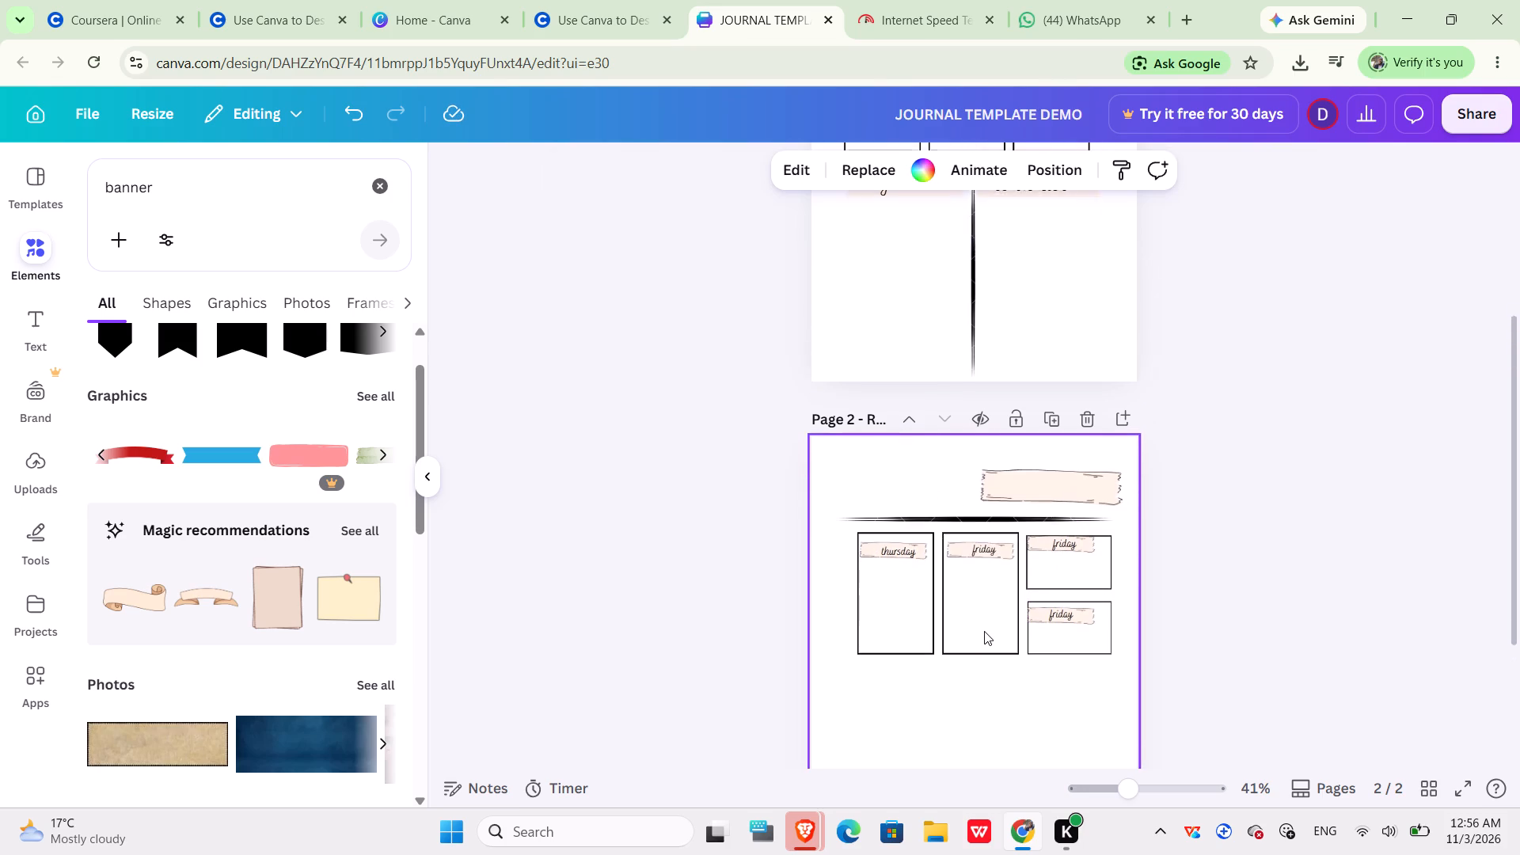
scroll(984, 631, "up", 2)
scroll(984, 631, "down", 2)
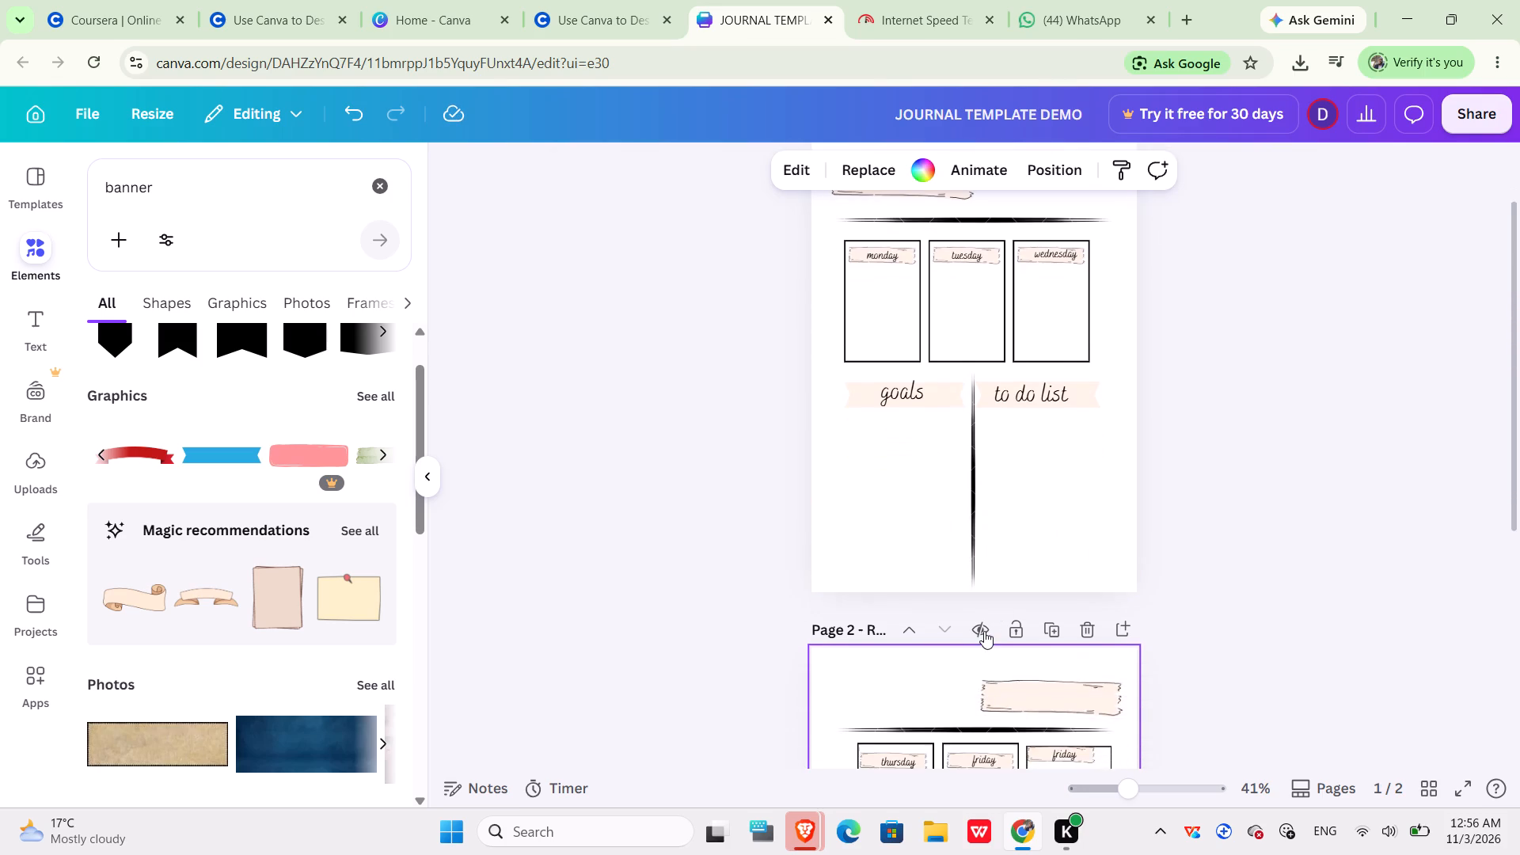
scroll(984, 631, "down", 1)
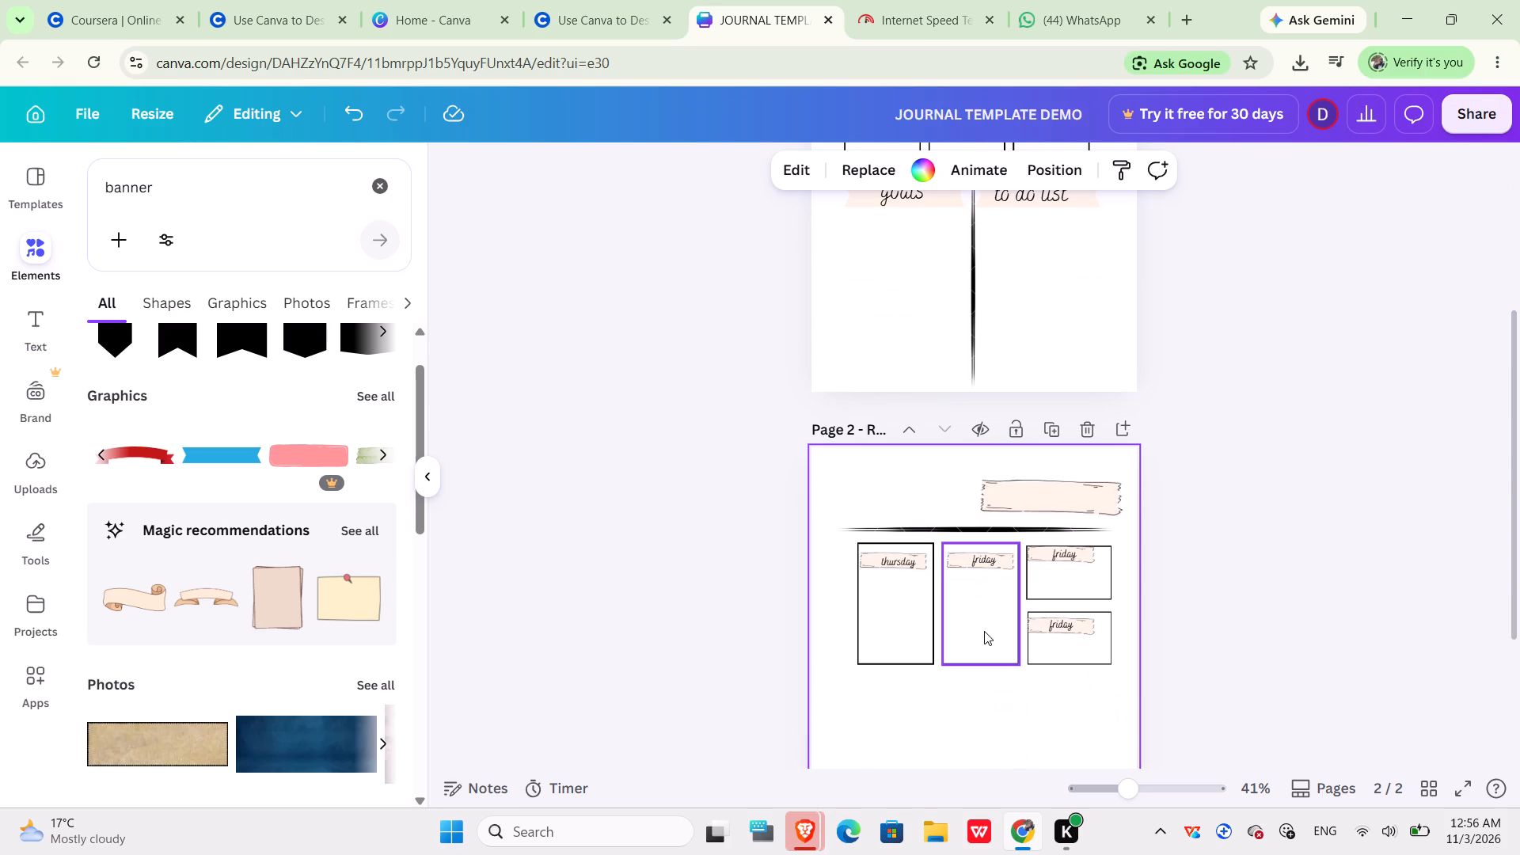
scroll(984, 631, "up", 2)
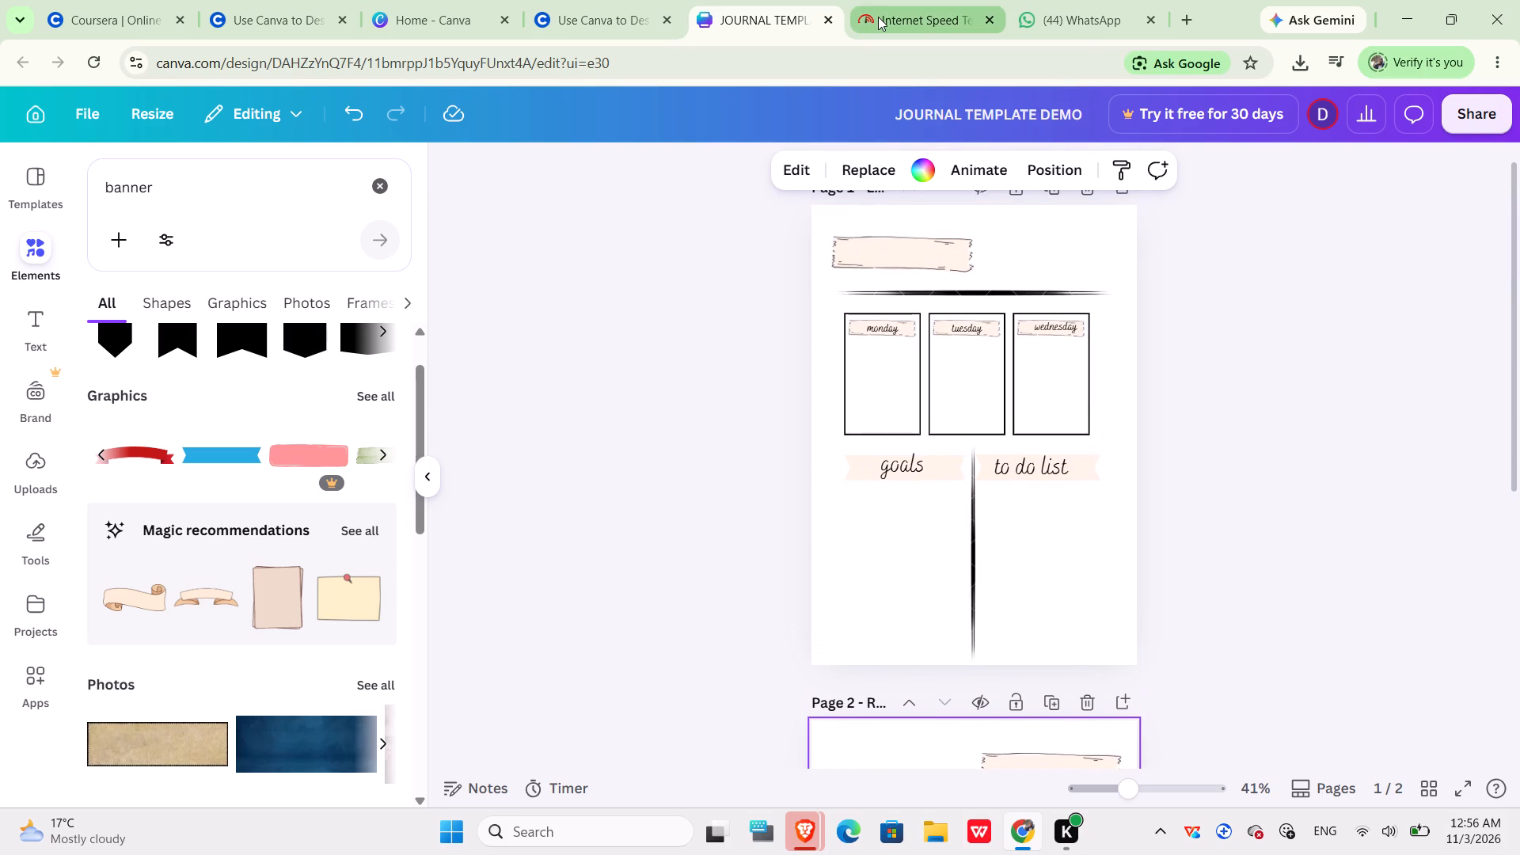
Switch to the Coursera lab and skim the journal template video from 11:04 for the weekend labels and what follows them, then pause it.
left_click(617, 36)
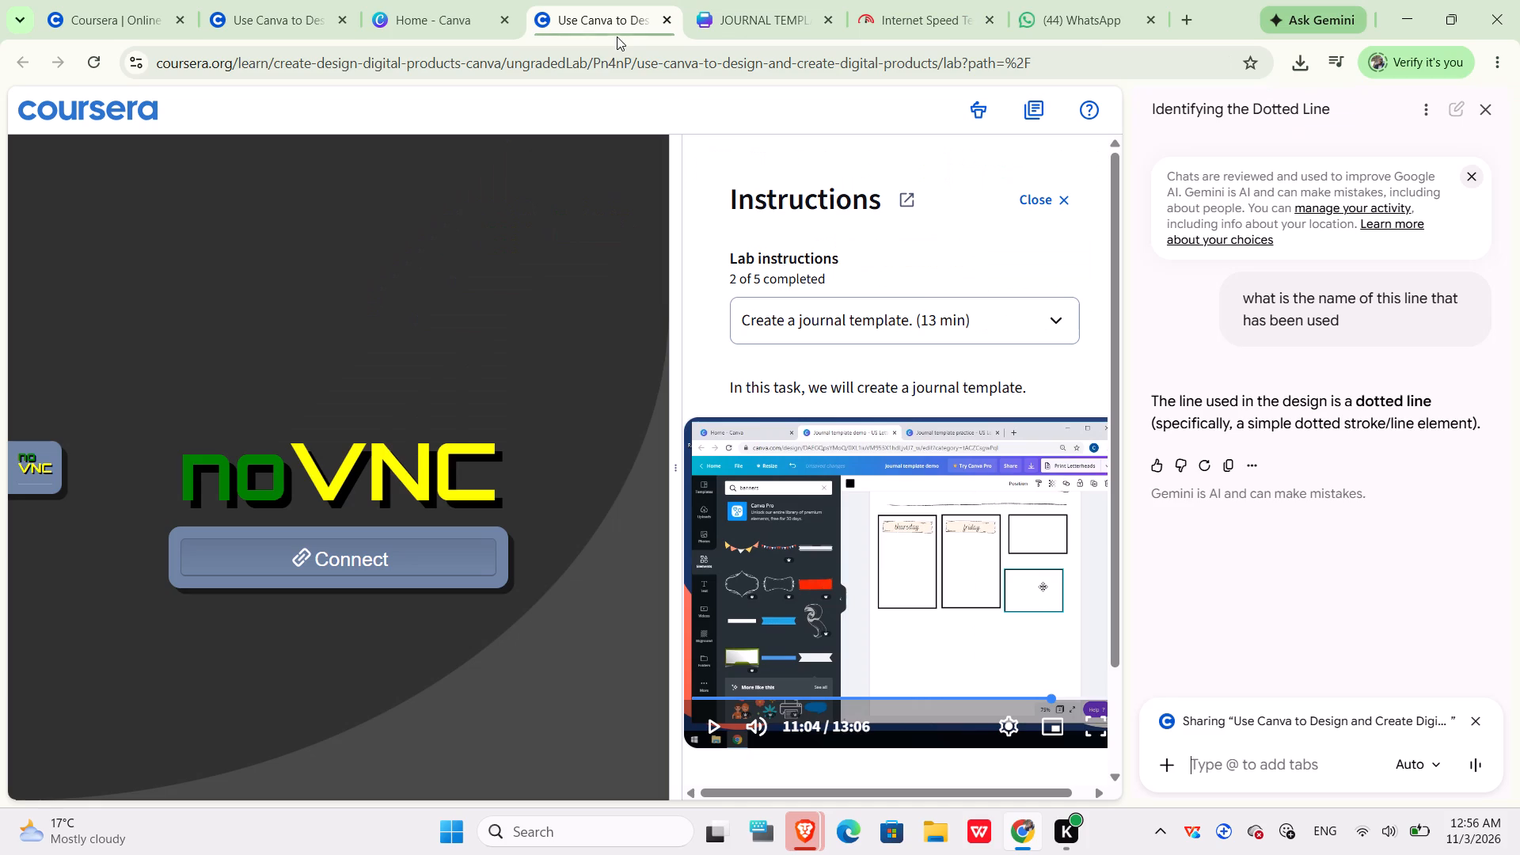
left_click(711, 735)
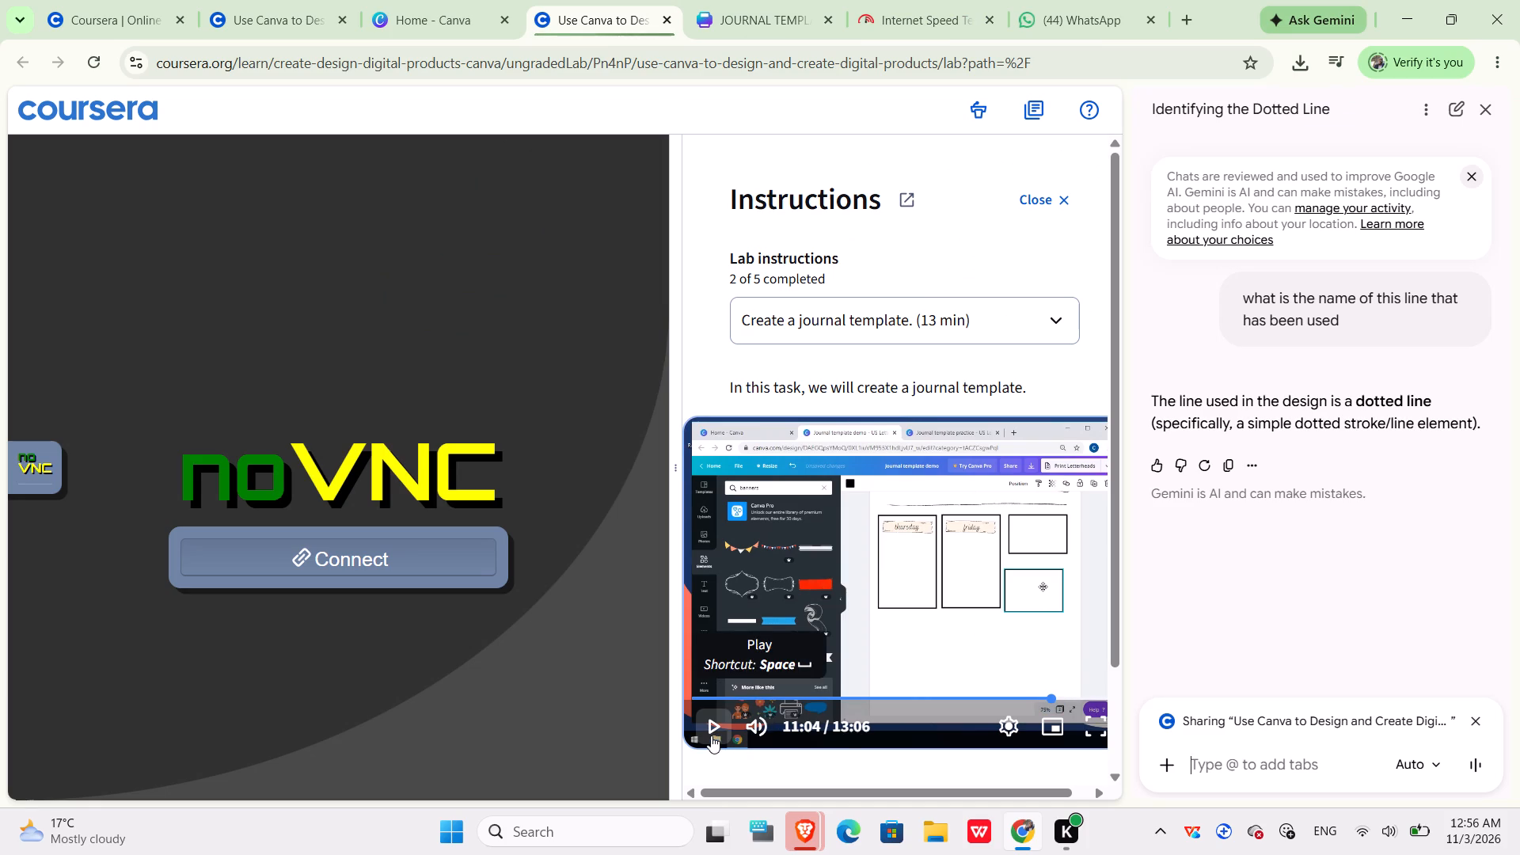
key("Right")
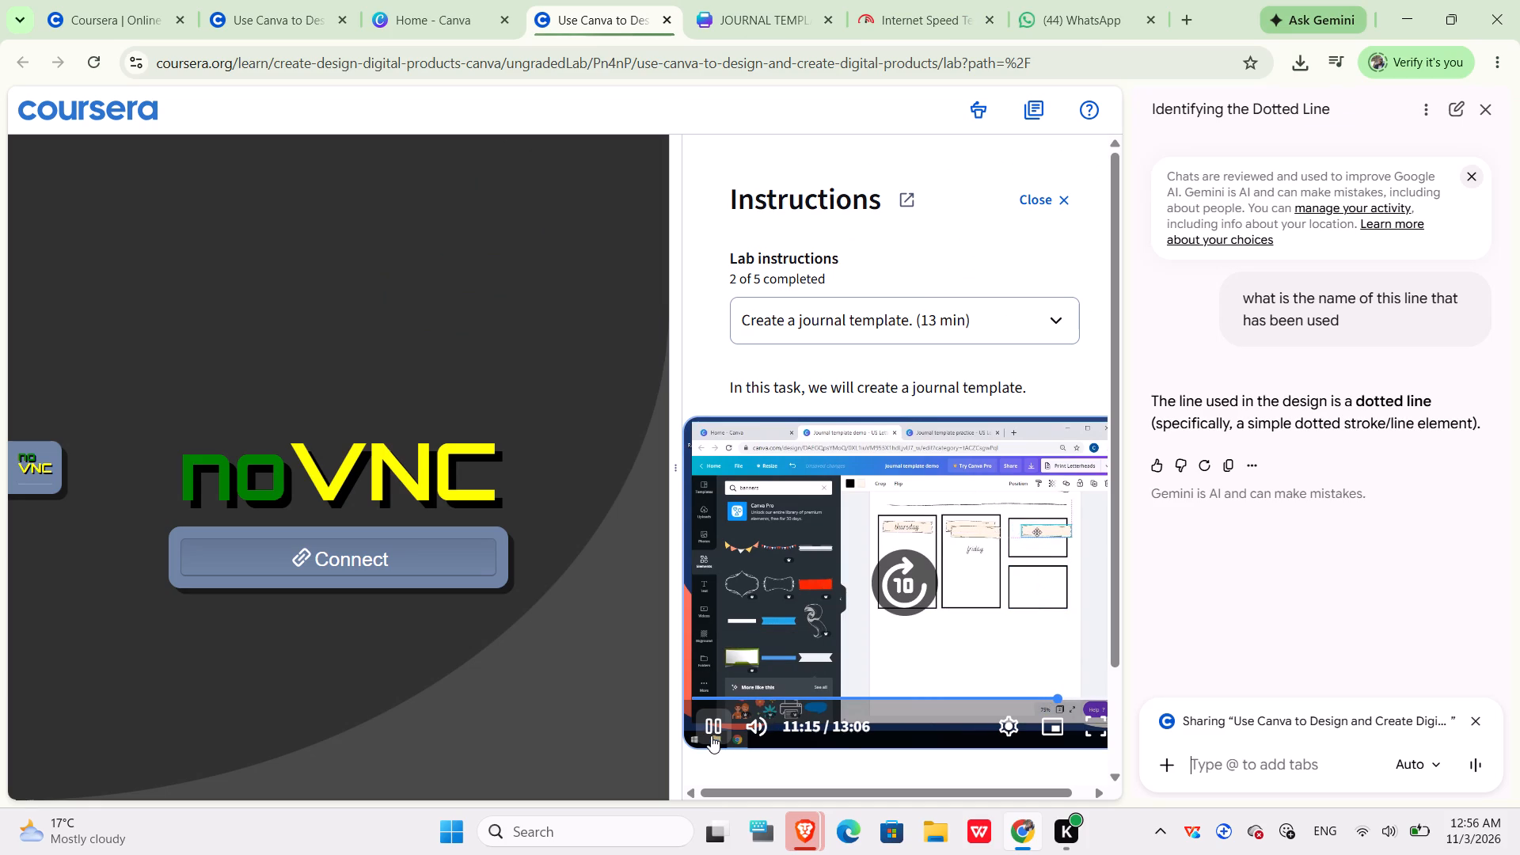
key("Right")
key("Right")
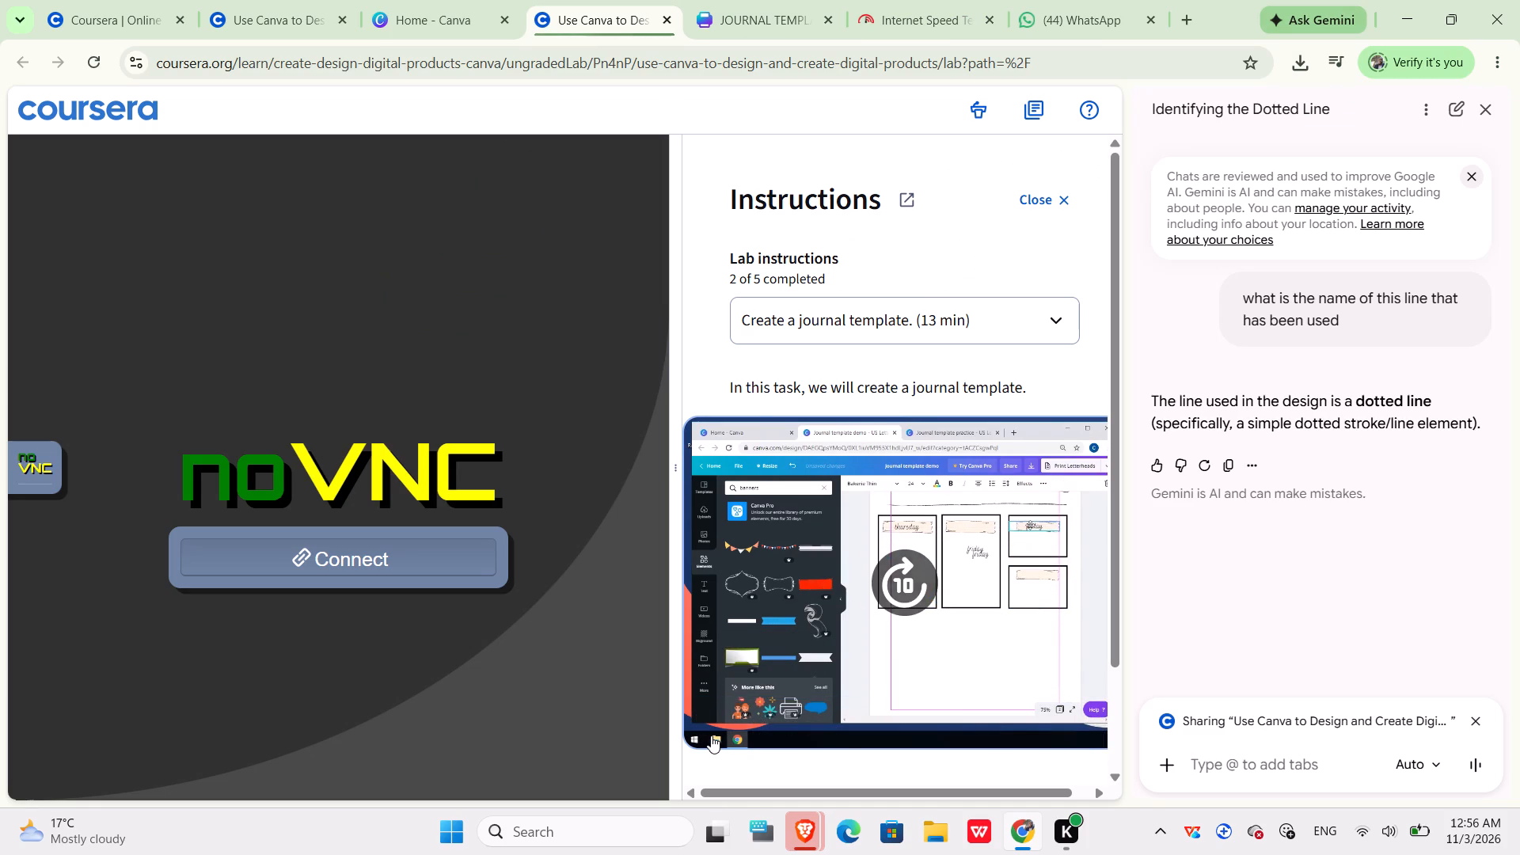
key("Right")
key("Right")
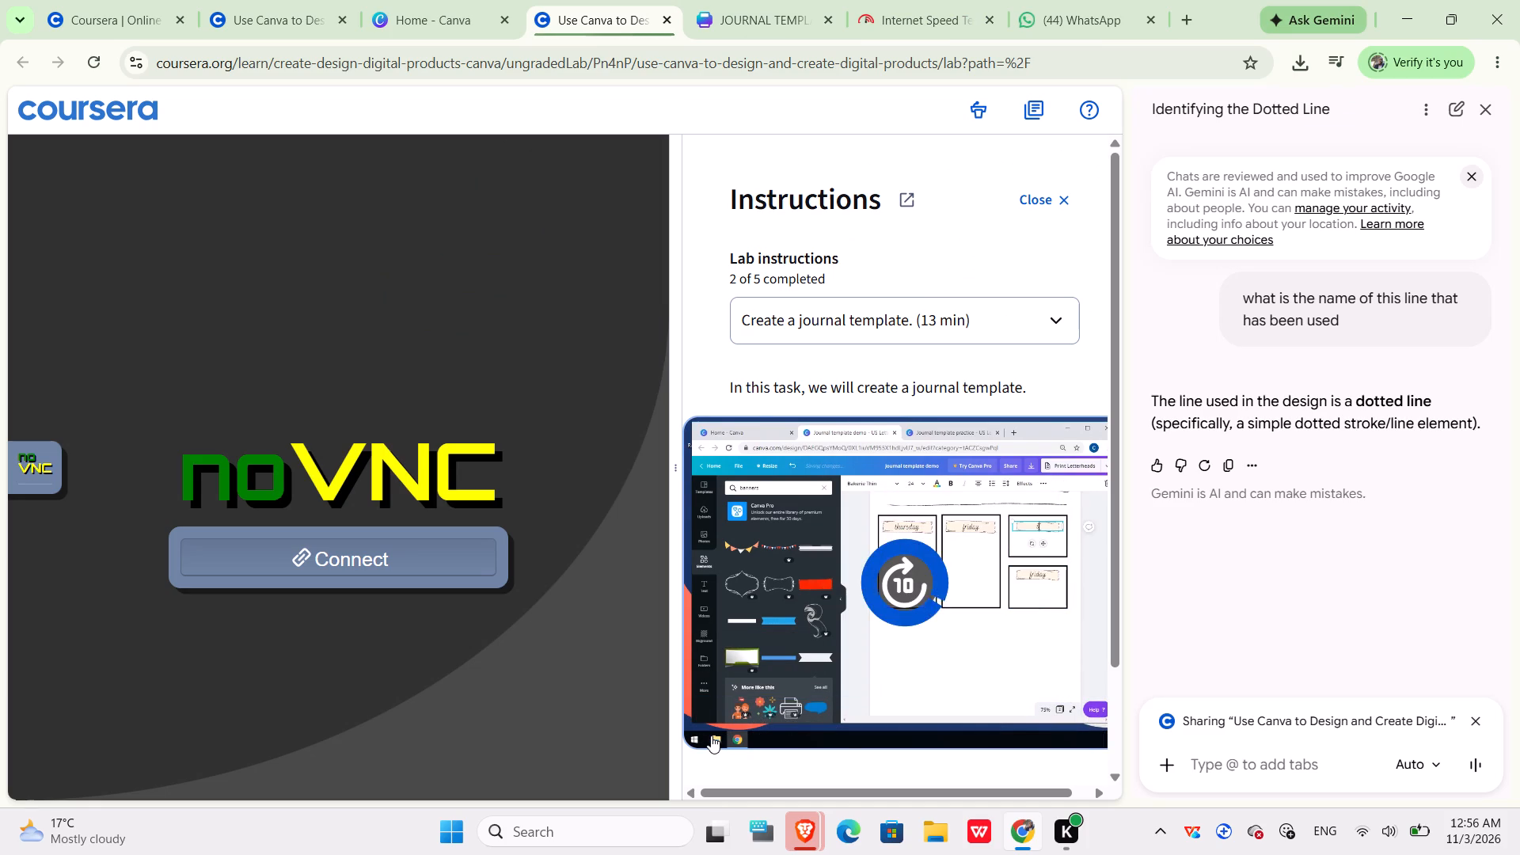
key("Right")
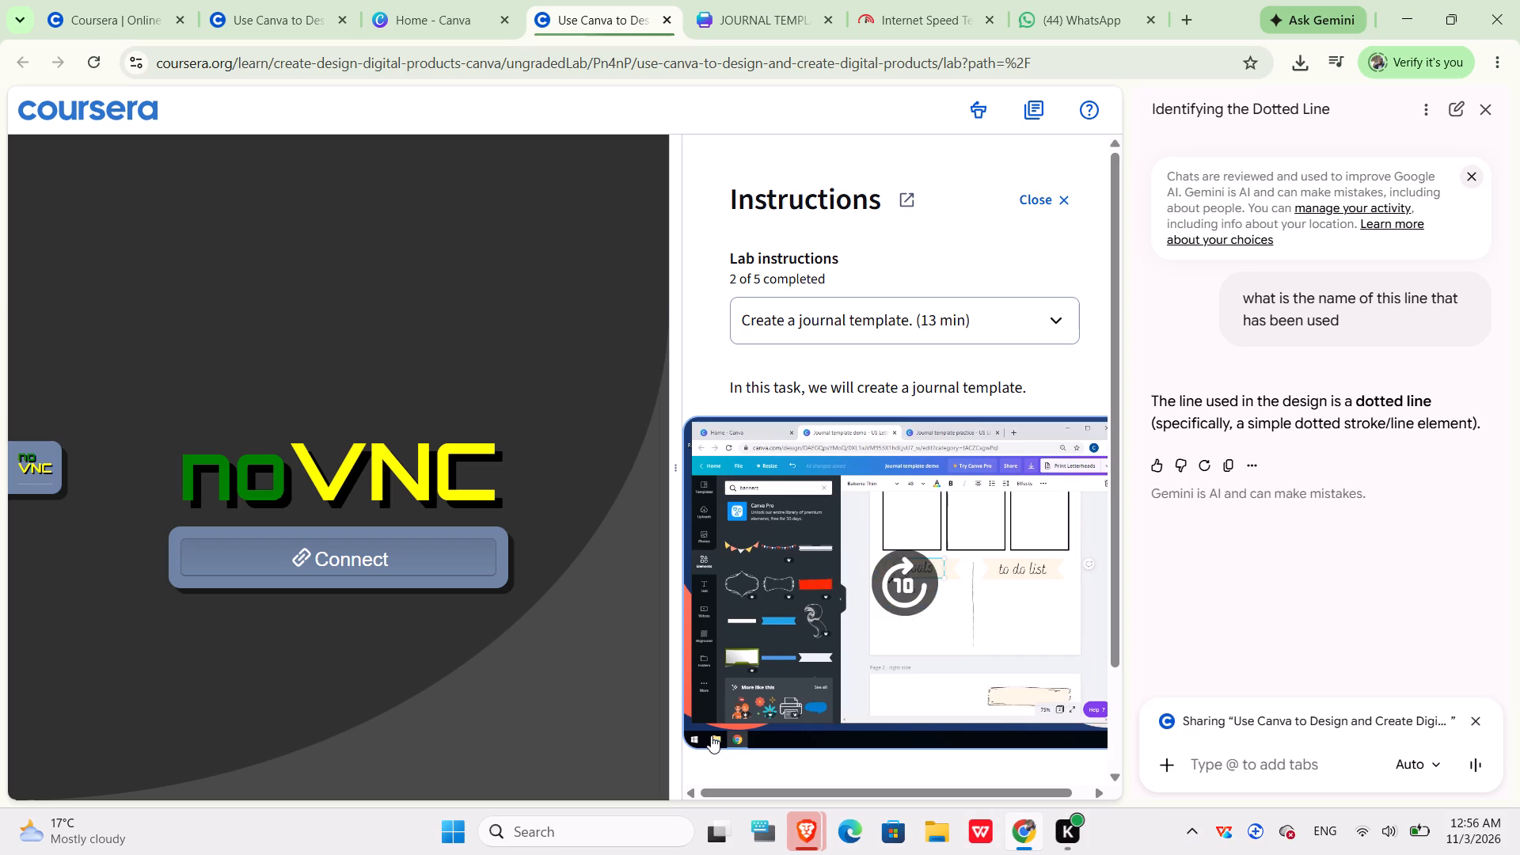
key("Right")
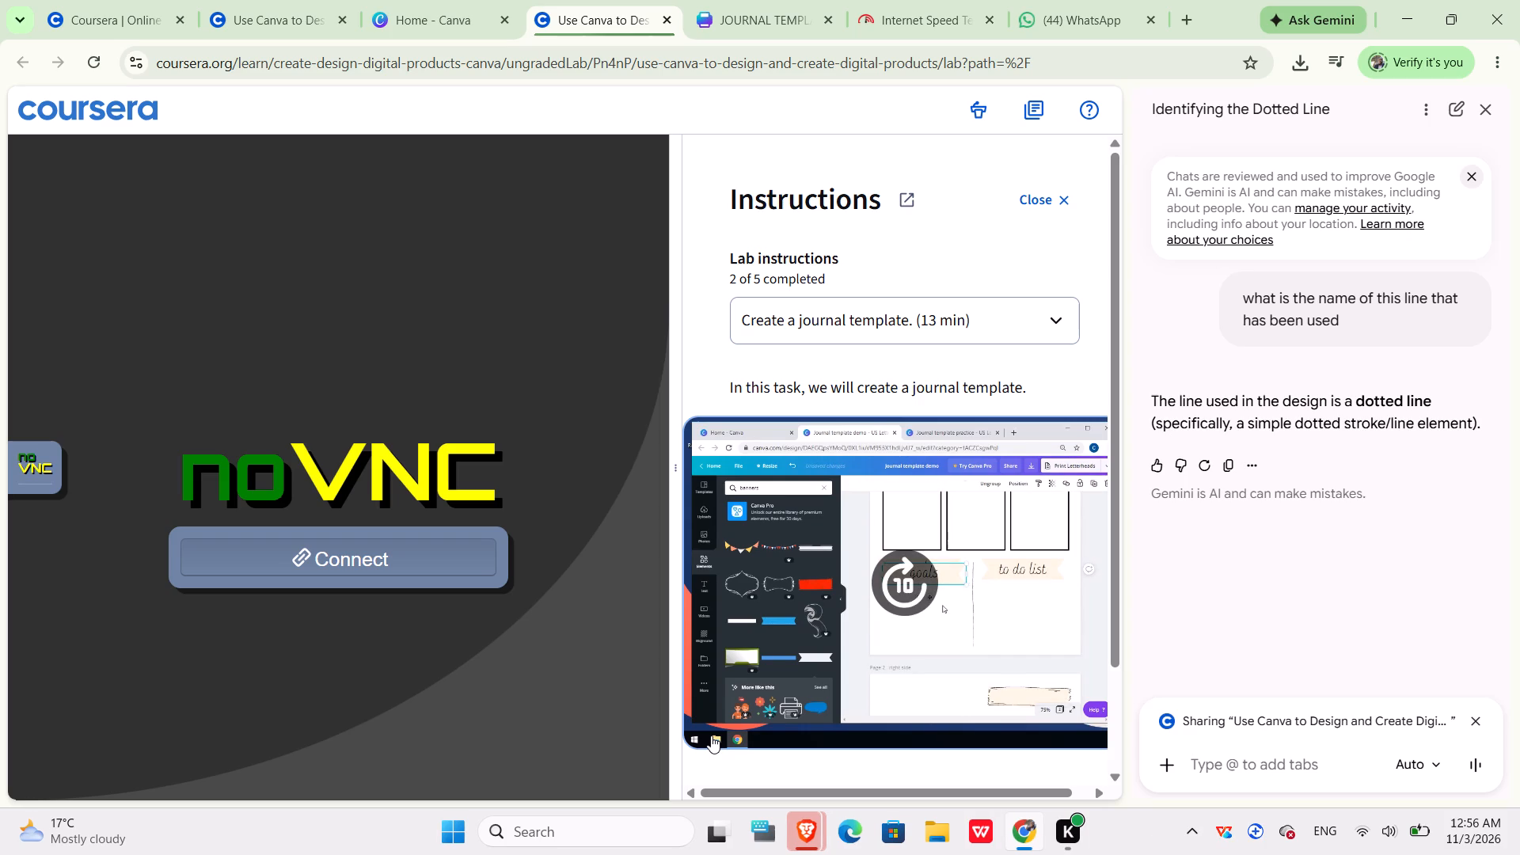
key("Right")
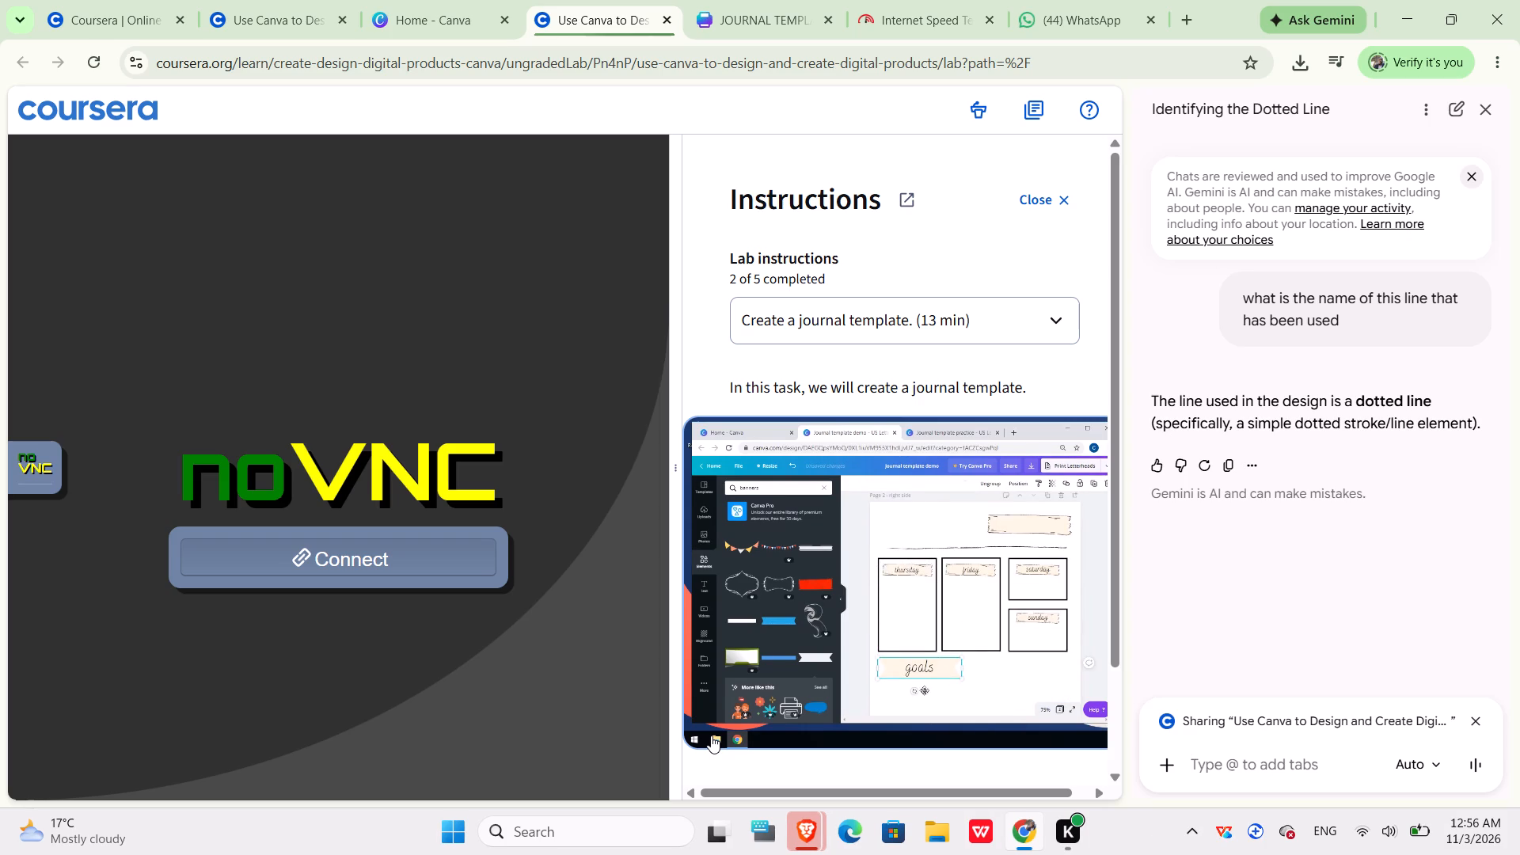
key("Right")
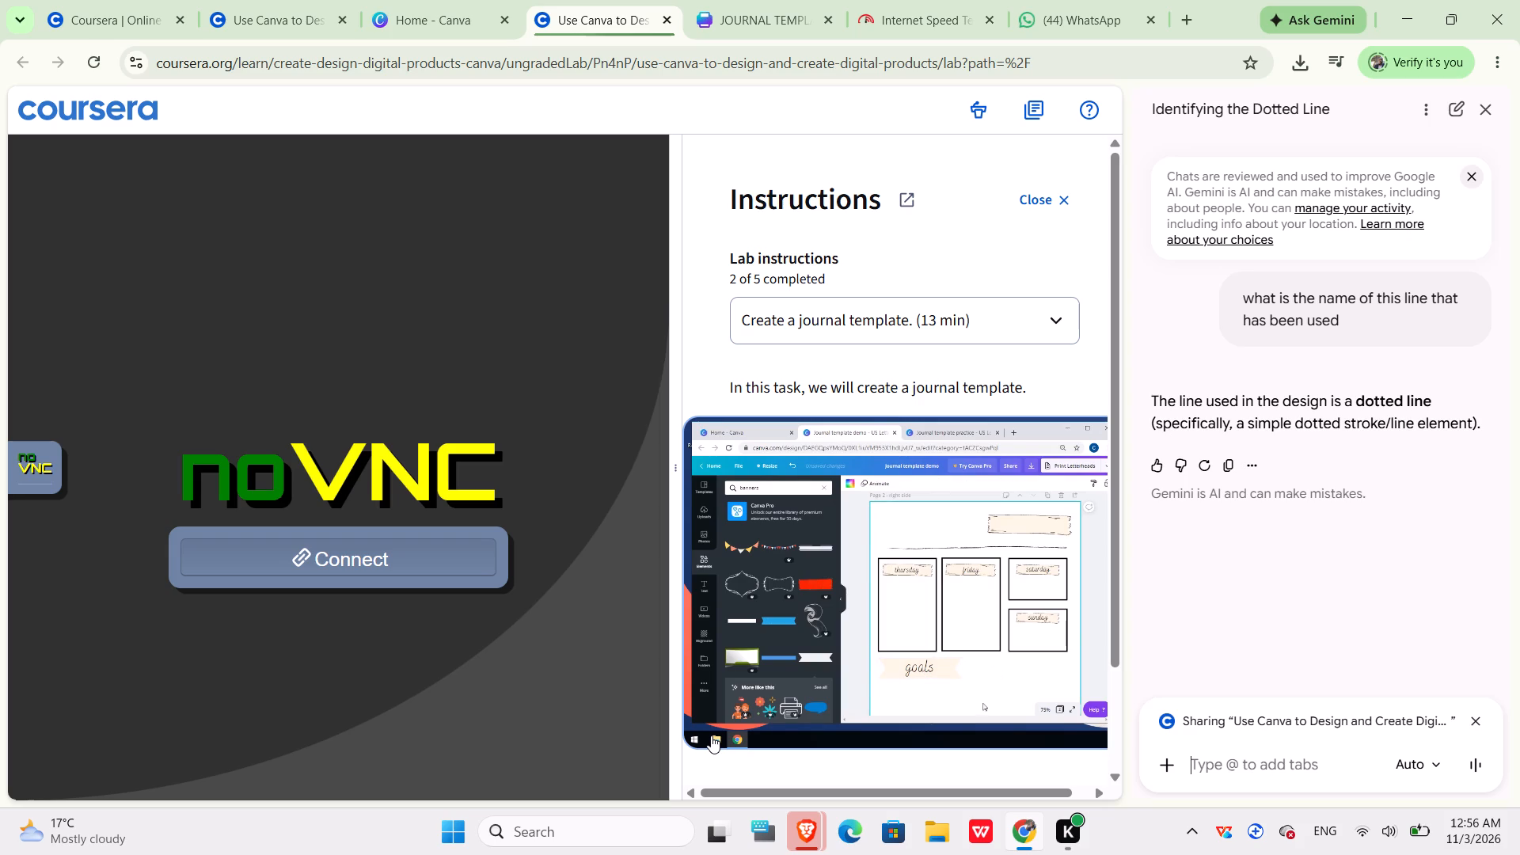
key("Left")
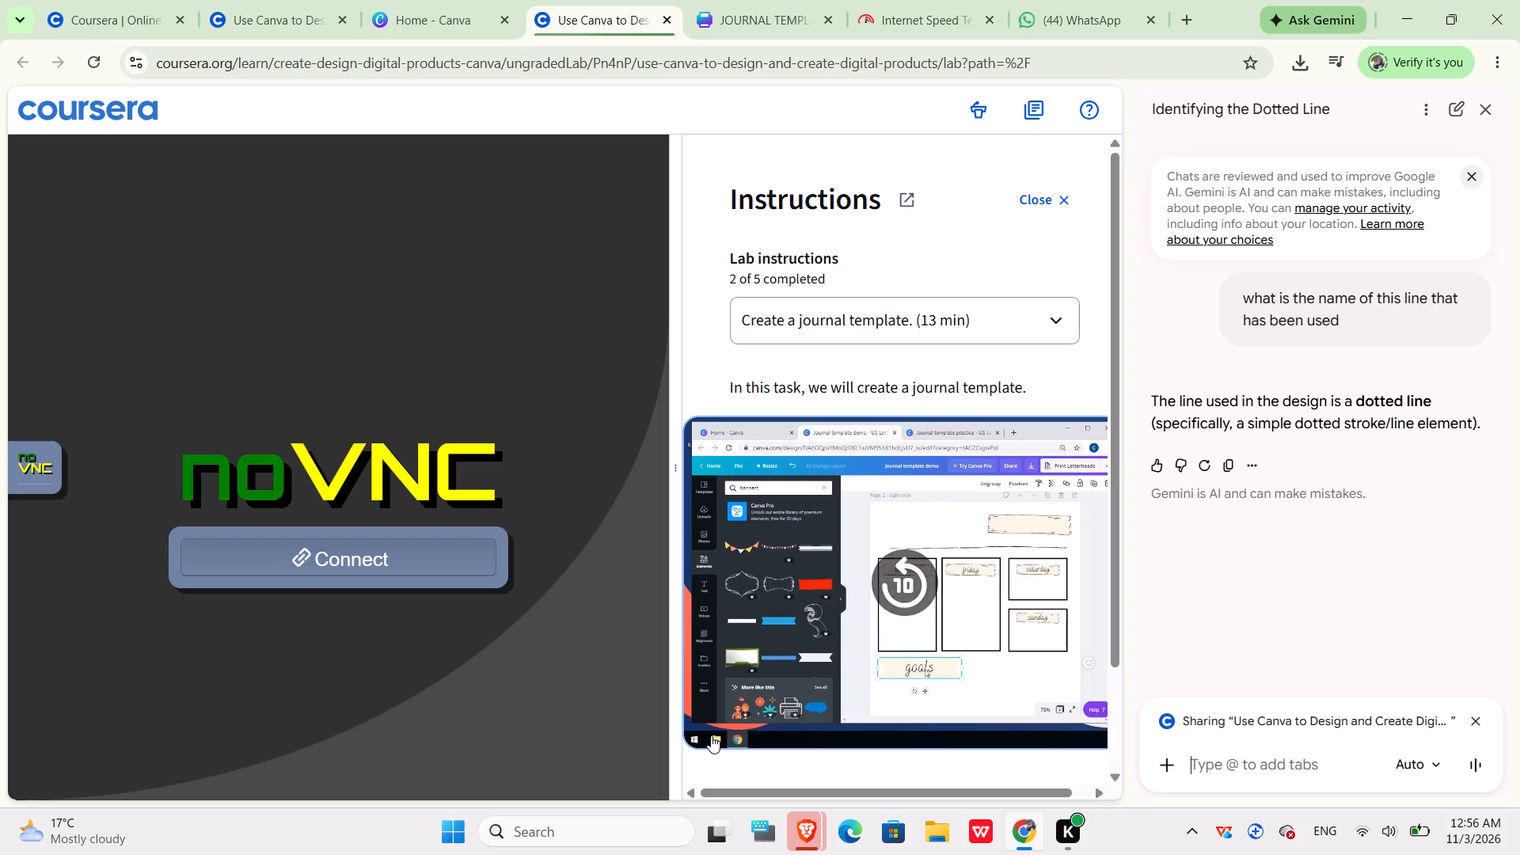
key("Left")
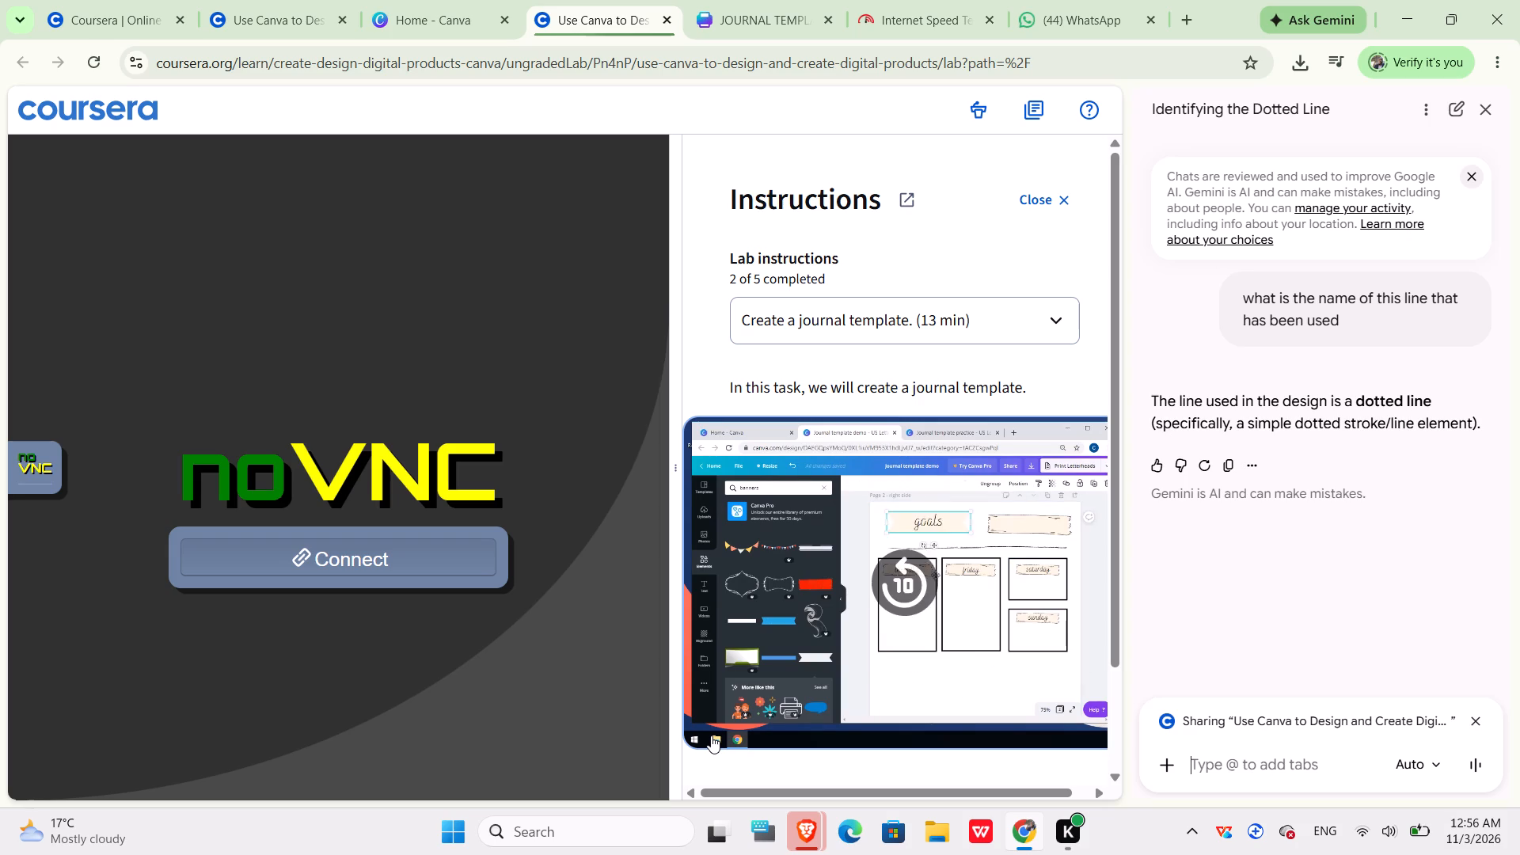
key("Left")
key("Left")
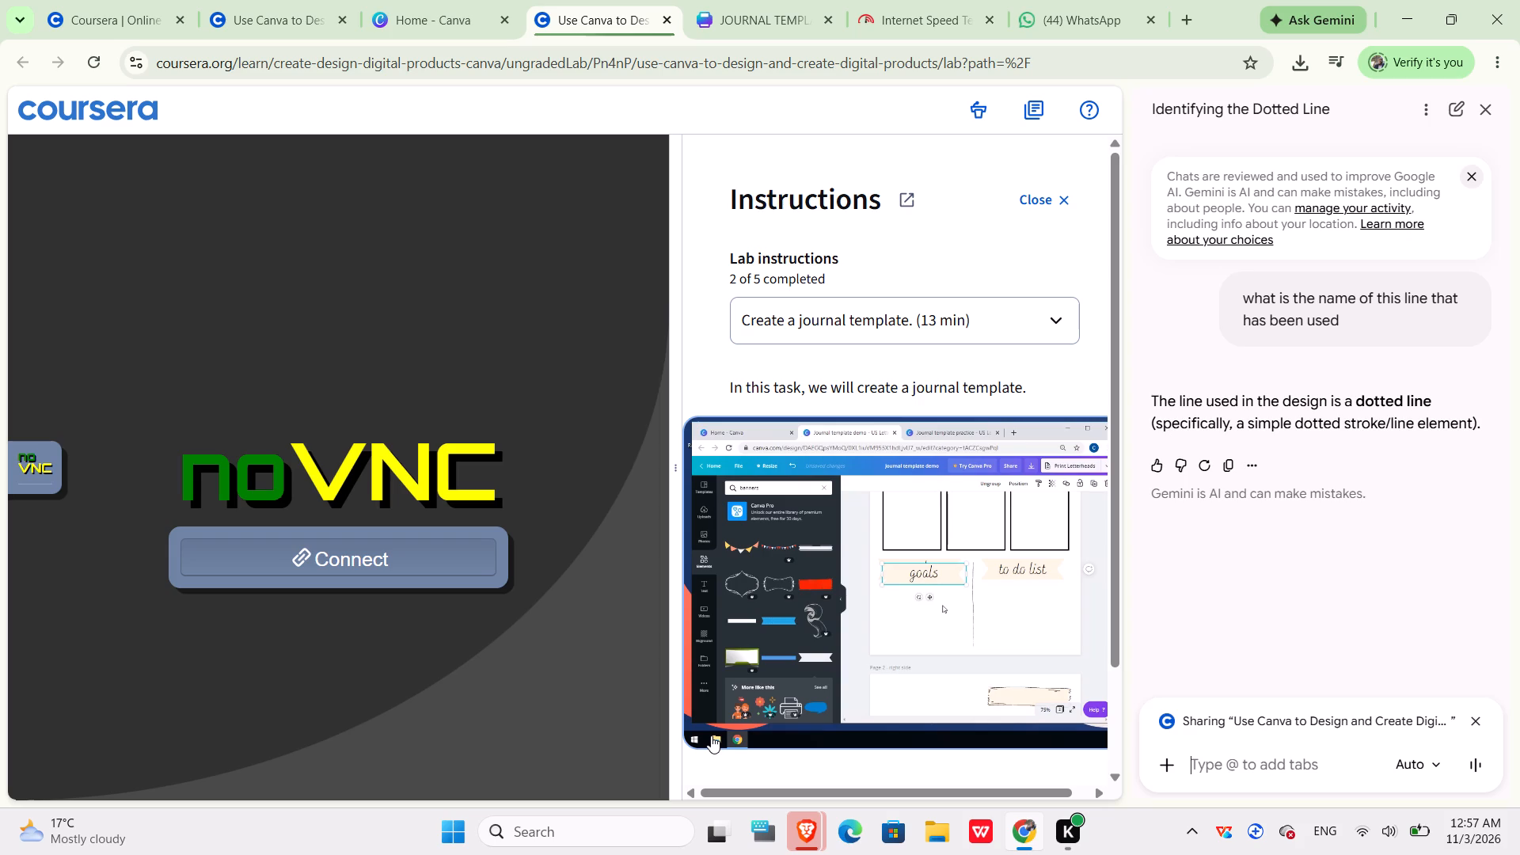
key("Left")
key("Left")
key("Left")
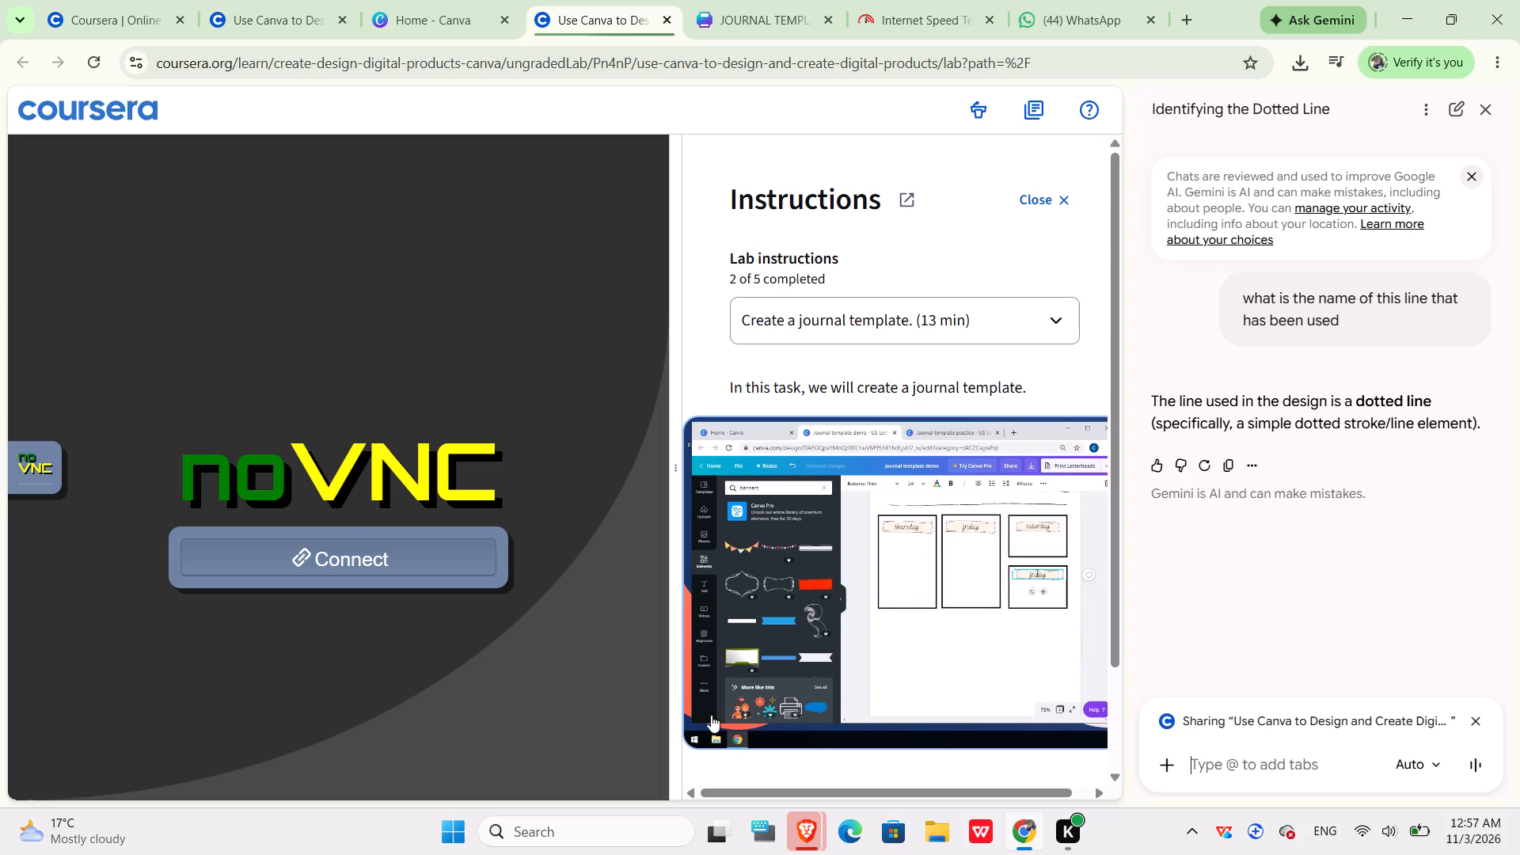
key("space")
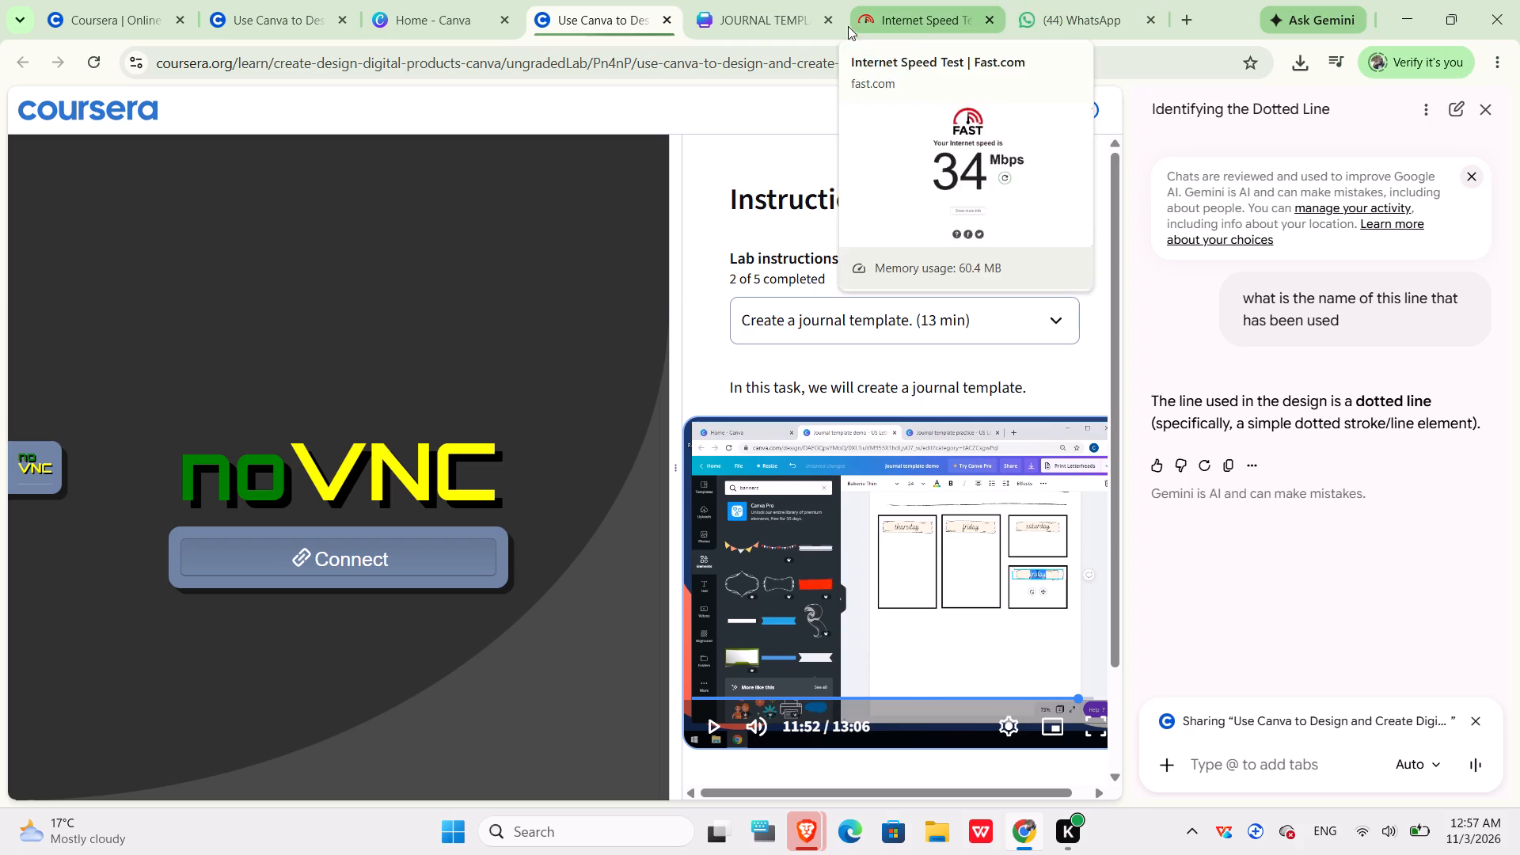
Return to the Canva journal design and change the label on page 2's upper landscape frame to "saturday".
left_click(754, 12)
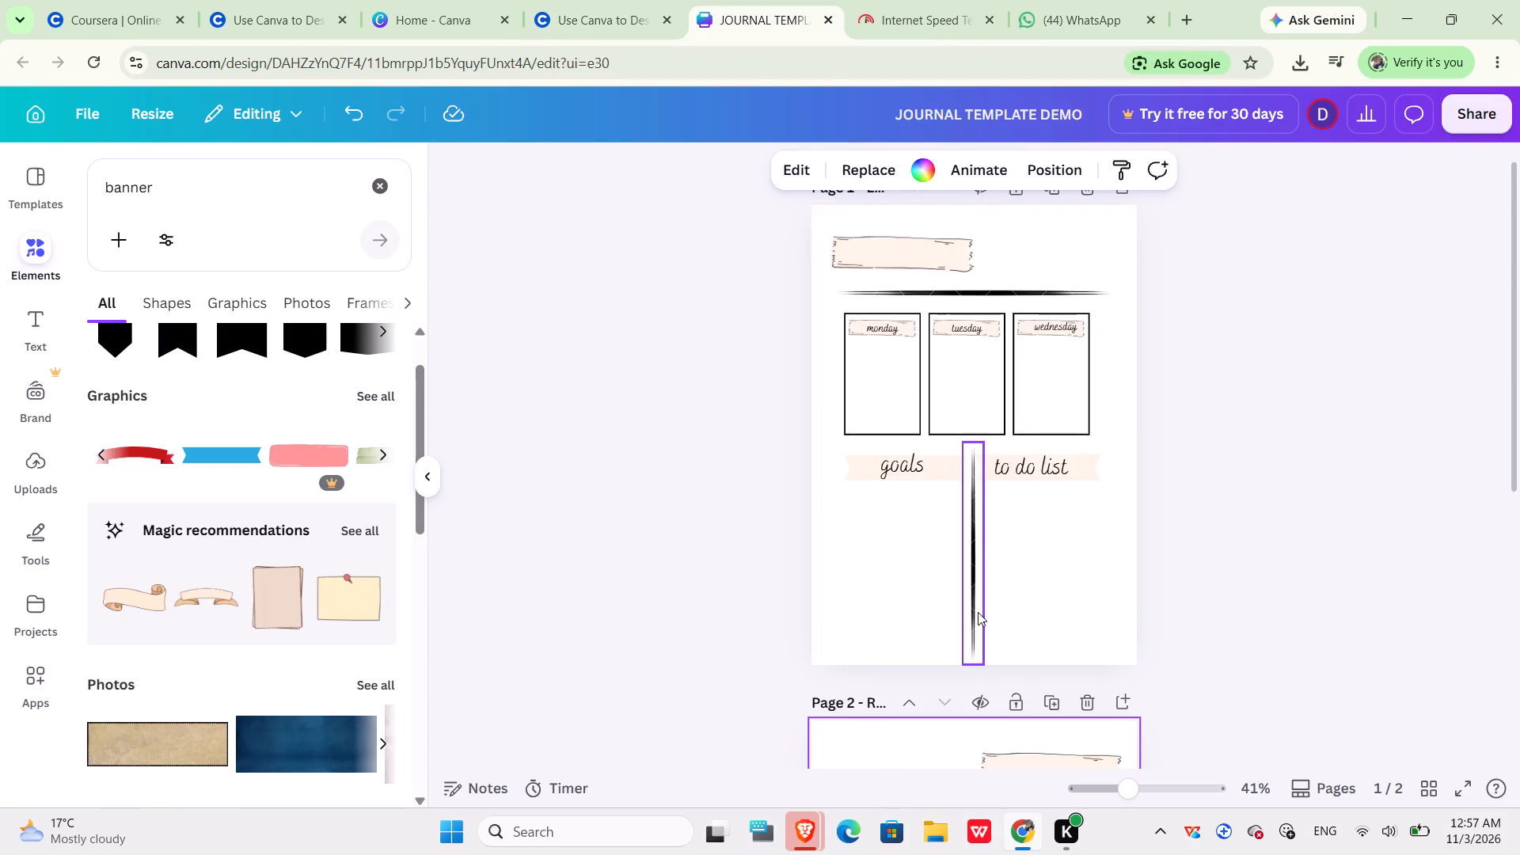
scroll(978, 612, "down", 2)
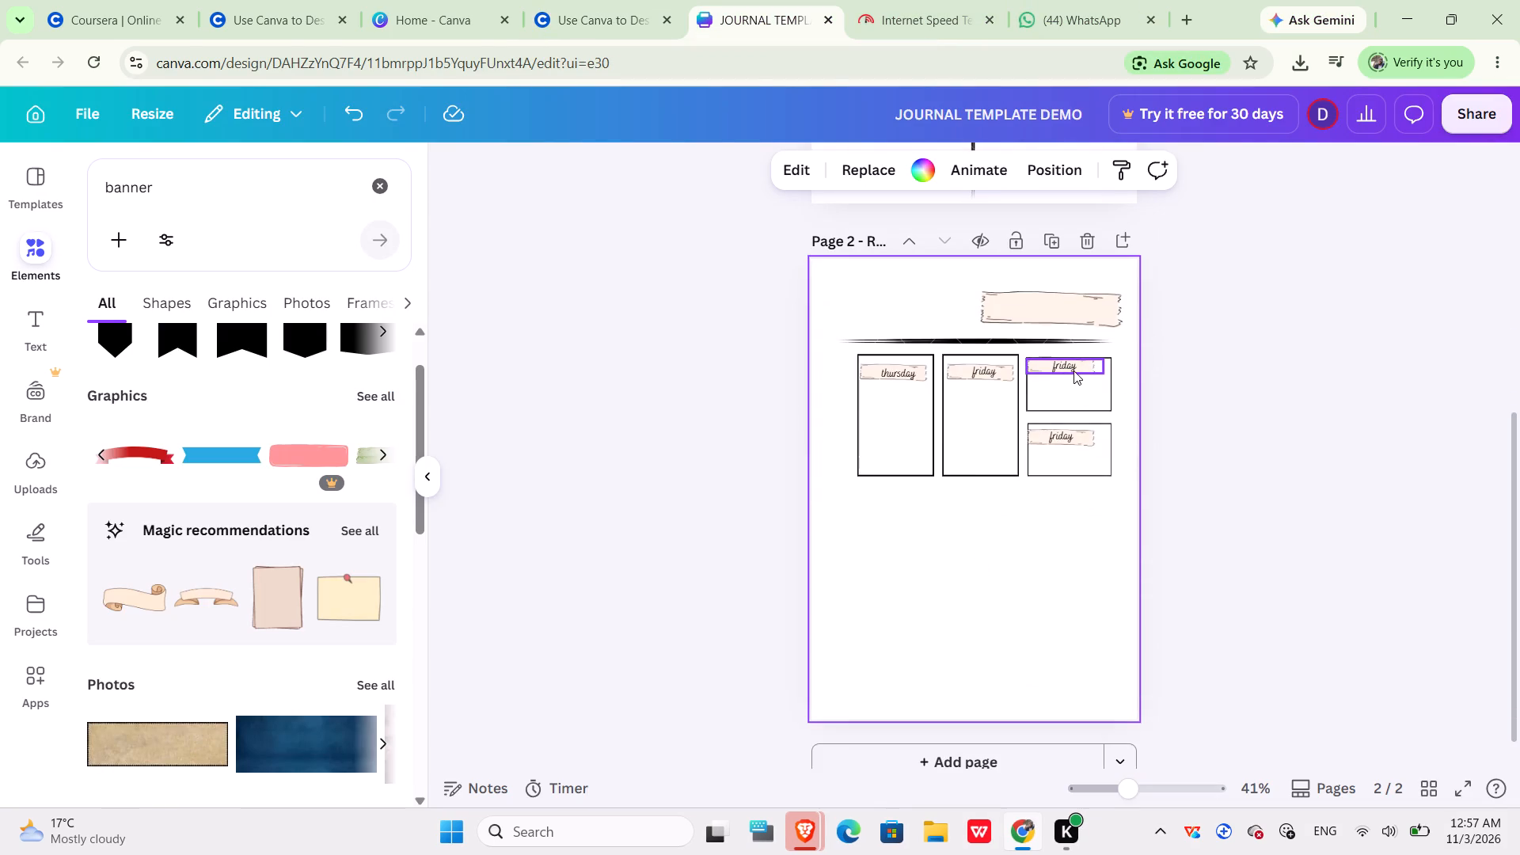
left_click(1072, 372)
left_click(1064, 363)
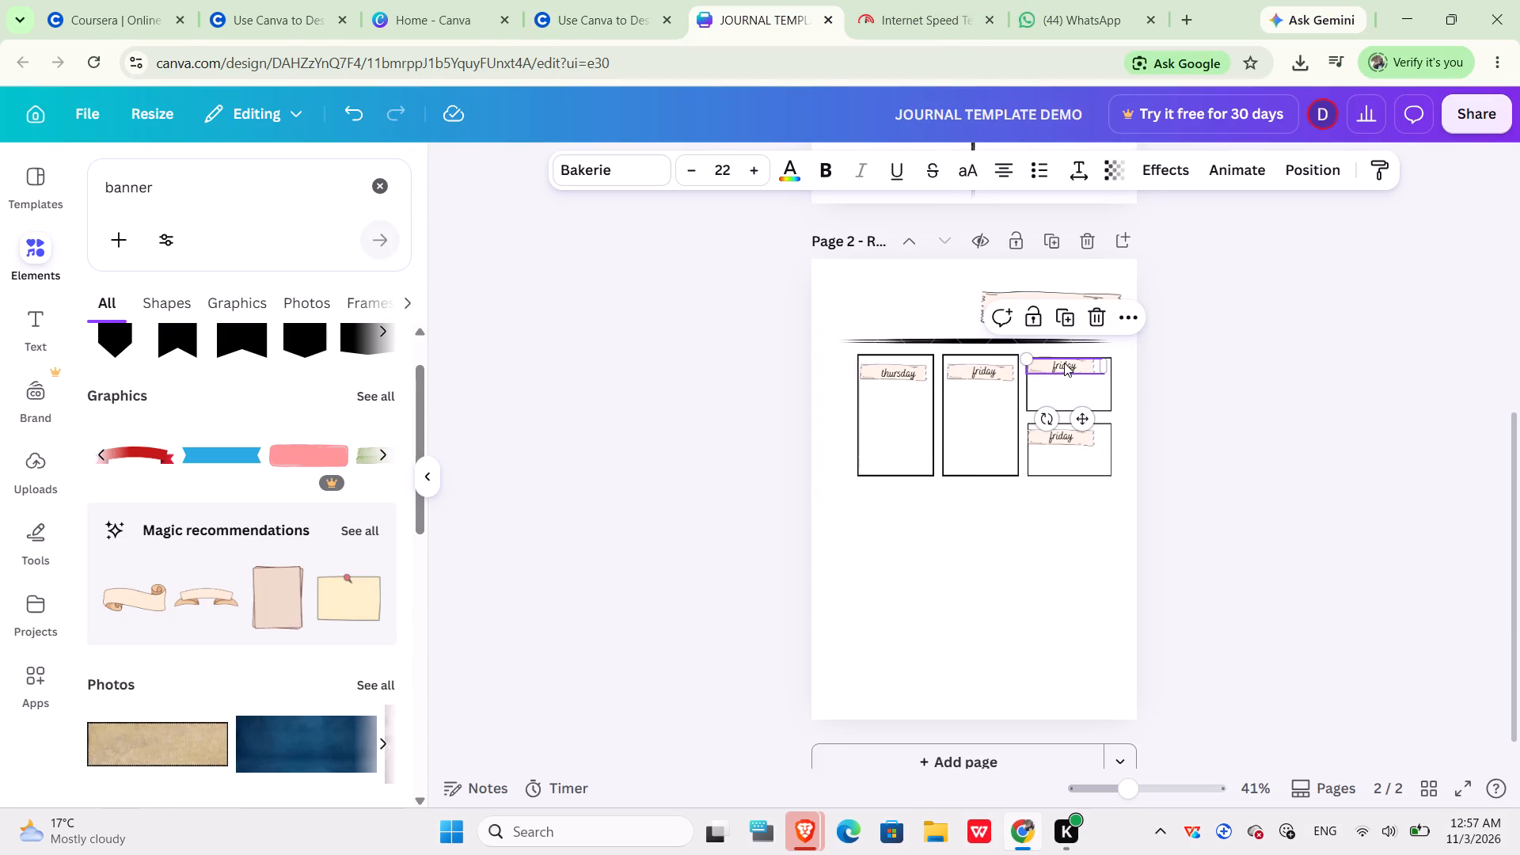
key("BackSpace")
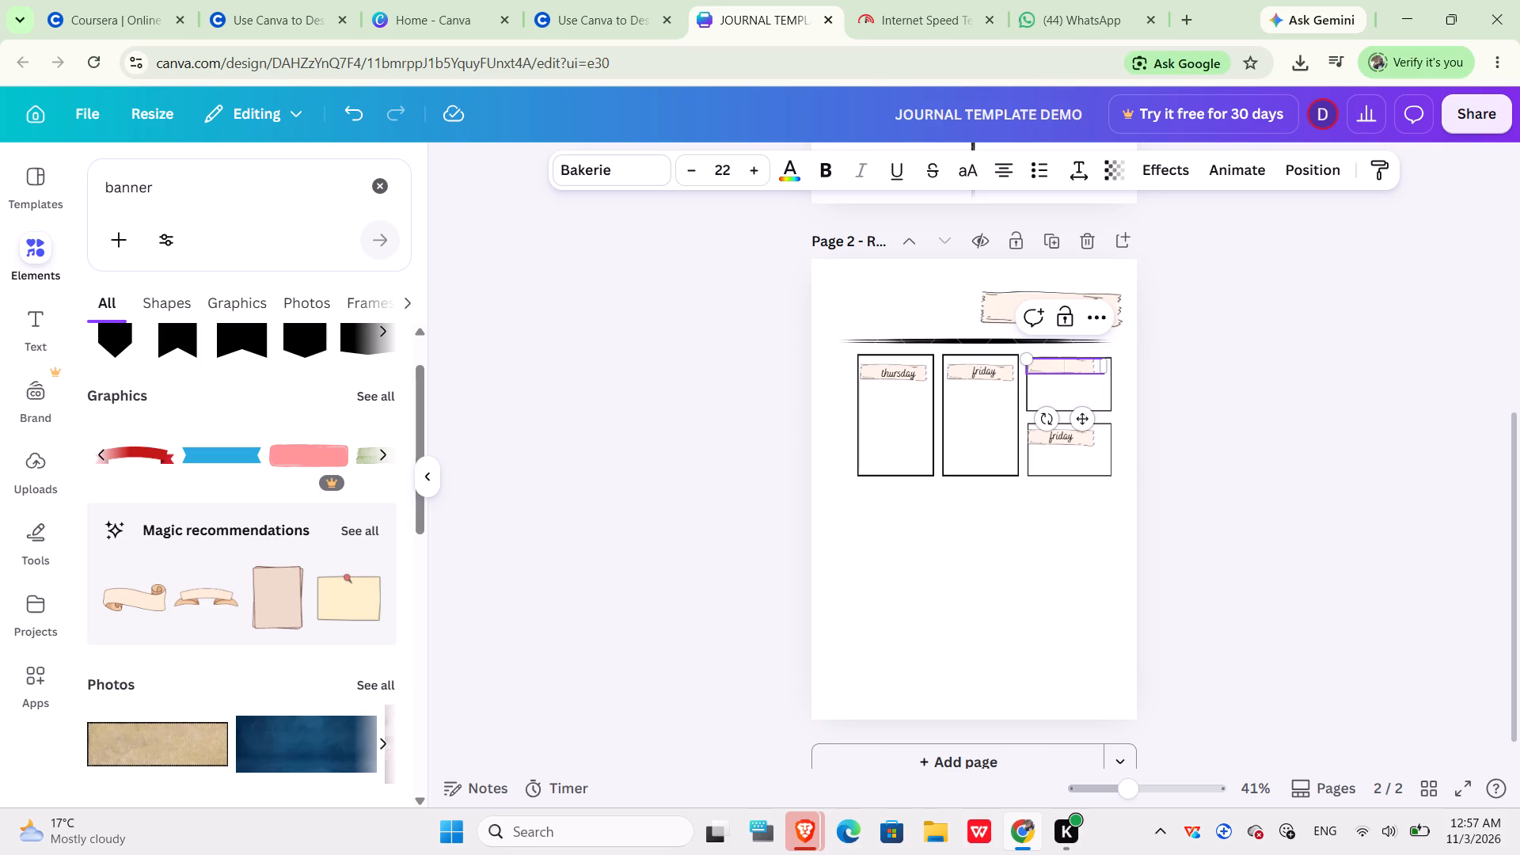
type("sa")
type("turday")
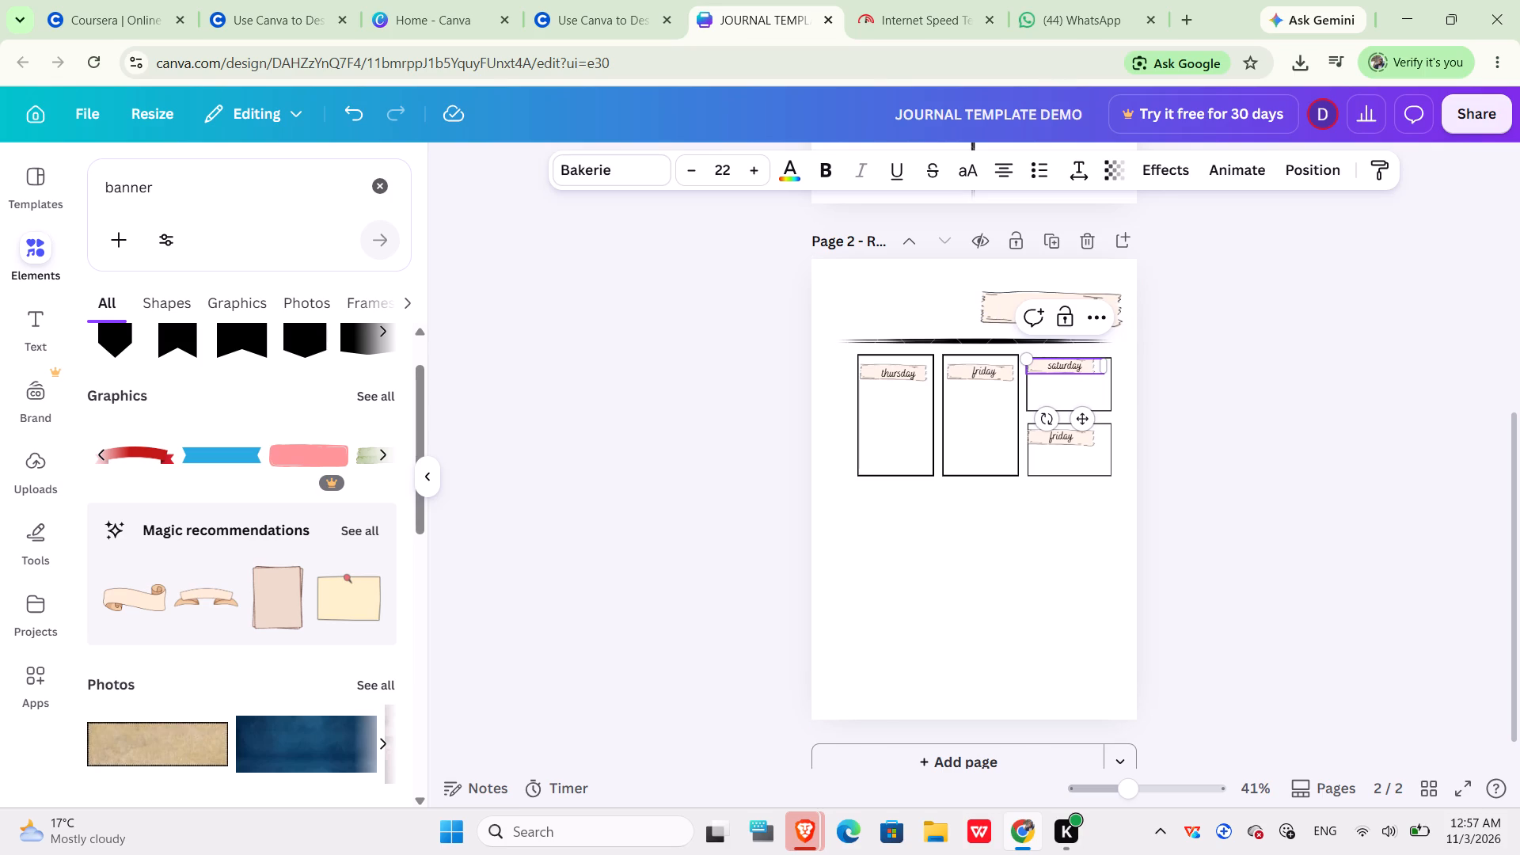
Increase the saturday label's font size to 23.
left_click(1051, 363)
left_click(756, 167)
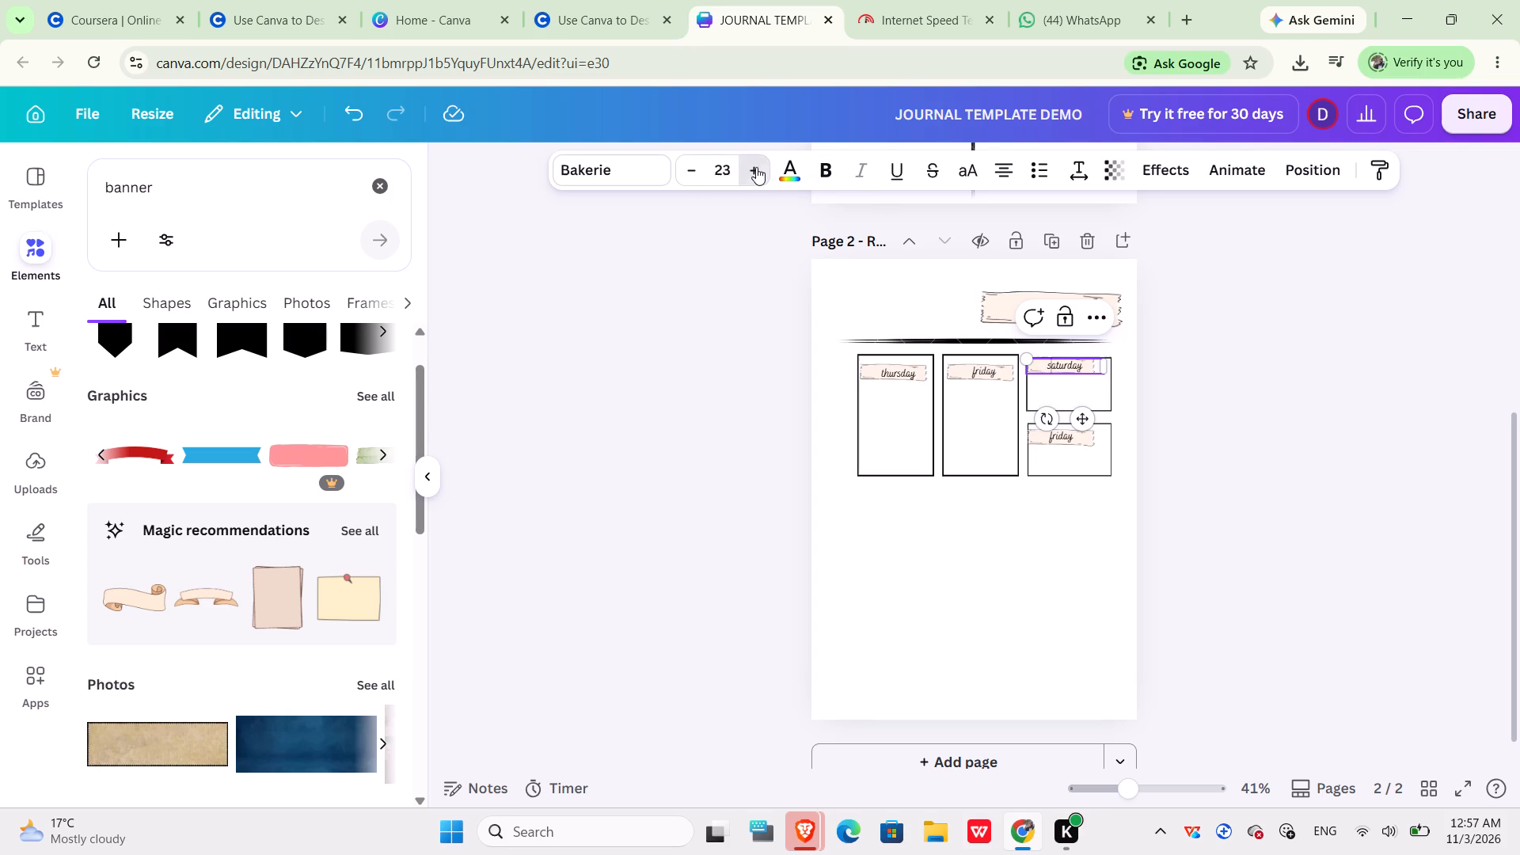
Enlarge page 2's day labels, setting the saturday font size to 24, friday to 26 and thursday to 25.
left_click(756, 167)
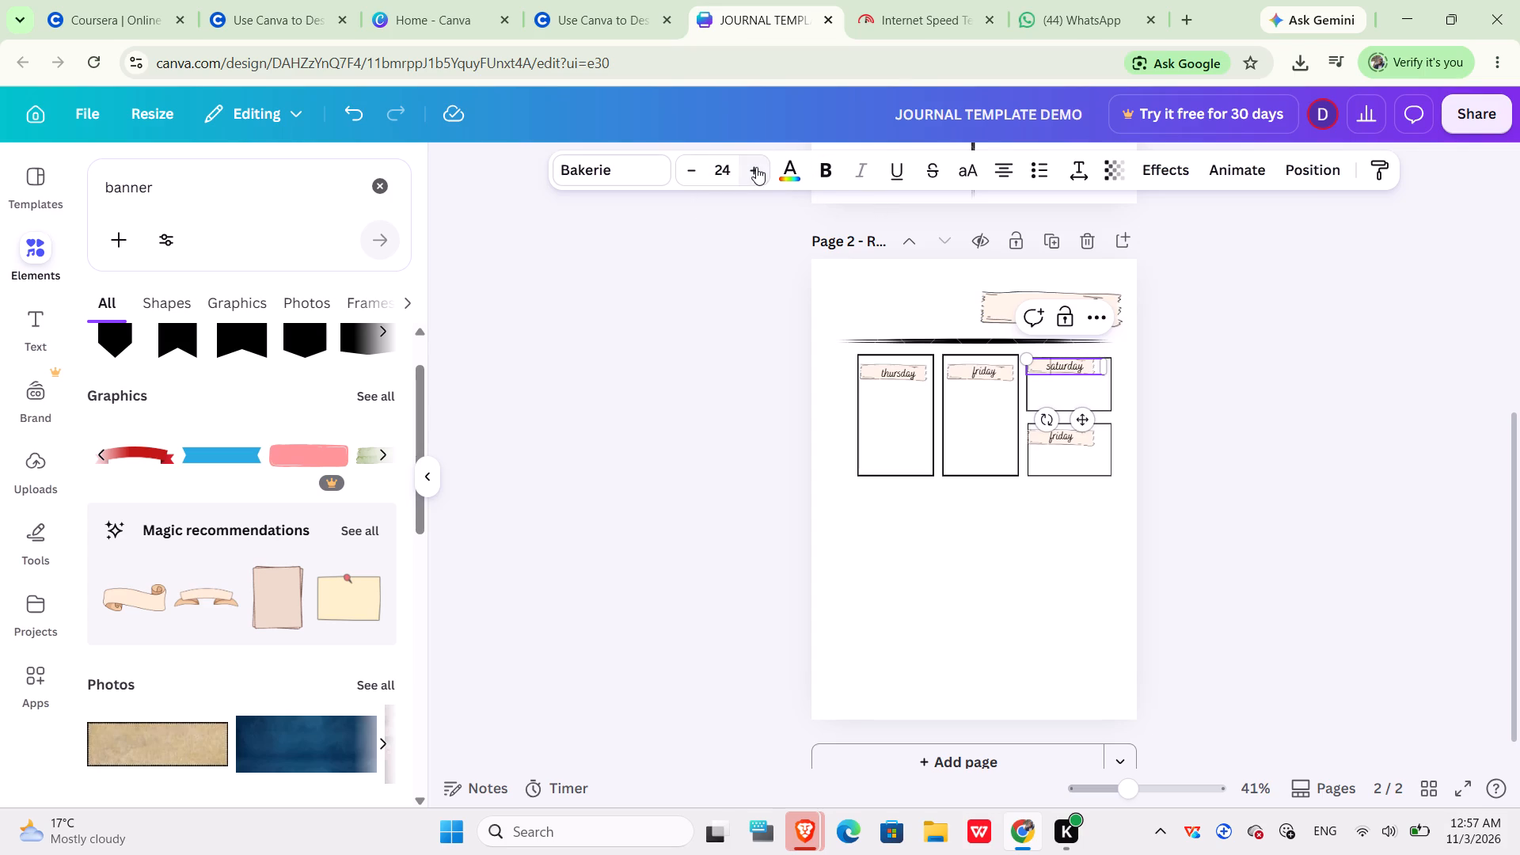
left_click(981, 367)
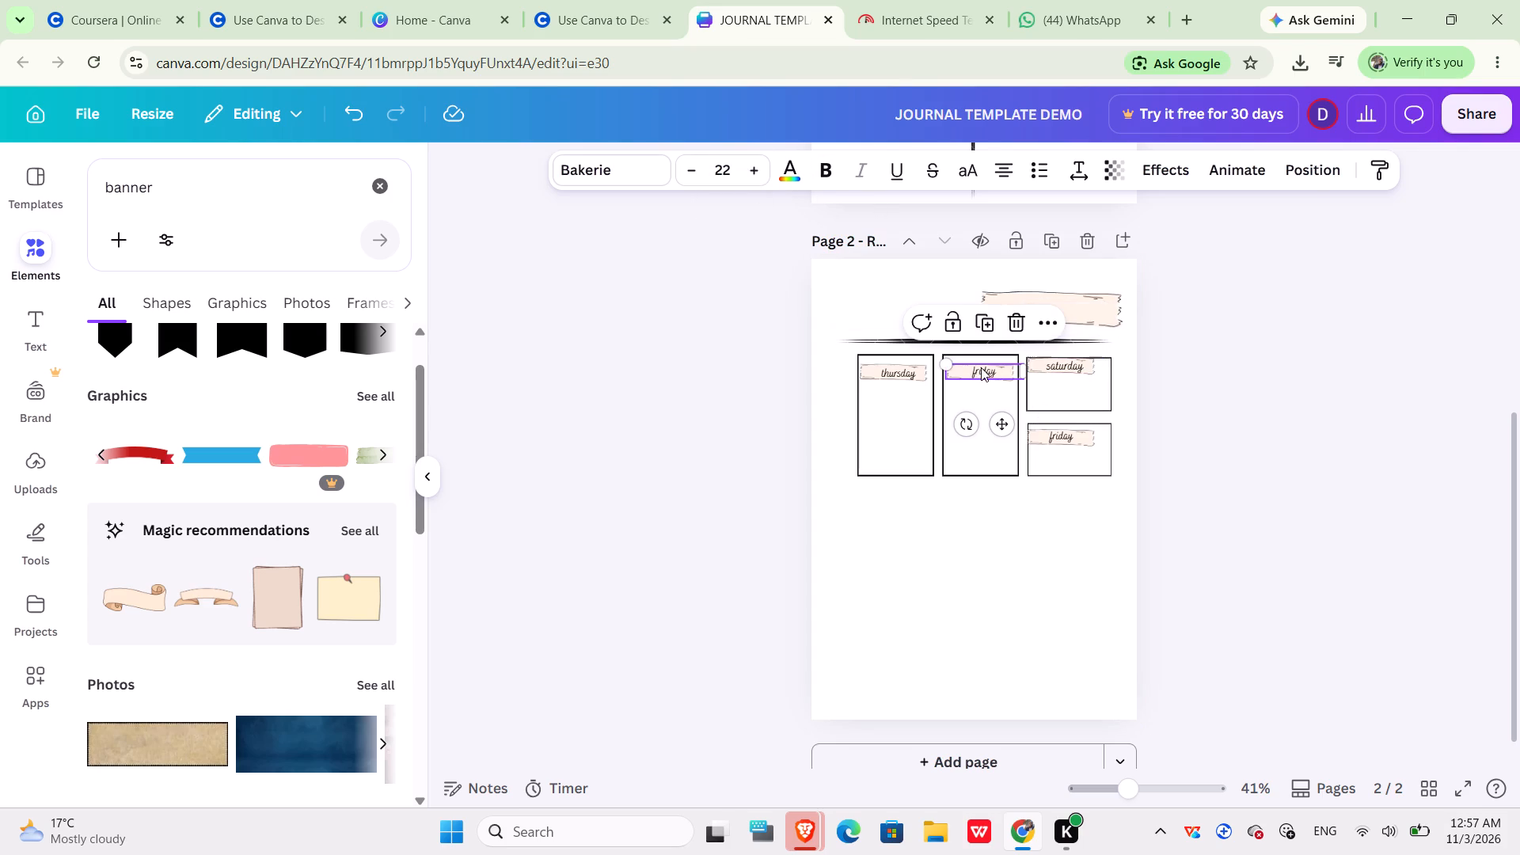
double_click(755, 165)
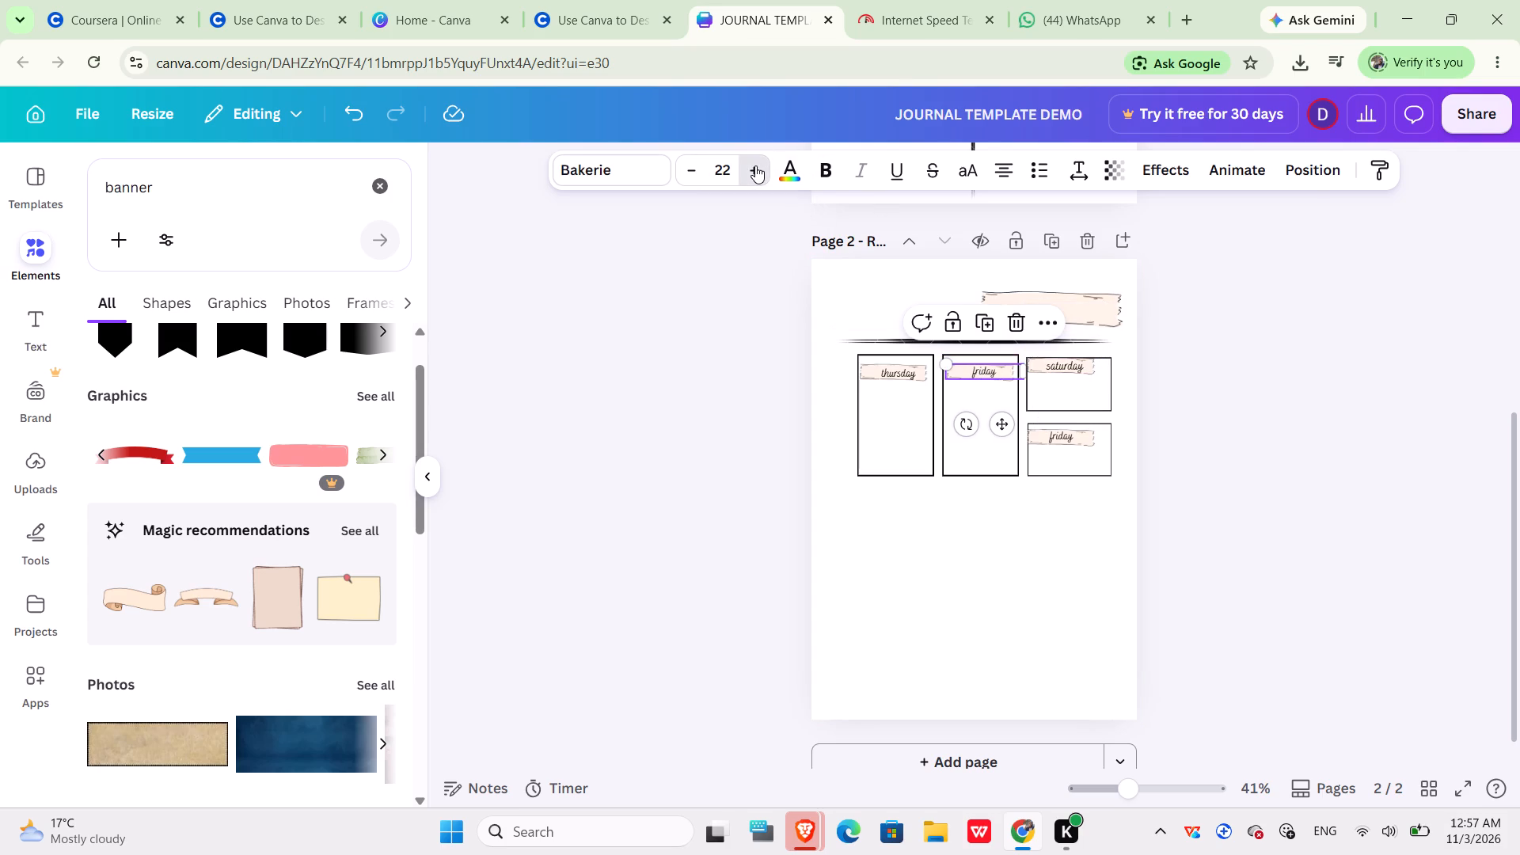
left_click(755, 165)
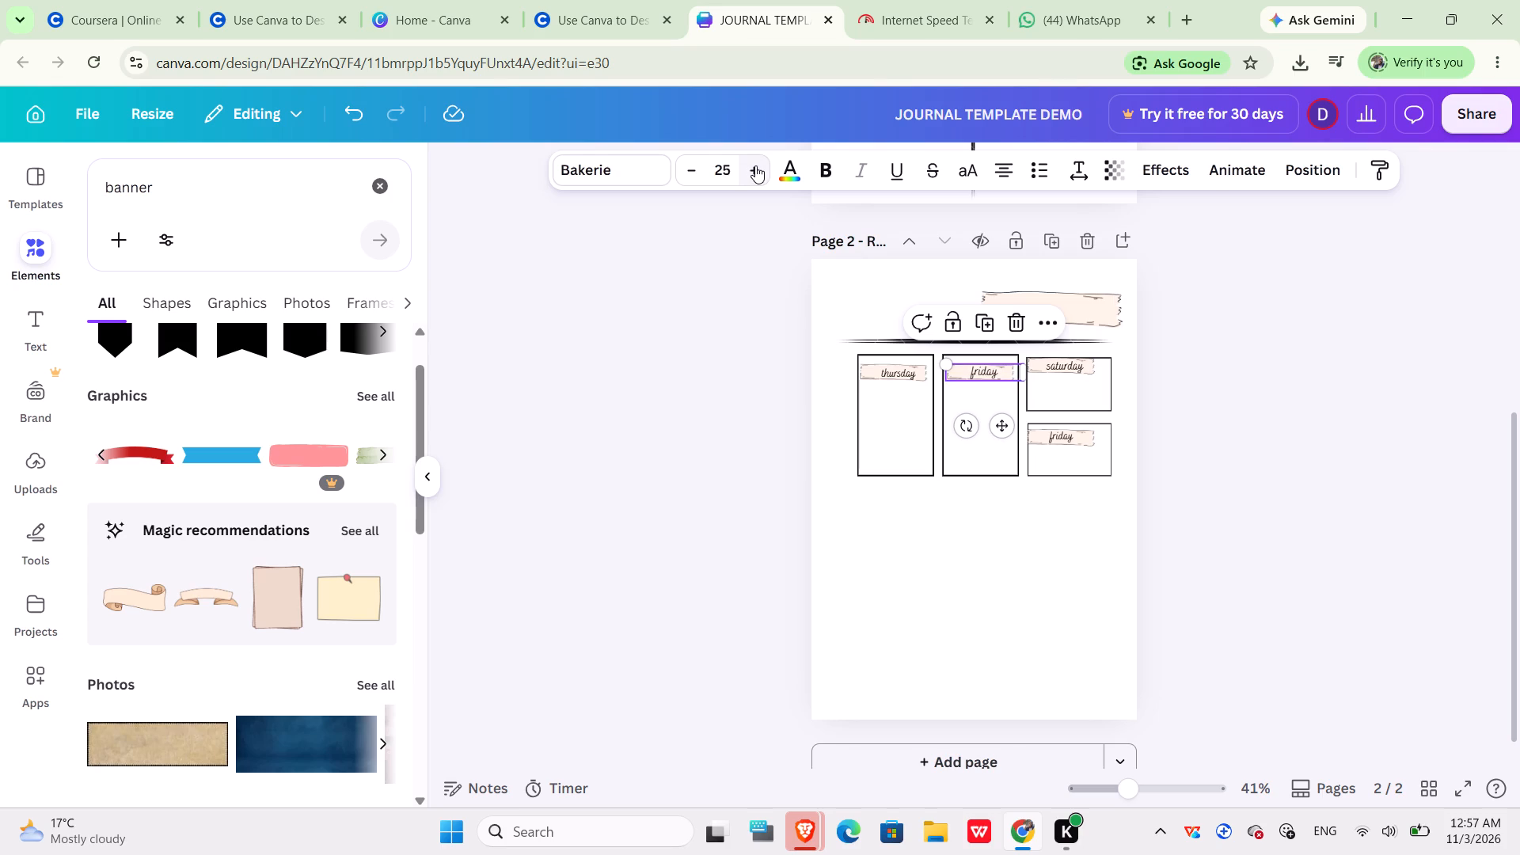
left_click(755, 165)
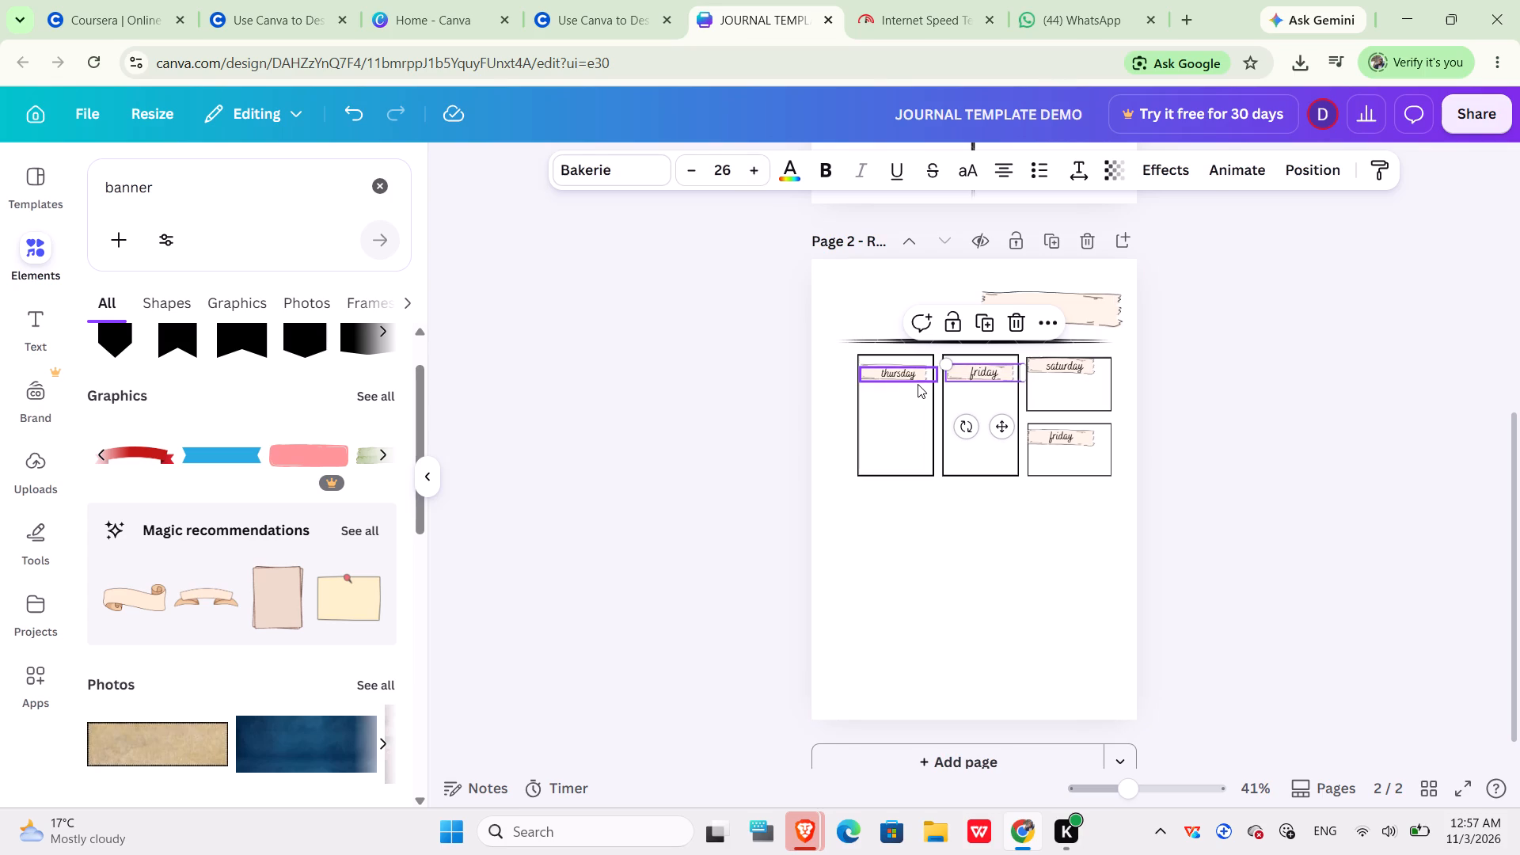
left_click(904, 369)
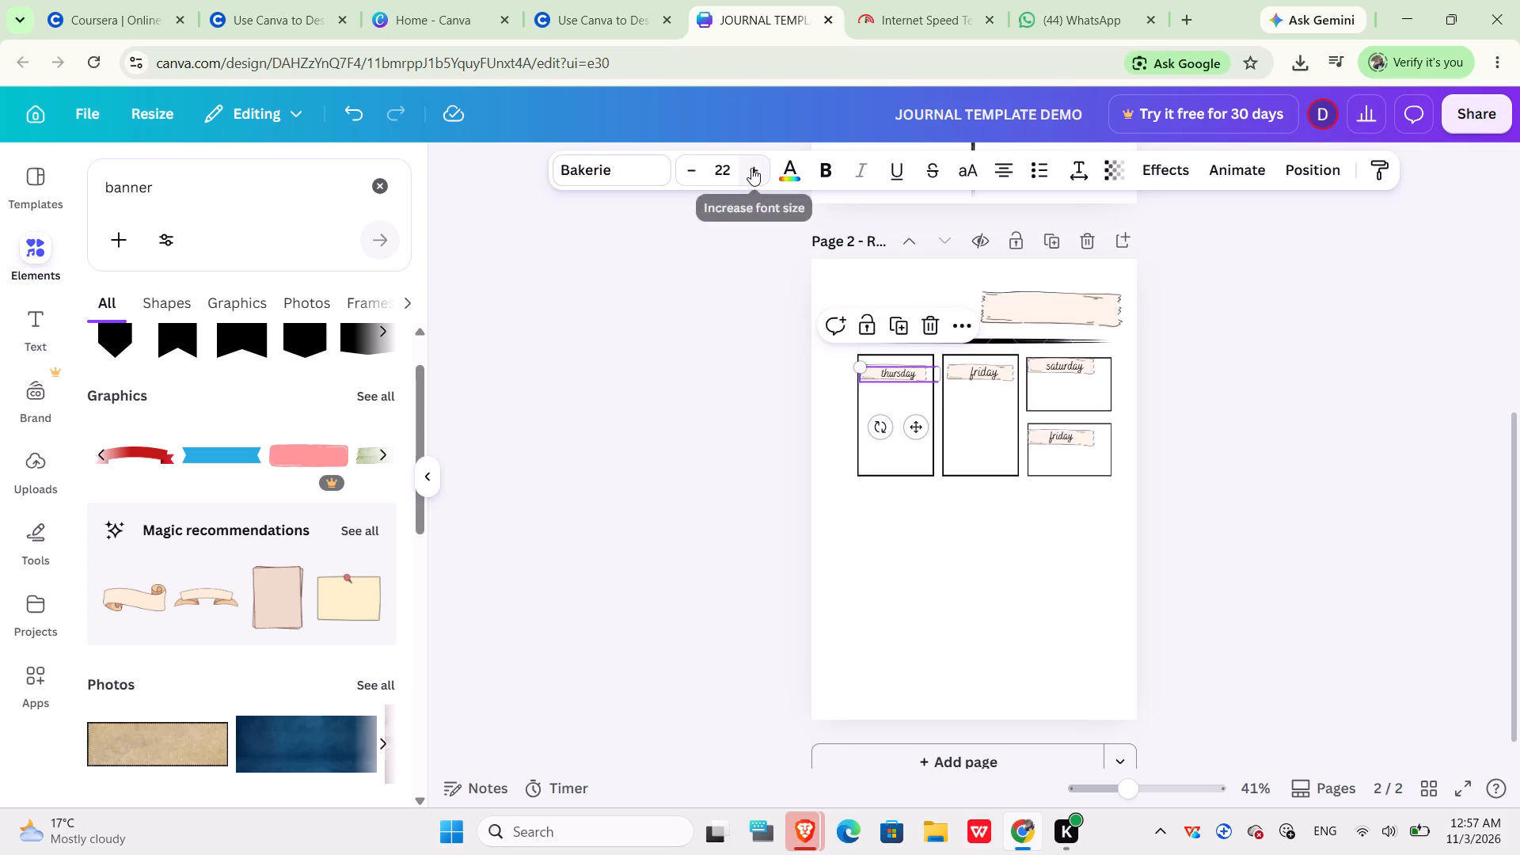
triple_click(754, 167)
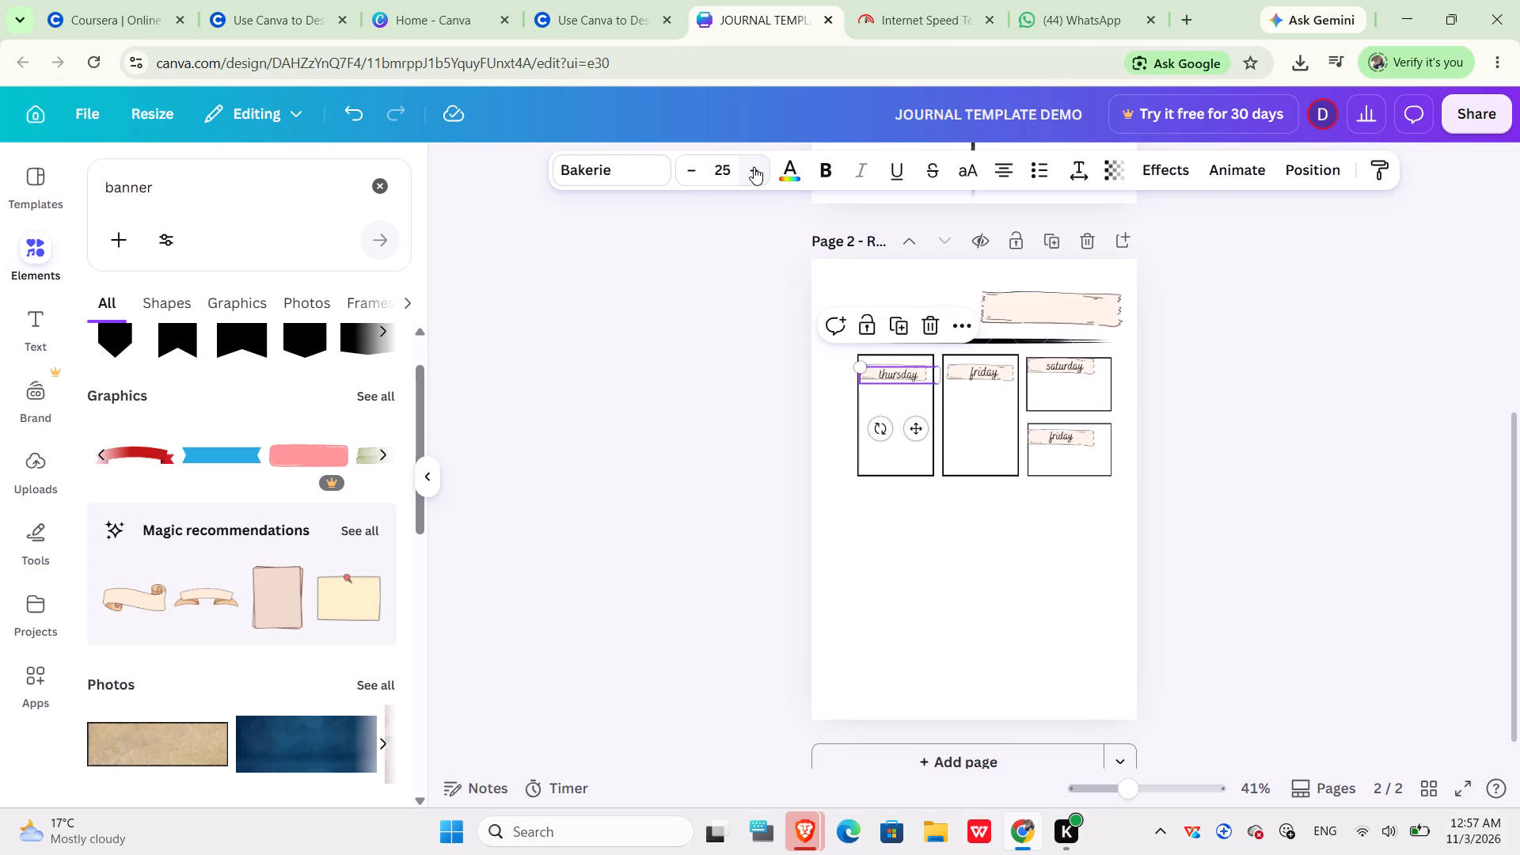
Change the label on page 2's lower landscape frame to "sunday" and set its font size to 25.
left_click(1057, 430)
left_click(1074, 433)
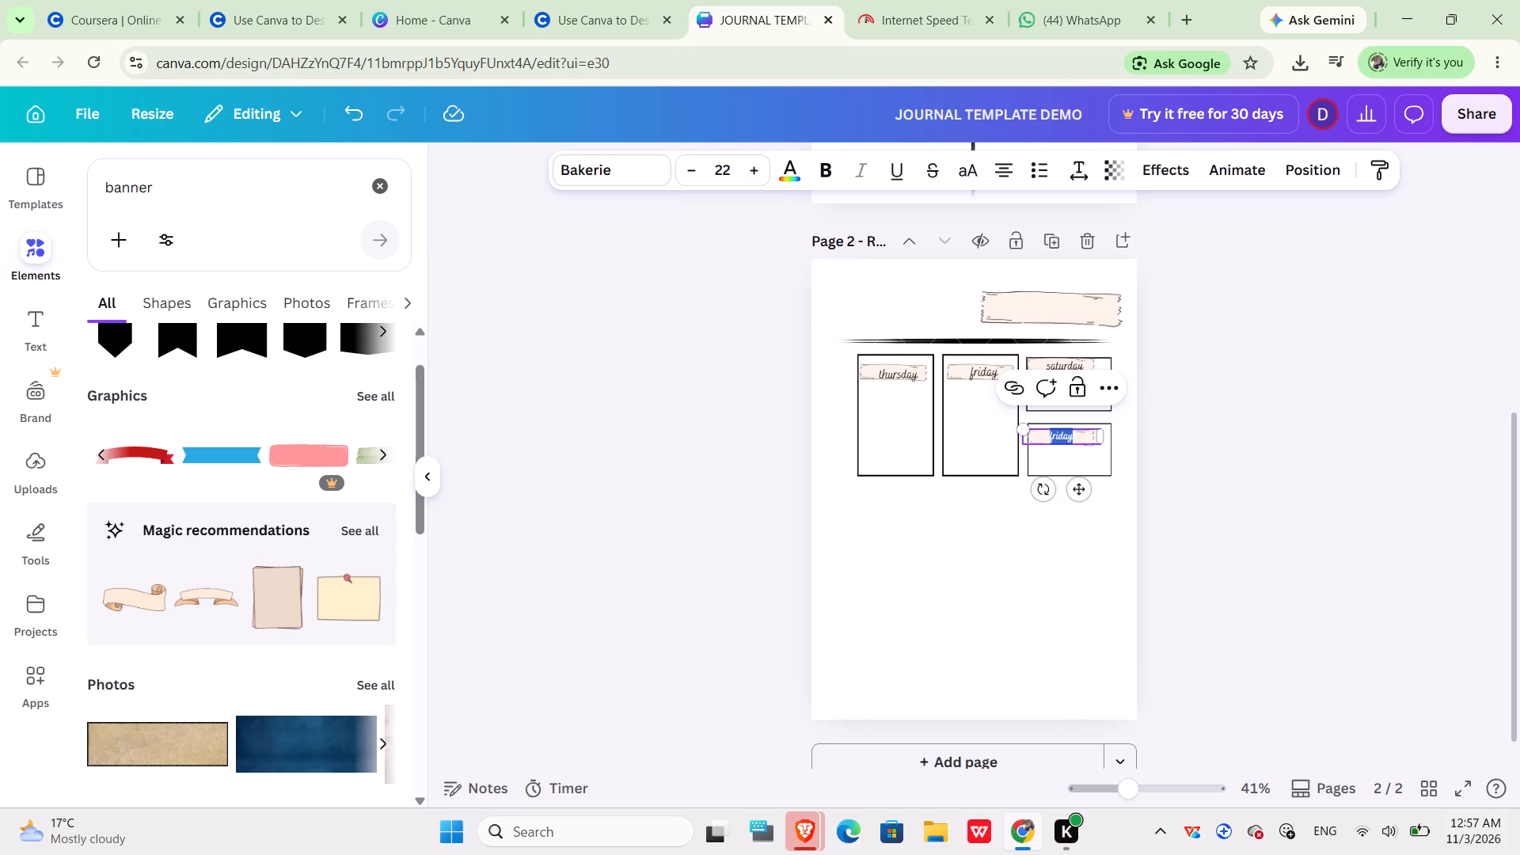
key("BackSpace")
type("sund")
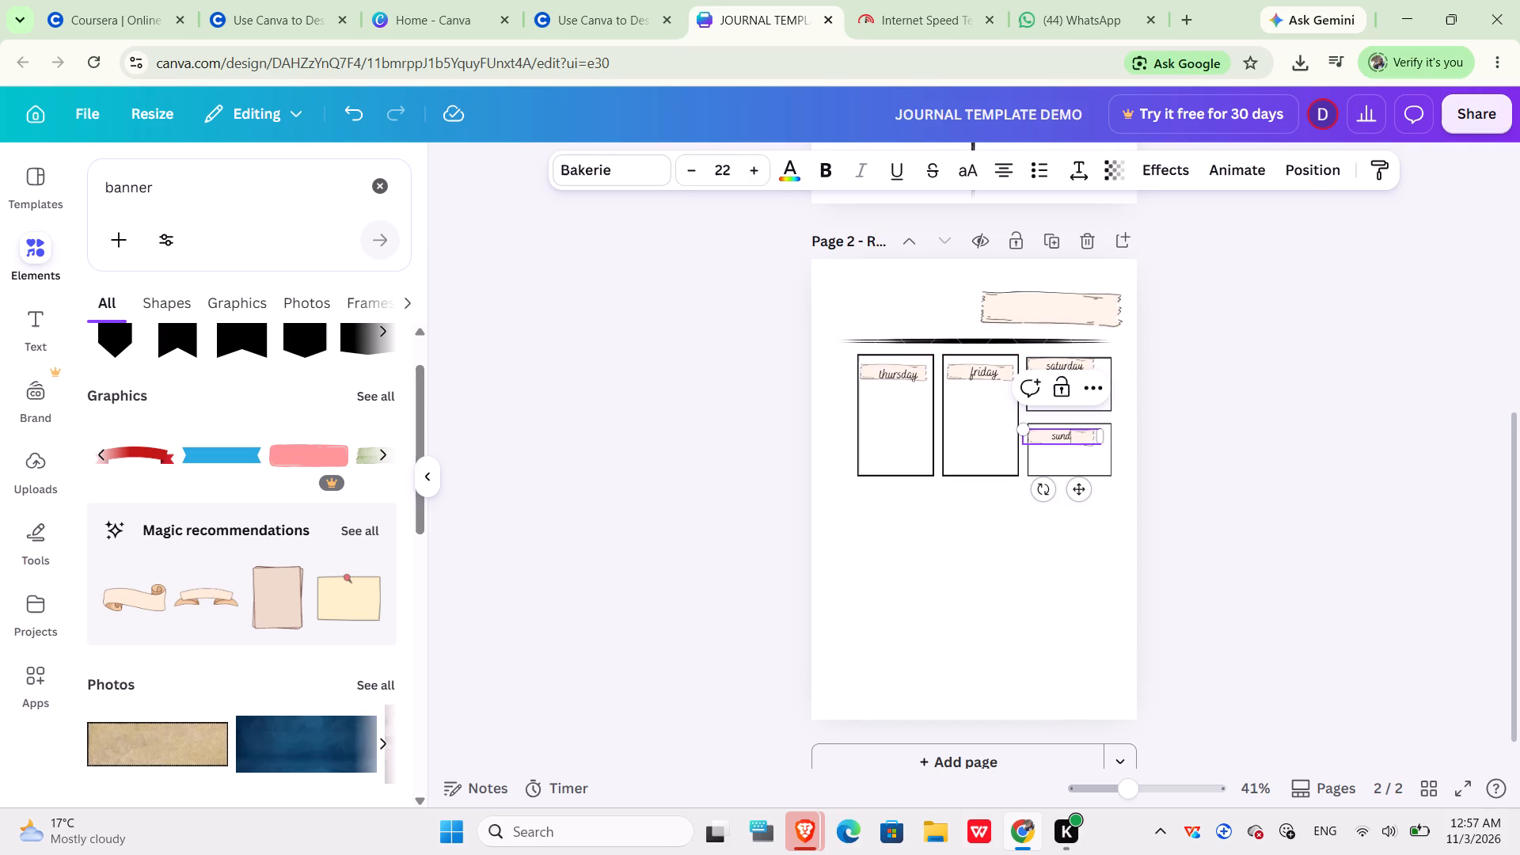
type("ay")
triple_click(750, 169)
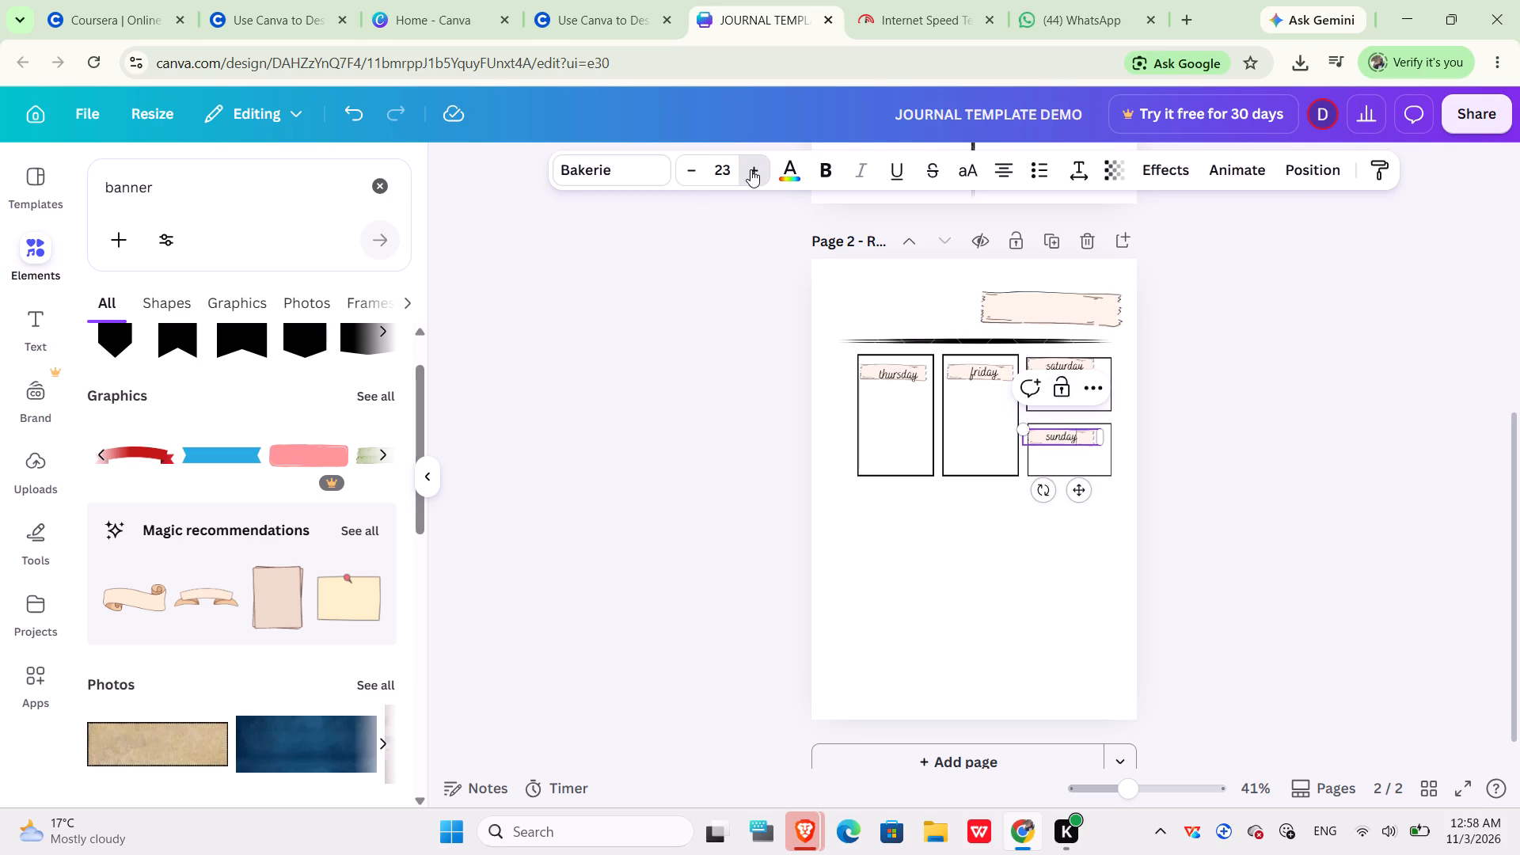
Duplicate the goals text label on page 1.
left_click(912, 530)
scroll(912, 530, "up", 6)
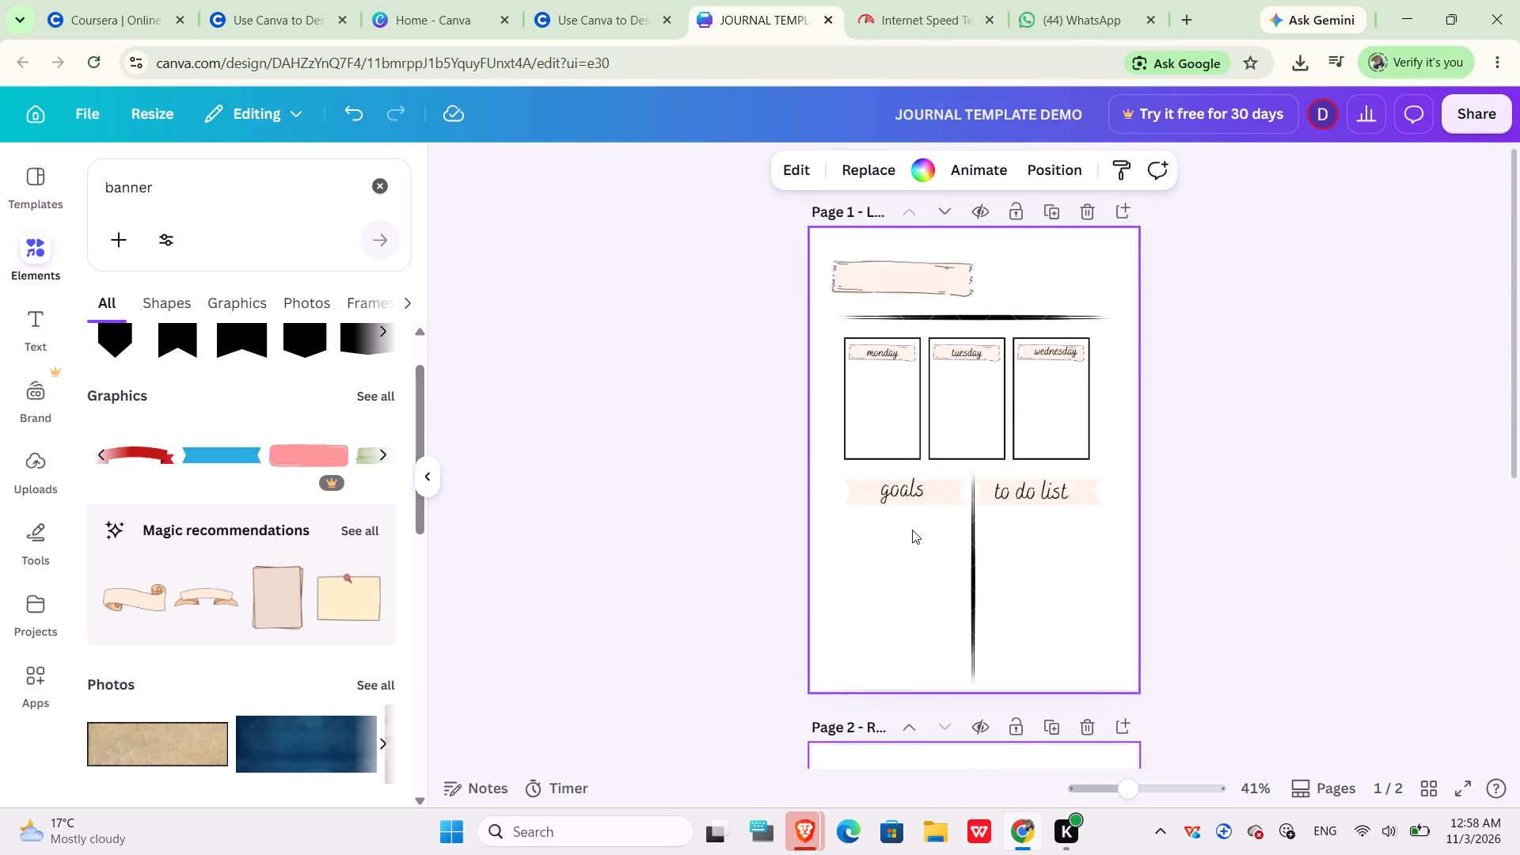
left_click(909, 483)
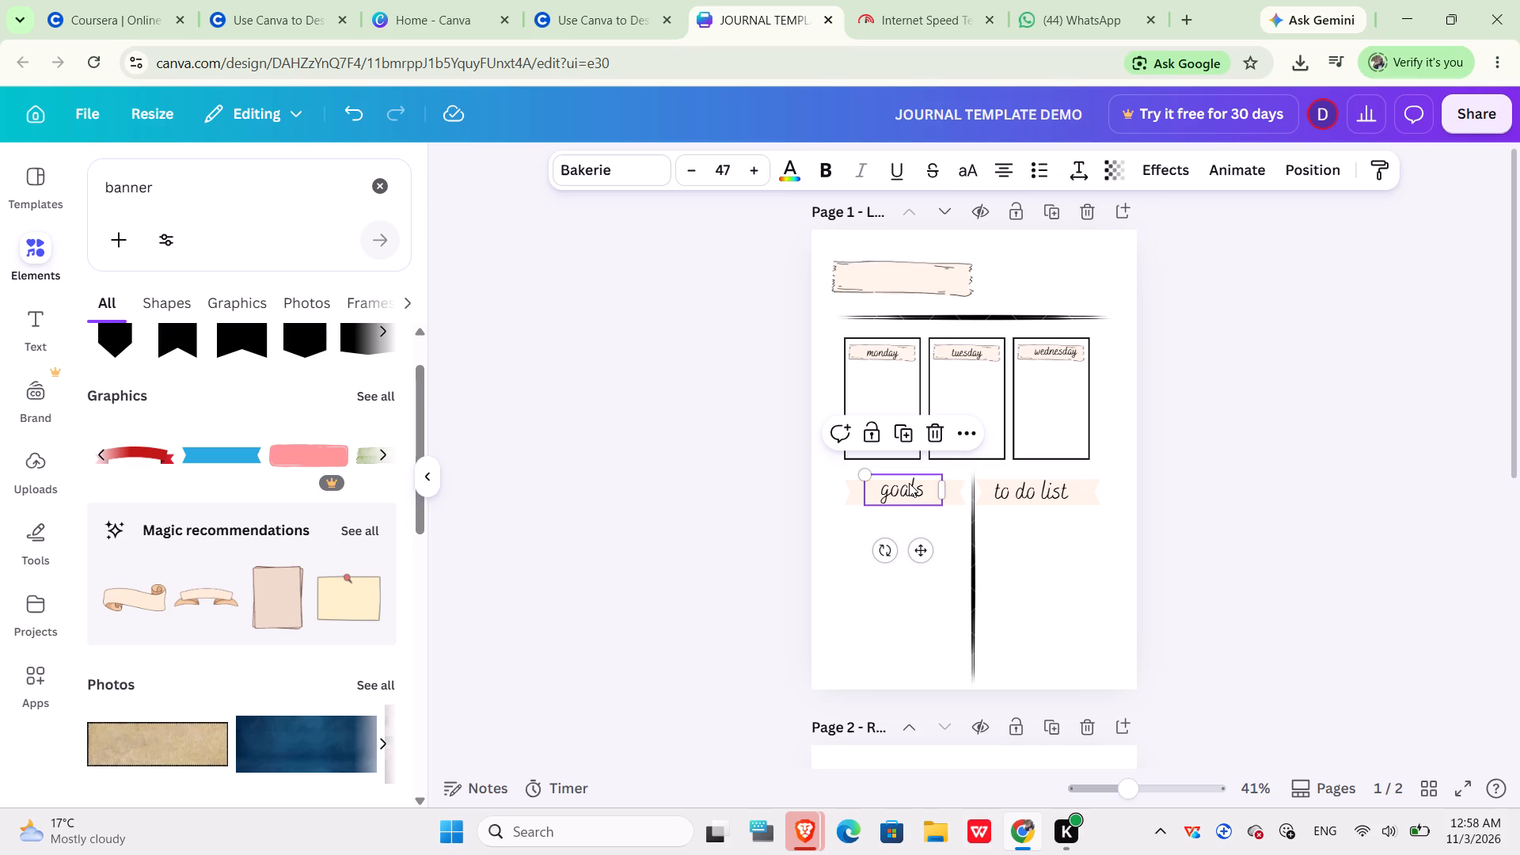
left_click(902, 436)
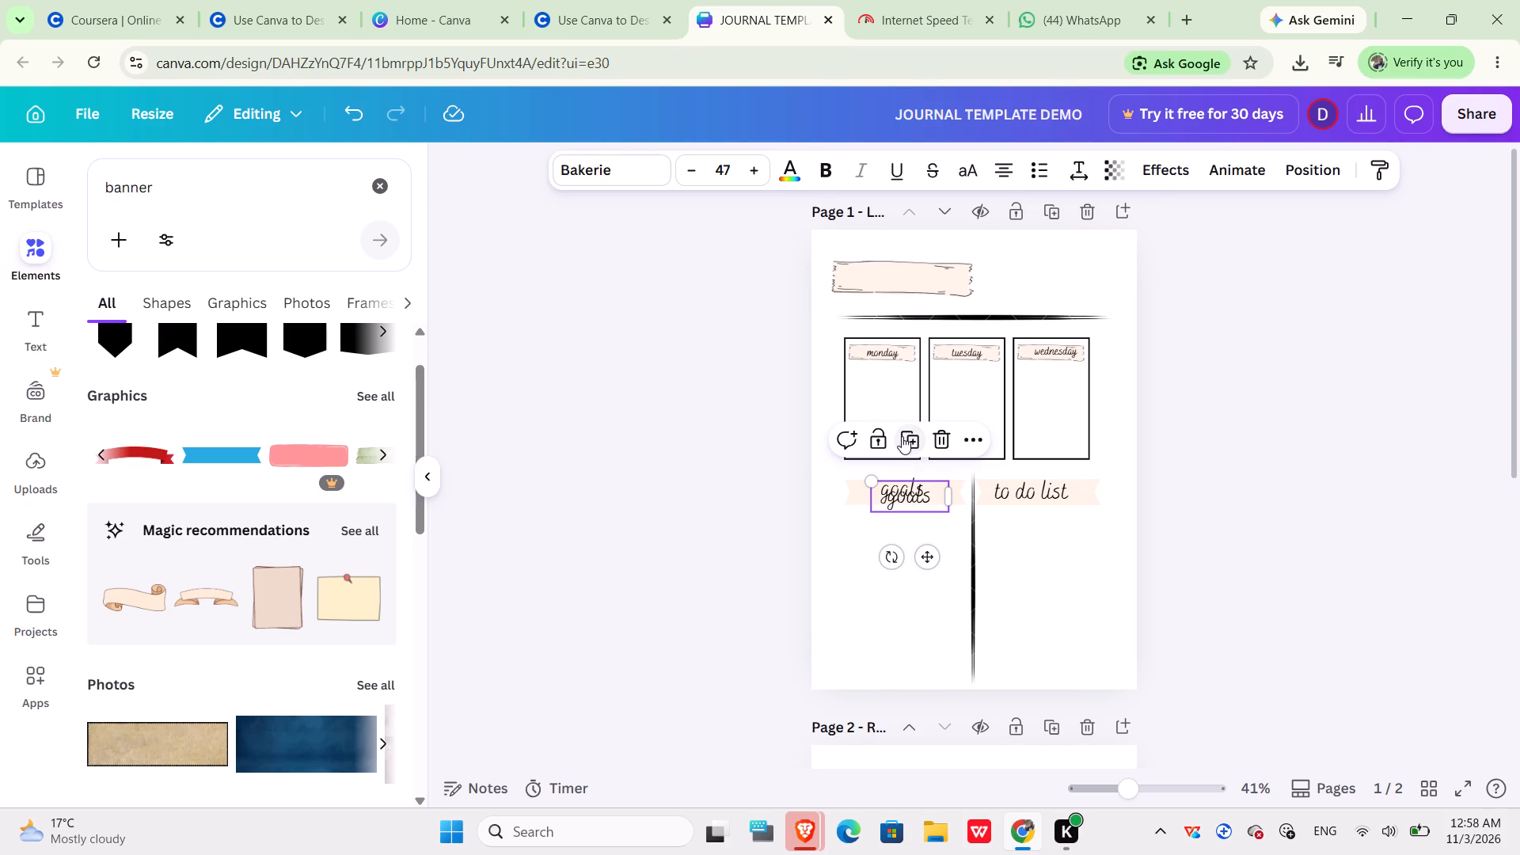
left_click(612, 13)
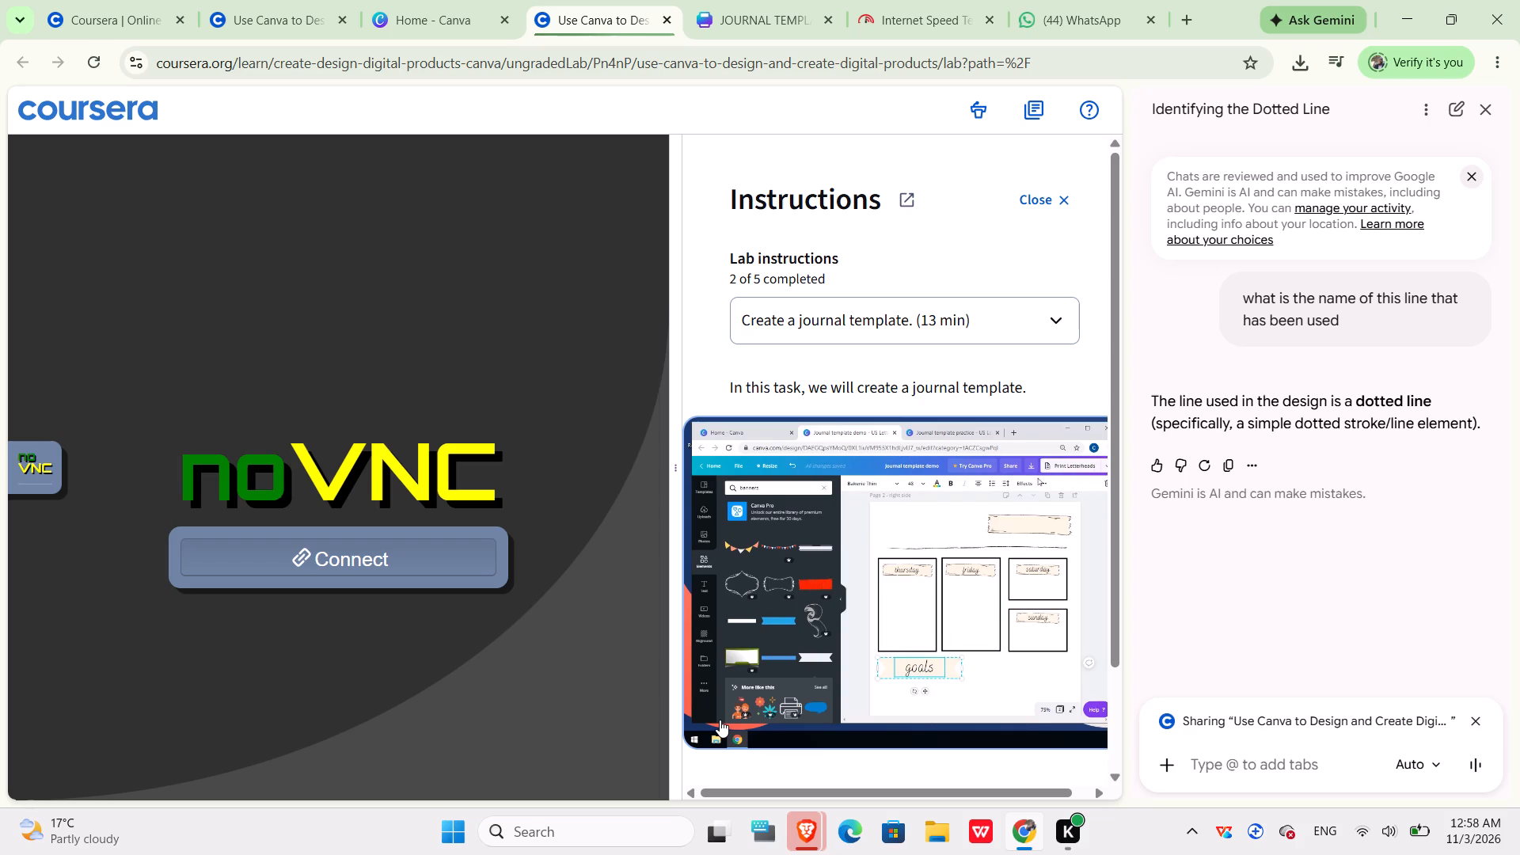
scroll(720, 720, "up", 1)
key("space")
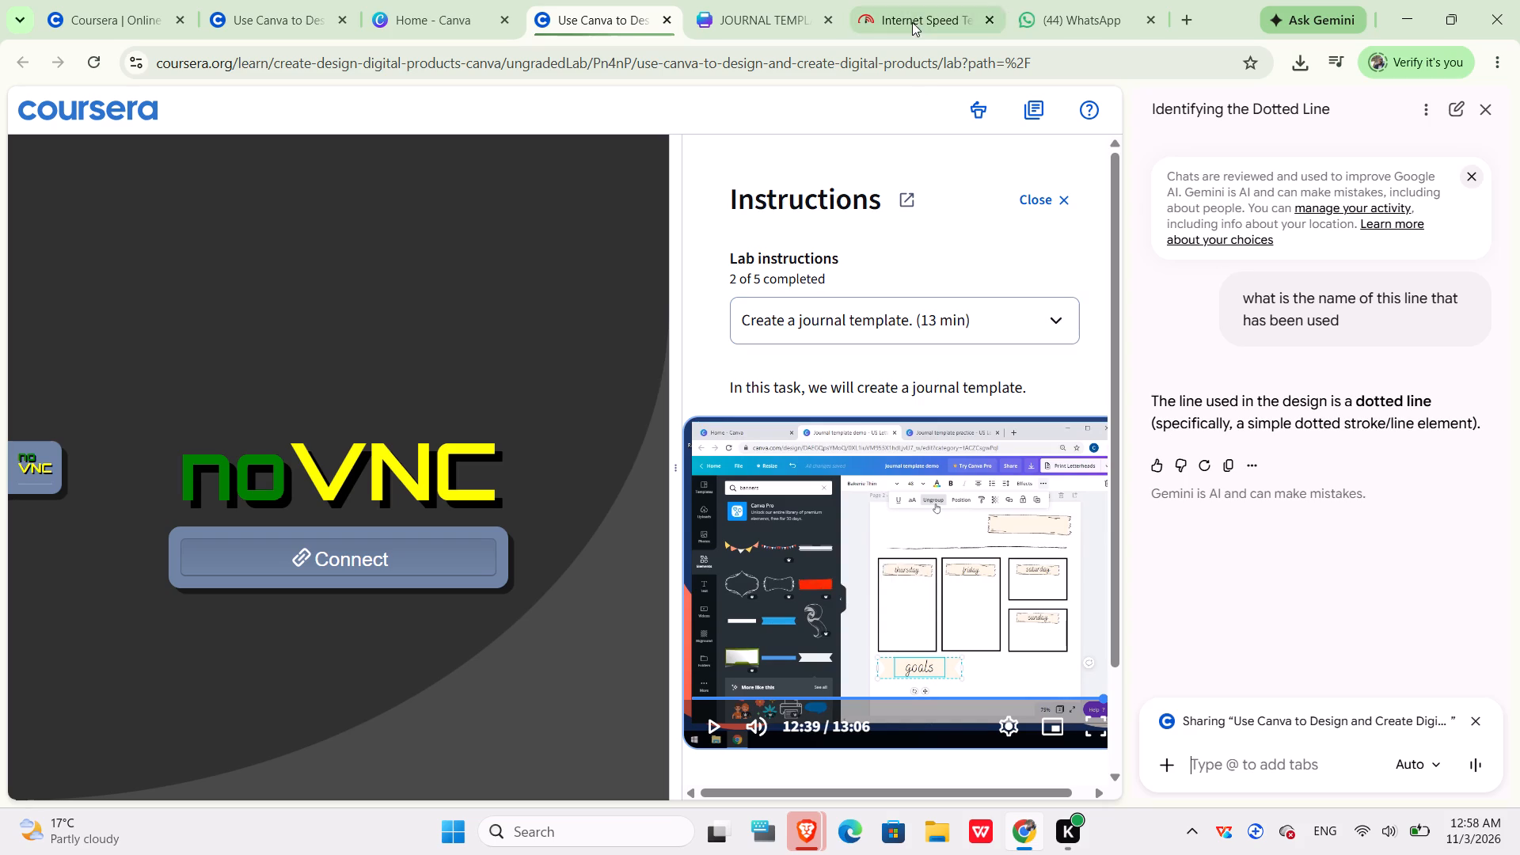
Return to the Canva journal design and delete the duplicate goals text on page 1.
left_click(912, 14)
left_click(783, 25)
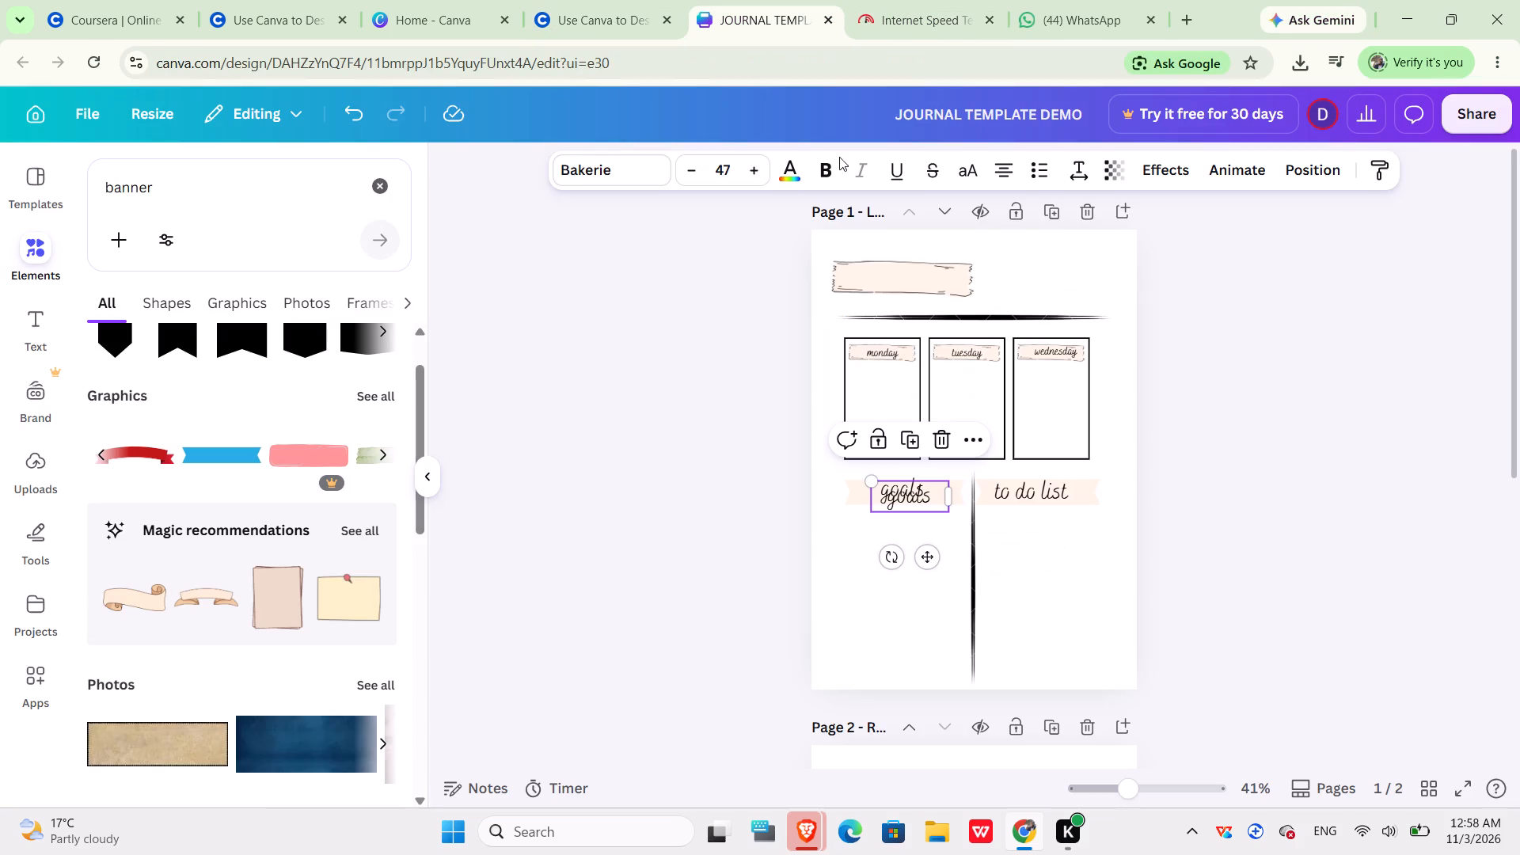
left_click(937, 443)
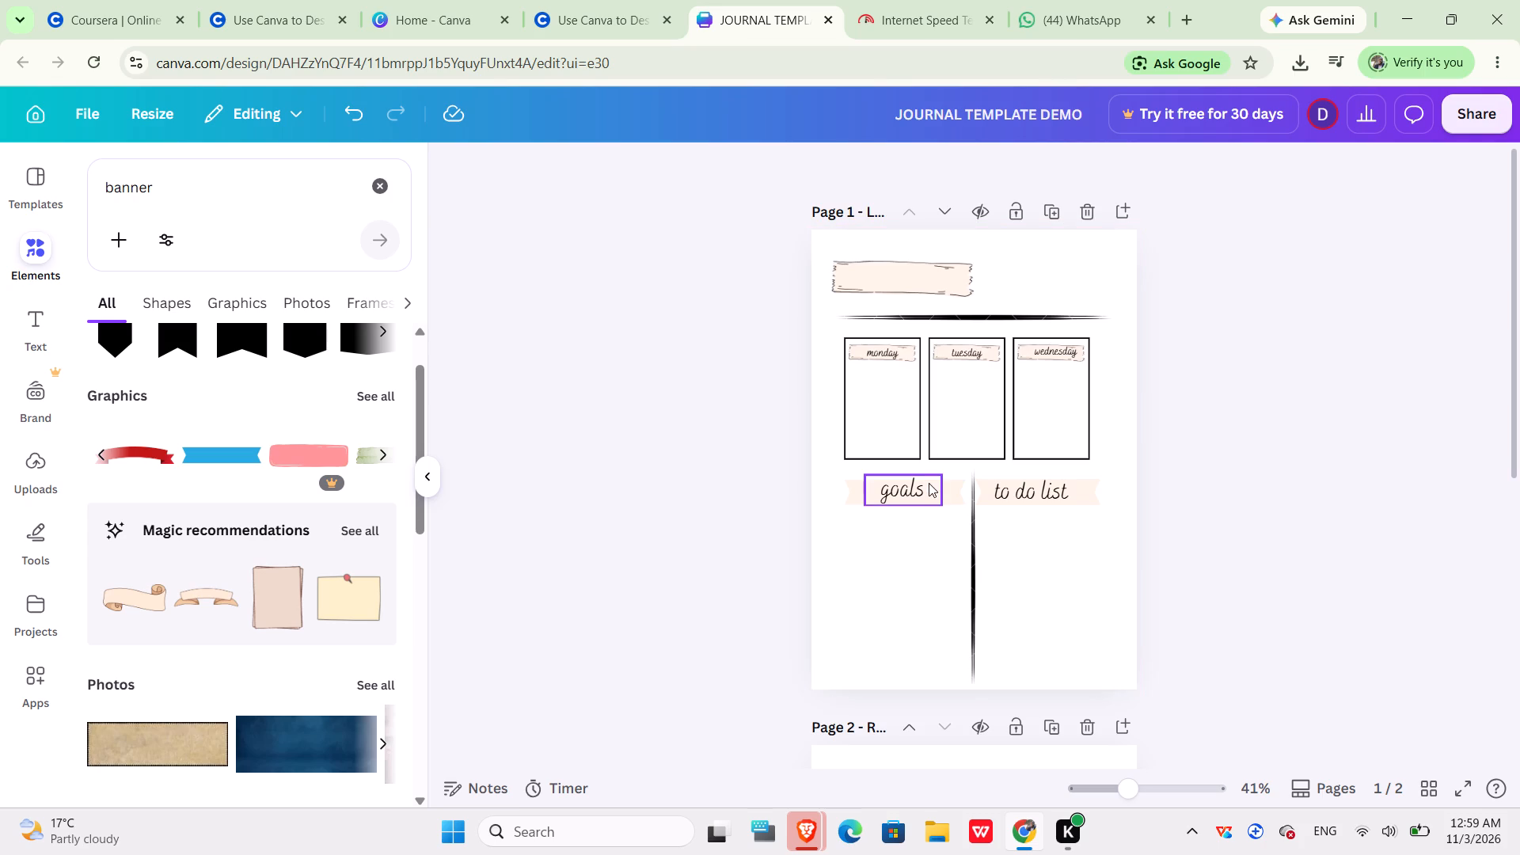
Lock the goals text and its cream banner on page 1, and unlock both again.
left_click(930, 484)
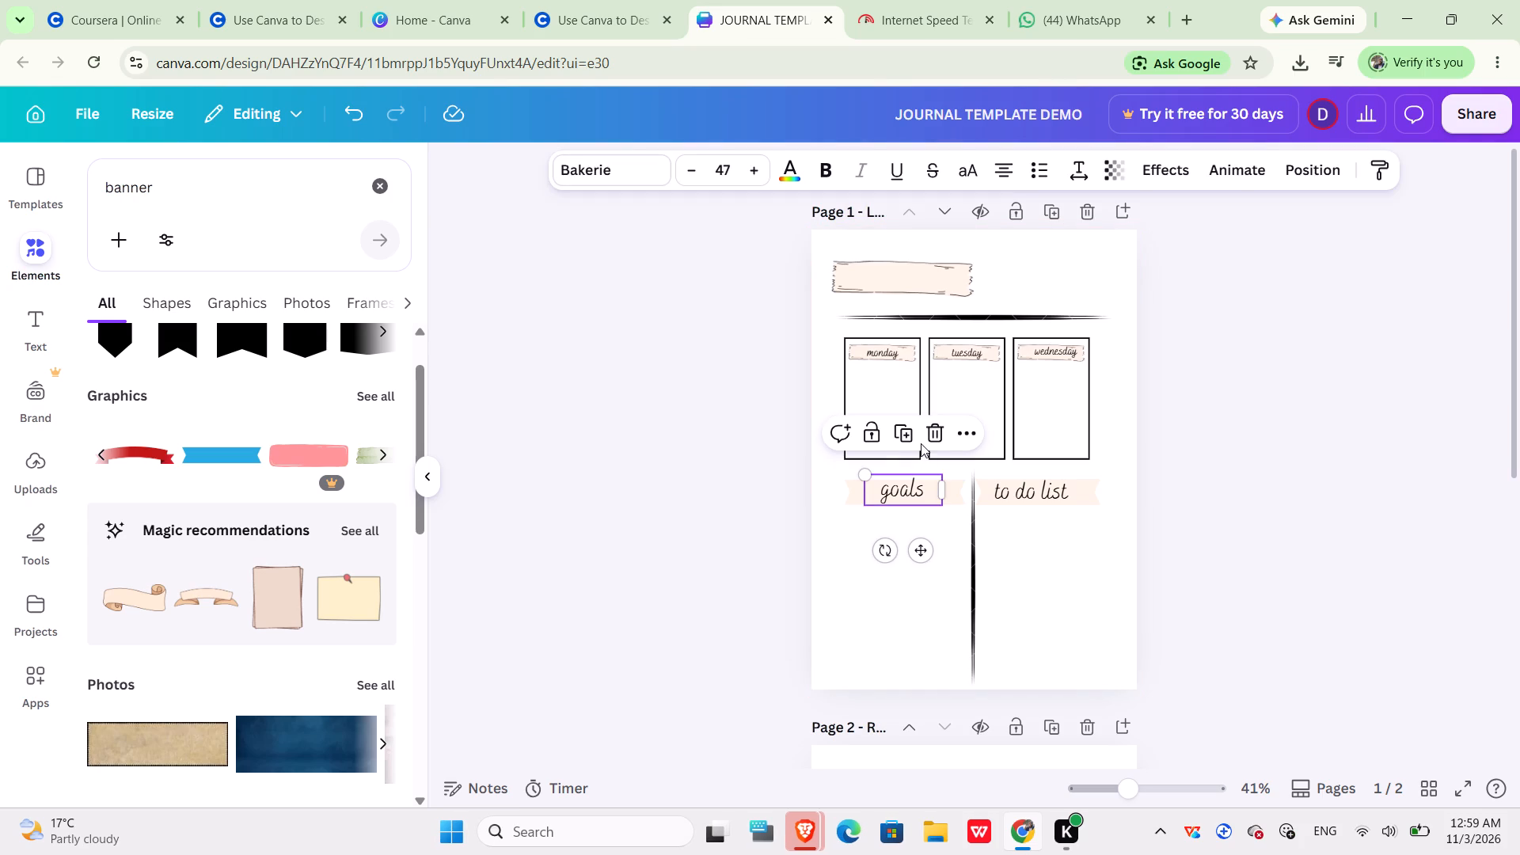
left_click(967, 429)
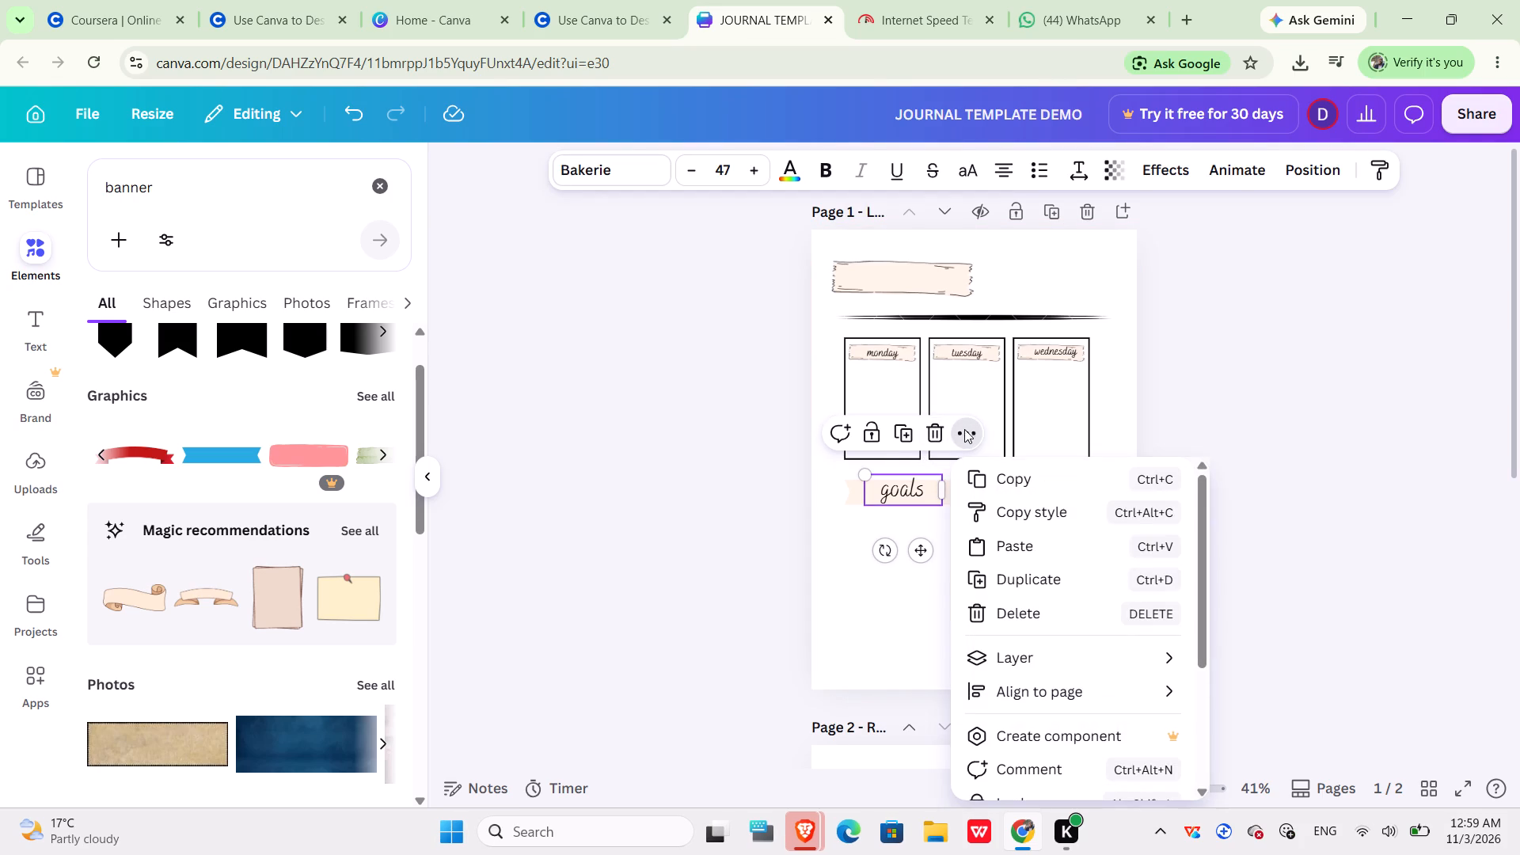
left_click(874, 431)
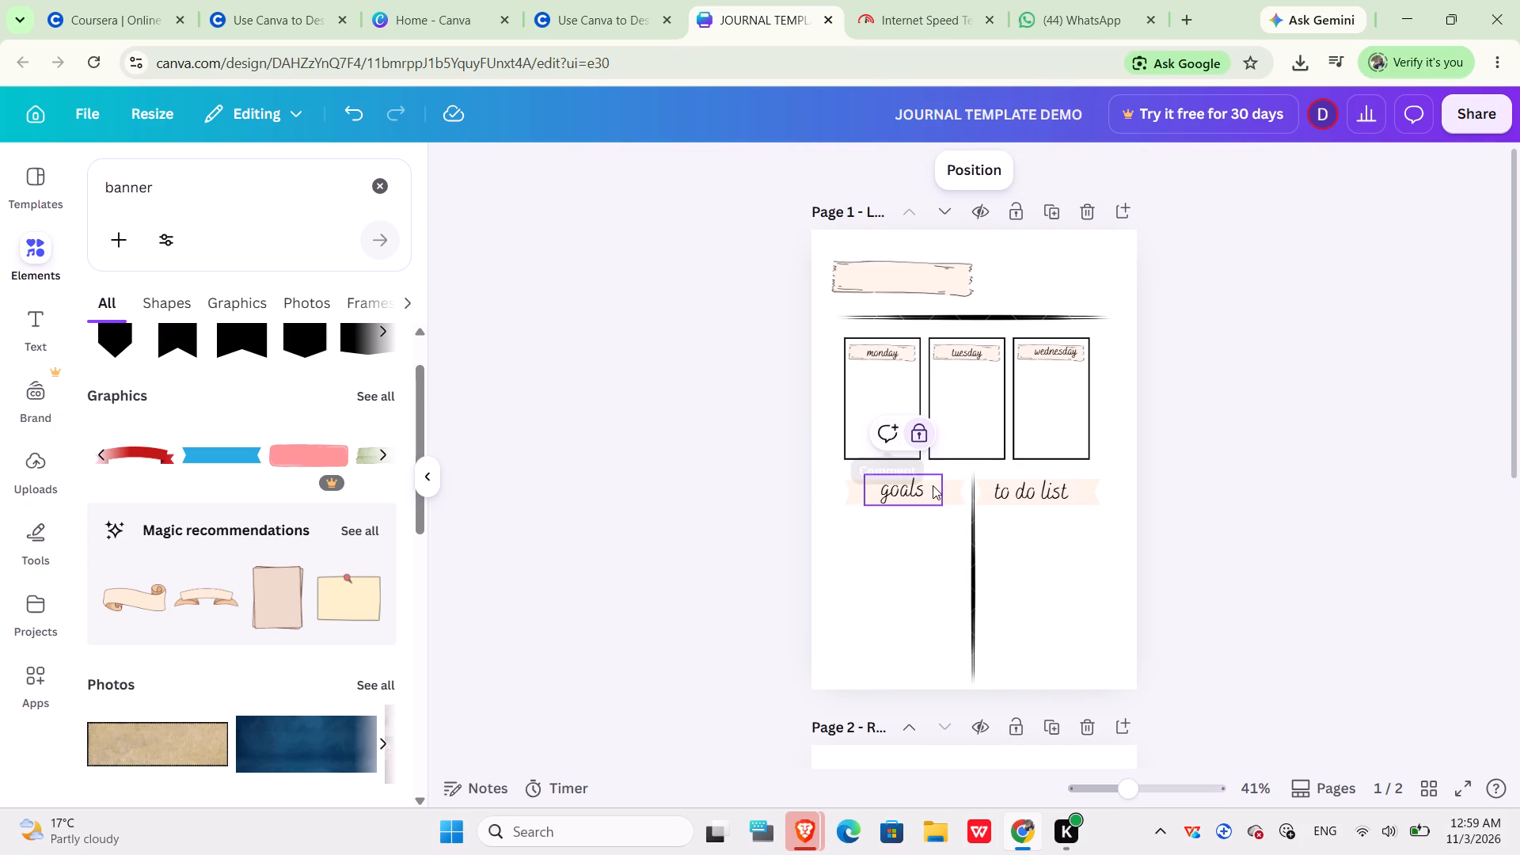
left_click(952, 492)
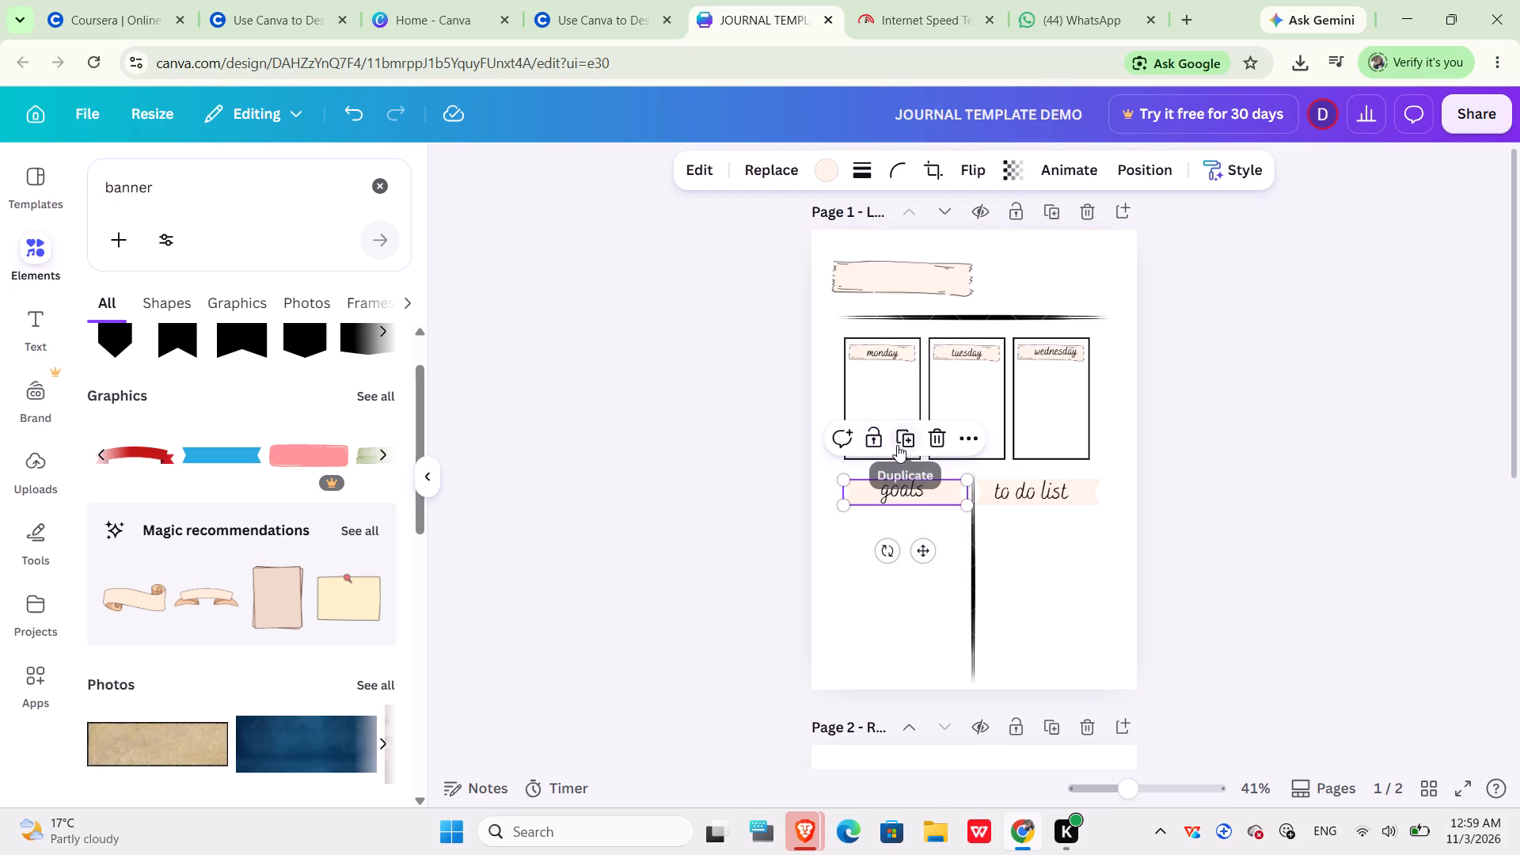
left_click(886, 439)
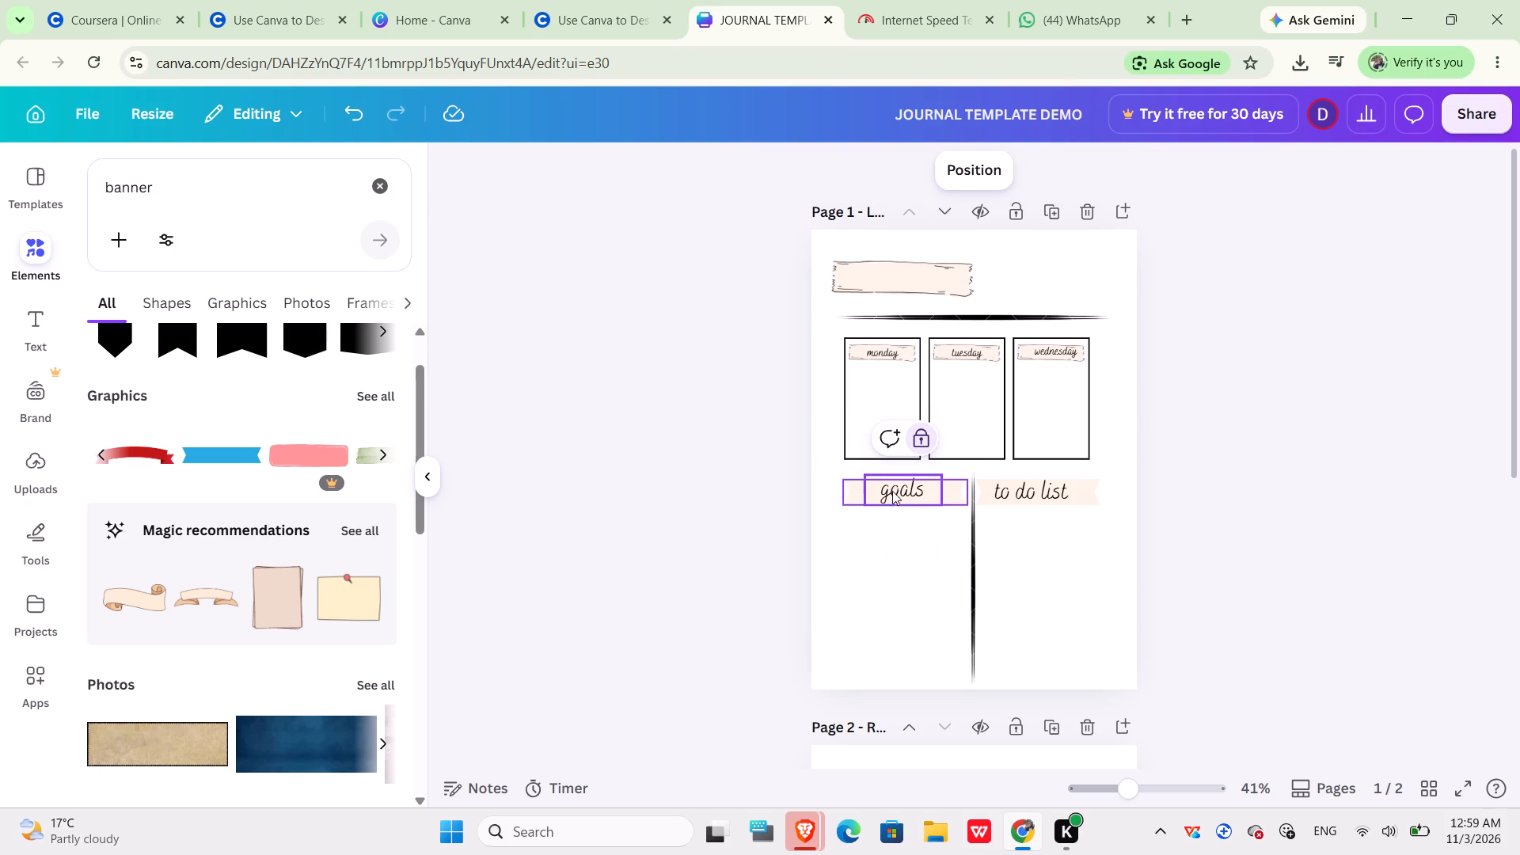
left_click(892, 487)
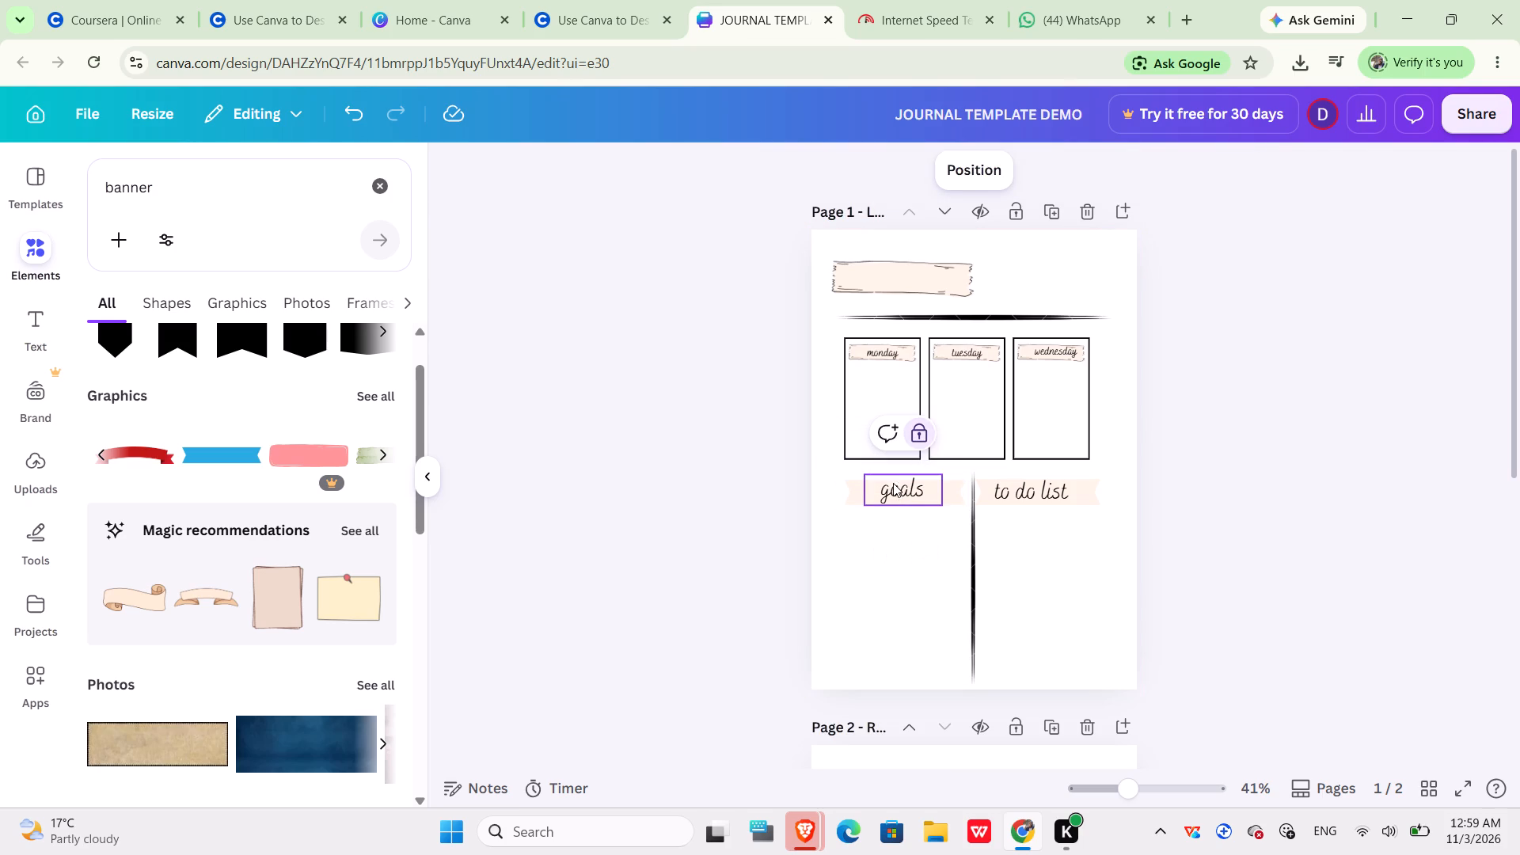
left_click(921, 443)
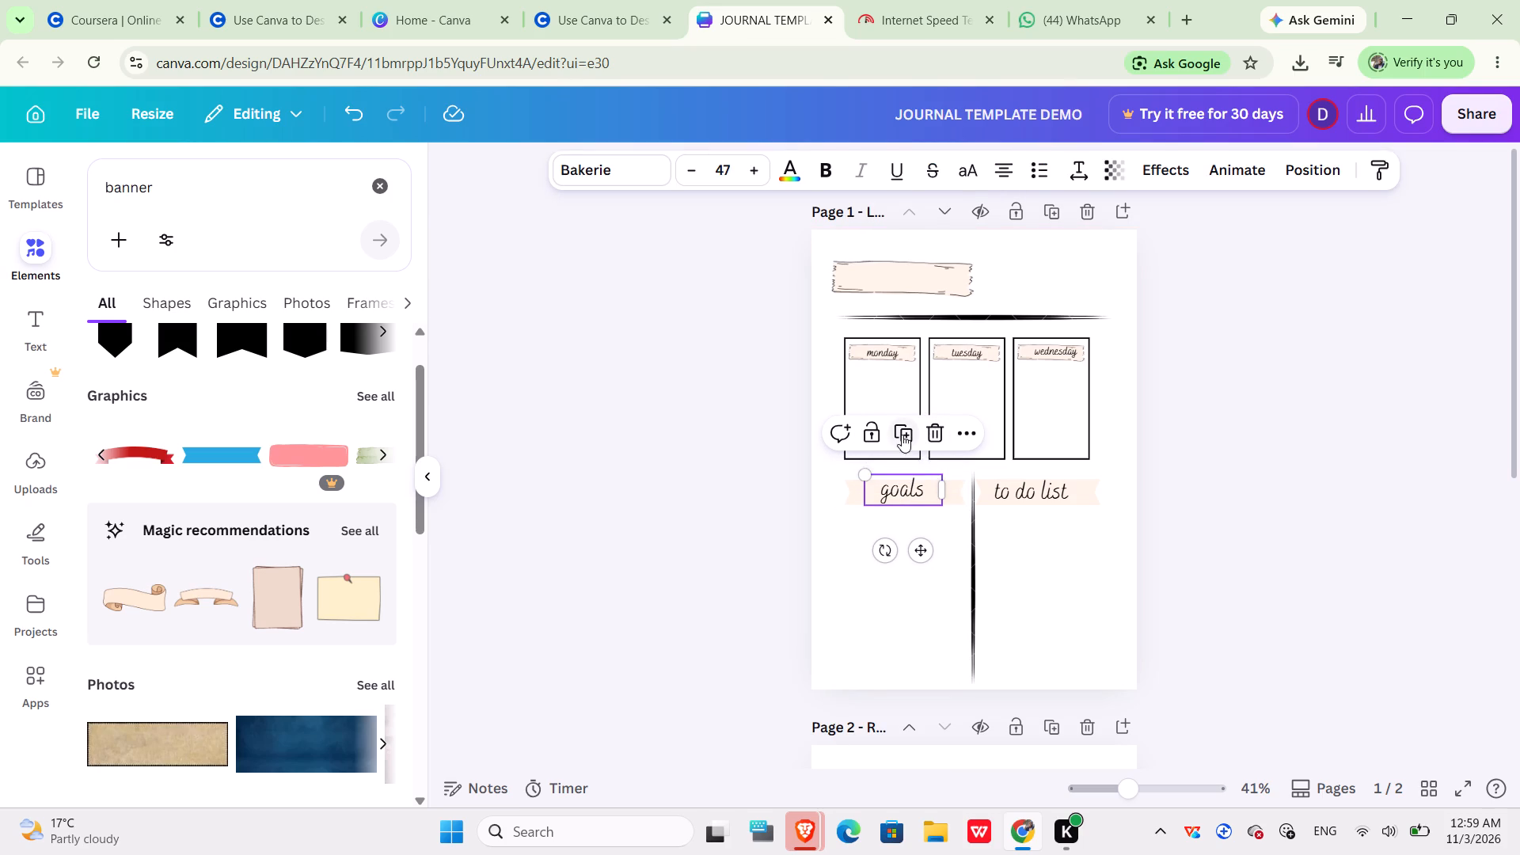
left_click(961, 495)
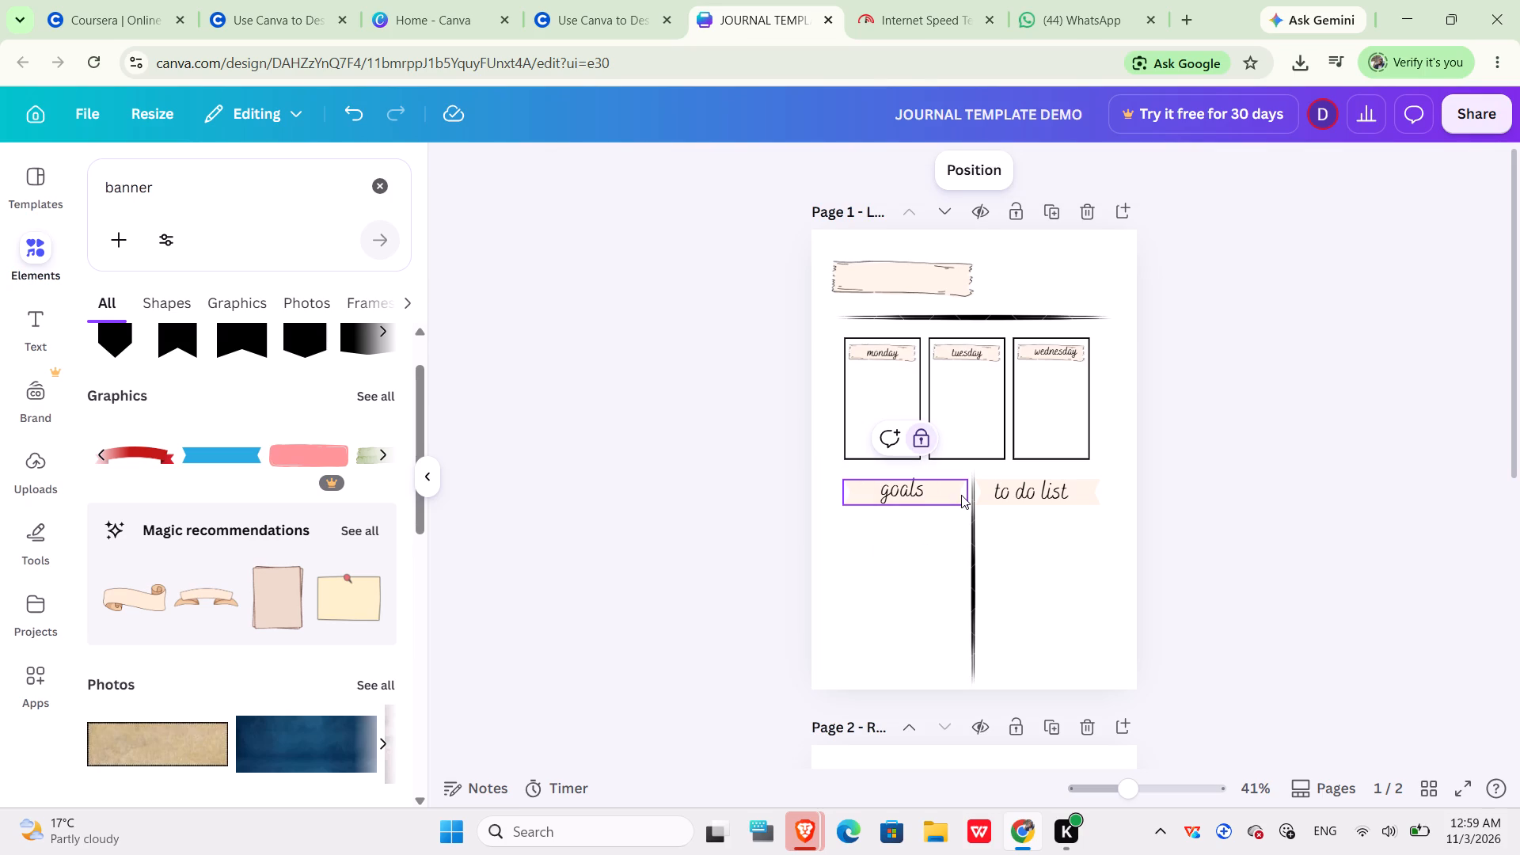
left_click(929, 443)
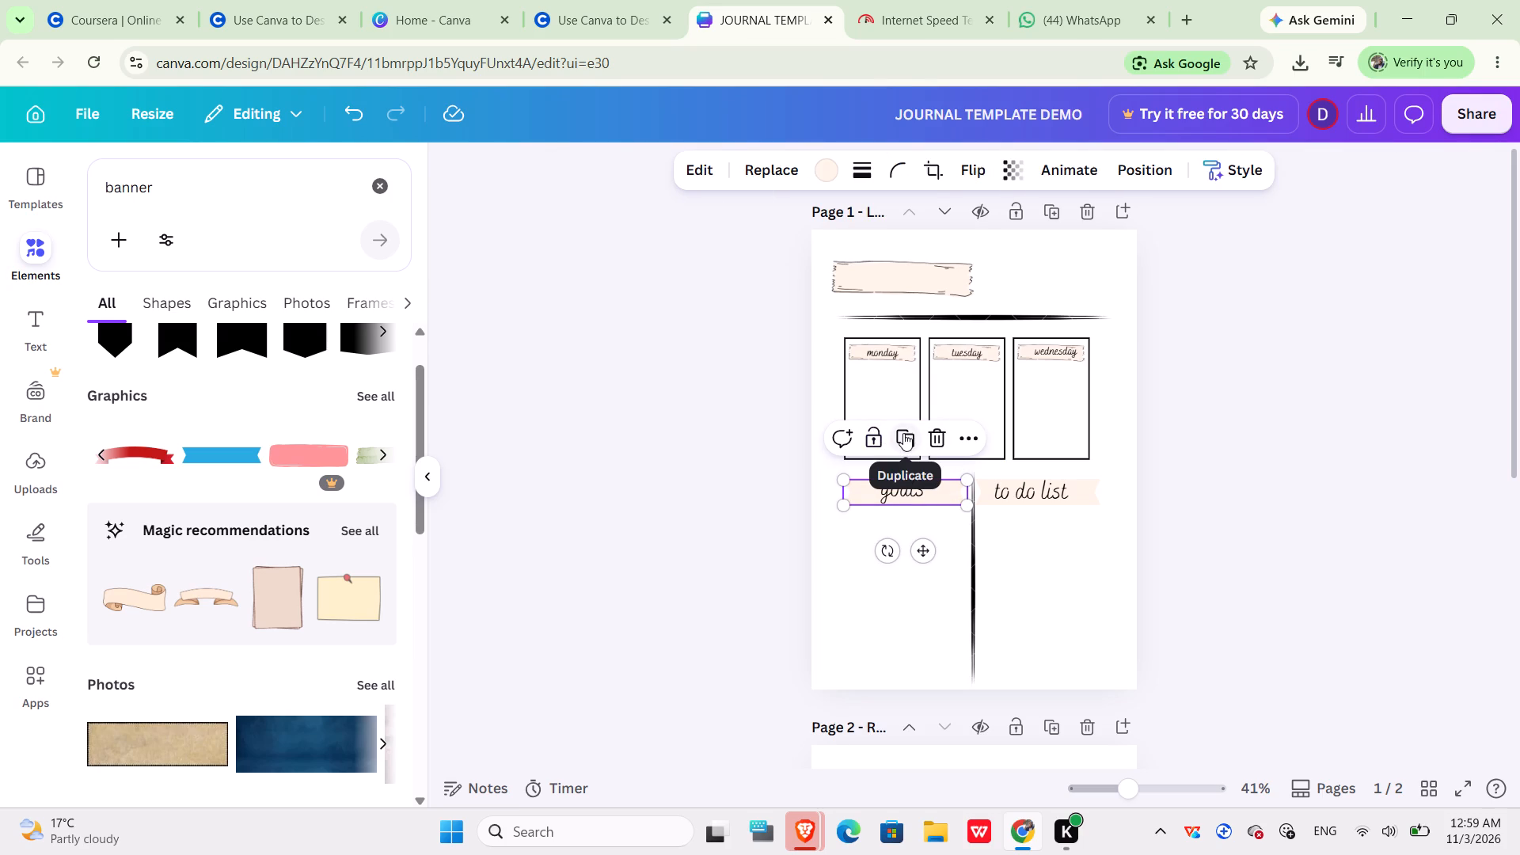
Duplicate the cream banner behind the goals text on page 1 and move the copy down to page 2.
left_click(903, 433)
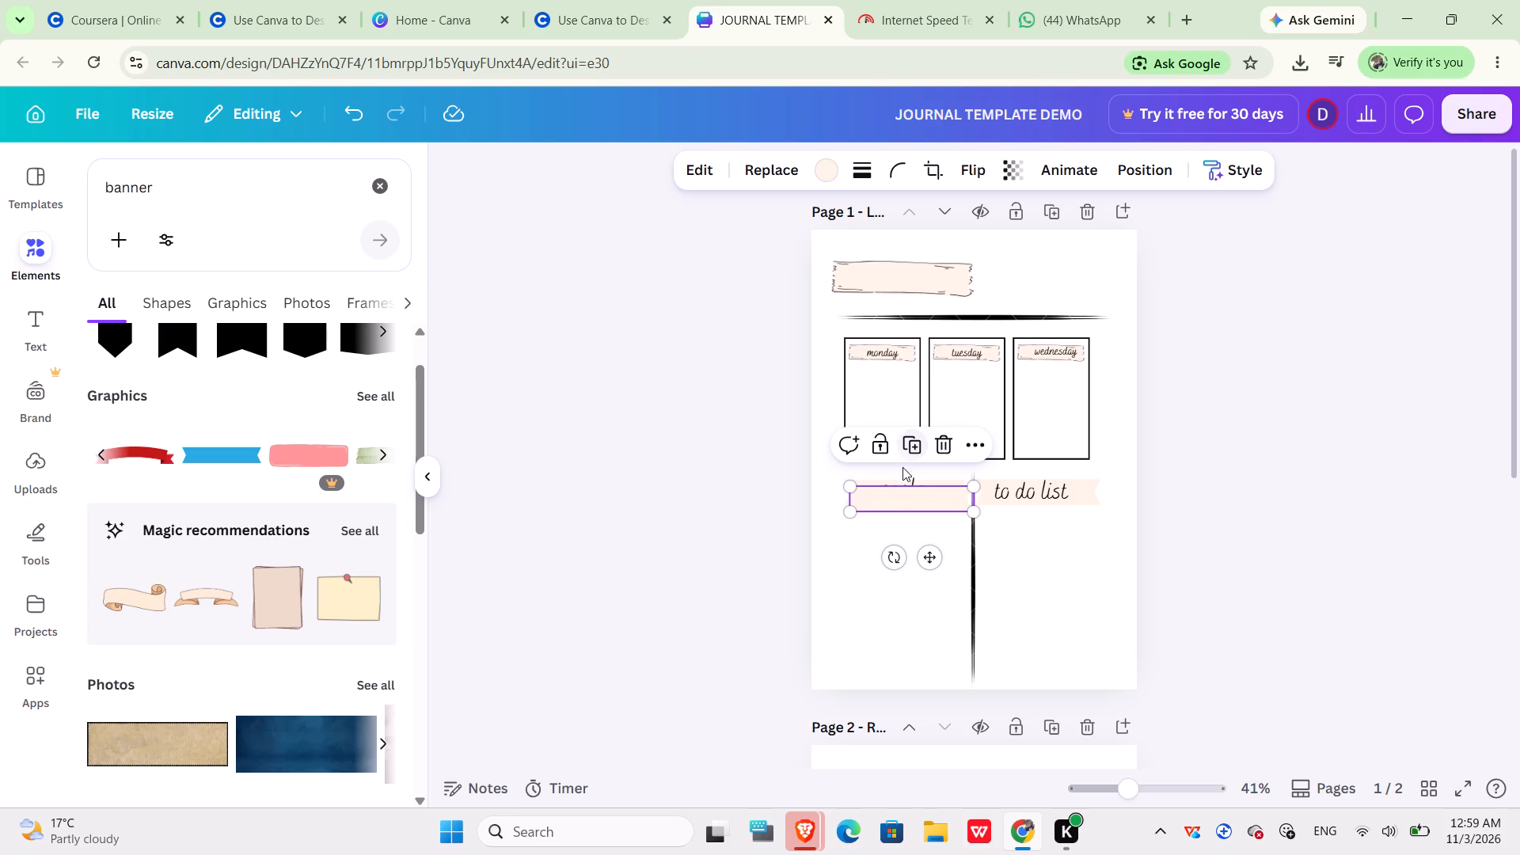
left_click_drag(892, 497, 918, 625)
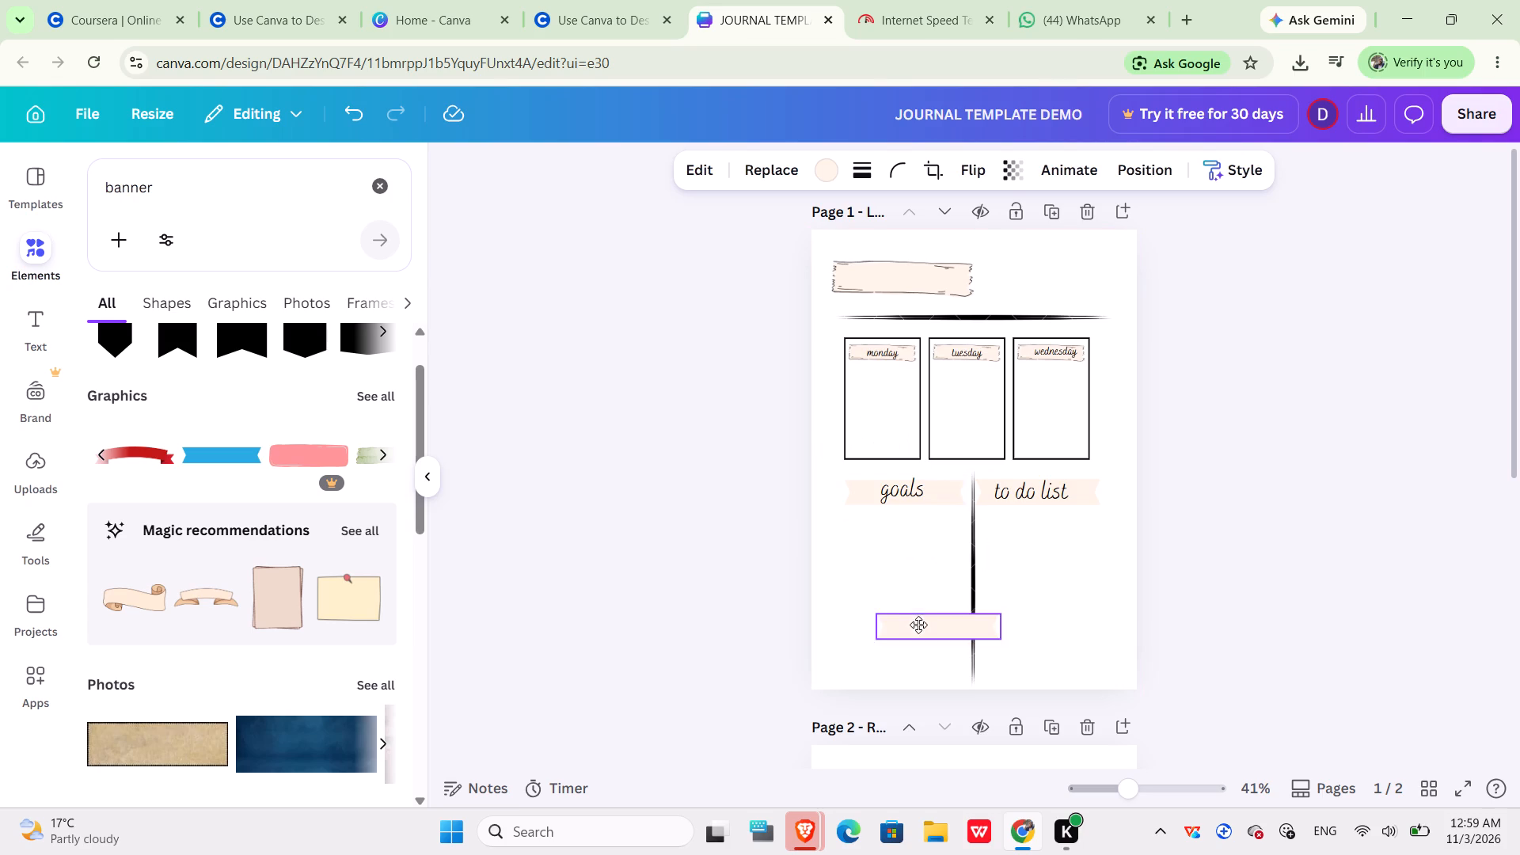
left_click_drag(918, 625, 908, 854)
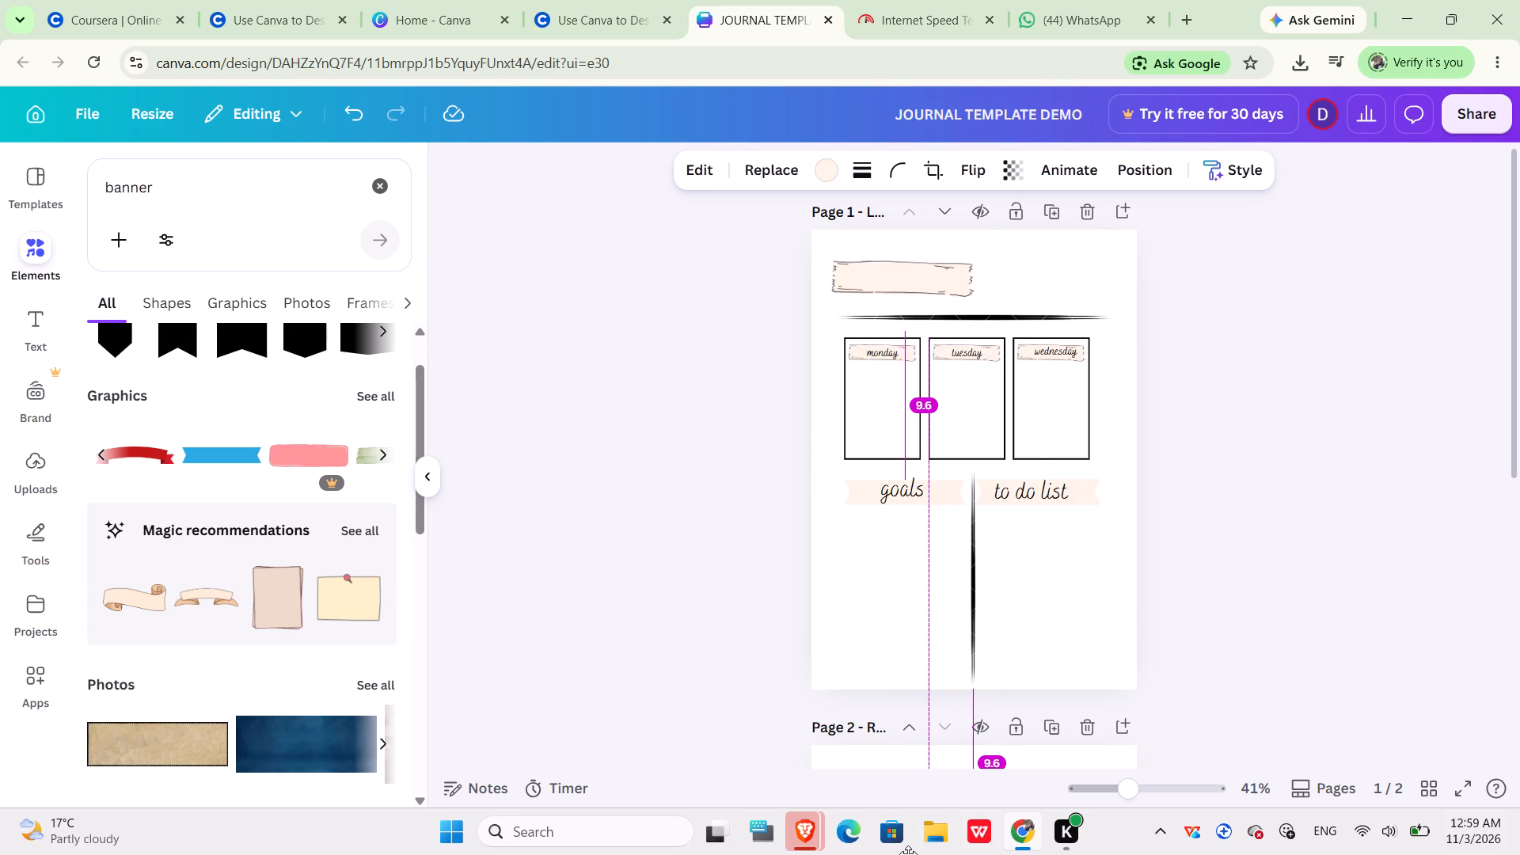
left_click_drag(908, 854, 912, 854)
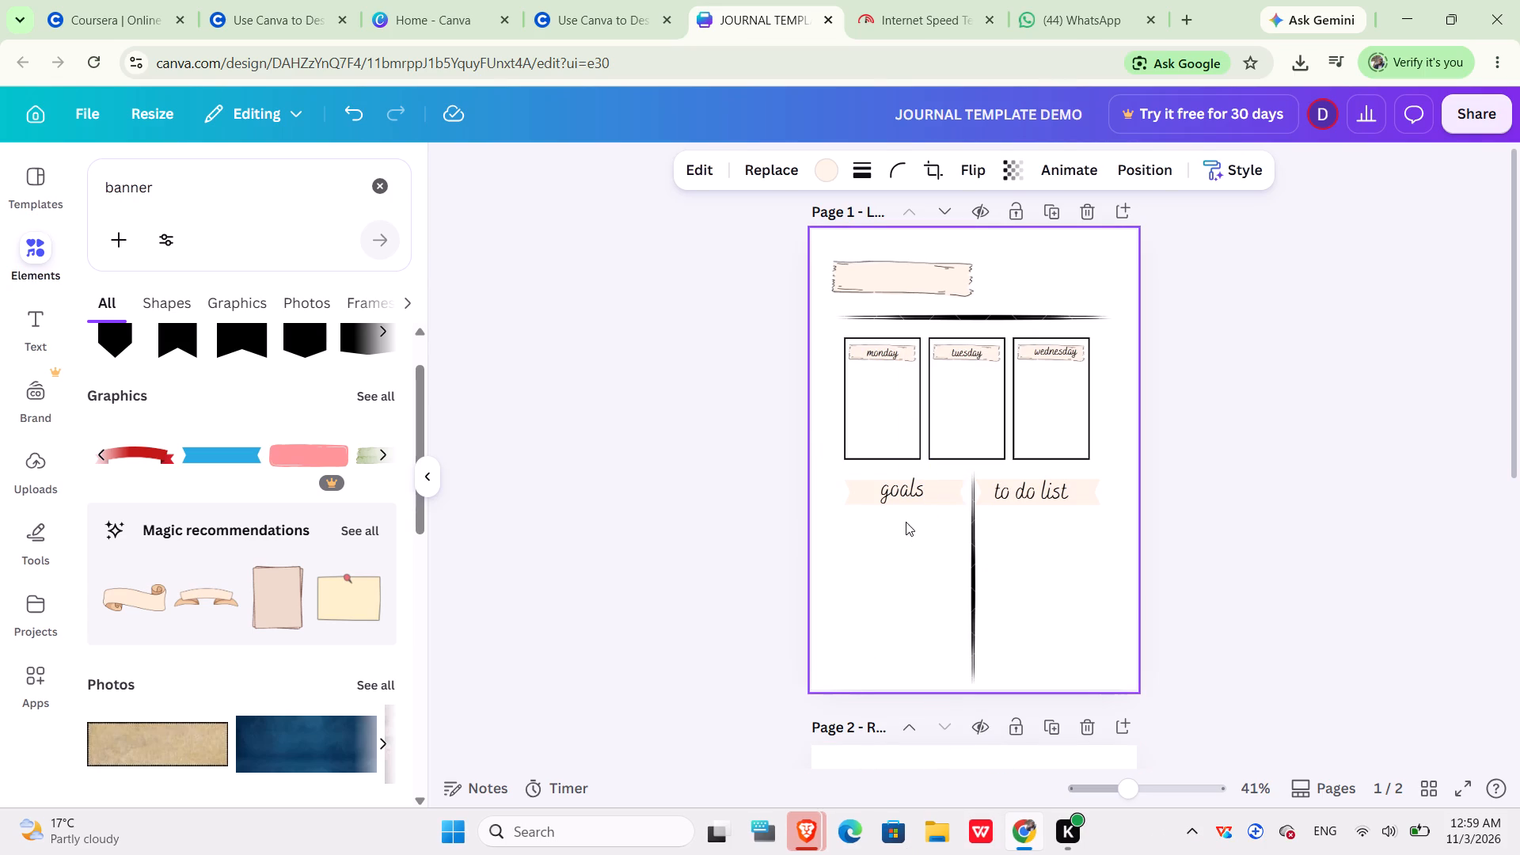
Duplicate the goals text on page 1 and move the copy to the empty area below the day frames on page 2.
left_click(906, 493)
left_click(915, 436)
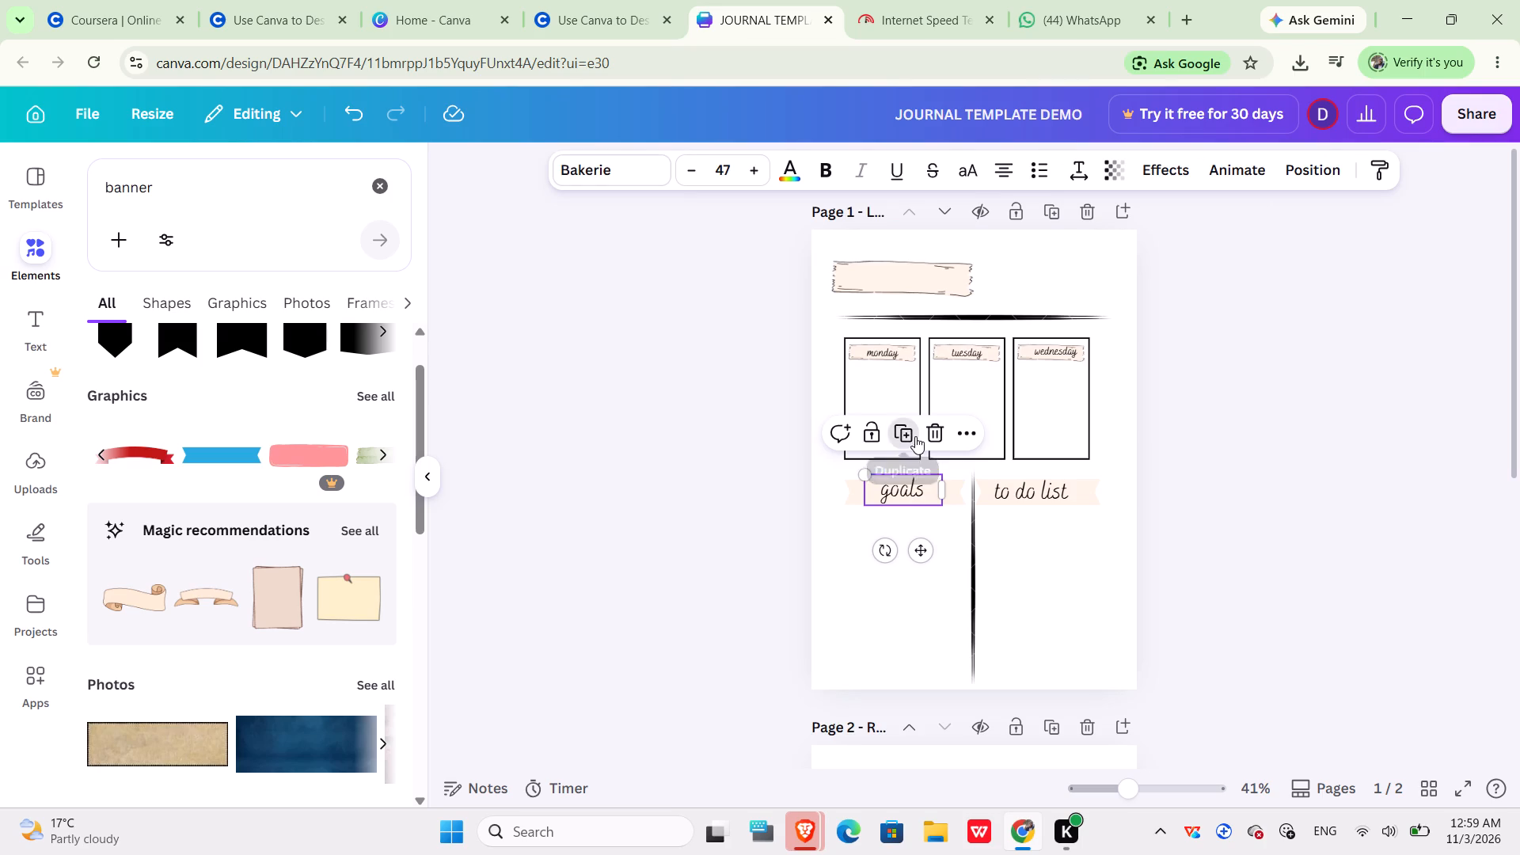
left_click_drag(915, 438, 925, 569)
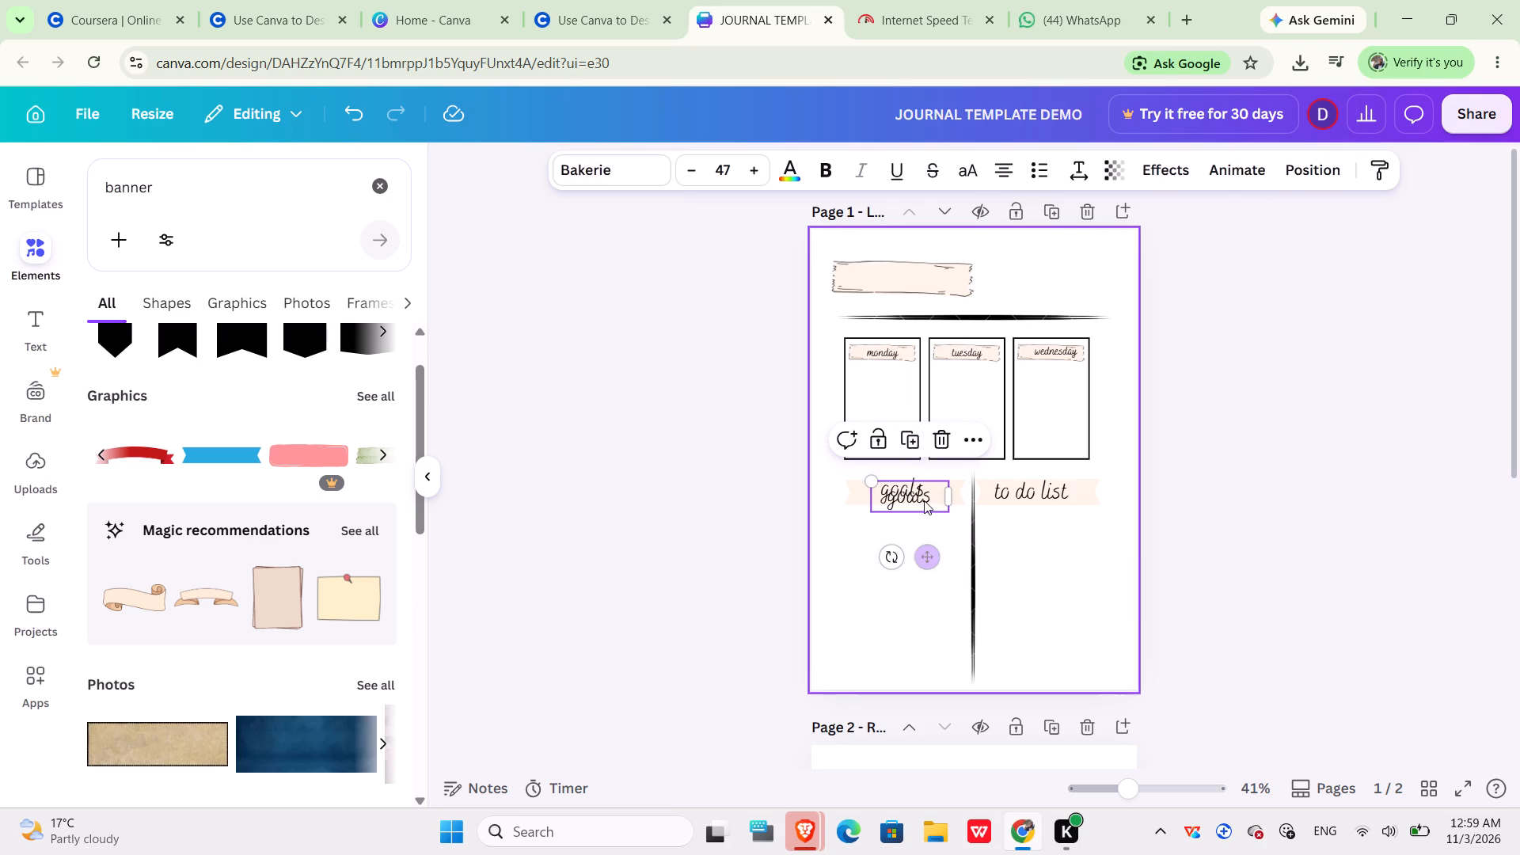
left_click_drag(922, 490, 910, 854)
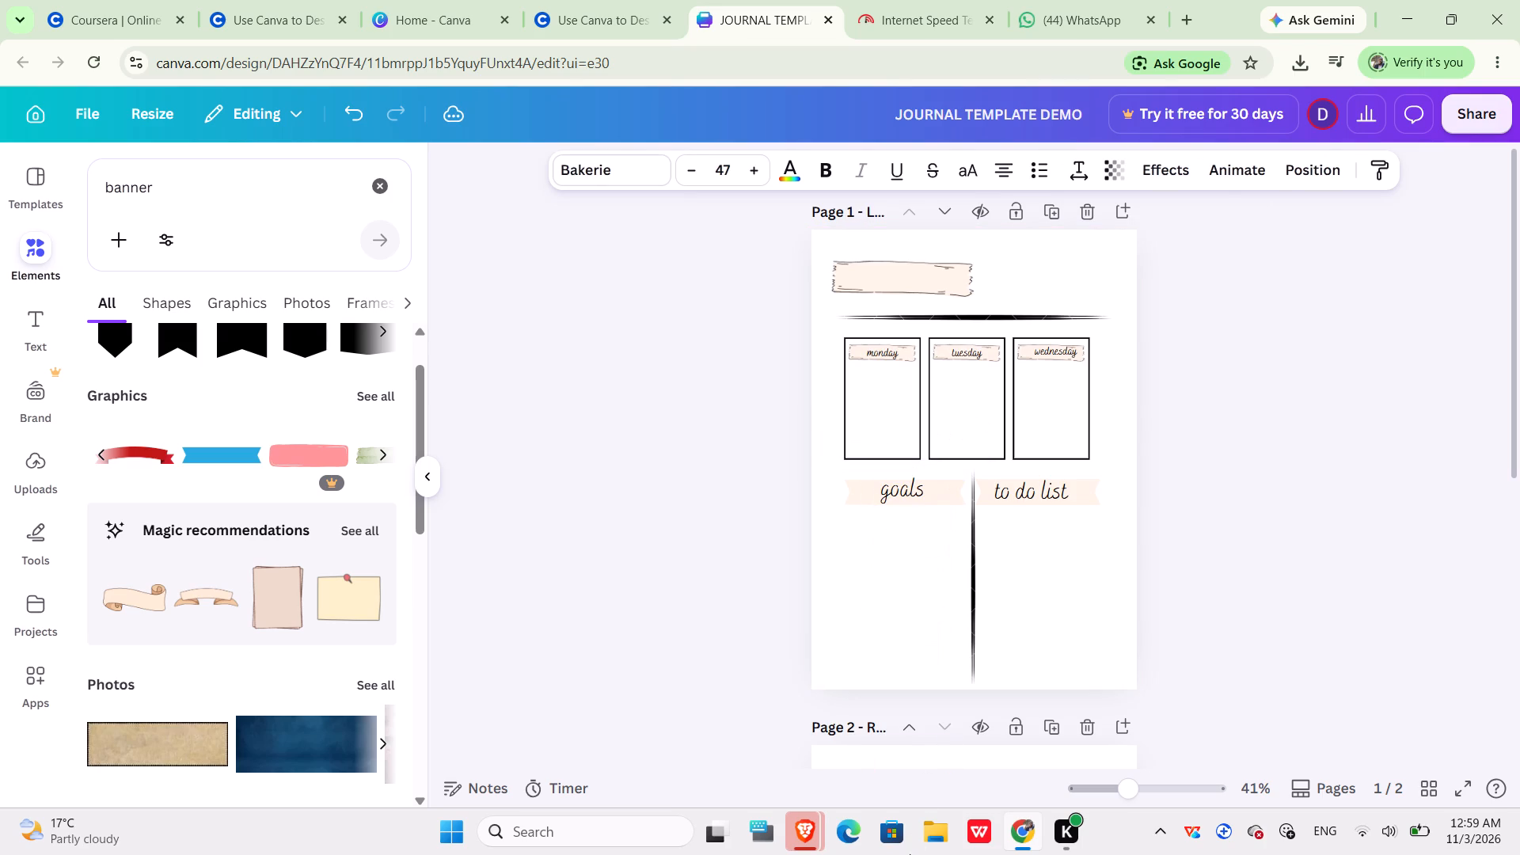
left_click_drag(910, 854, 891, 854)
scroll(880, 707, "down", 1)
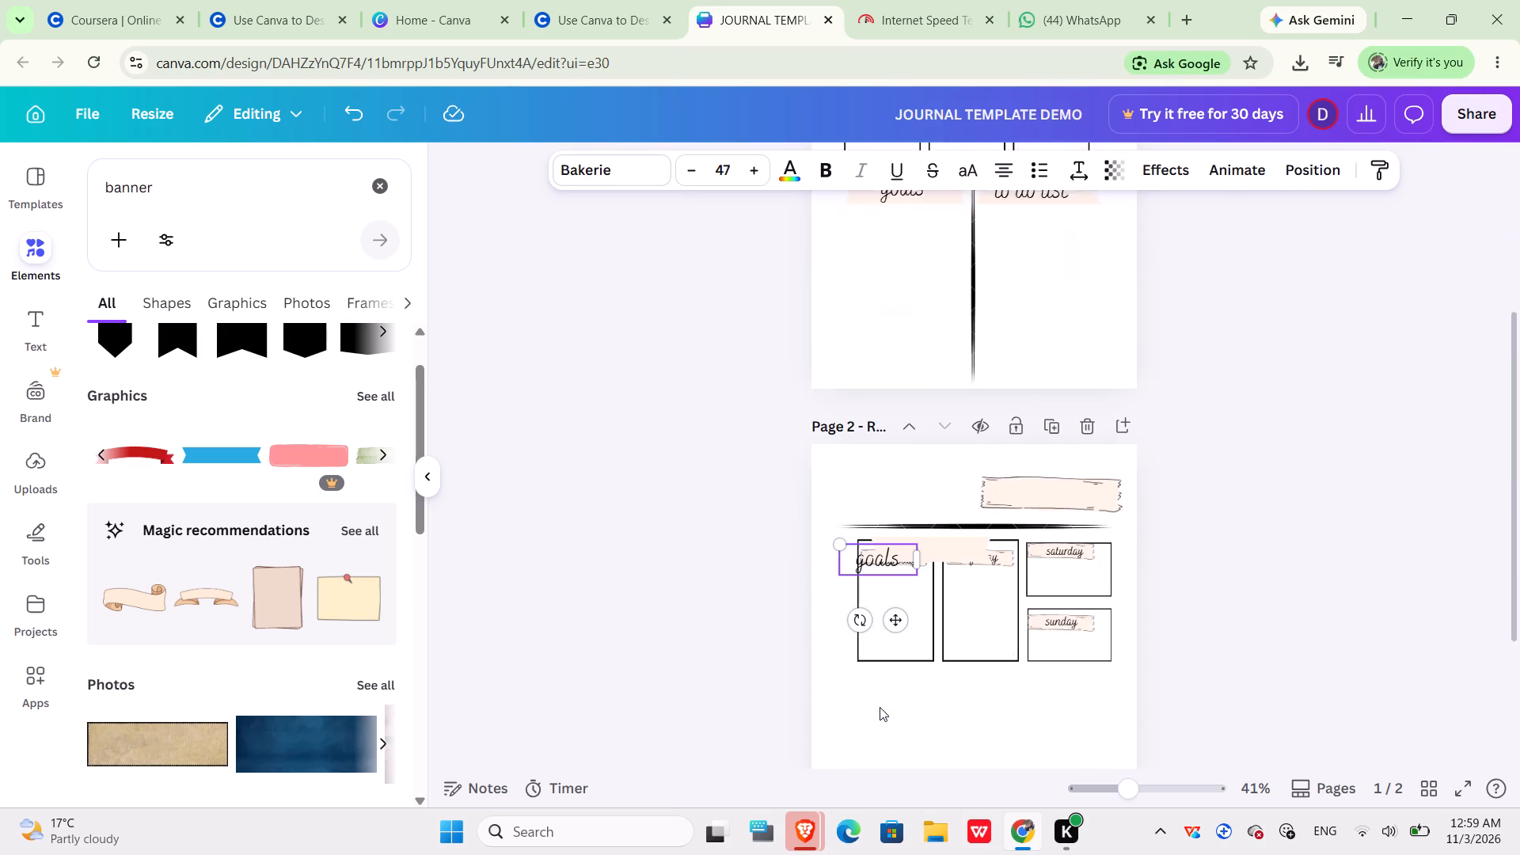
scroll(880, 707, "down", 1)
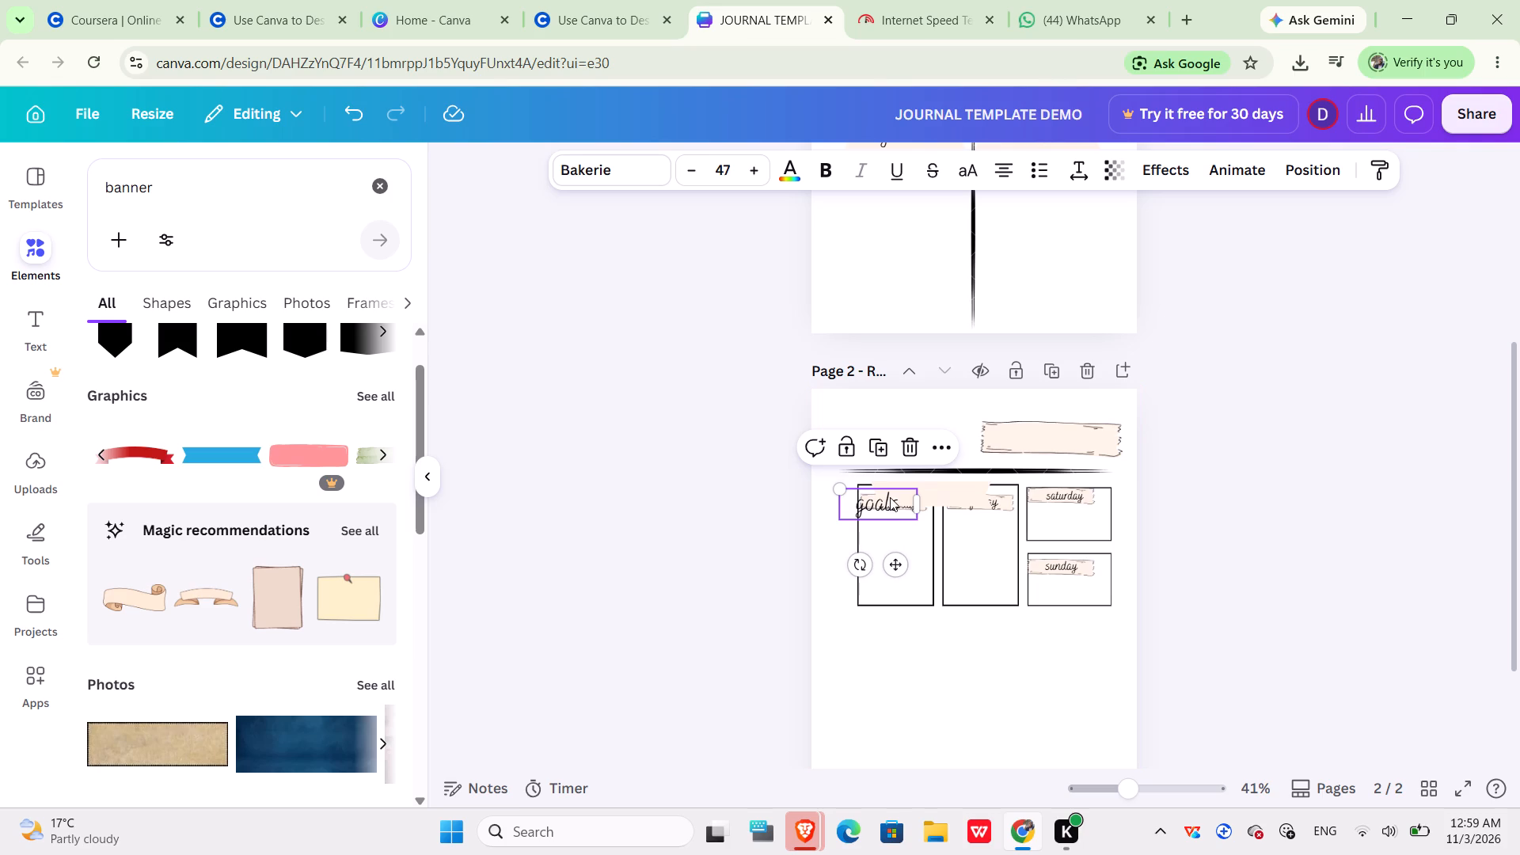
left_click_drag(889, 497, 902, 693)
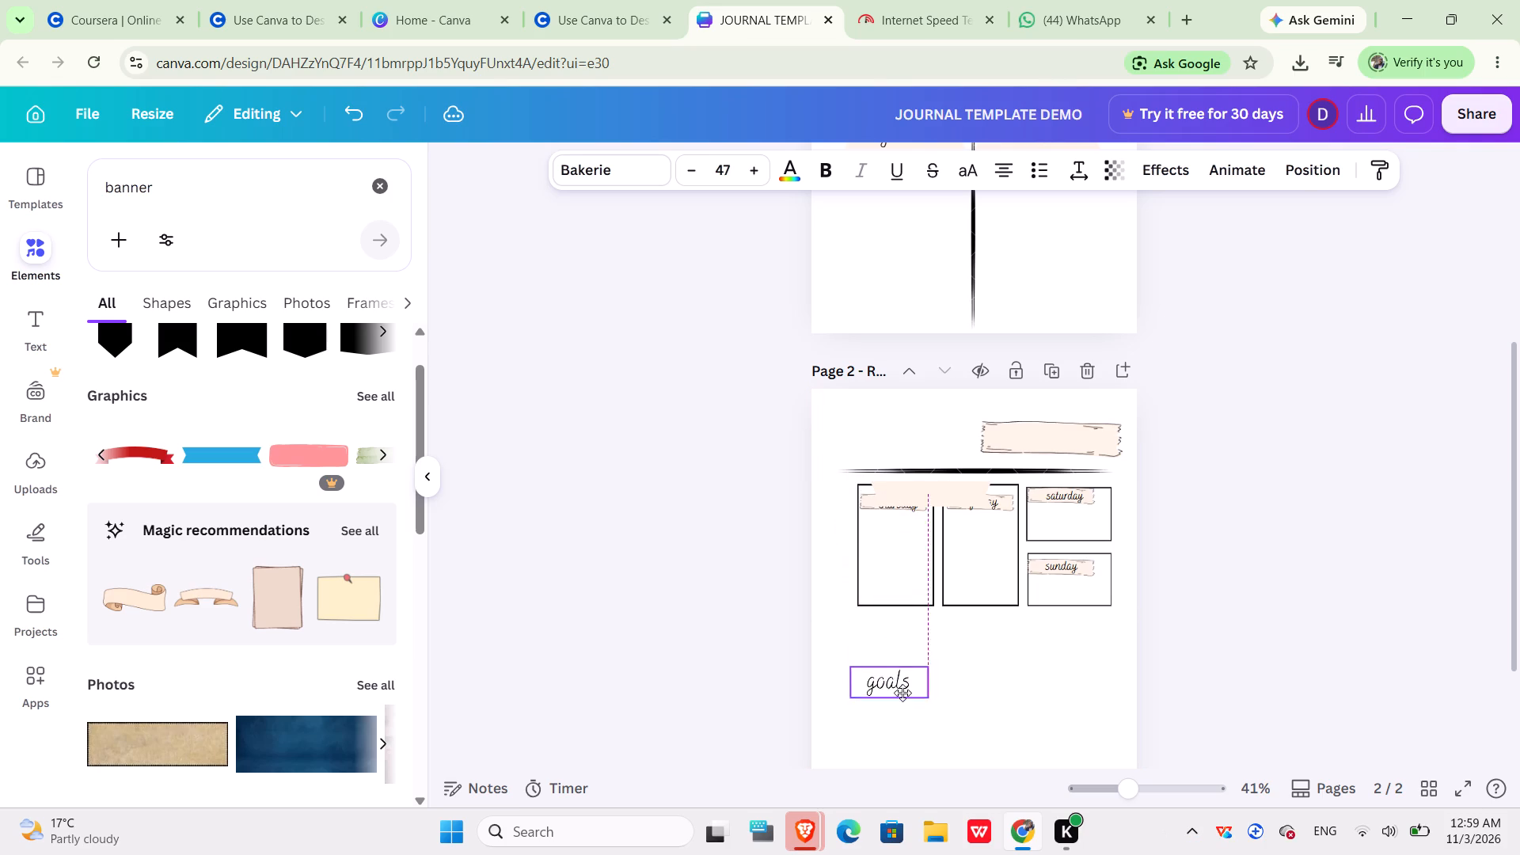
left_click_drag(902, 693, 905, 718)
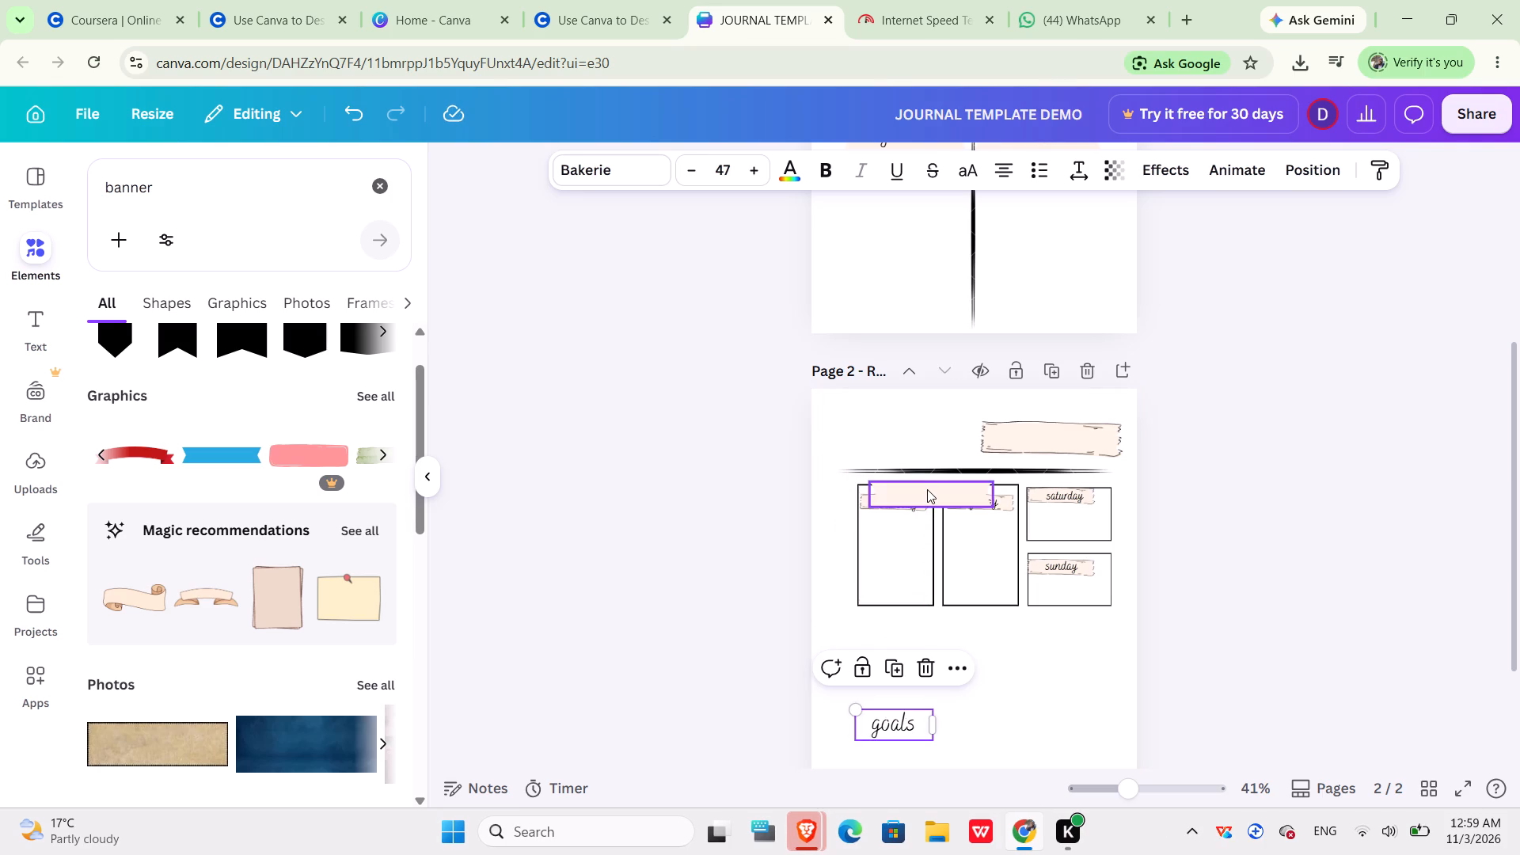
Move the cream banner on page 2 to just below the thursday frame and place the copied goals text on it.
left_click_drag(927, 489, 911, 636)
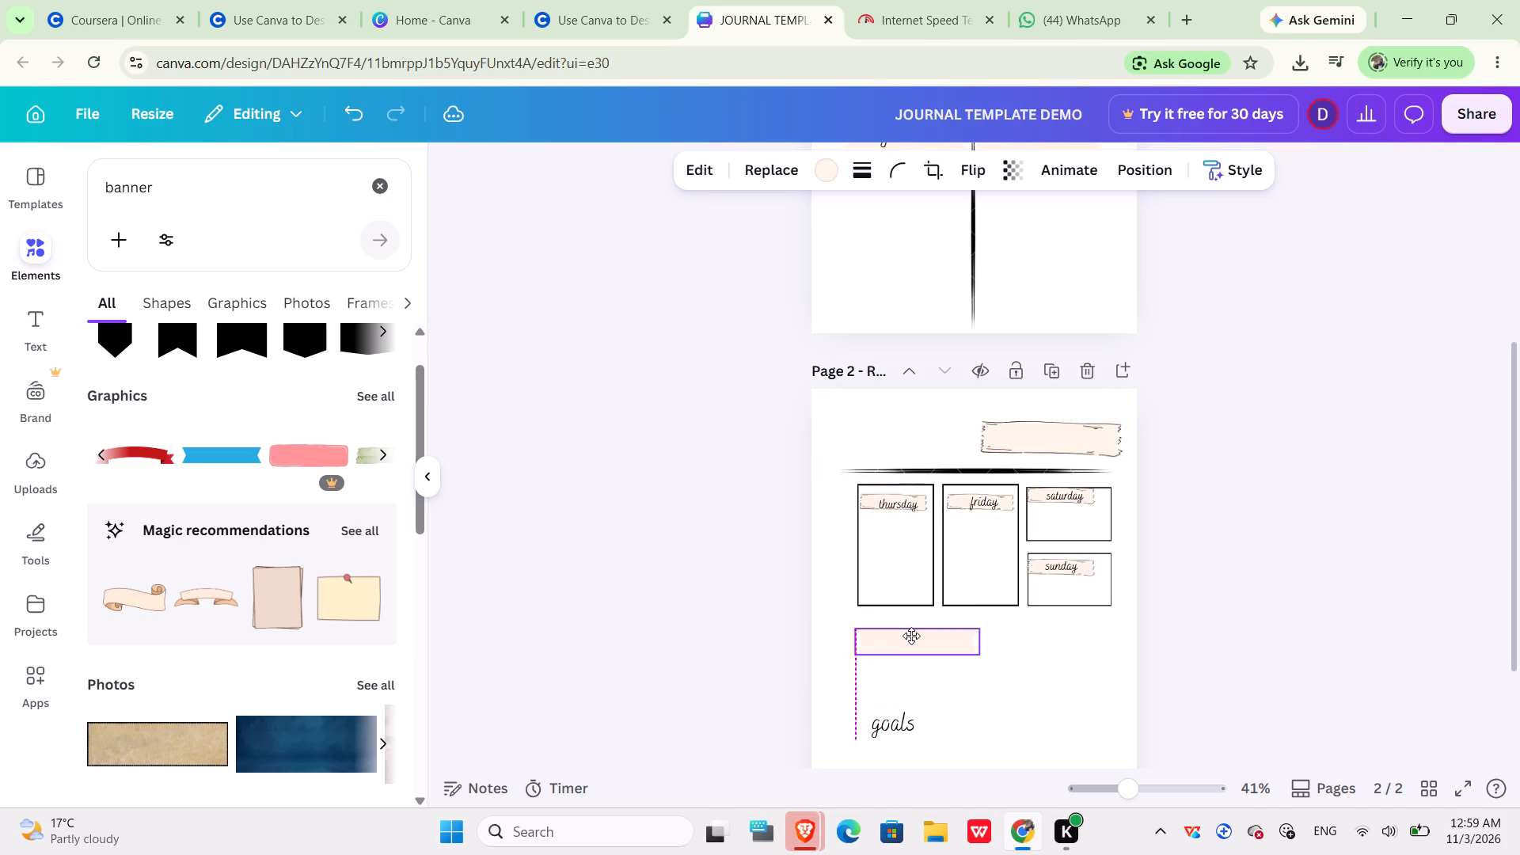
left_click_drag(911, 636, 911, 626)
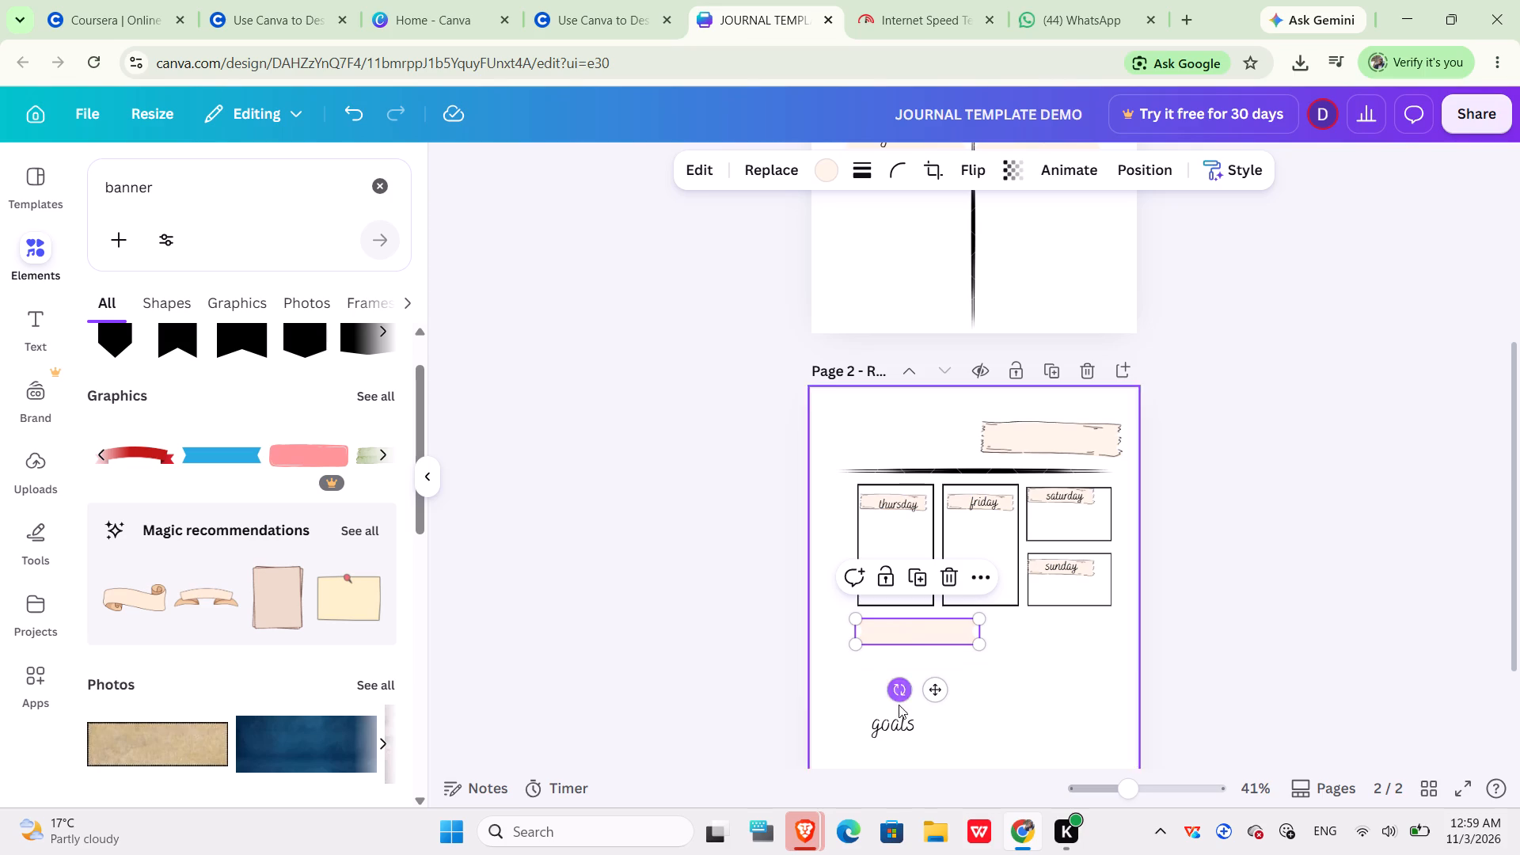
left_click_drag(893, 728, 910, 631)
Change the copied goals text on the page 2 banner to "notes".
left_click(930, 629)
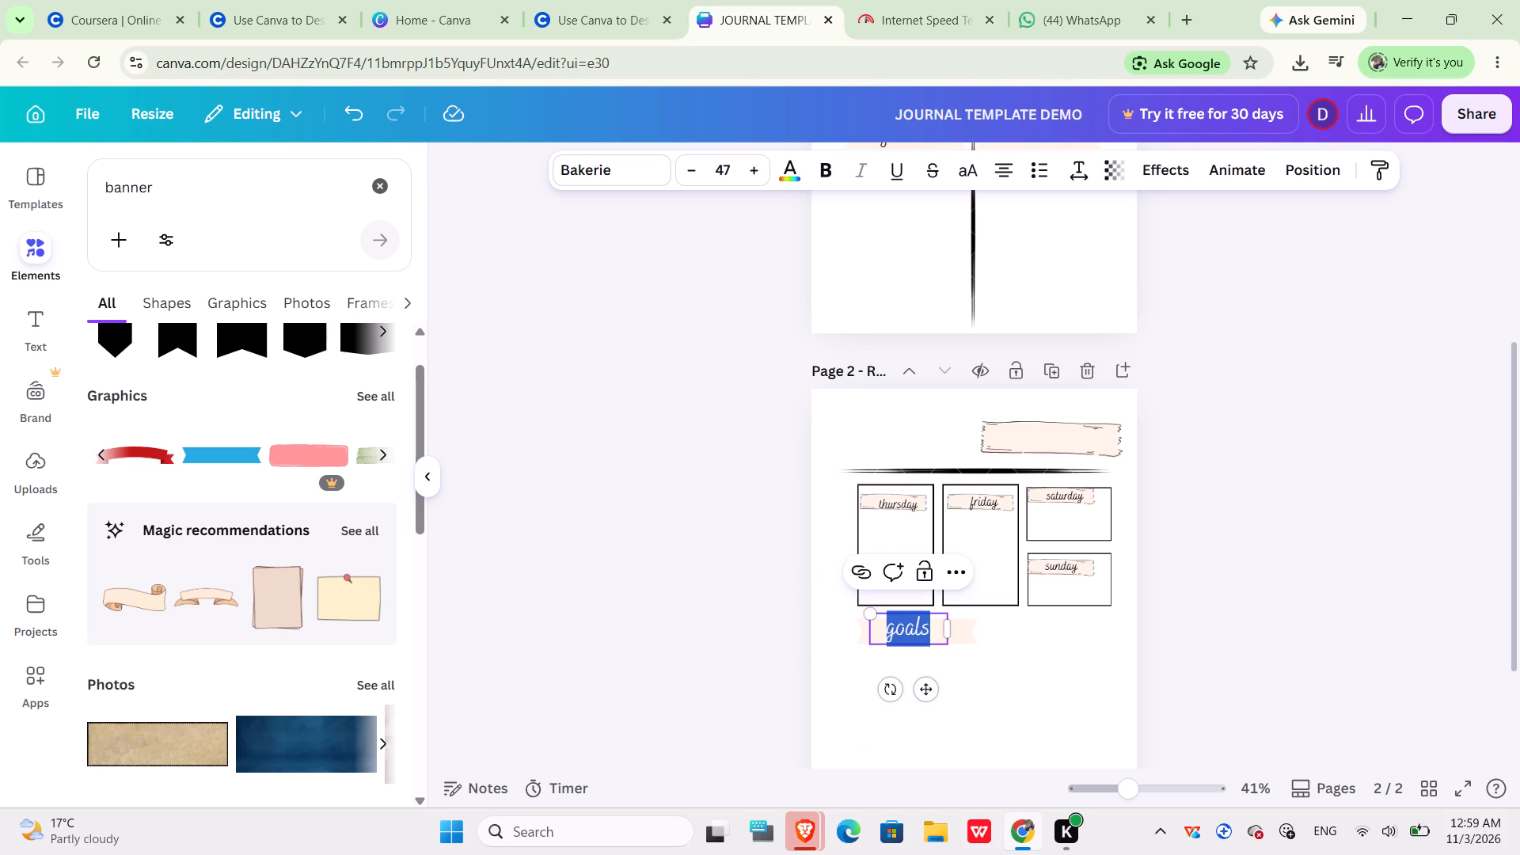
type("no")
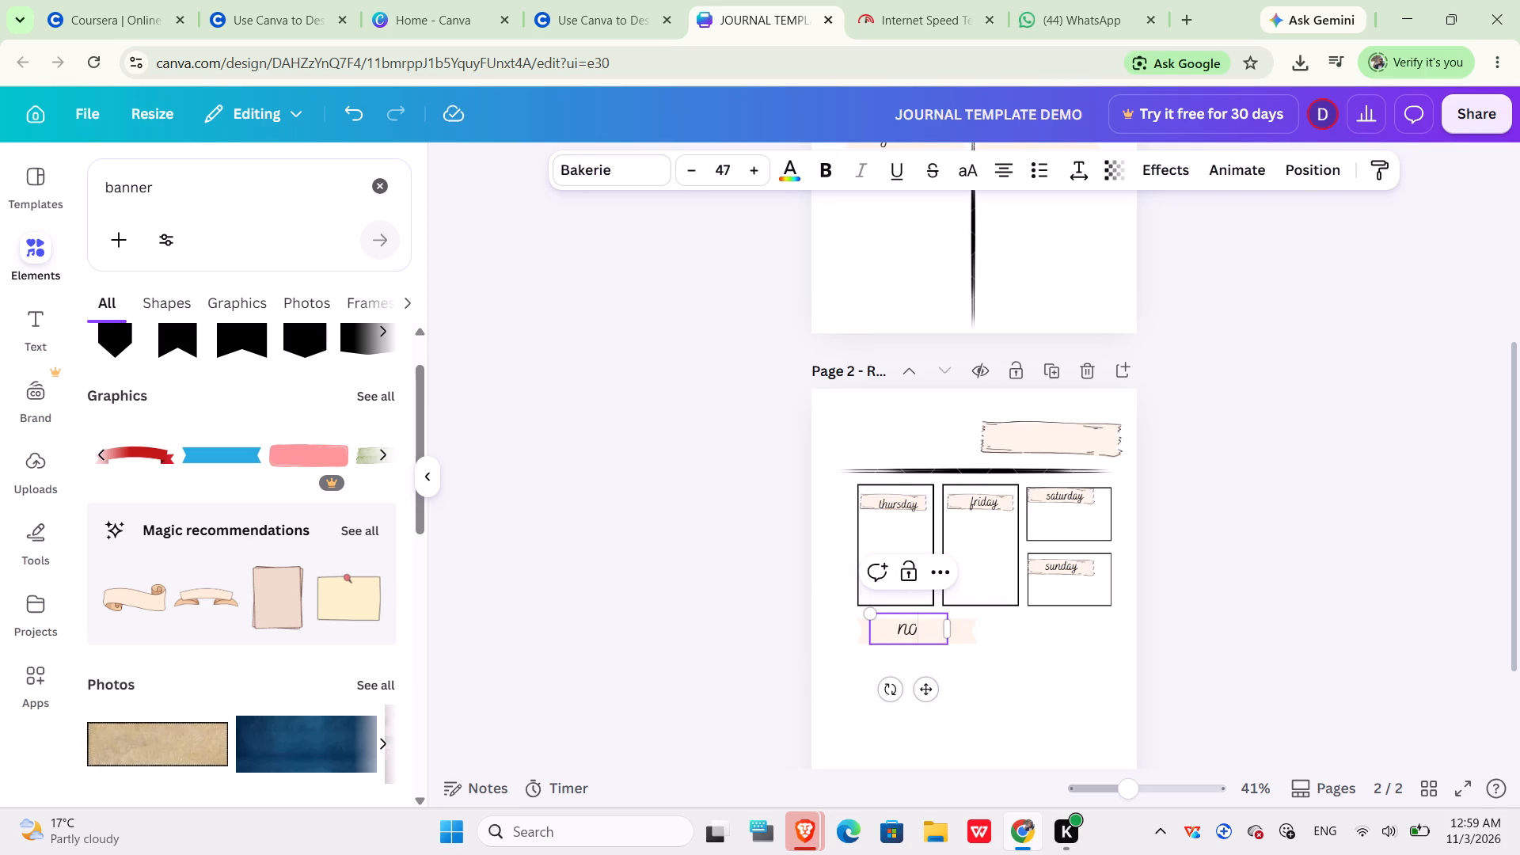
type("tes")
Switch to the Coursera lab and watch the rest of the journal template video to its end at 13:06 for what follows the notes heading.
scroll(984, 568, "up", 3)
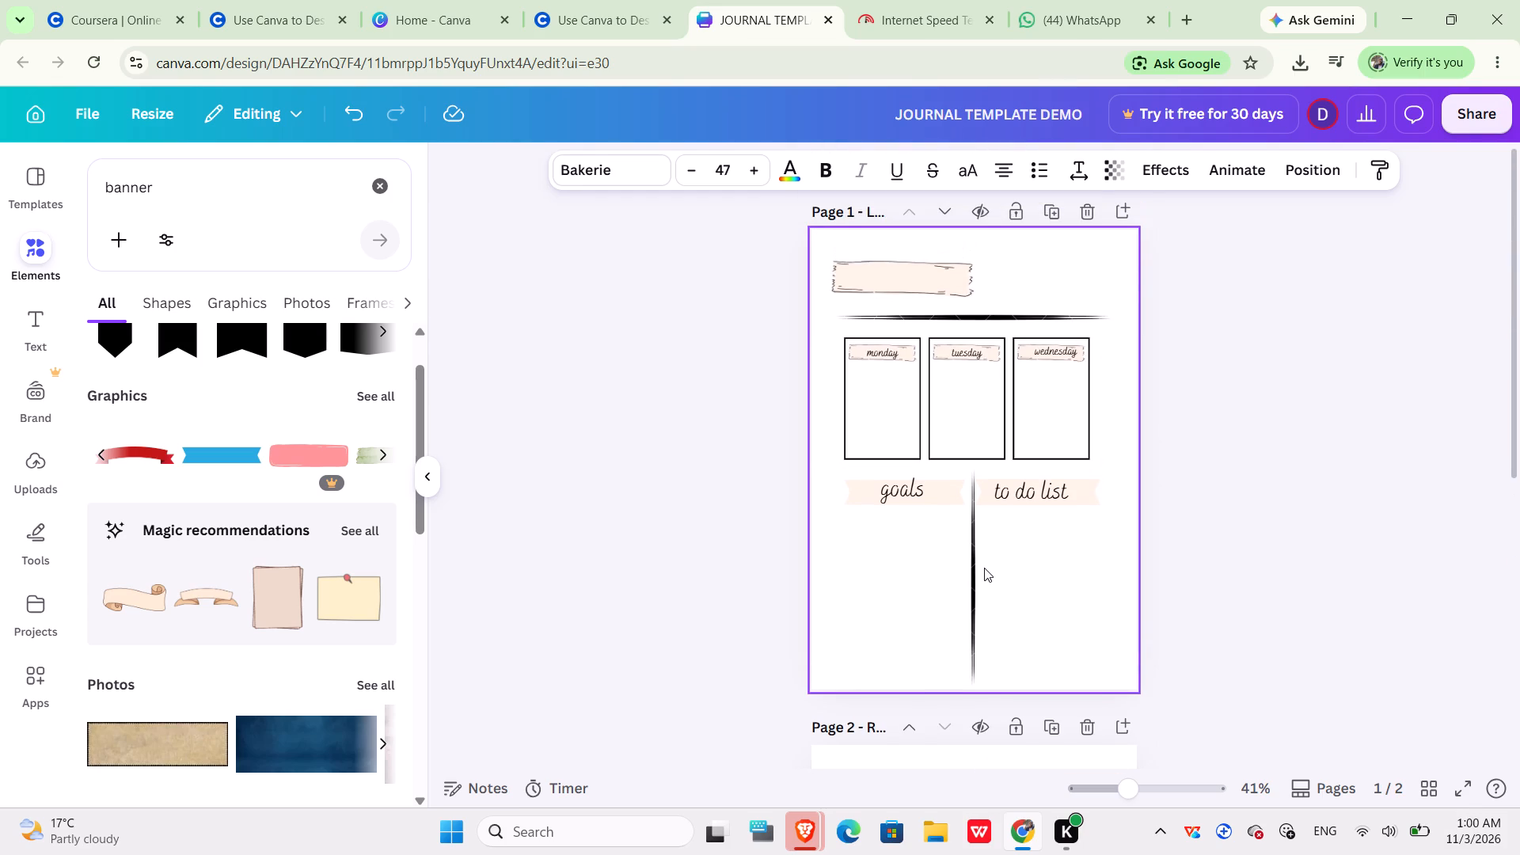
scroll(984, 568, "up", 1)
scroll(984, 568, "down", 2)
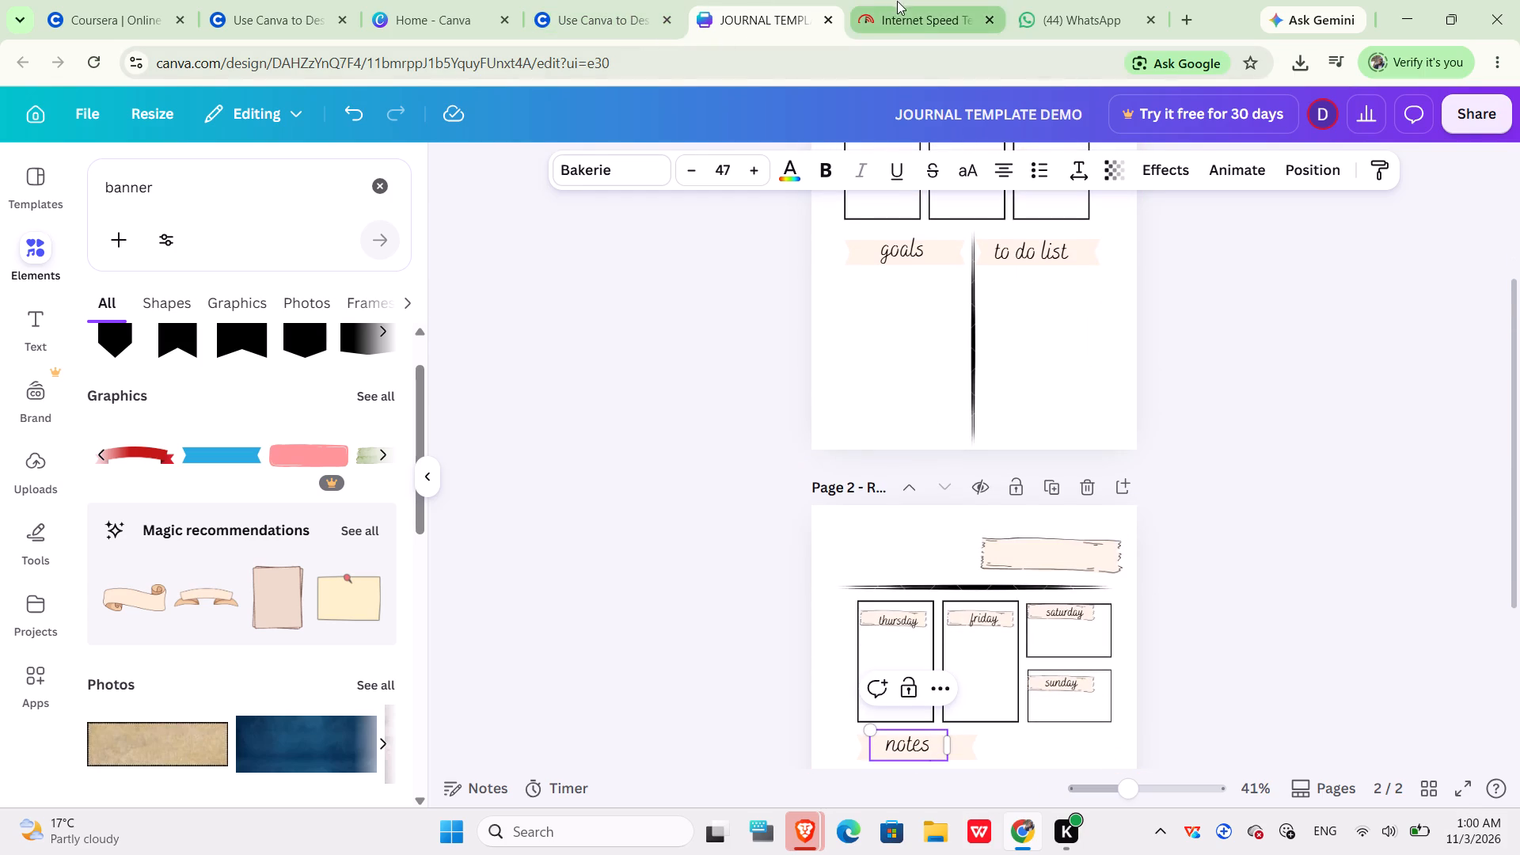
left_click(642, 20)
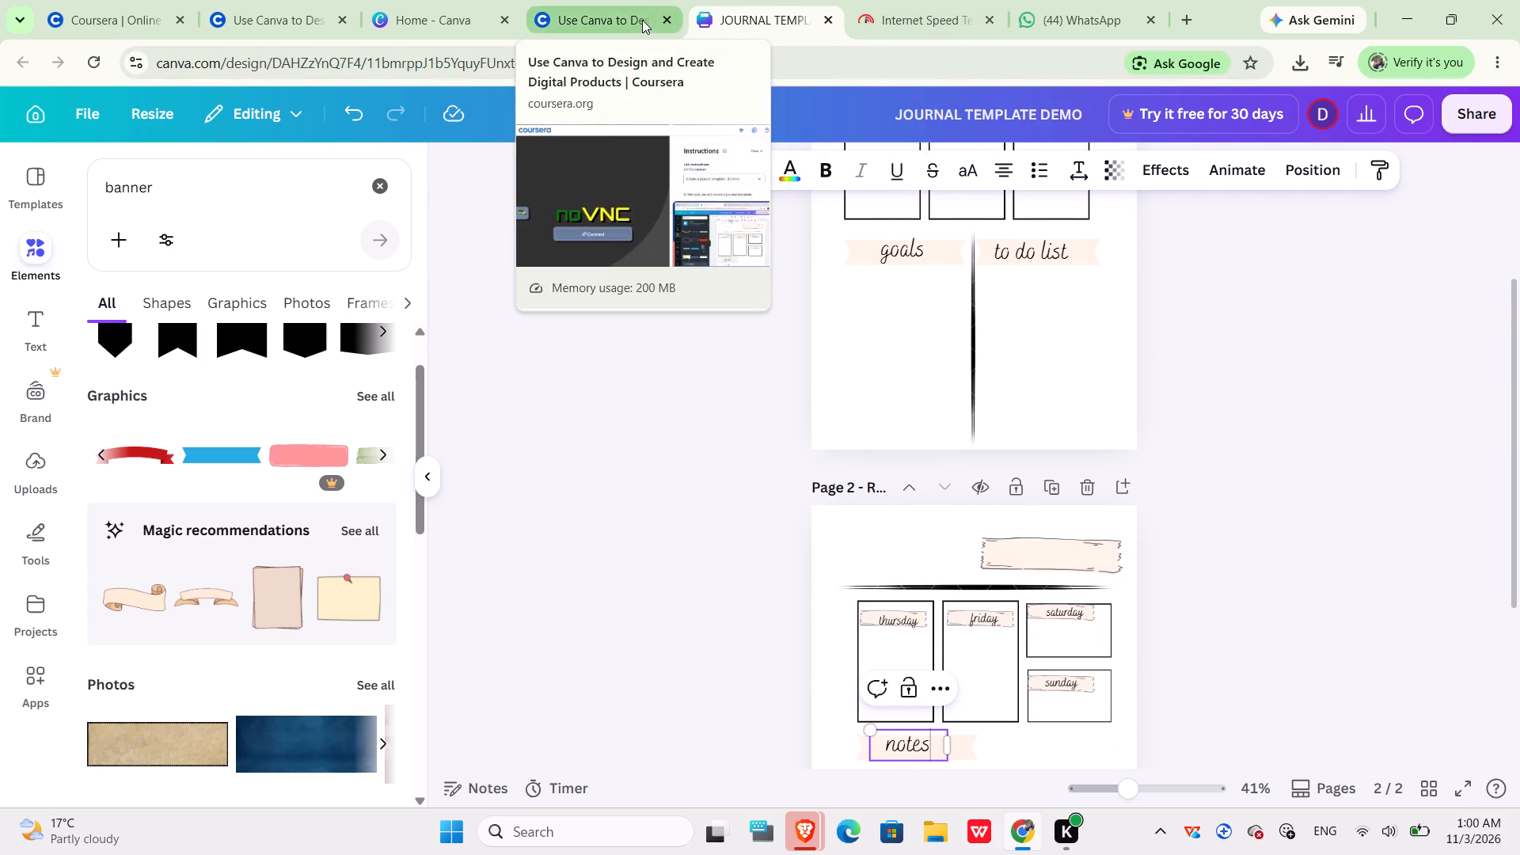
left_click(720, 723)
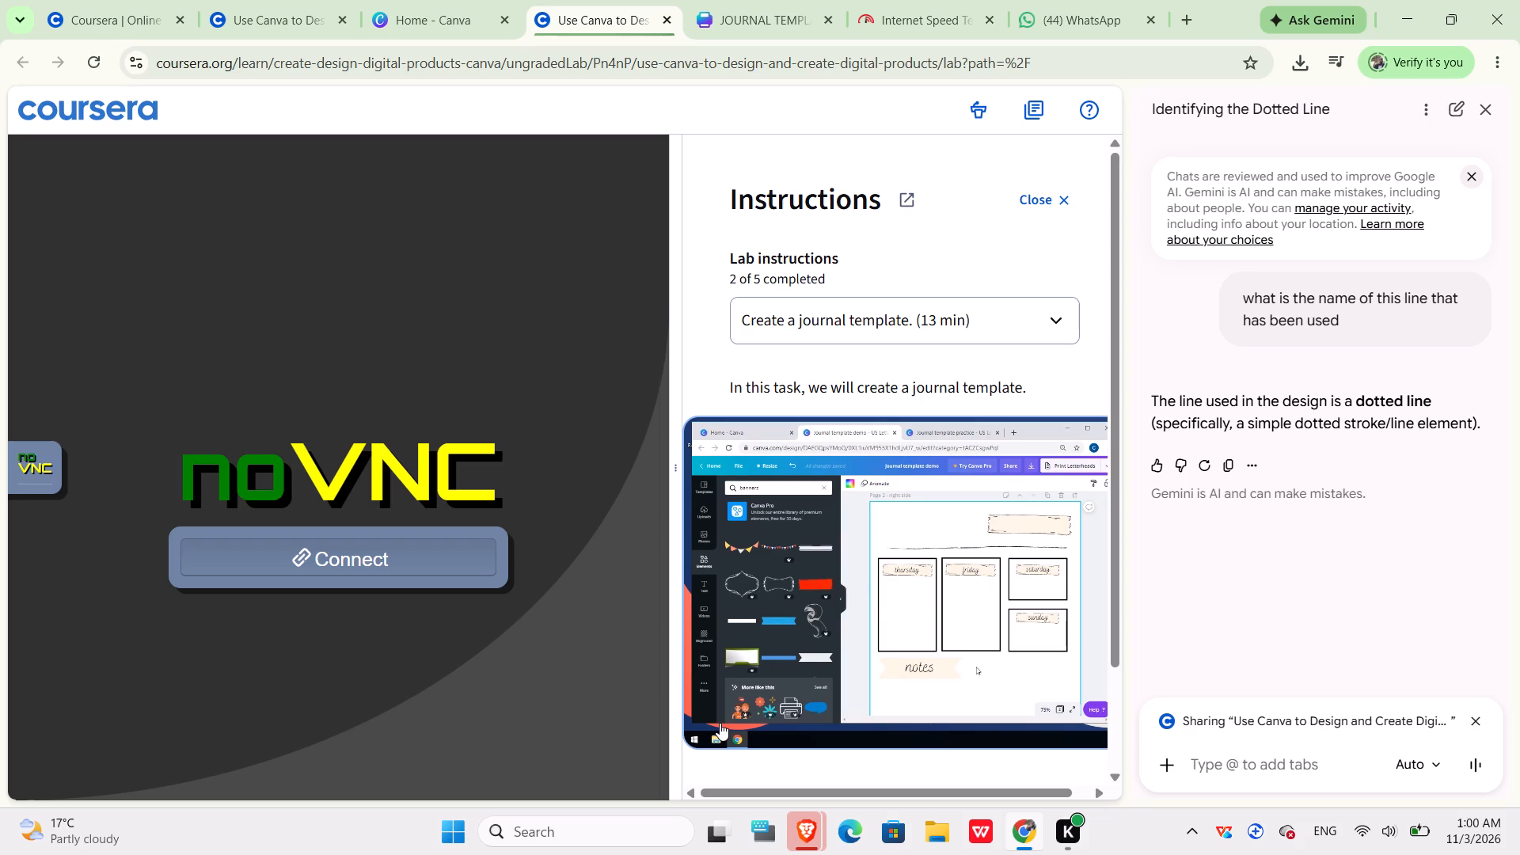
key("Right")
key("Right")
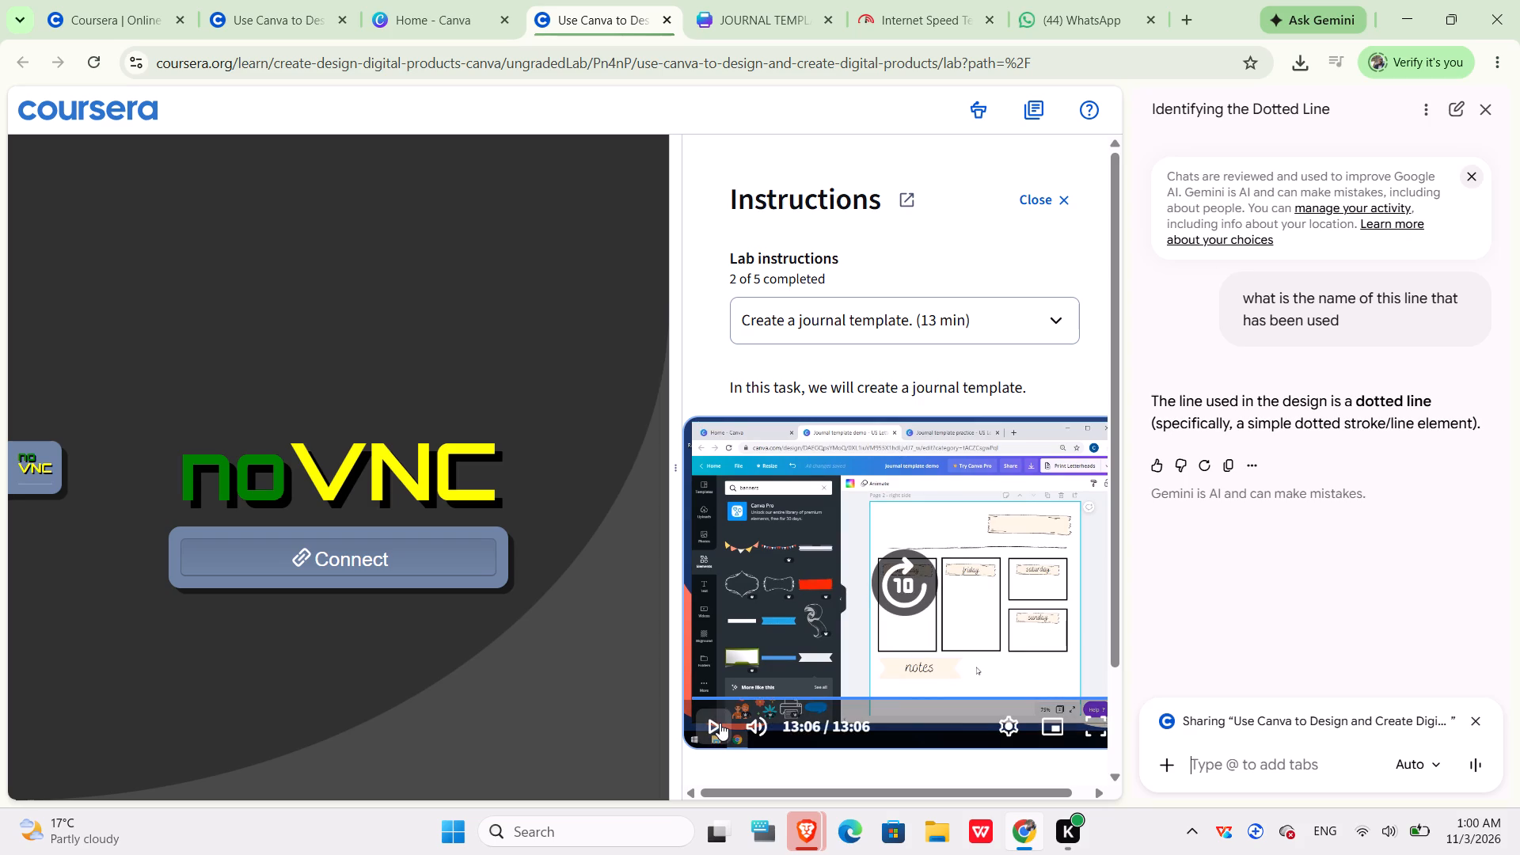
key("space")
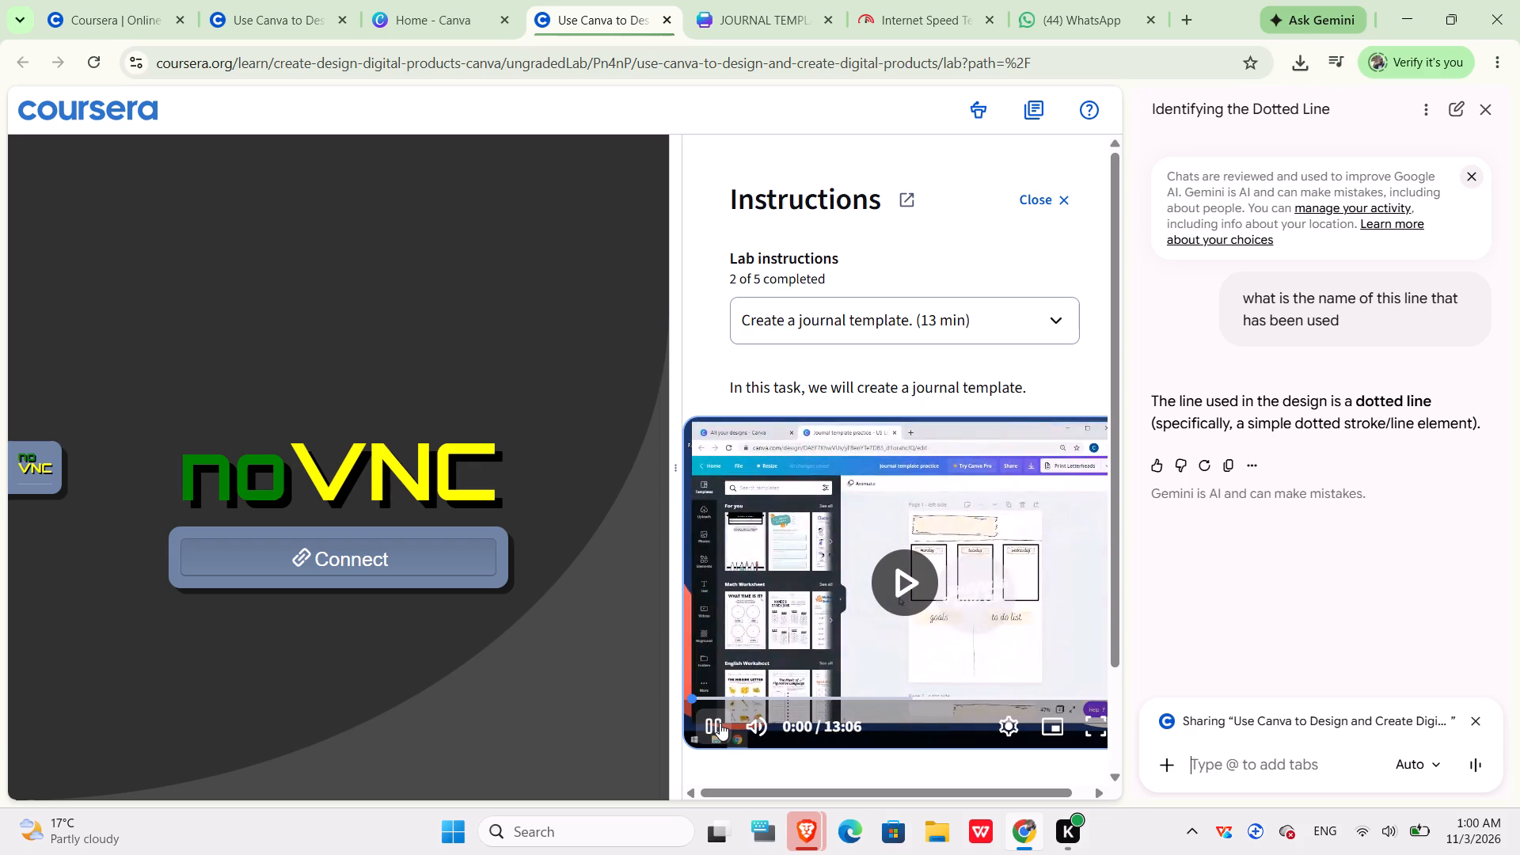
key("space")
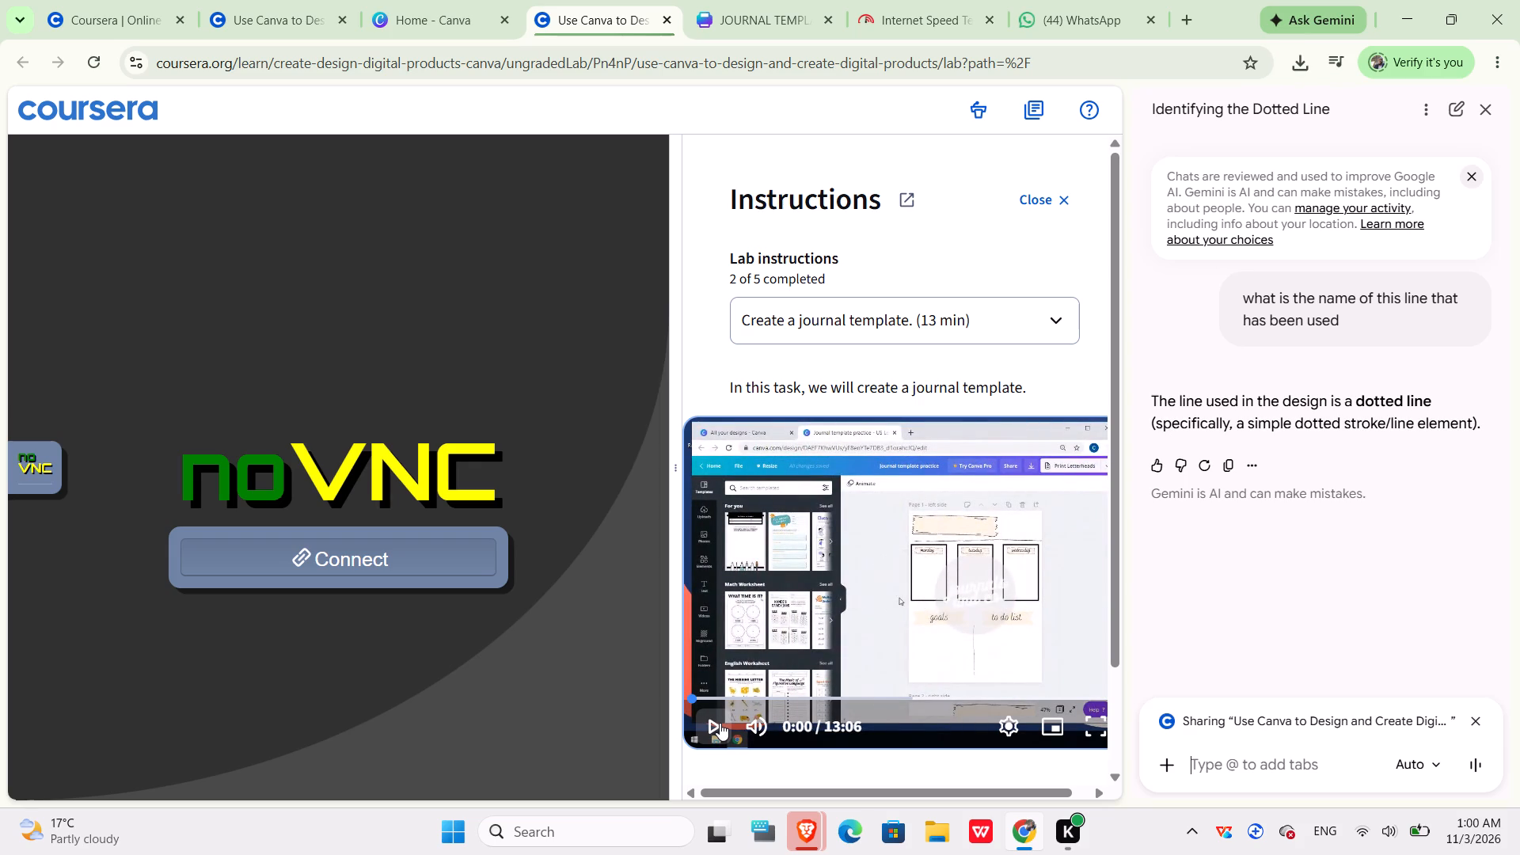
Return to the Canva journal design and increase the font size of the monday label on page 1 to 26.
left_click(768, 18)
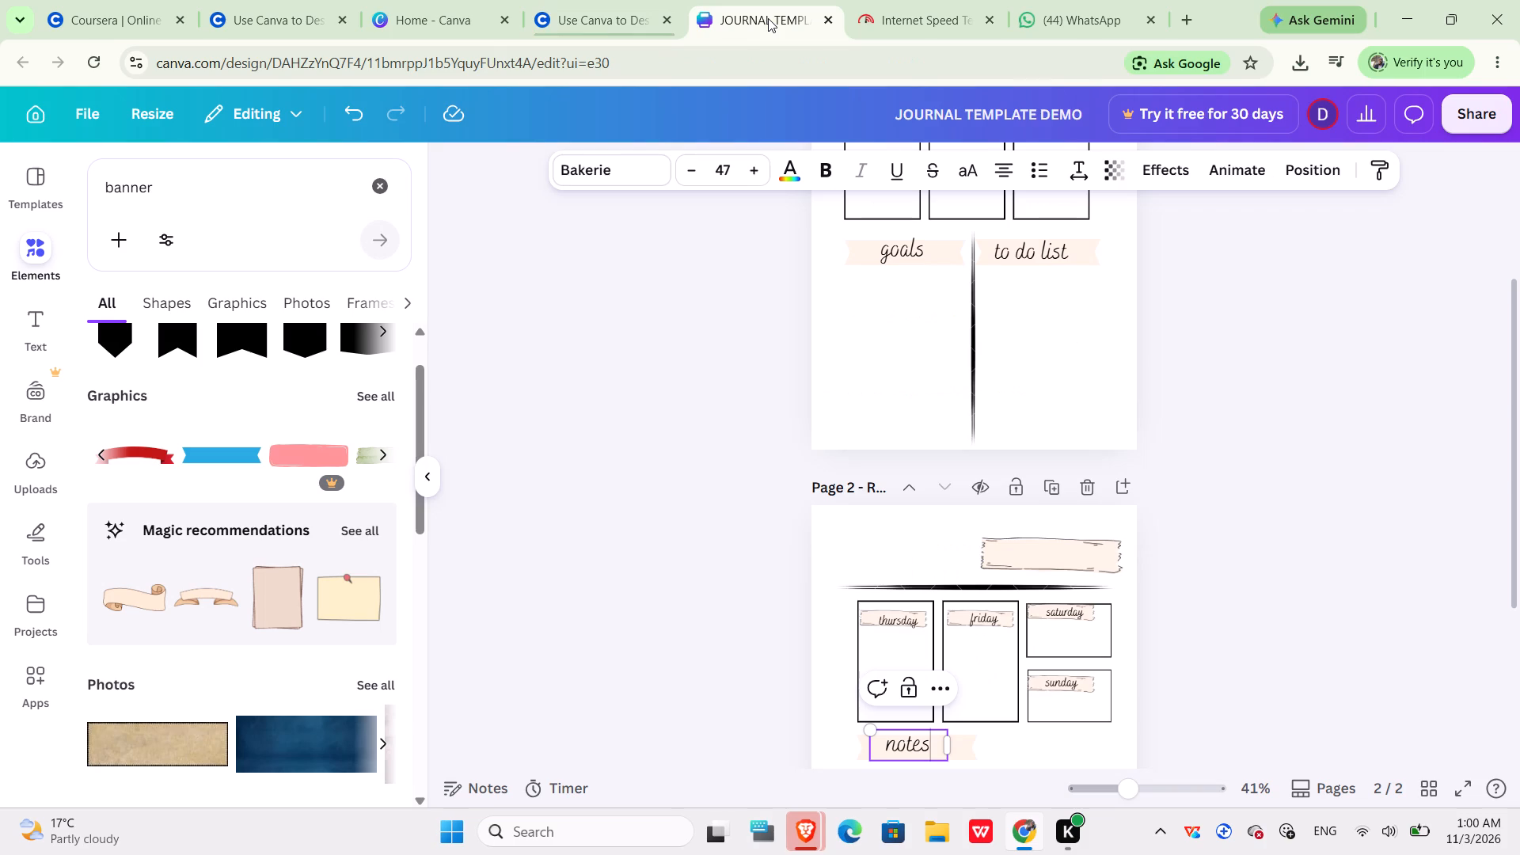
scroll(956, 508, "up", 4)
scroll(956, 508, "down", 2)
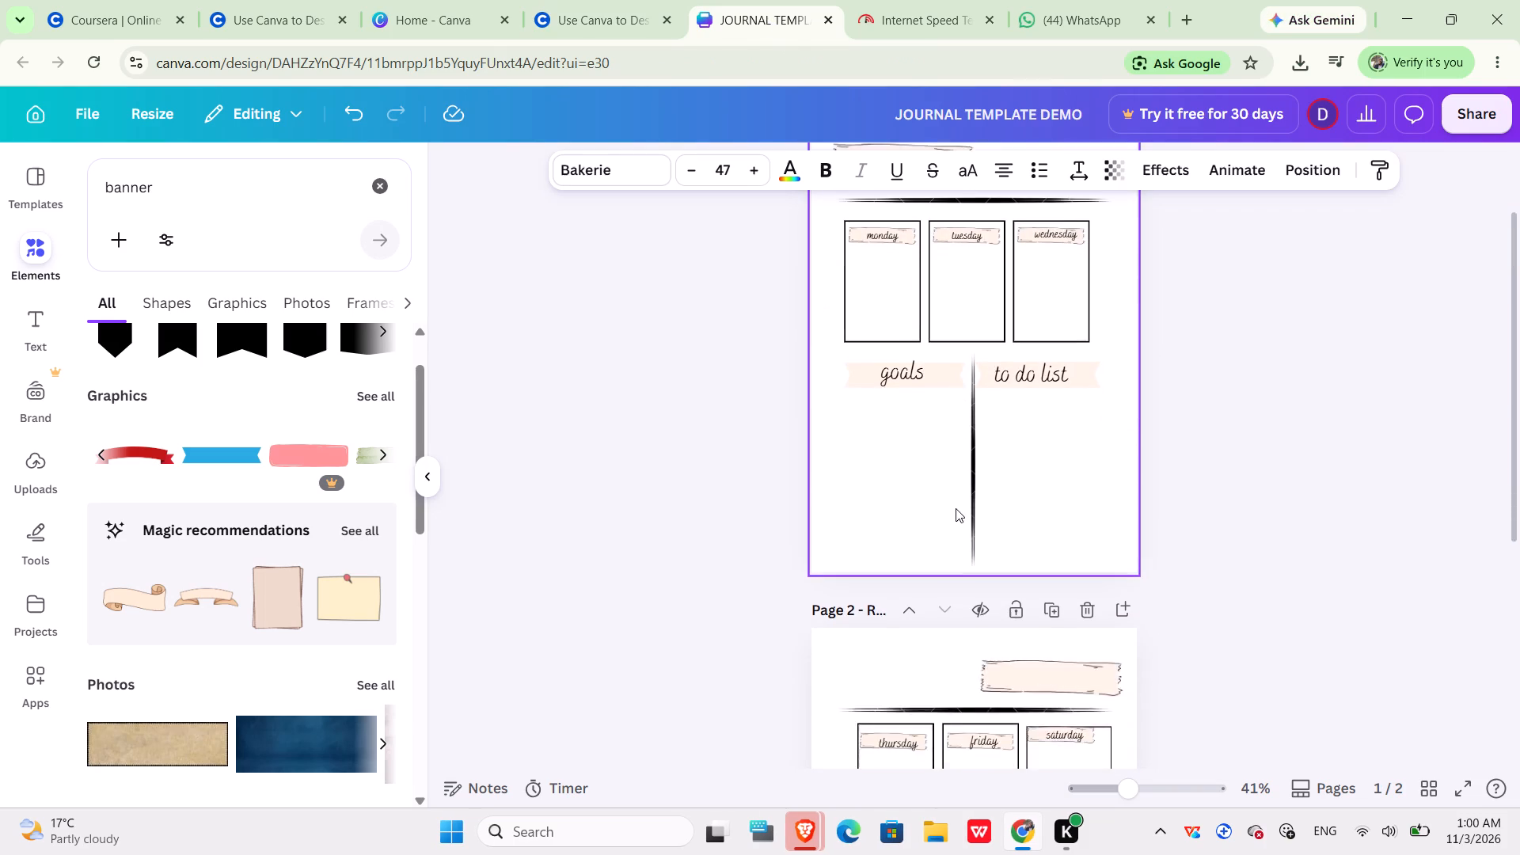
scroll(956, 508, "down", 2)
scroll(956, 508, "up", 2)
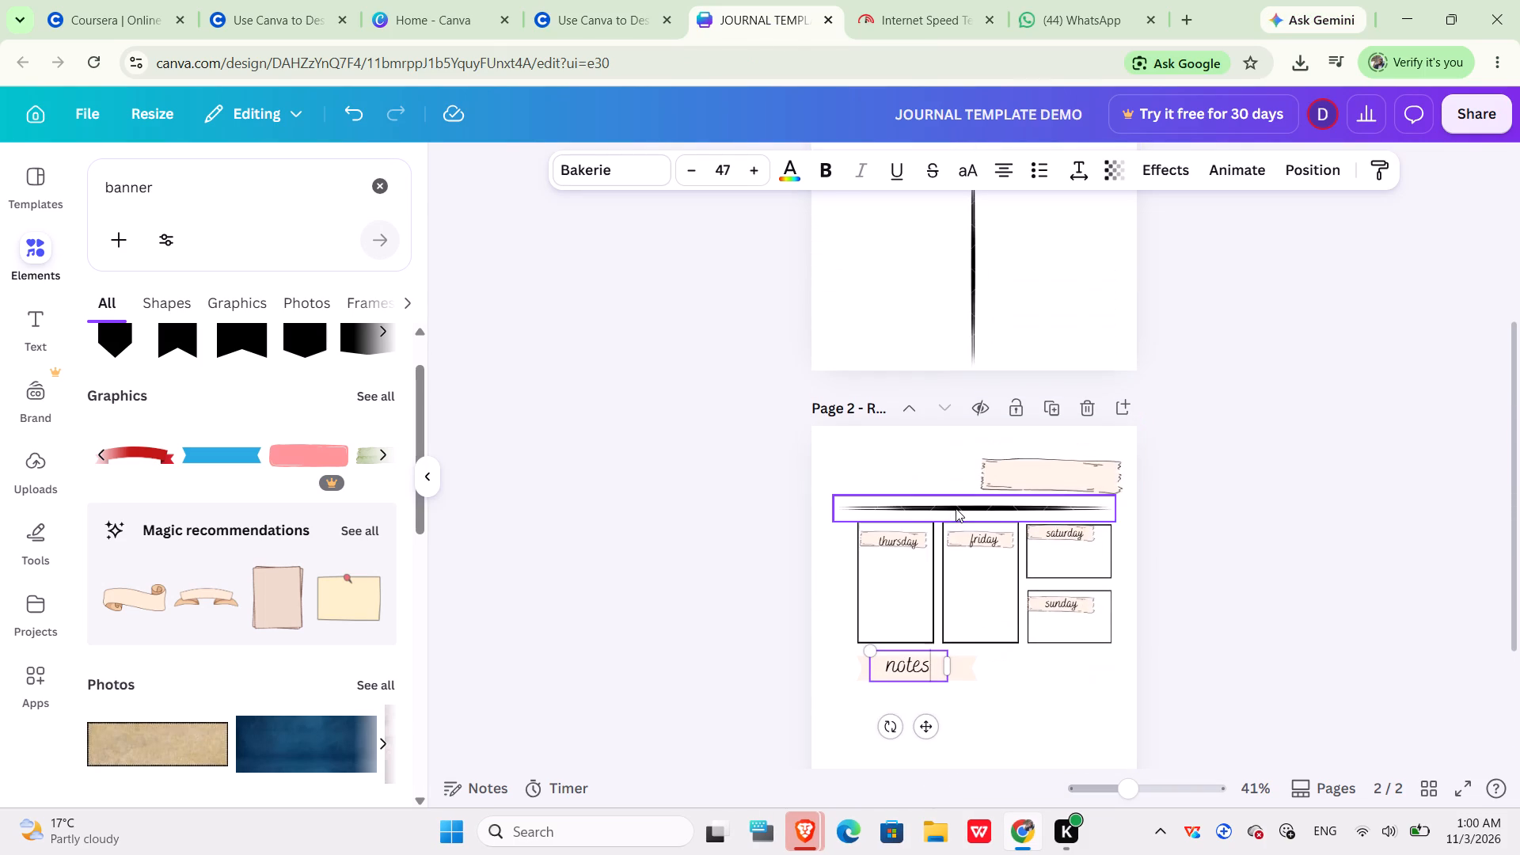
scroll(956, 508, "up", 3)
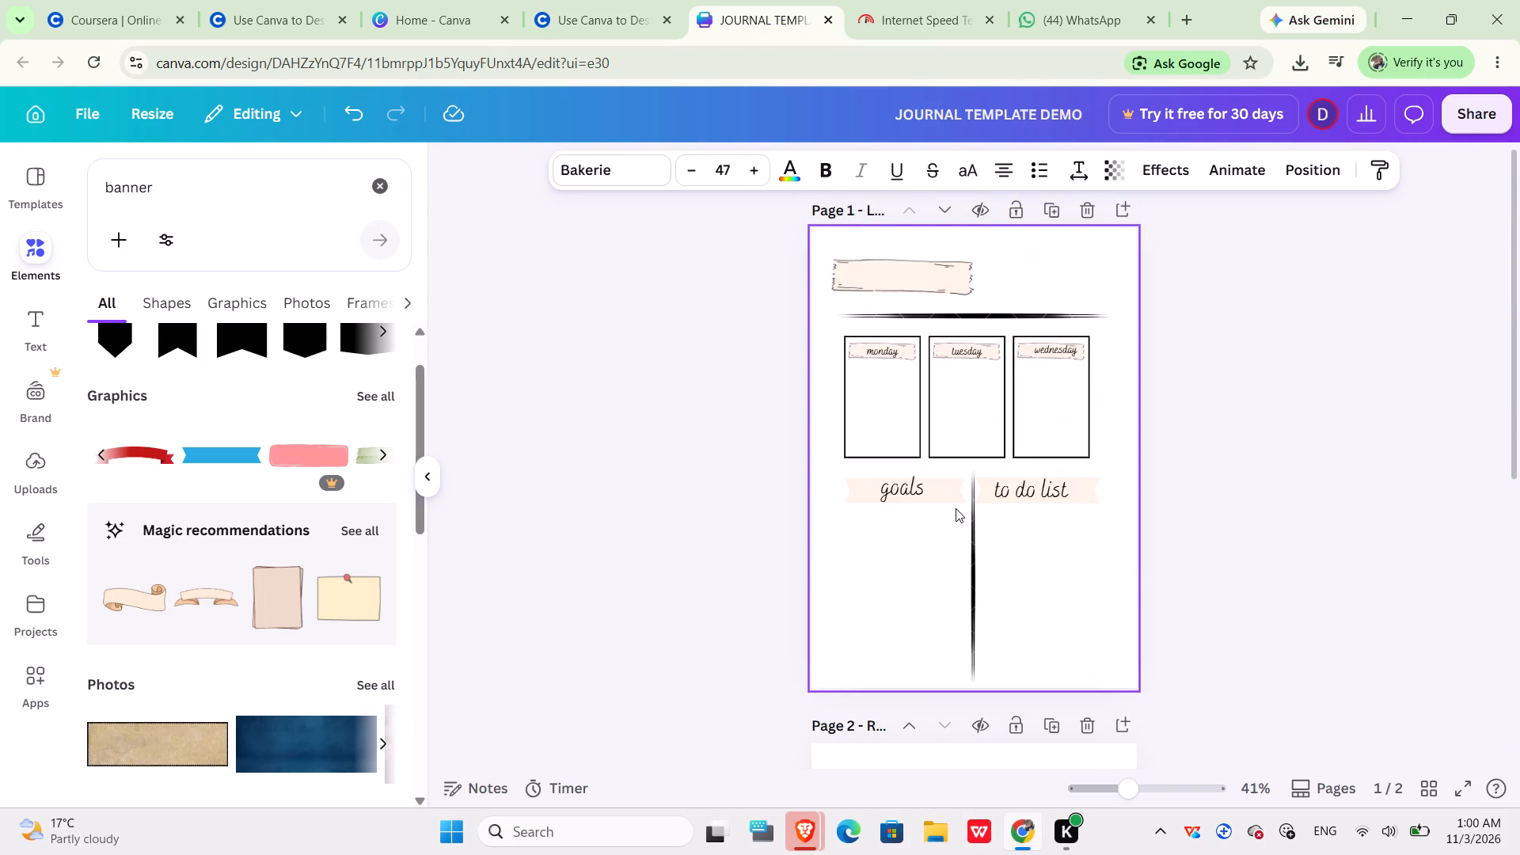
scroll(956, 508, "down", 1)
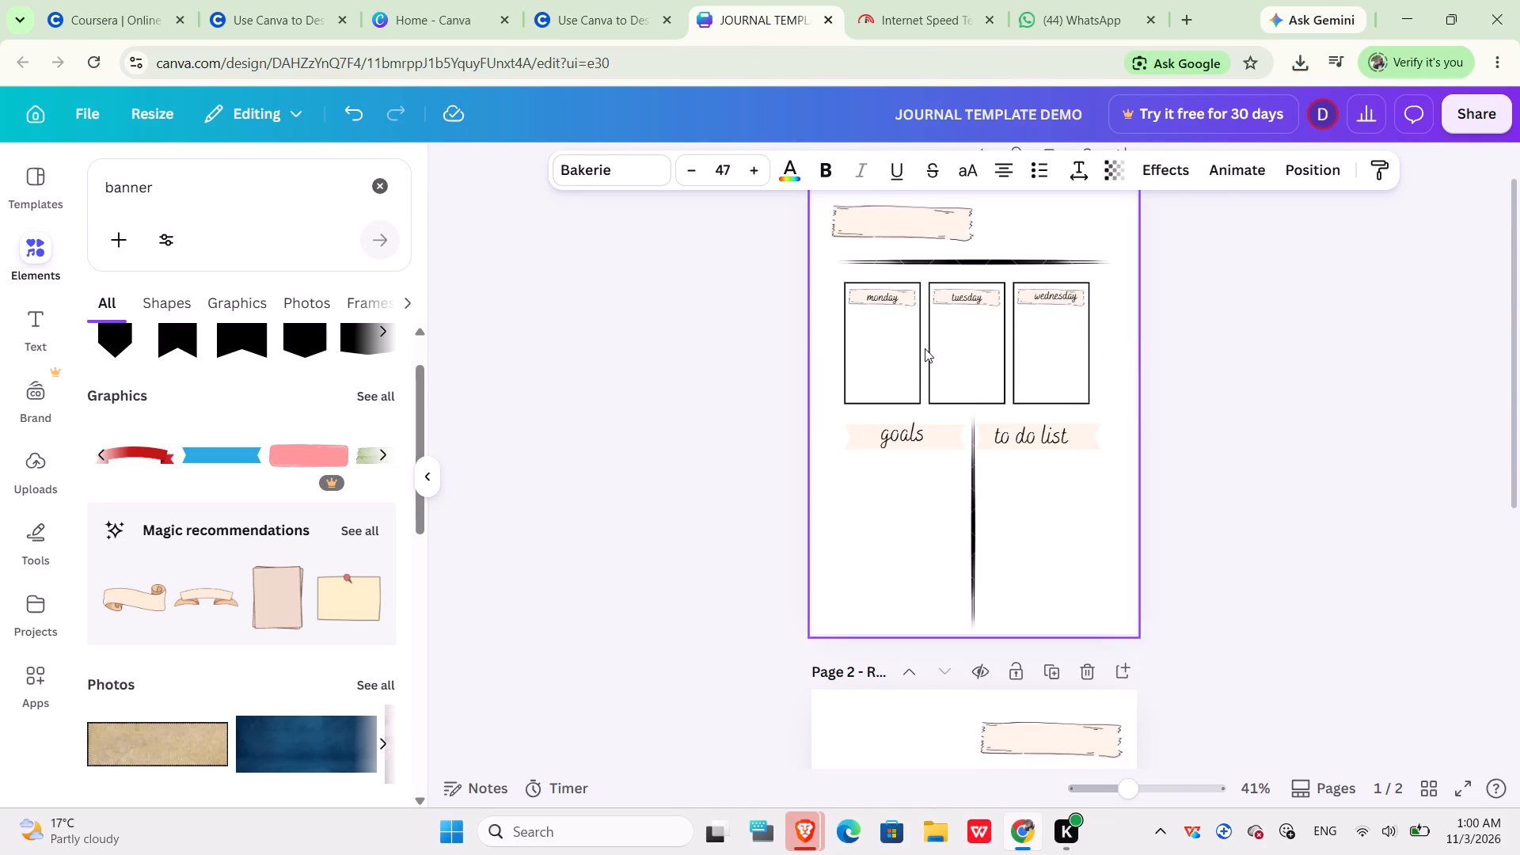
left_click(883, 294)
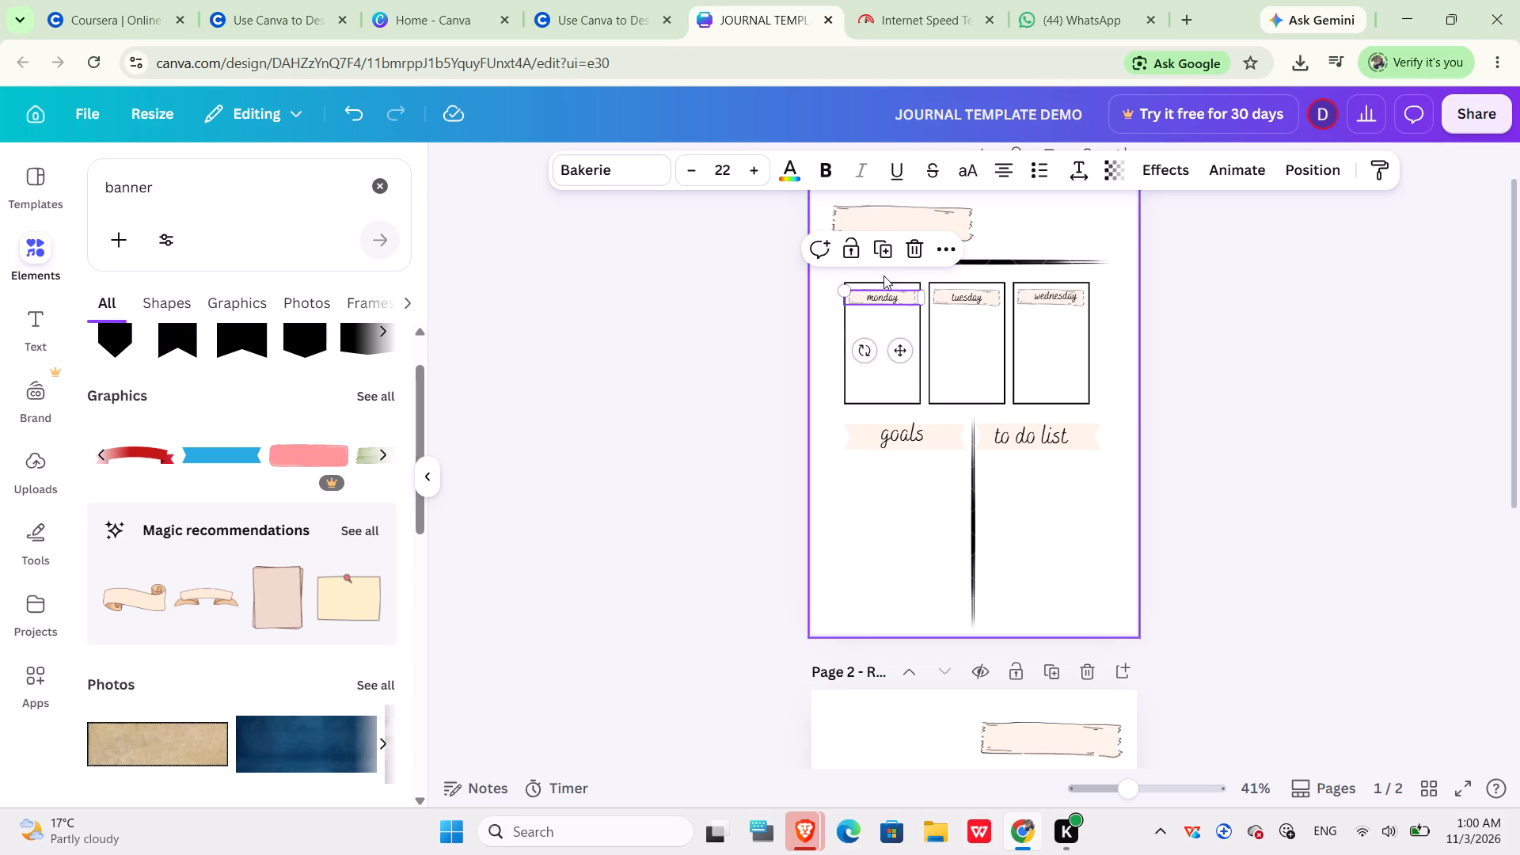
triple_click(766, 167)
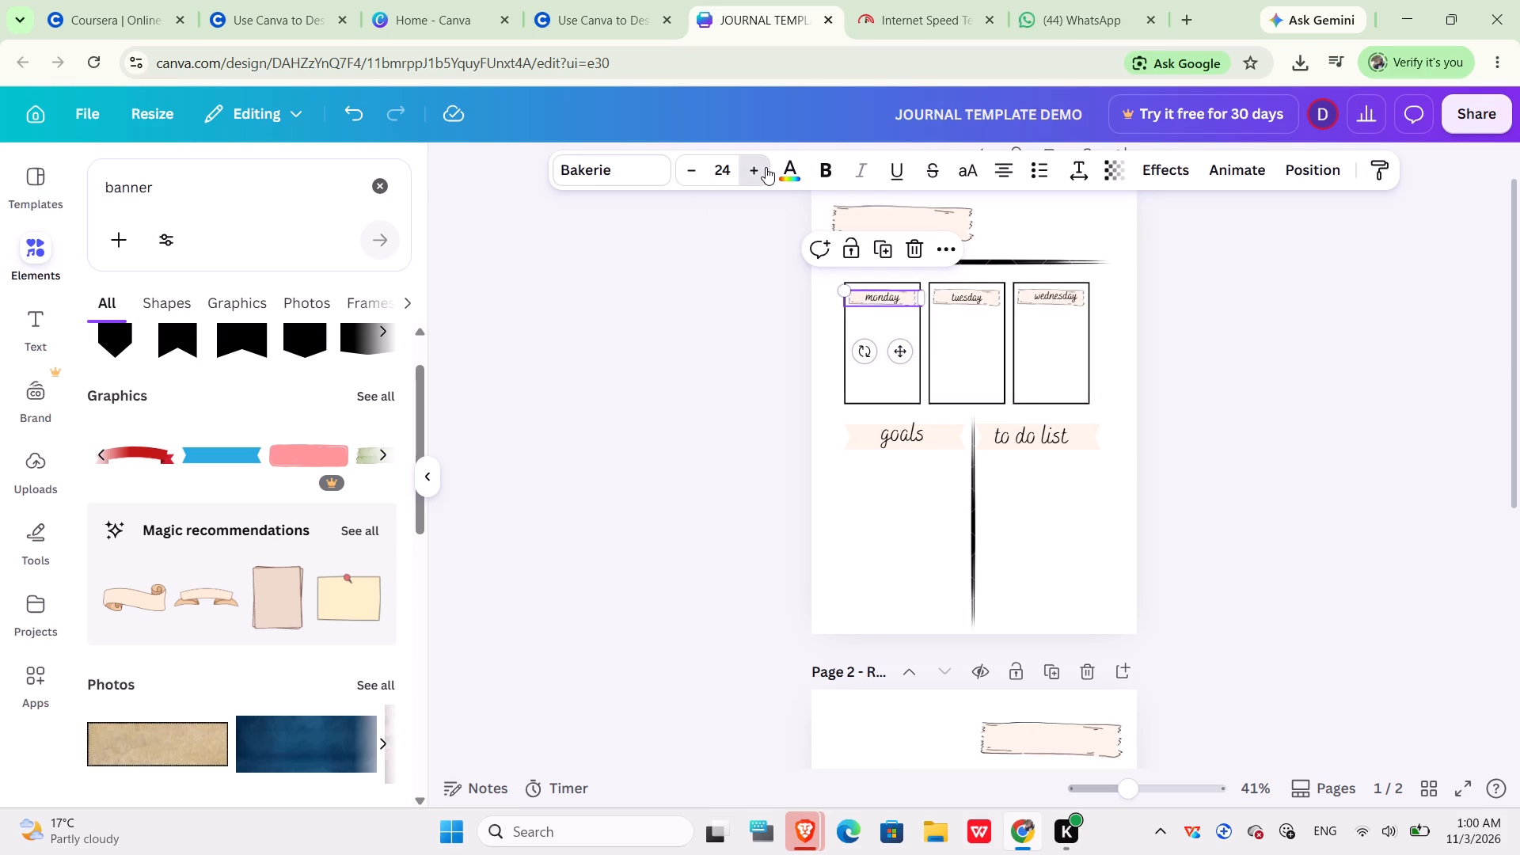
left_click(766, 167)
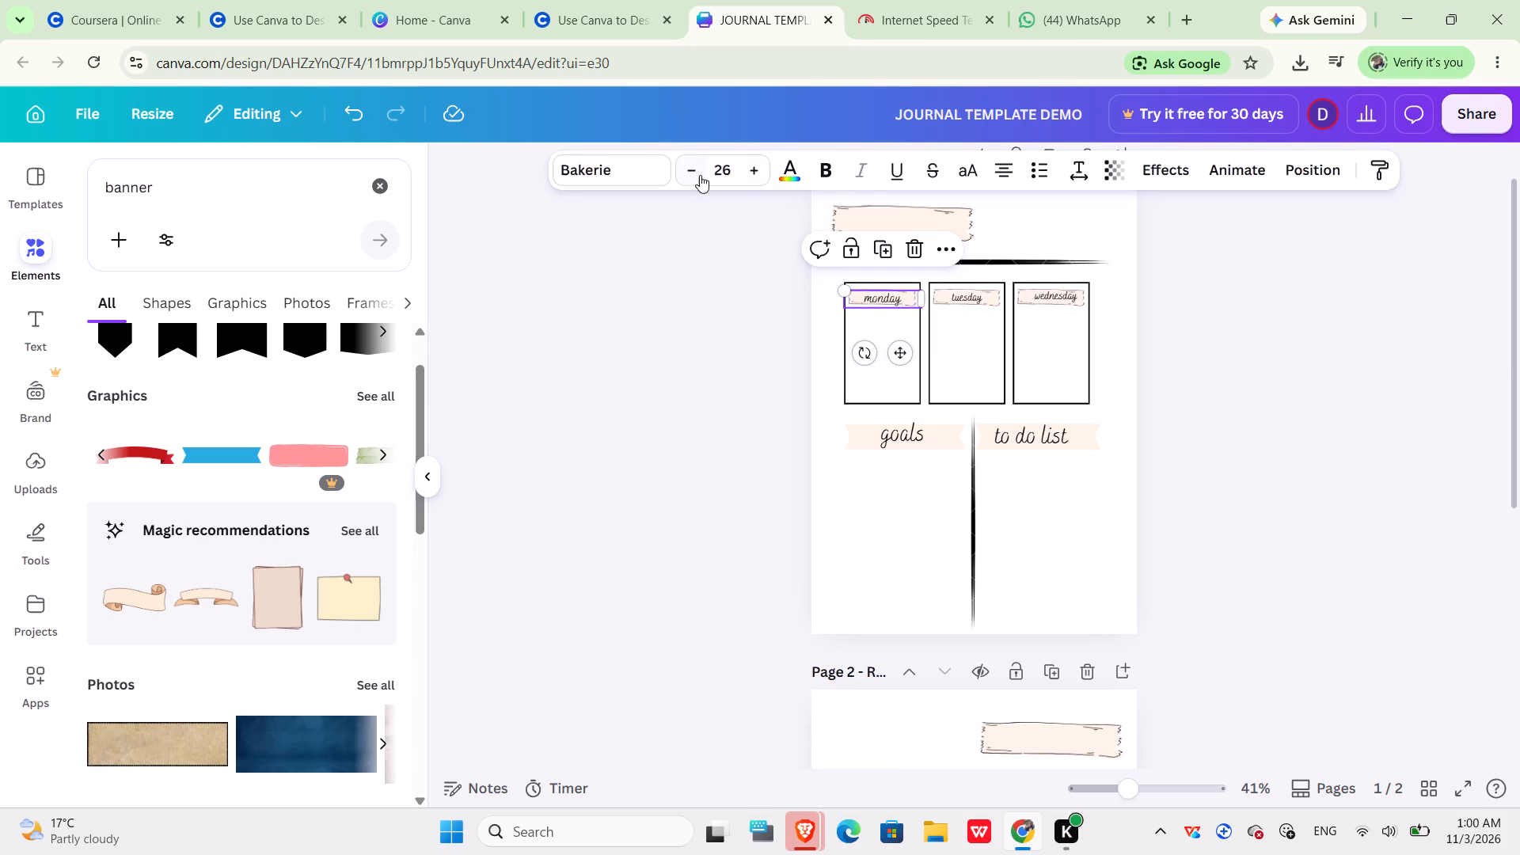